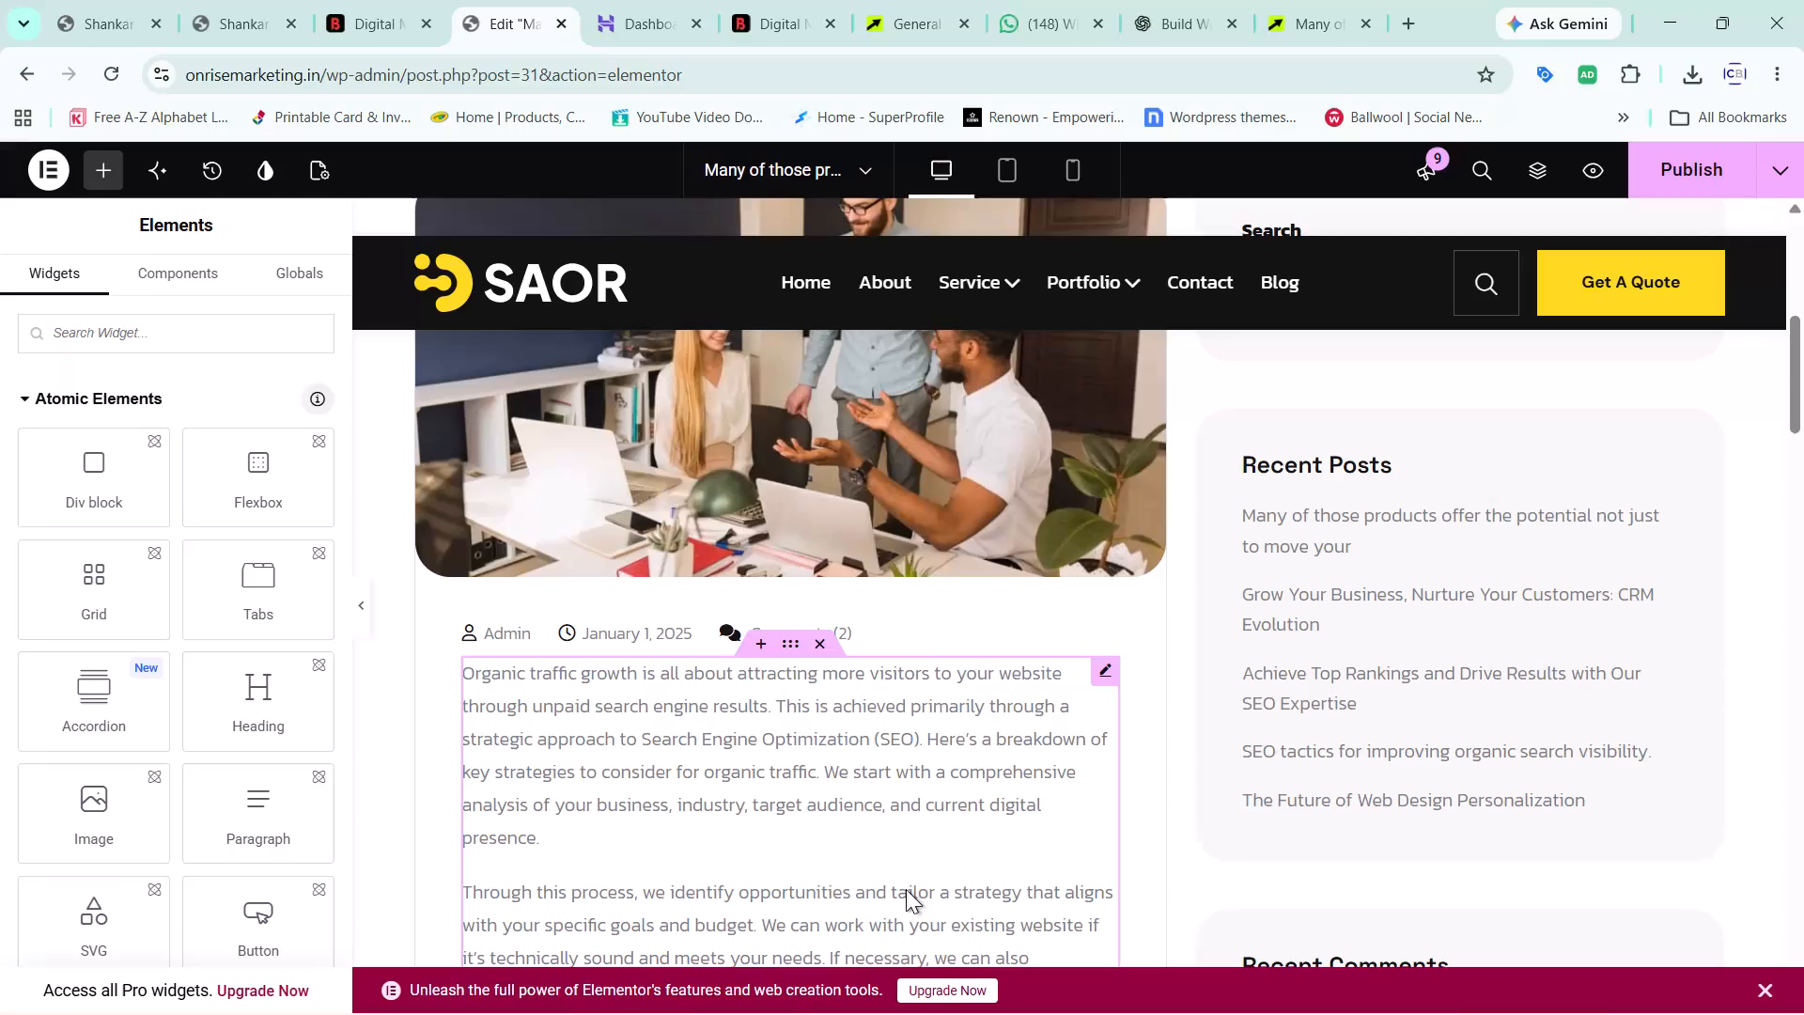
Leave the Elementor editor without saving and return to the list of all posts.
scroll(939, 649, down, 1)
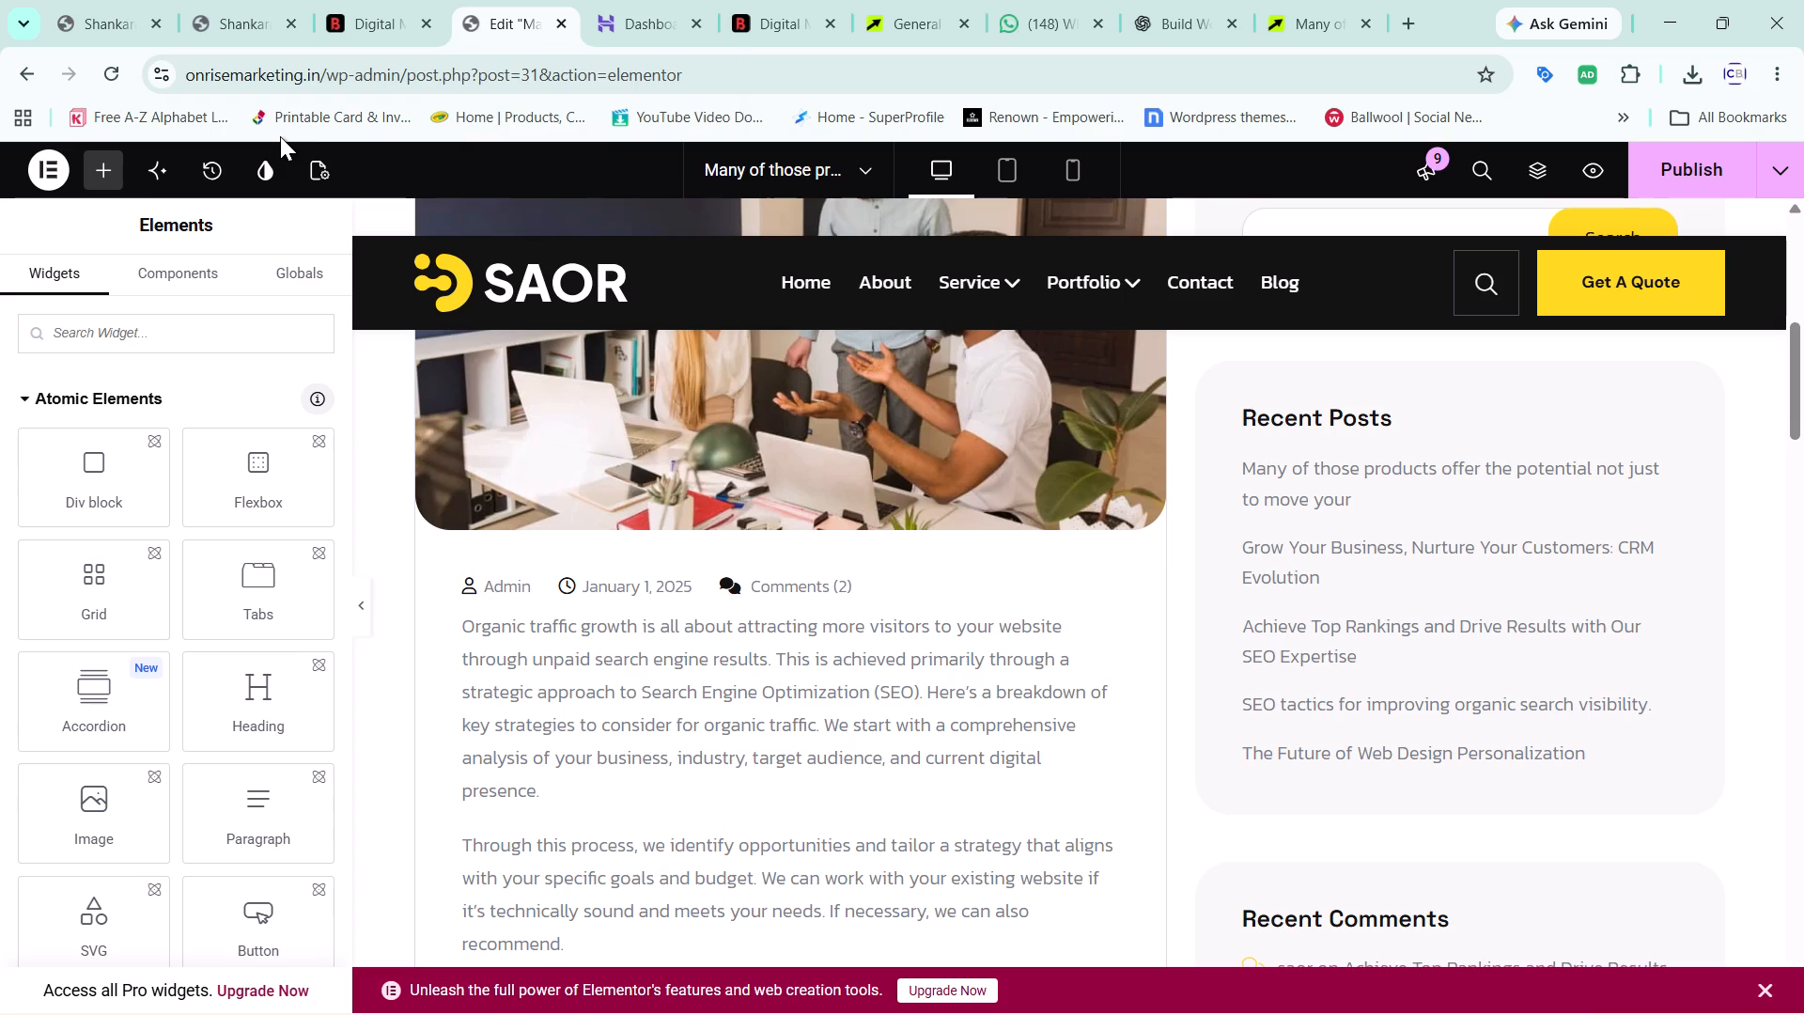
click(27, 76)
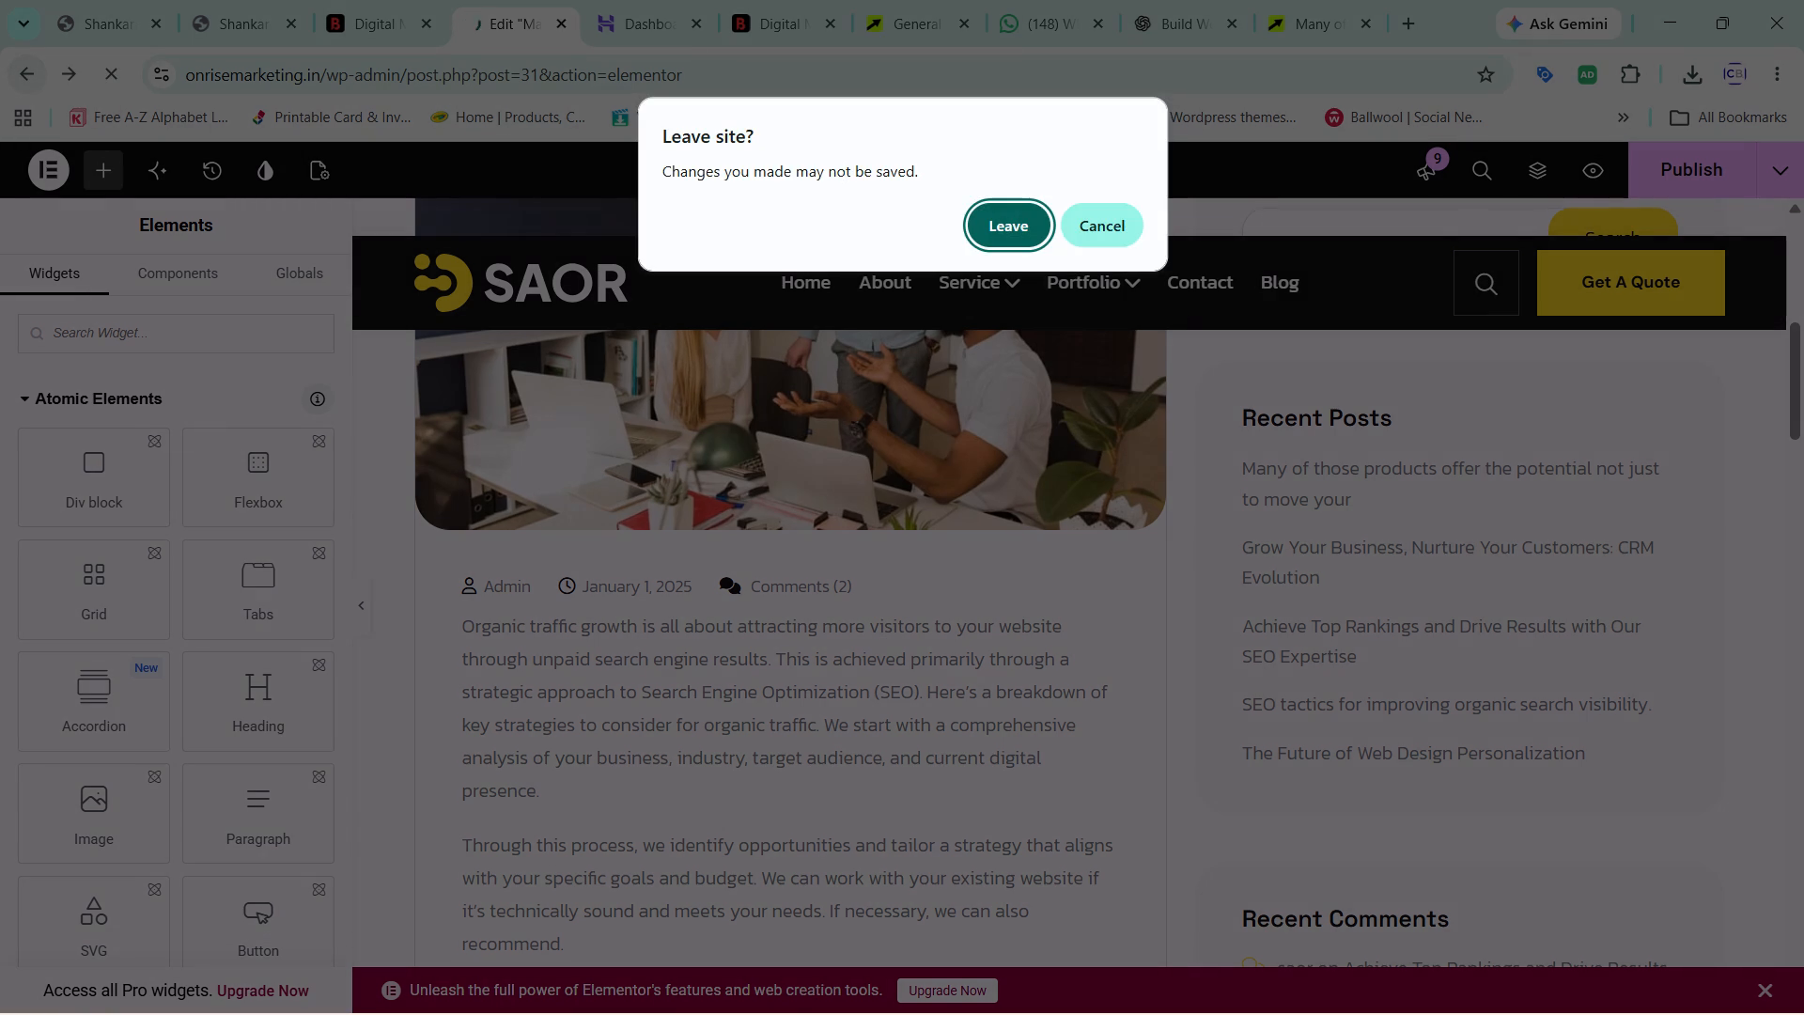
click(991, 215)
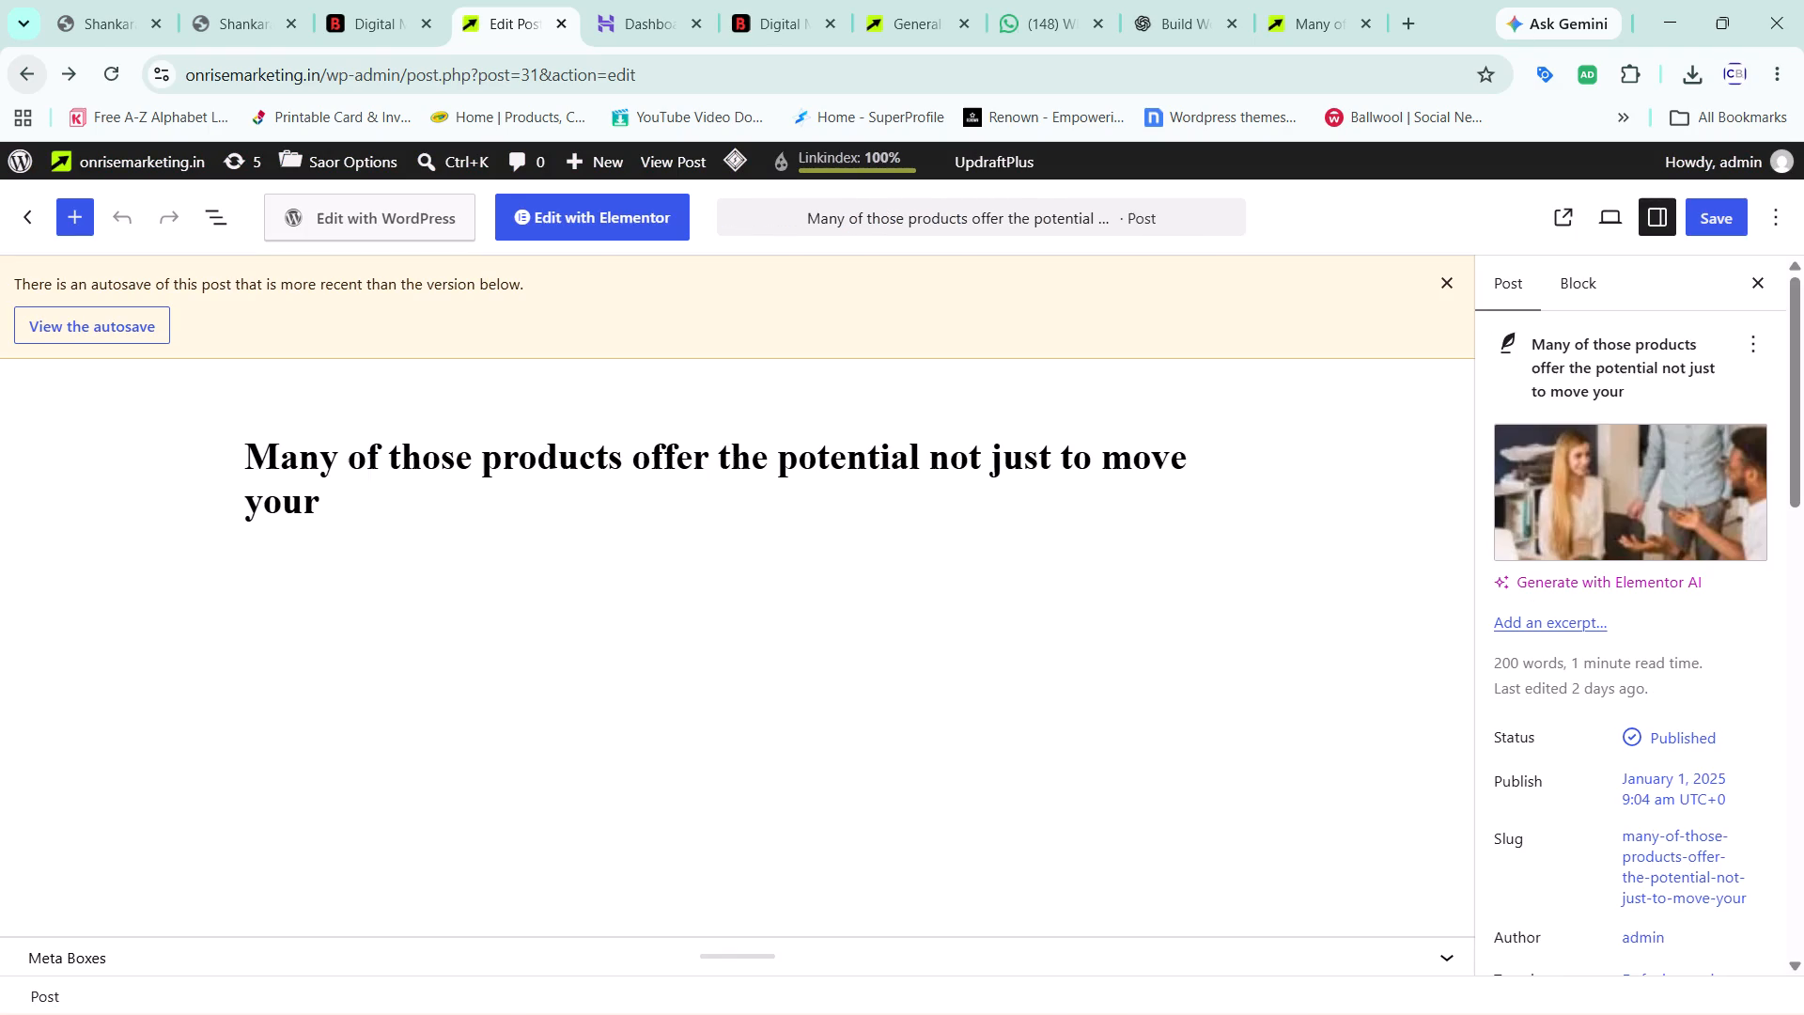
scroll(636, 659, down, 4)
click(12, 68)
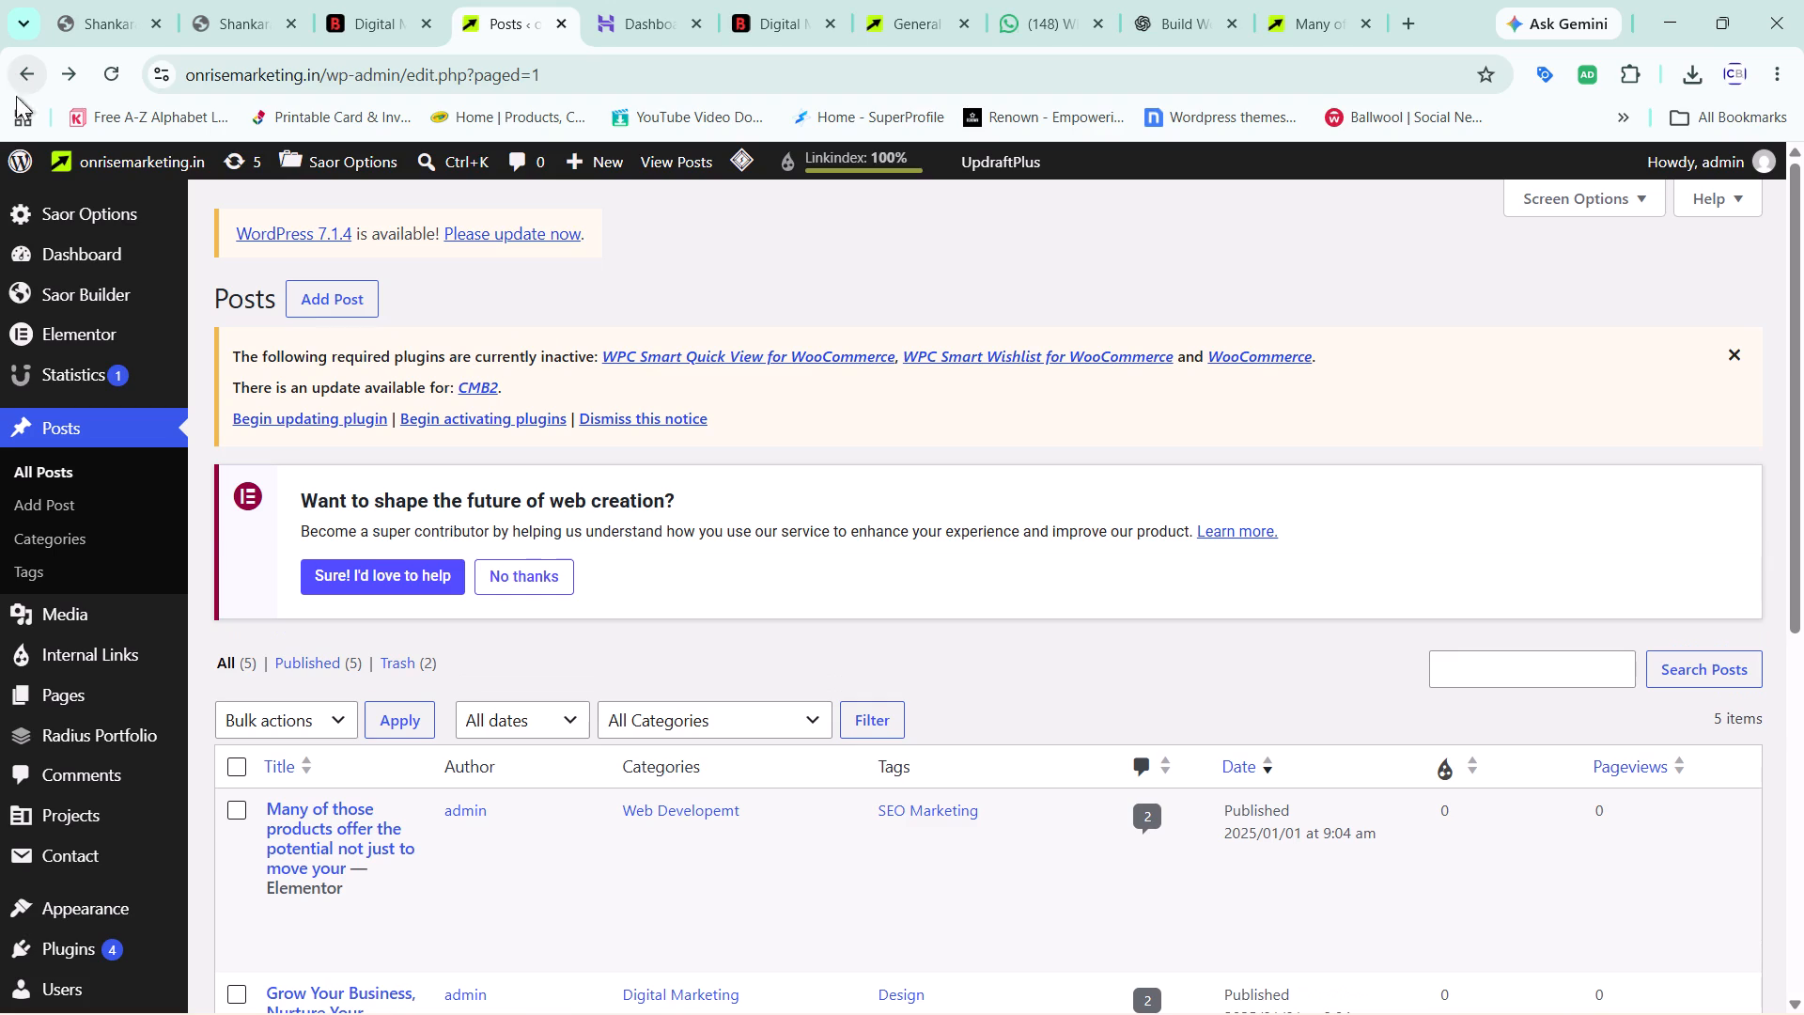
Open the post "Many of those products offer the potential not just to move your" in the standard post editor.
scroll(303, 882, down, 1)
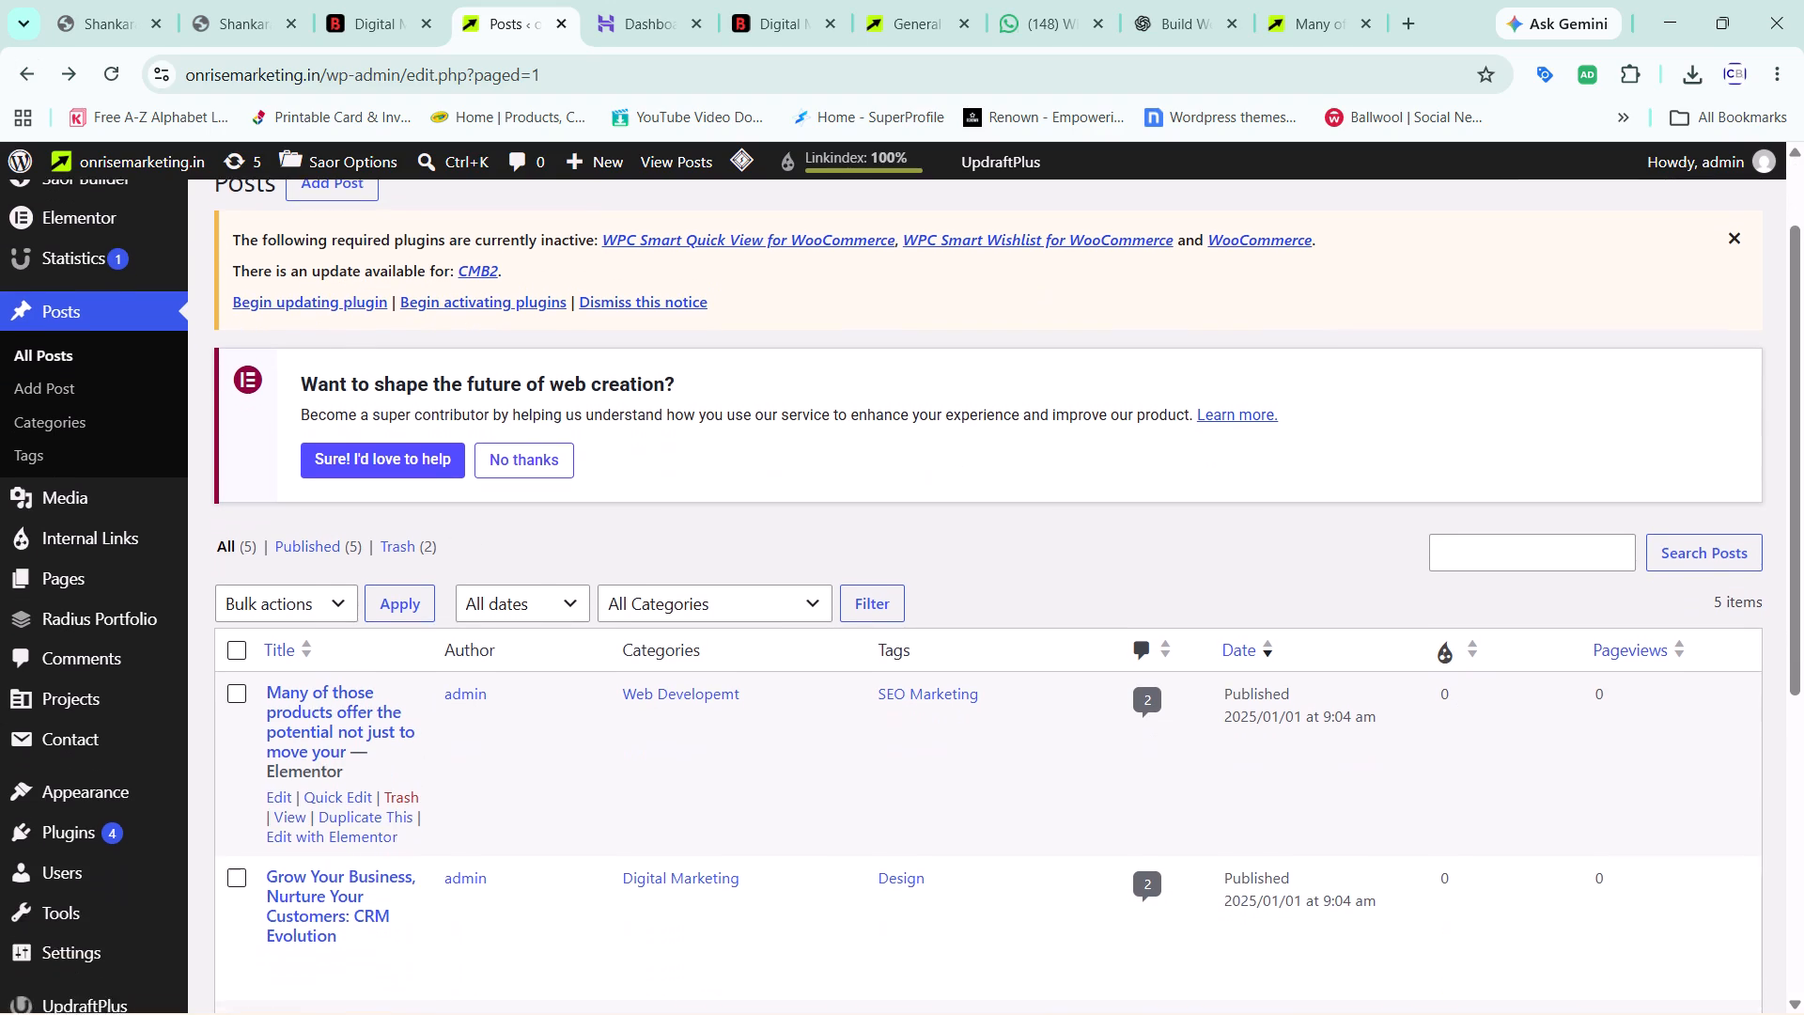
scroll(303, 882, down, 1)
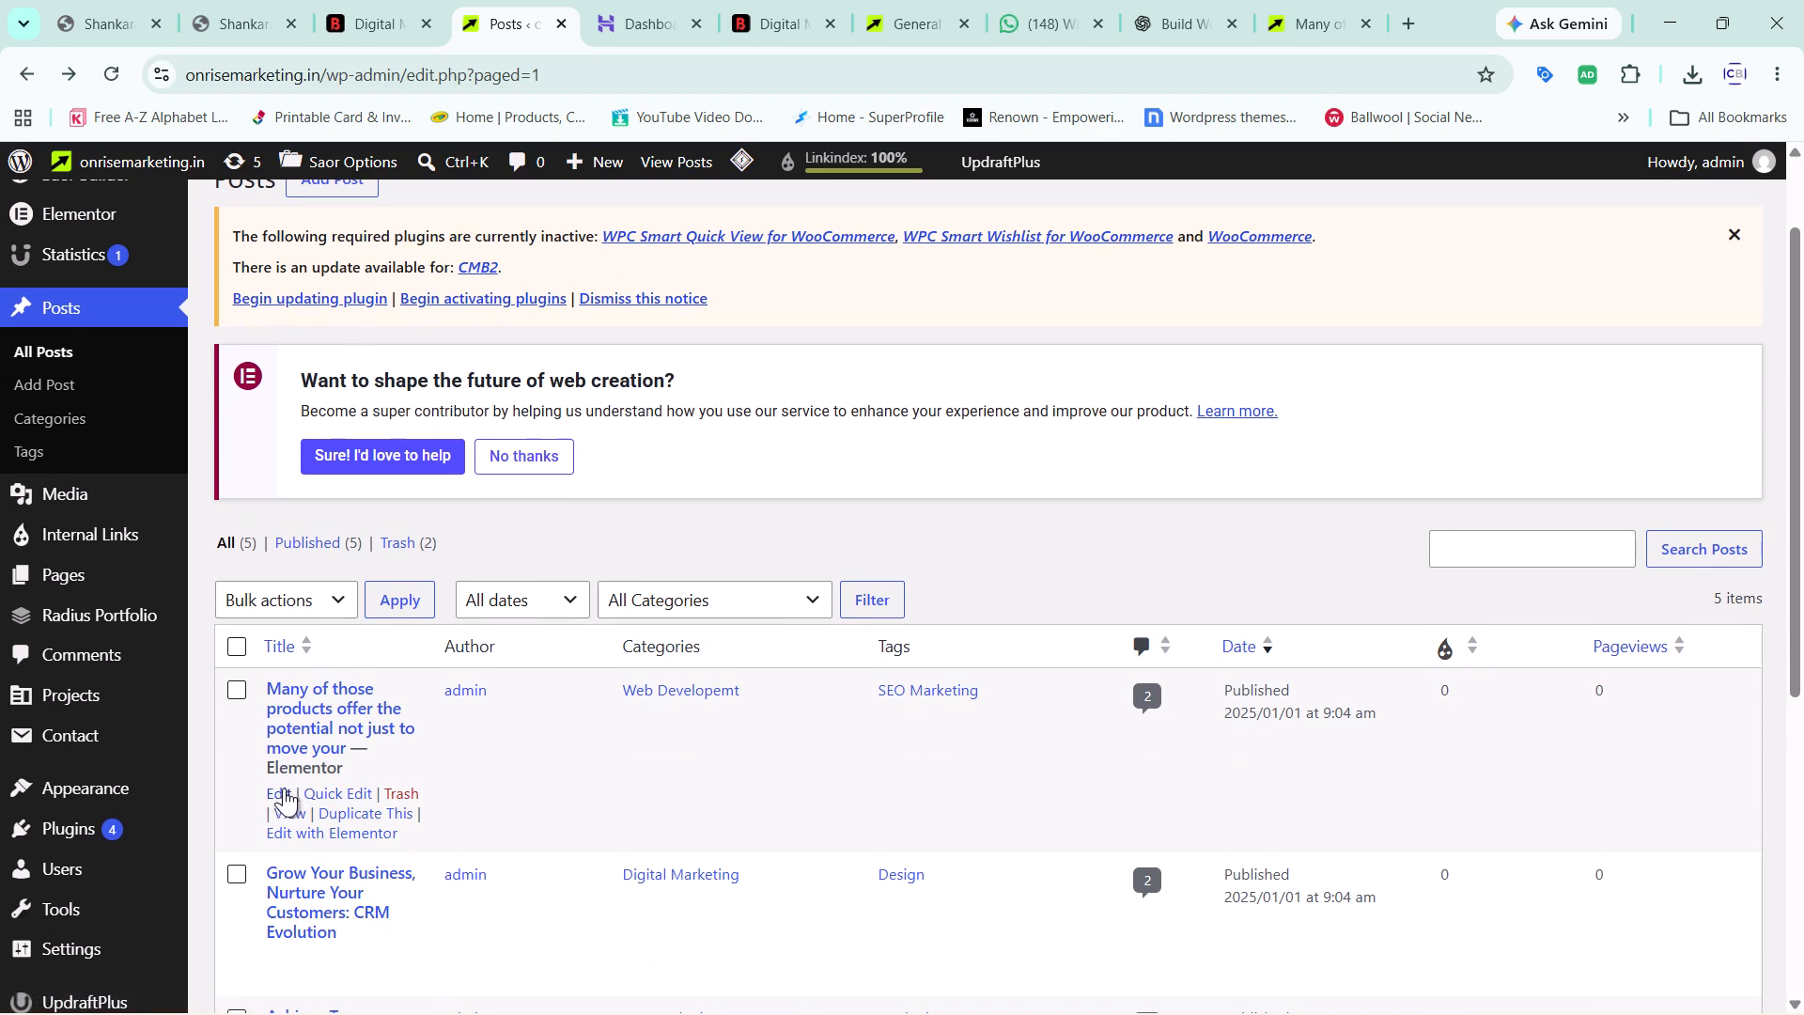
click(278, 790)
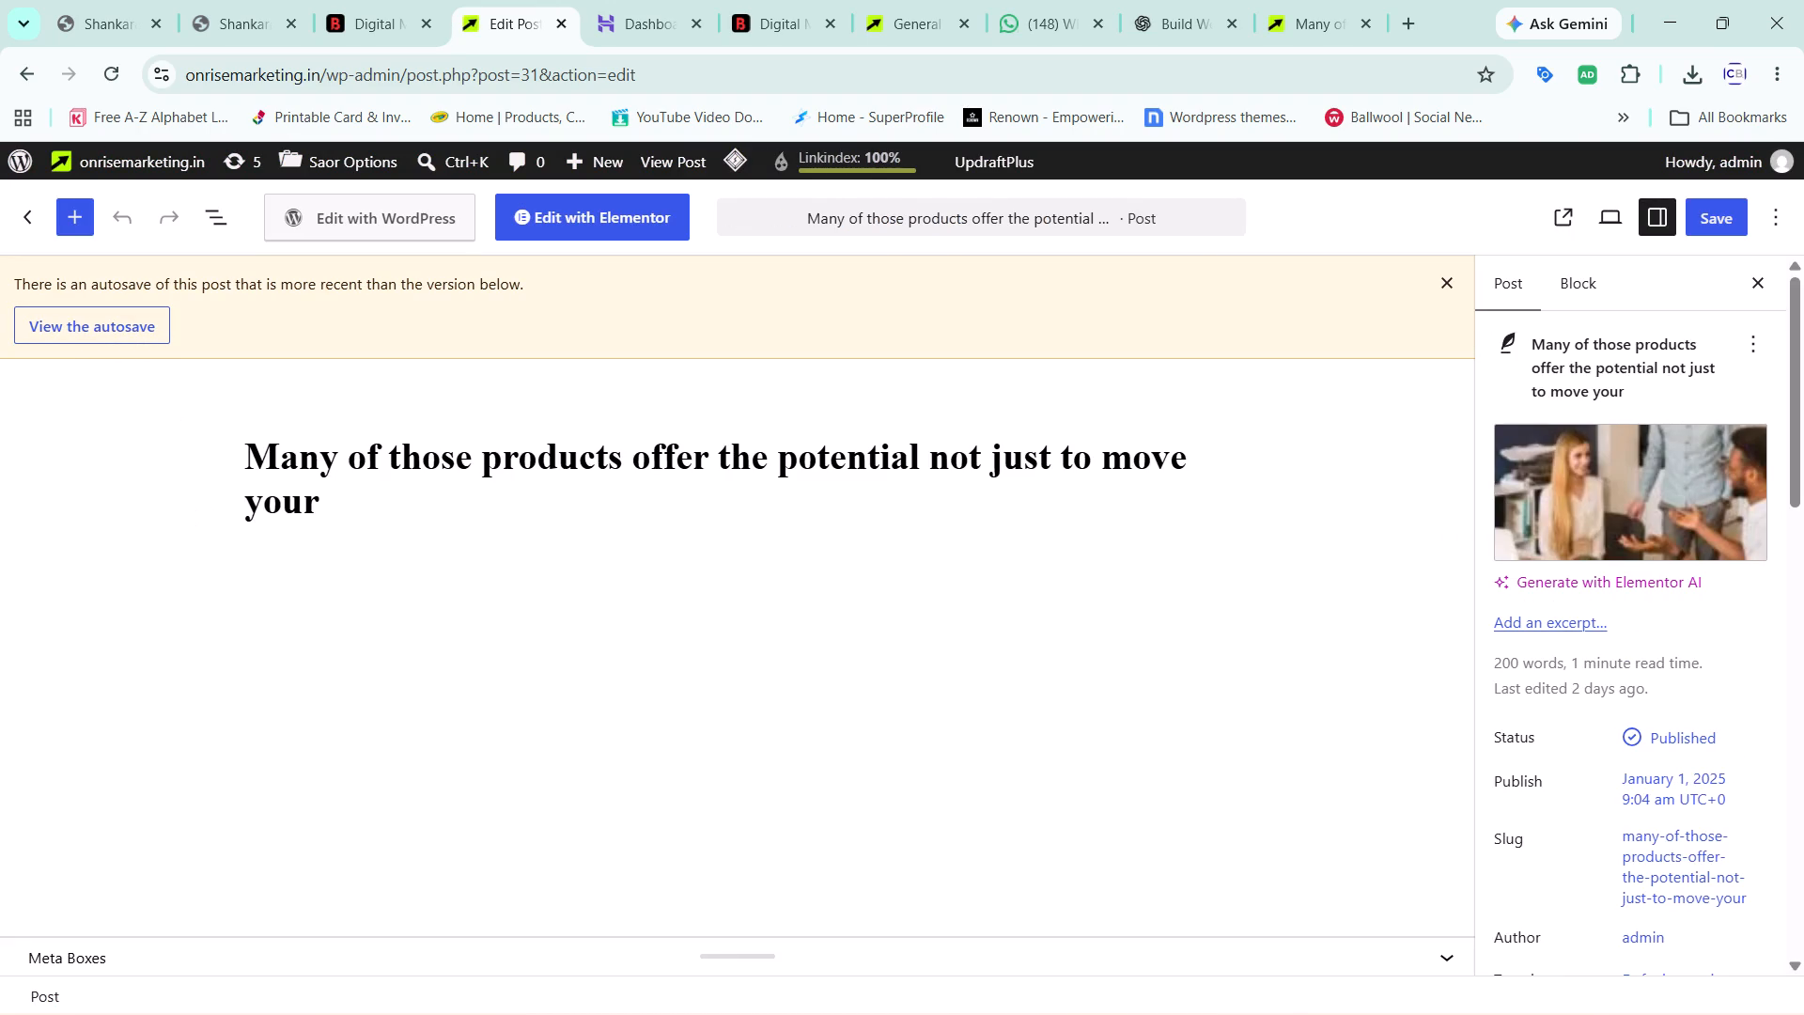
scroll(363, 507, down, 5)
scroll(363, 507, up, 3)
Dismiss the autosave notice and switch the post from Elementor back to the WordPress editor.
click(1449, 278)
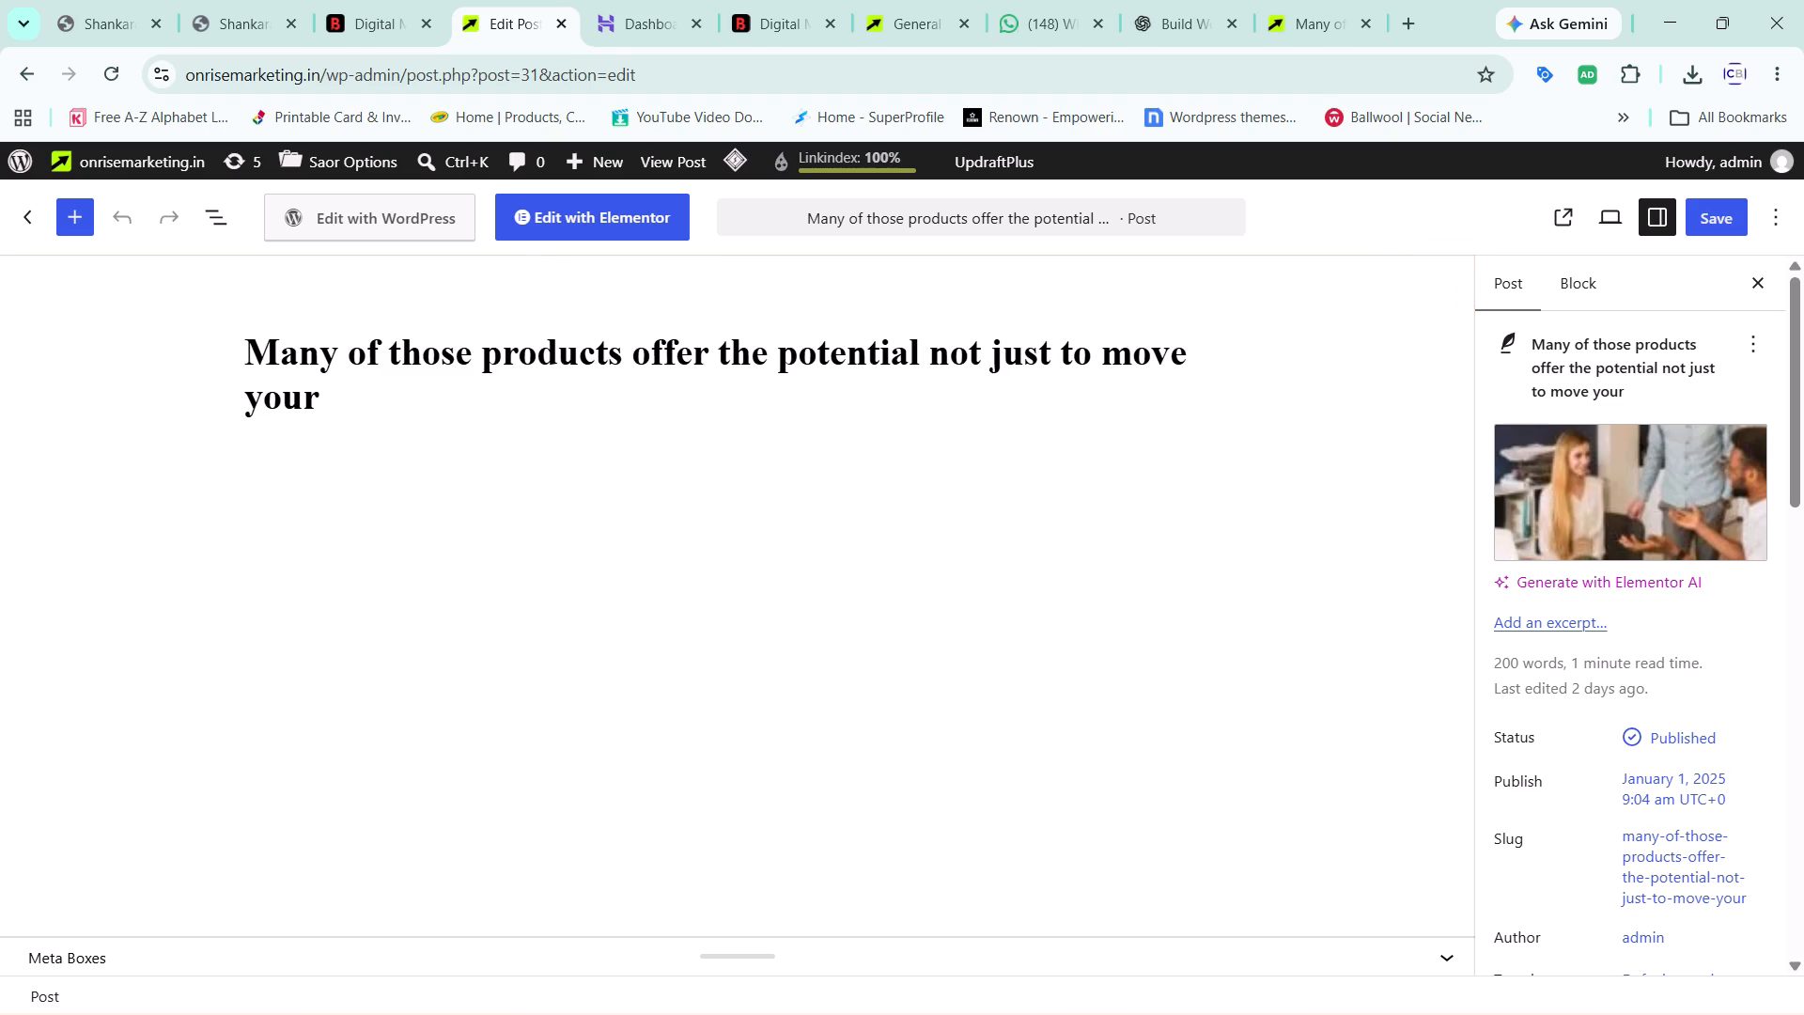
click(440, 230)
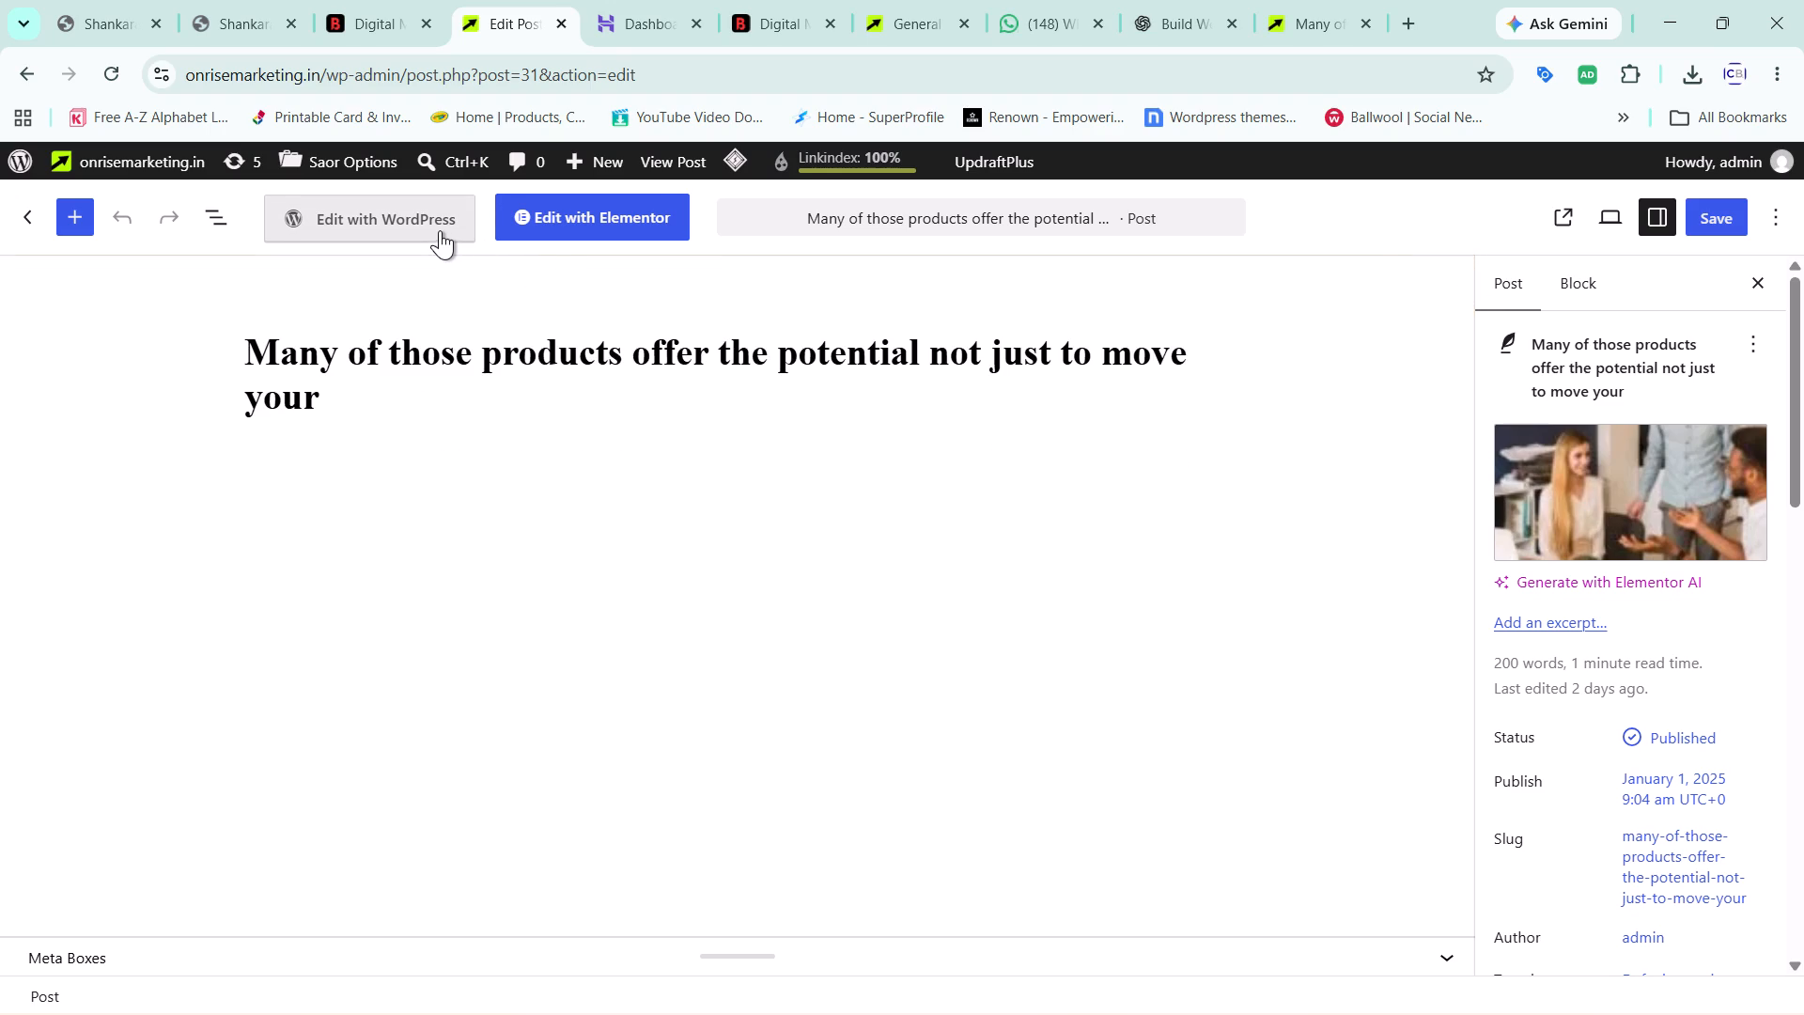
click(1092, 624)
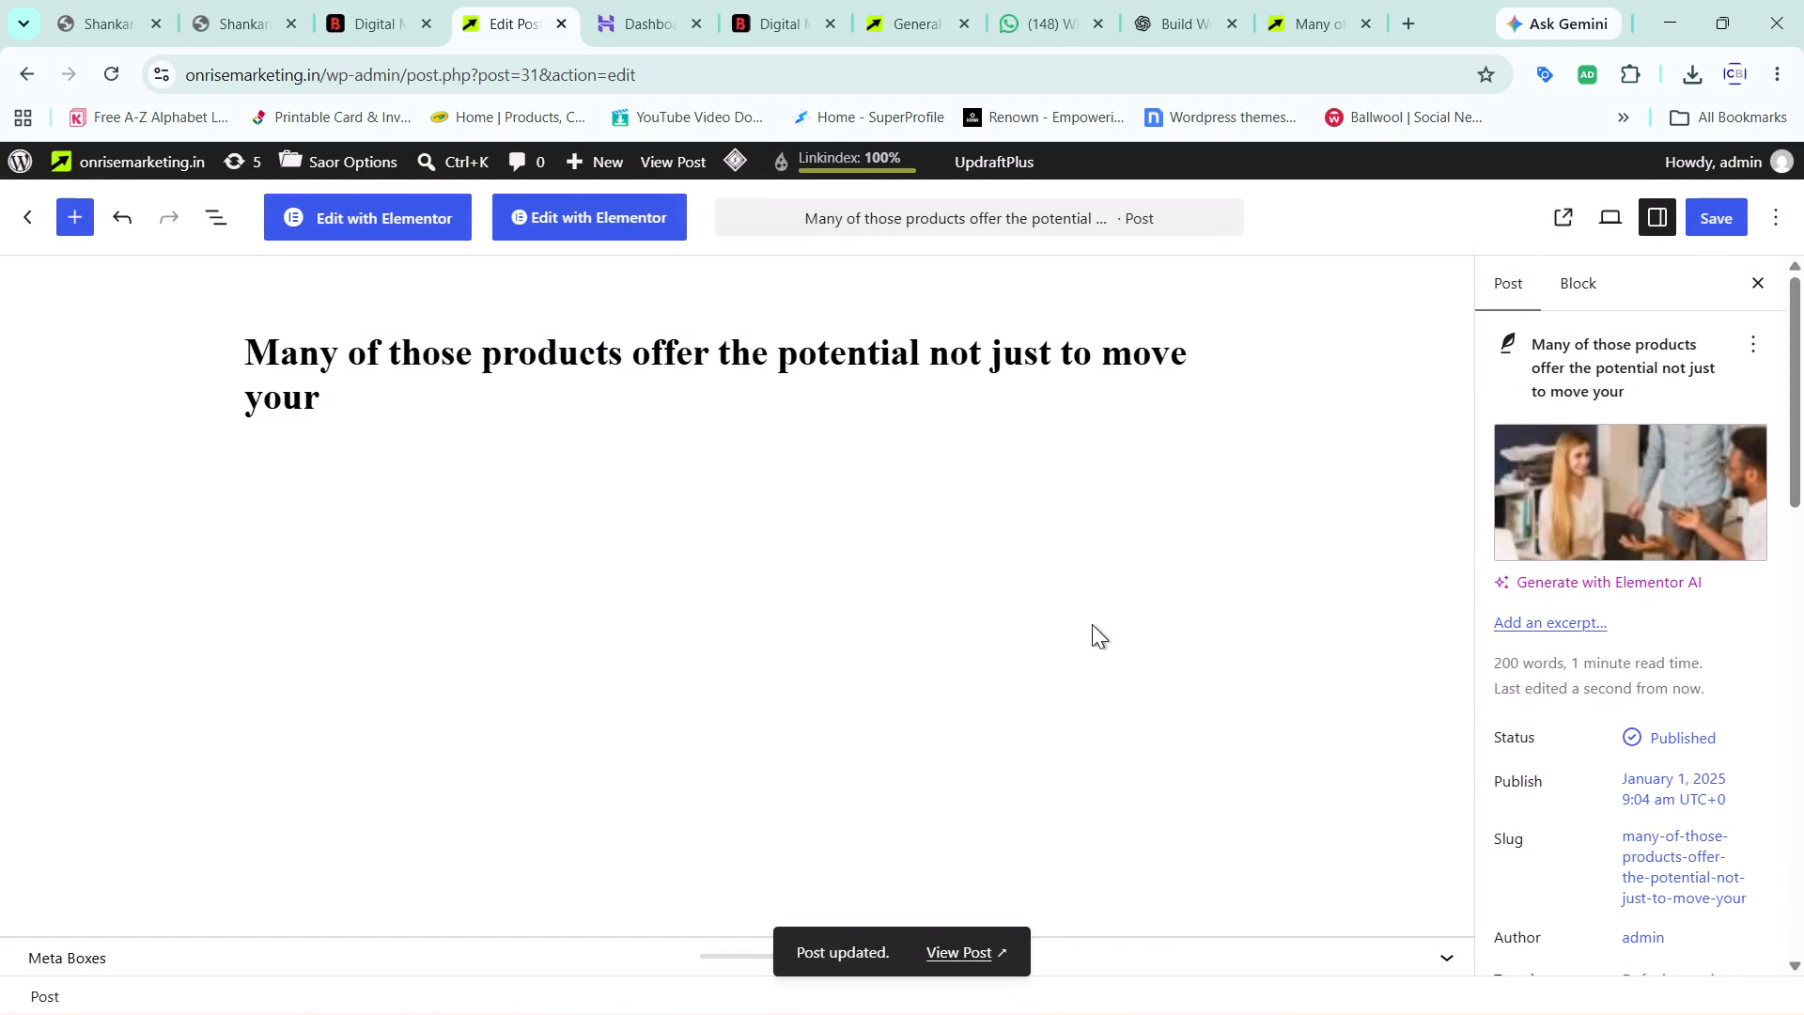
scroll(1092, 624, down, 3)
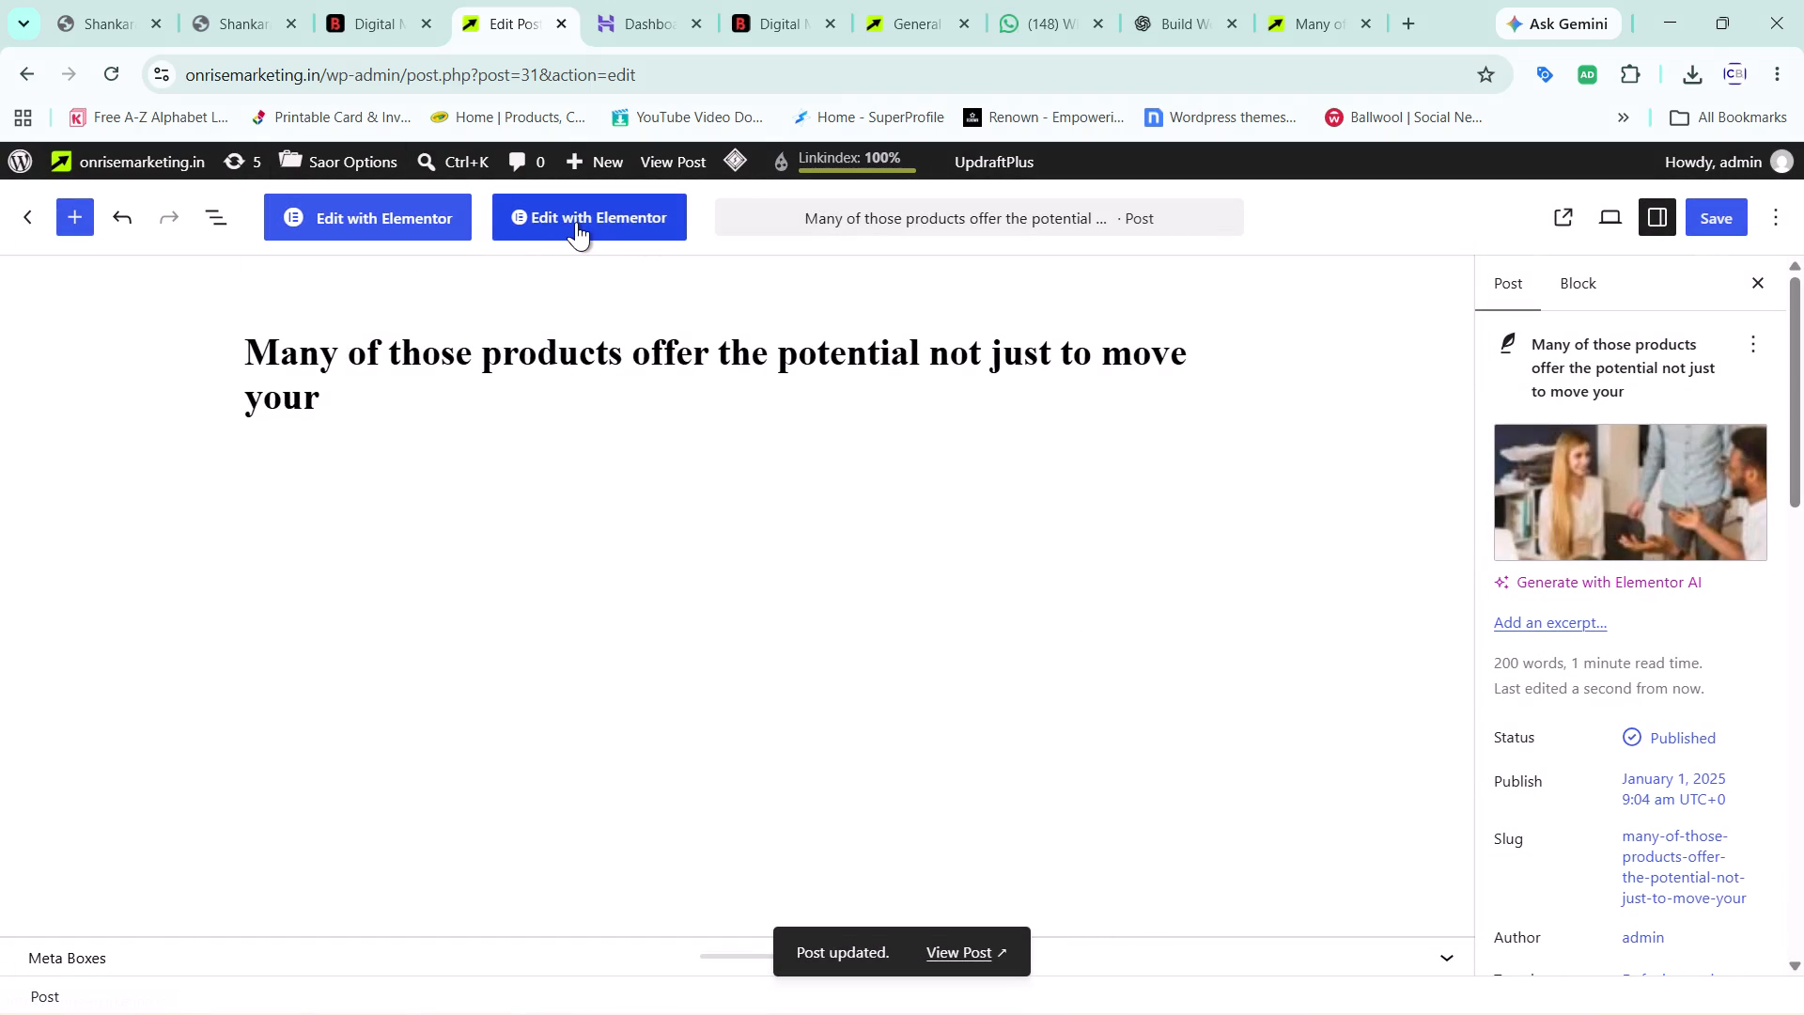
Leave the post and open the site's Widgets page under Appearance.
click(34, 76)
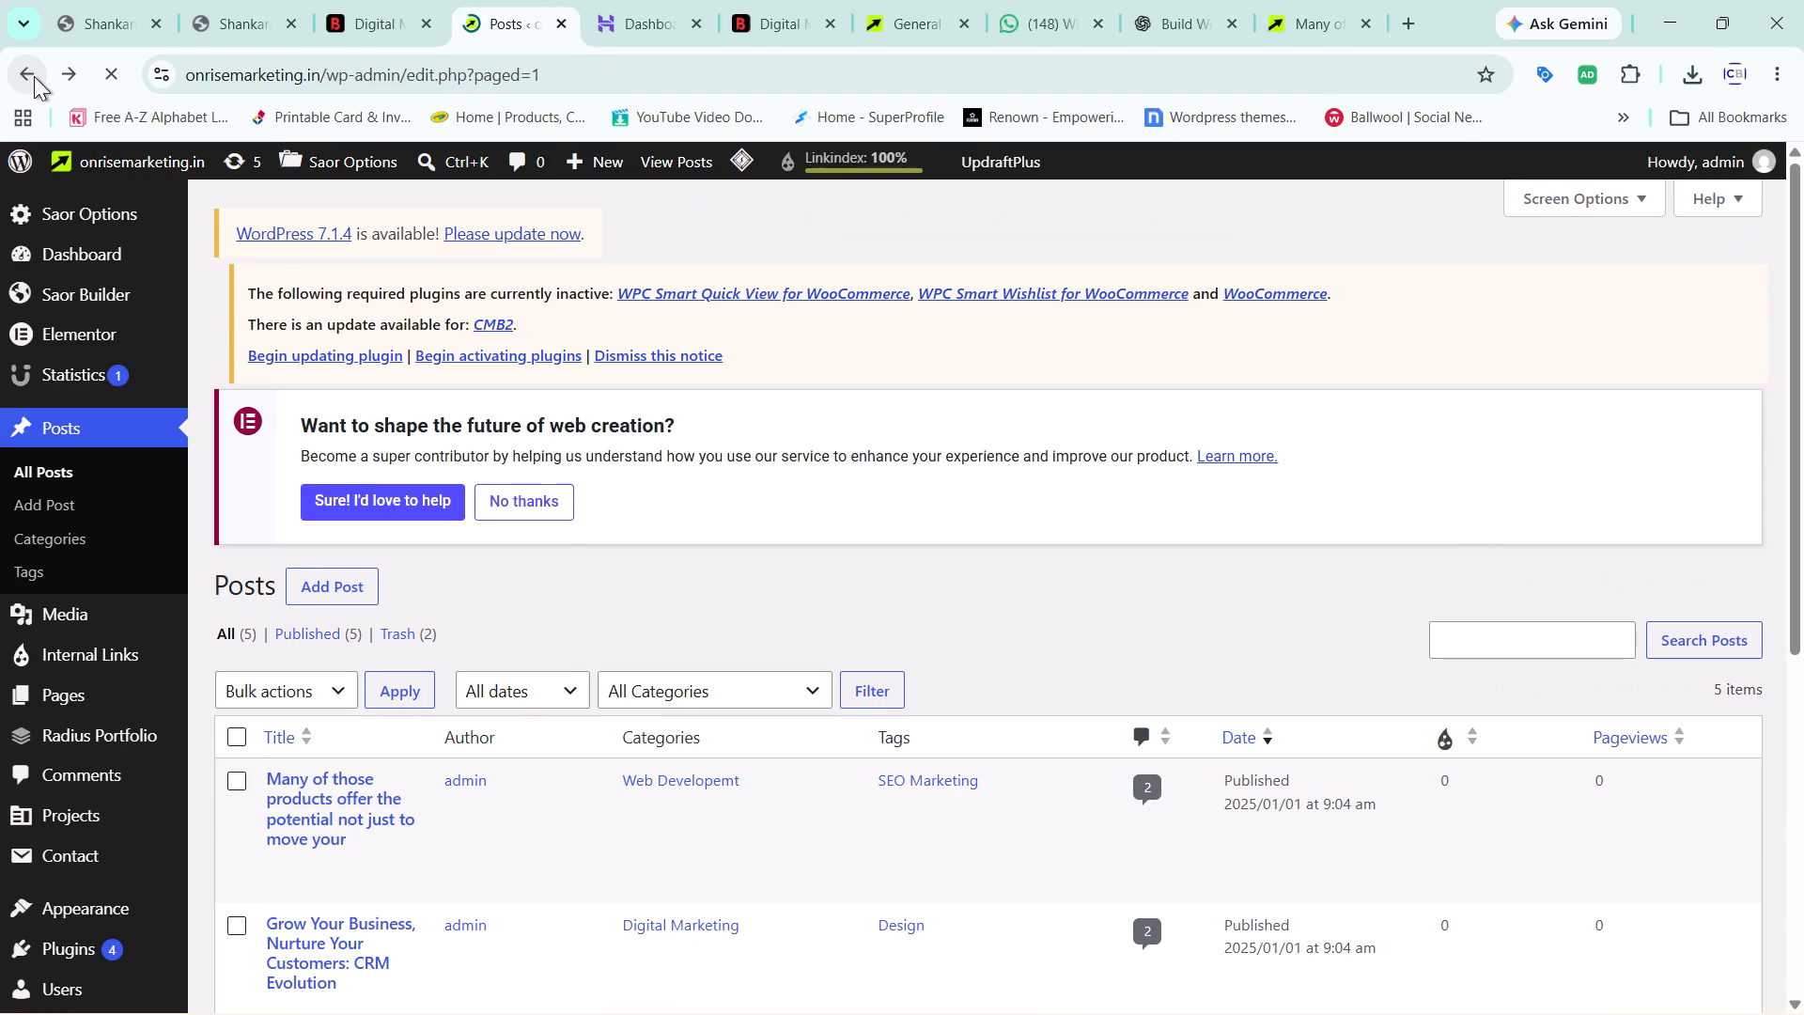
scroll(120, 675, down, 1)
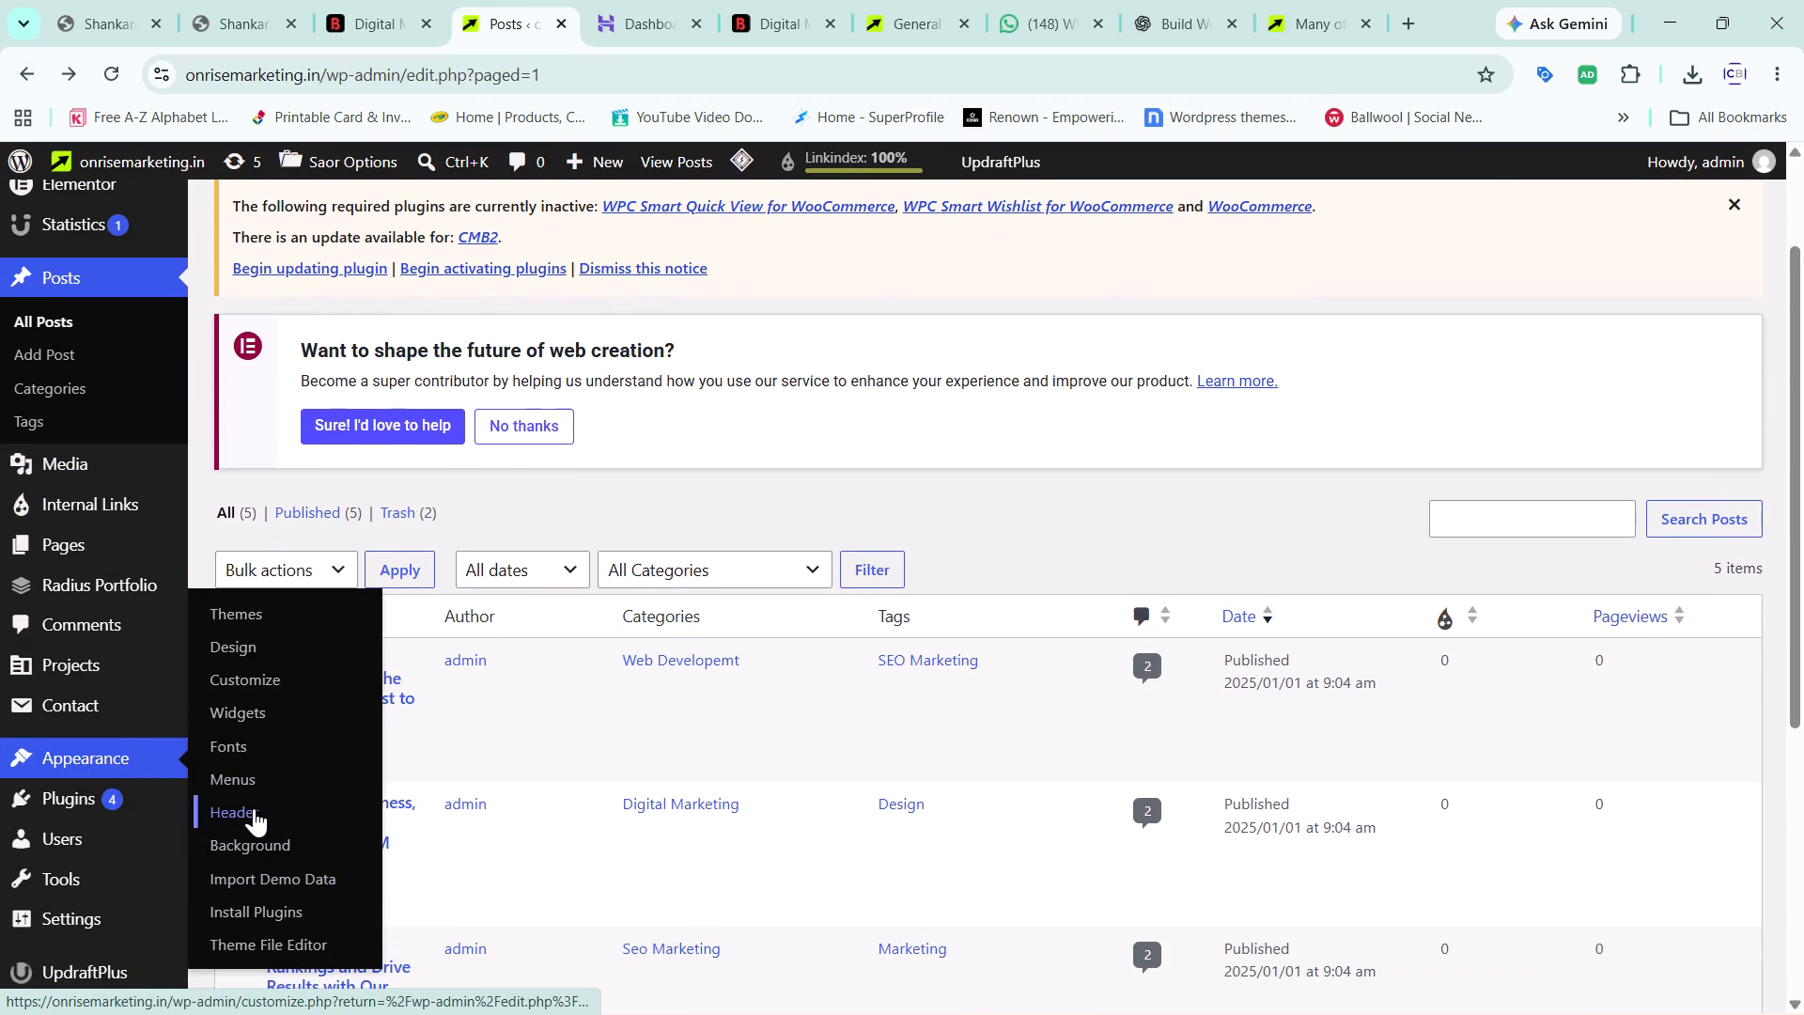
click(249, 713)
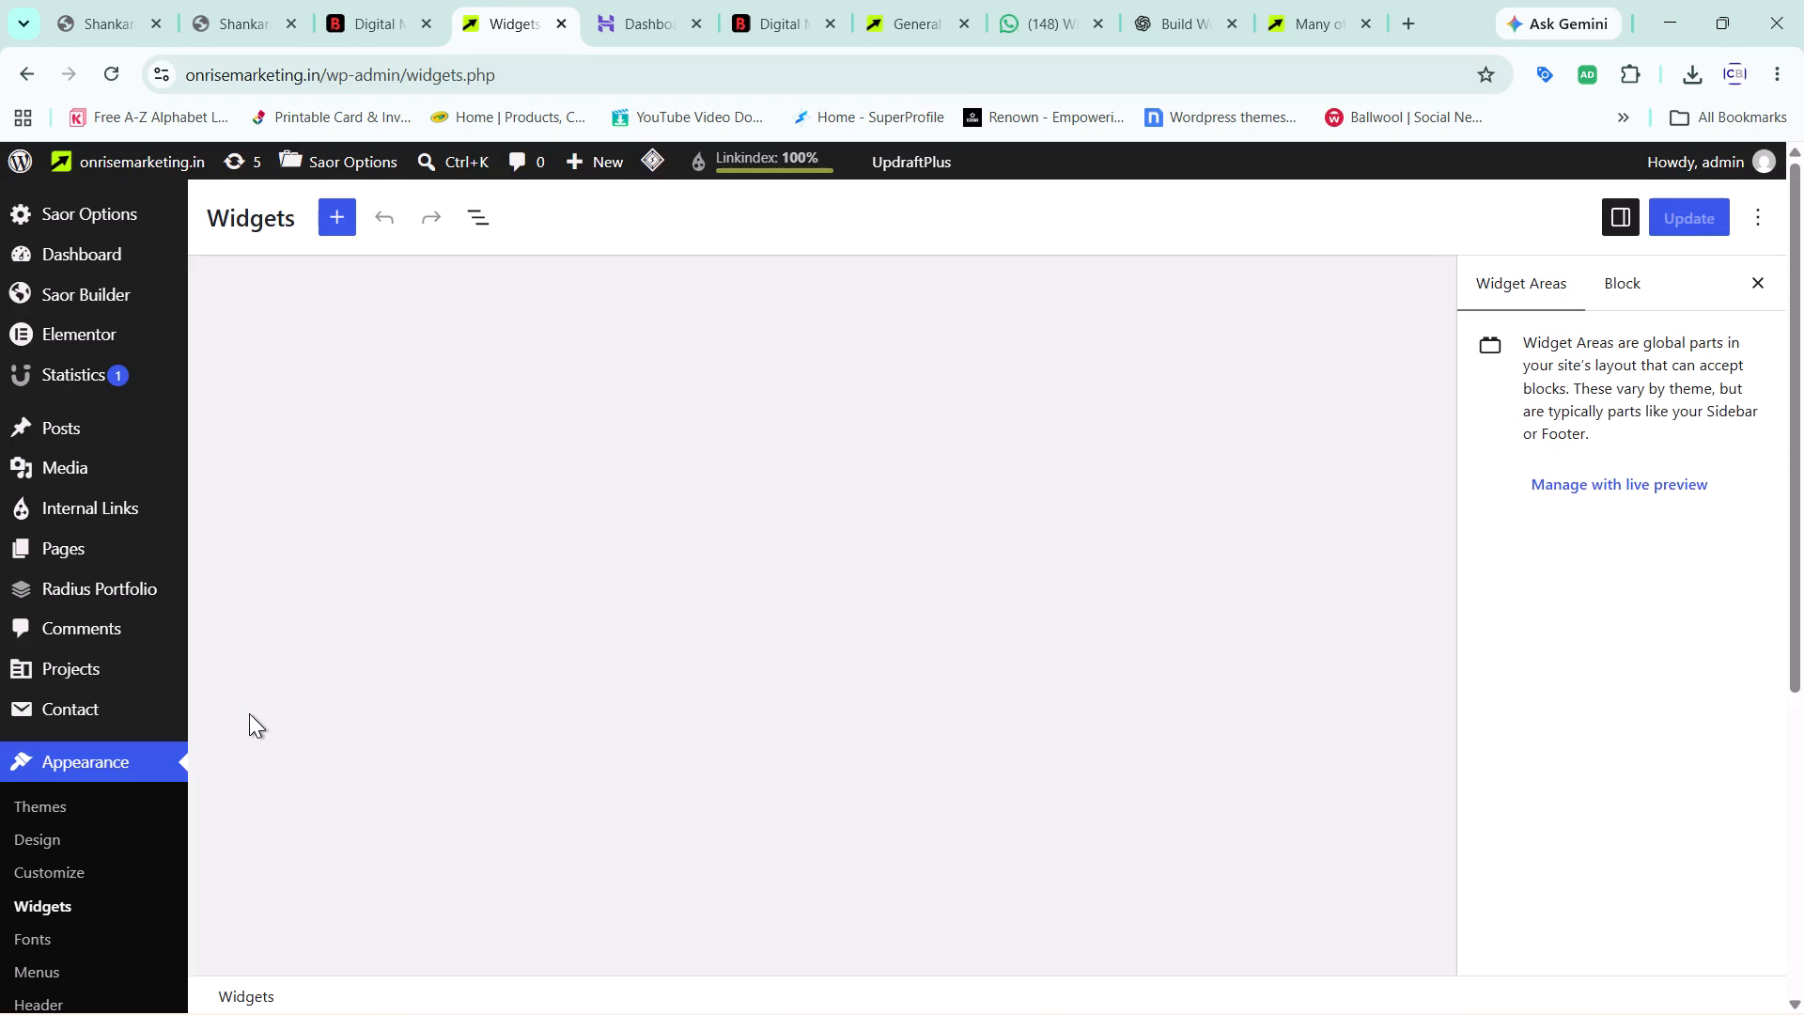
Examine the Blog Sidebar widget area, including its Recent Posts, Recent Comments, Search Form and Categories blocks.
scroll(823, 1014, down, 3)
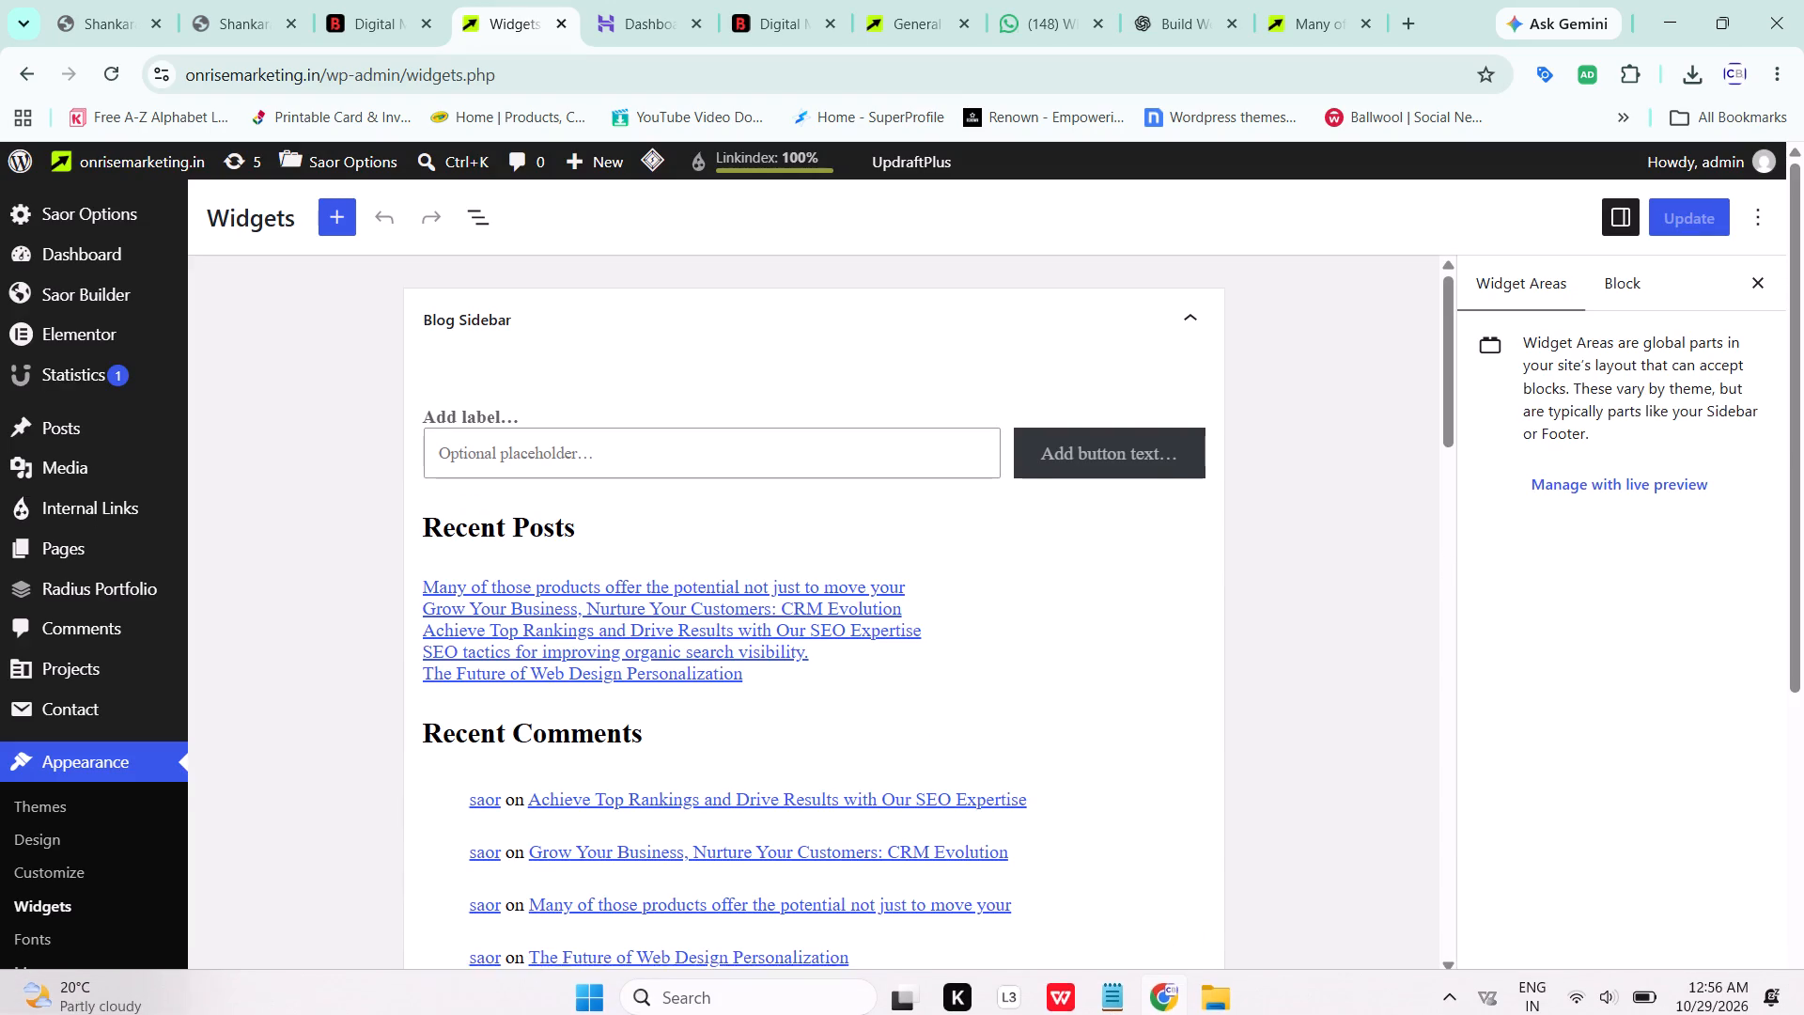
scroll(925, 668, down, 1)
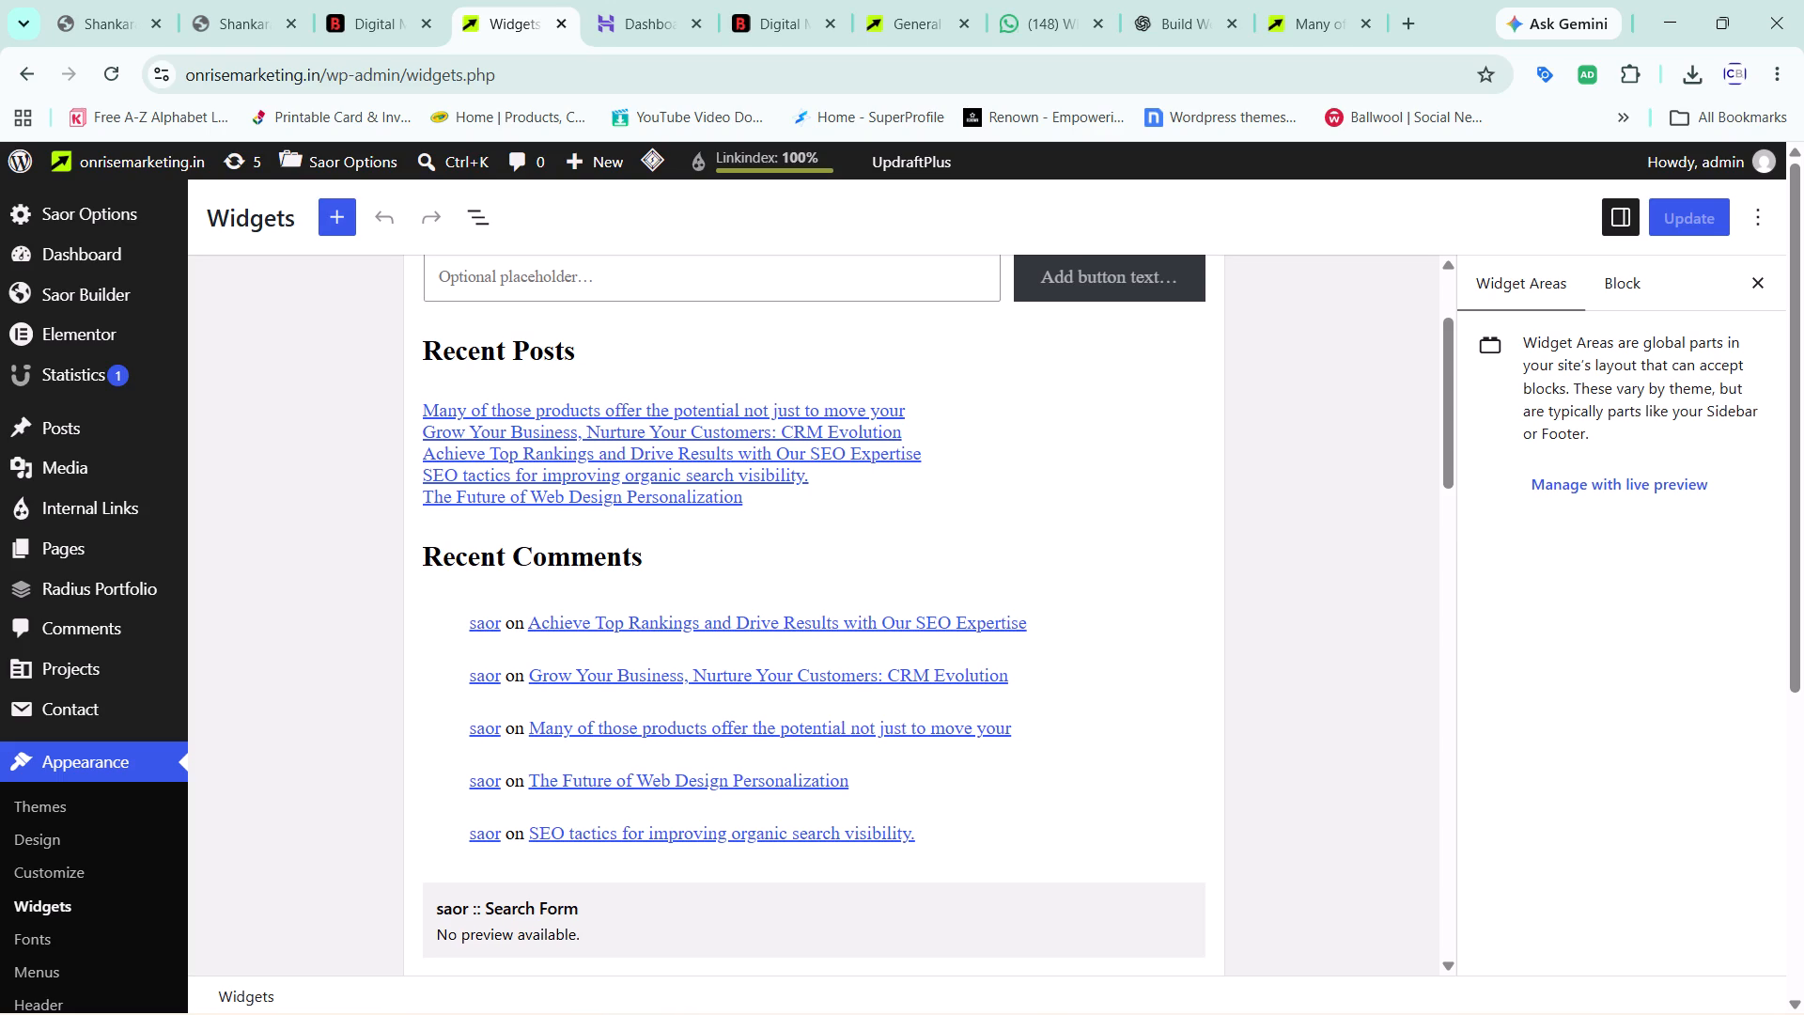
scroll(858, 620, up, 1)
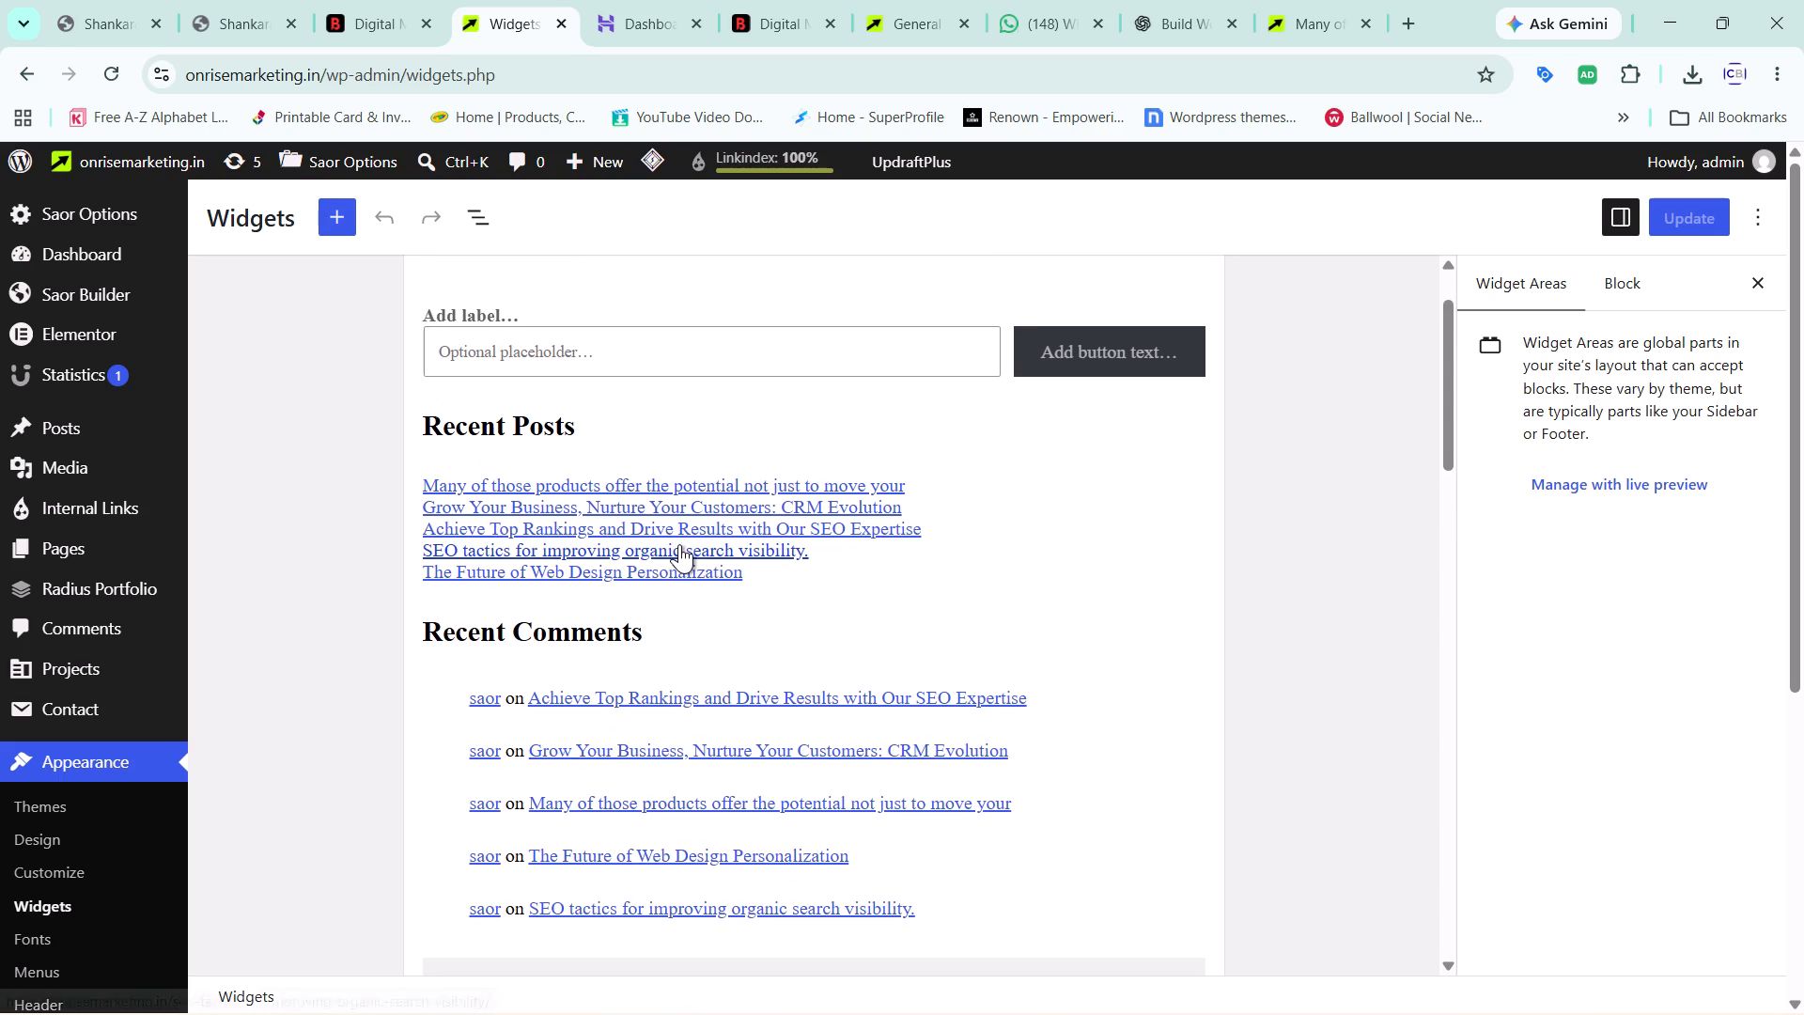
click(641, 482)
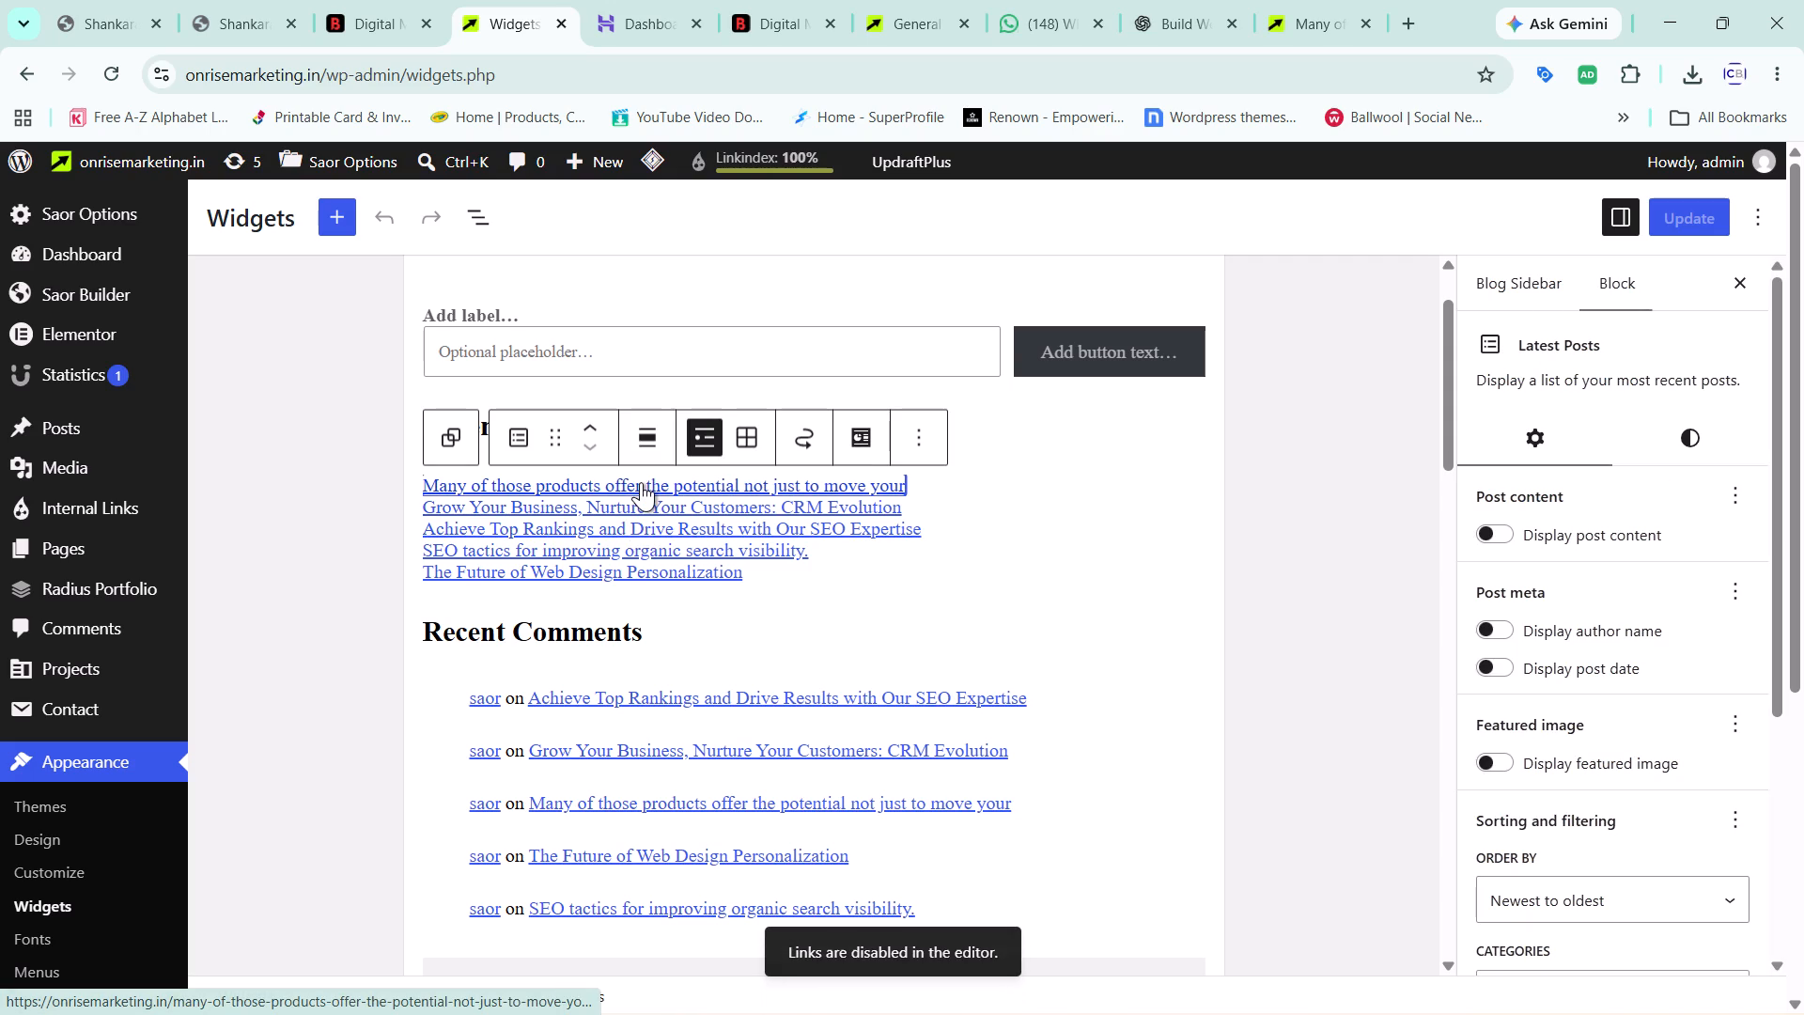
click(641, 482)
click(967, 620)
scroll(967, 620, down, 1)
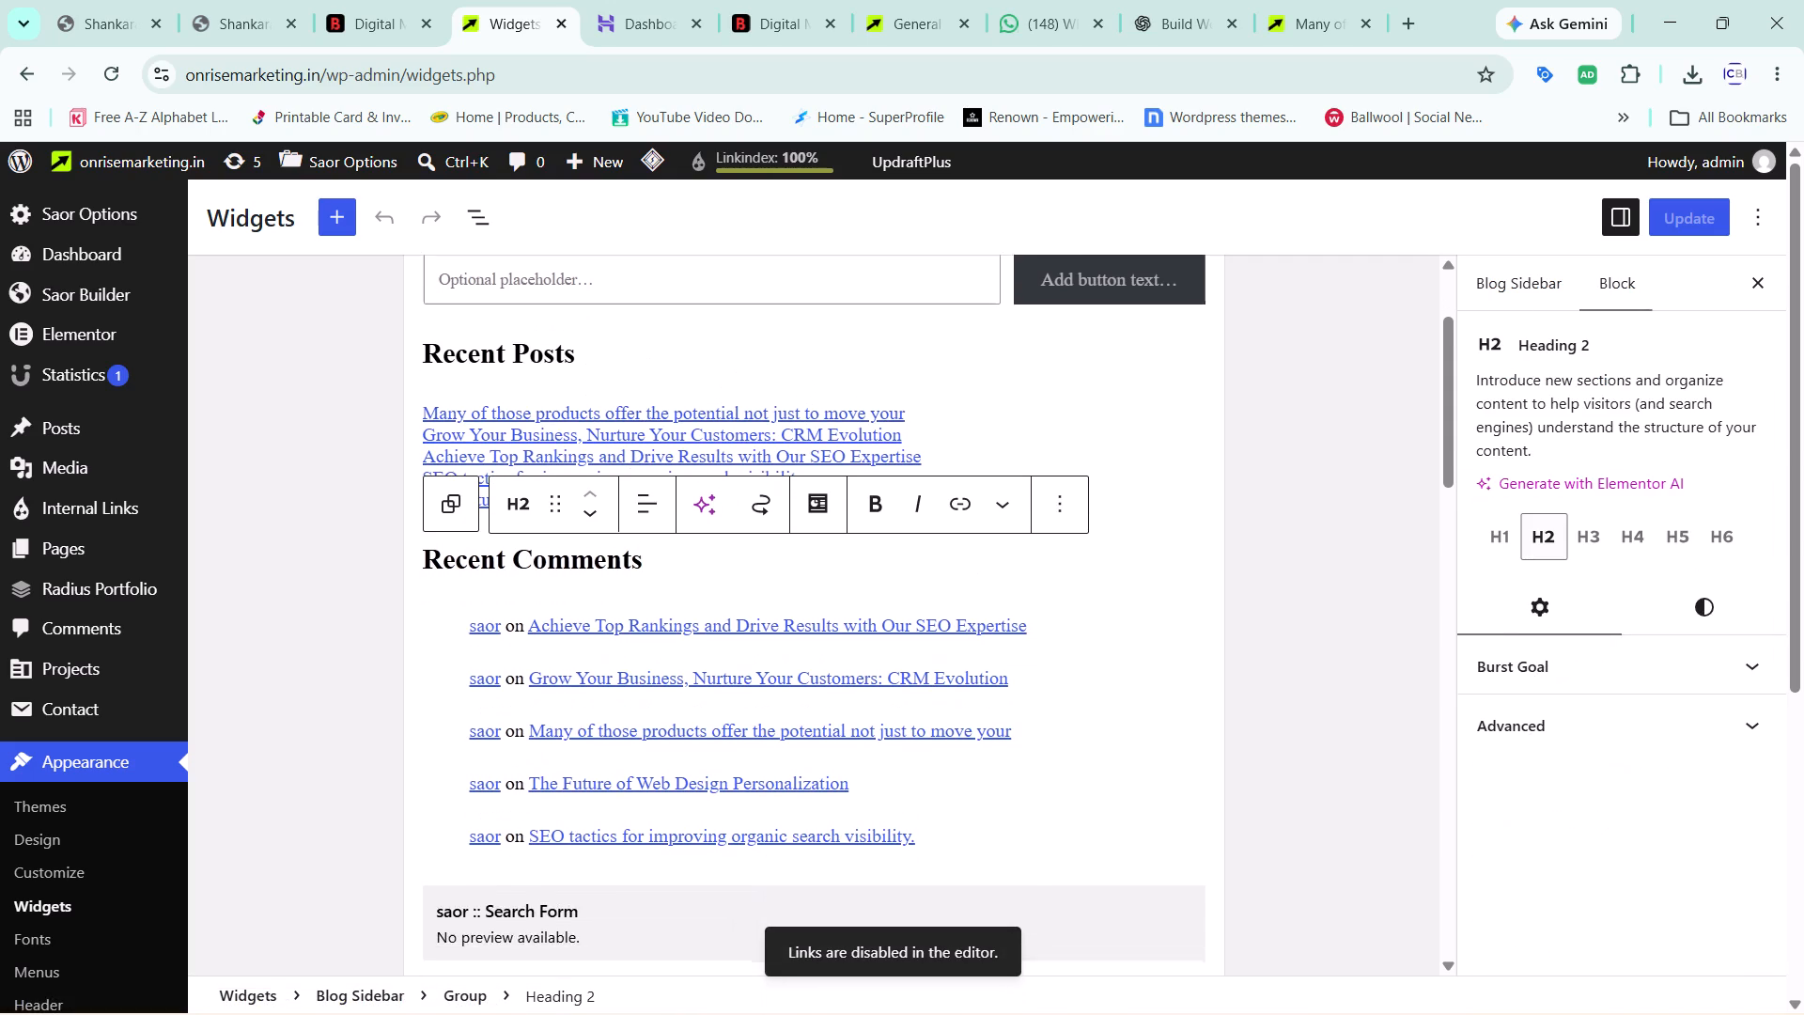
scroll(967, 620, down, 2)
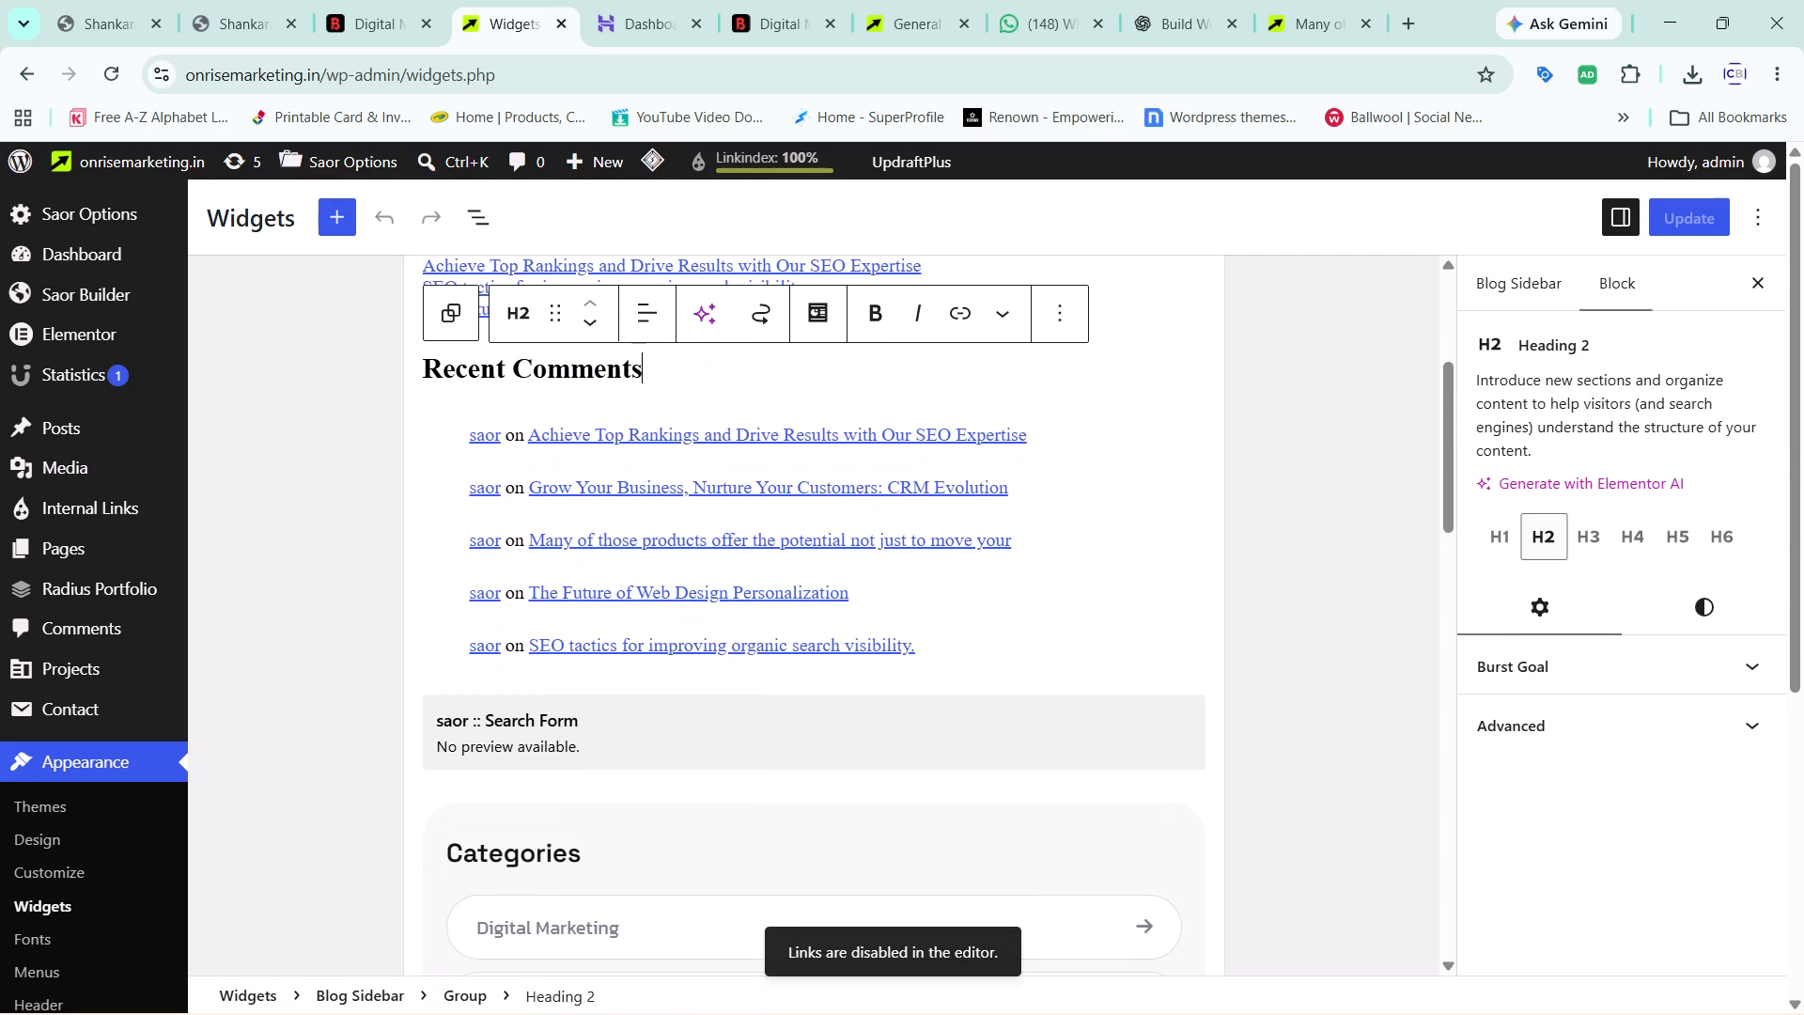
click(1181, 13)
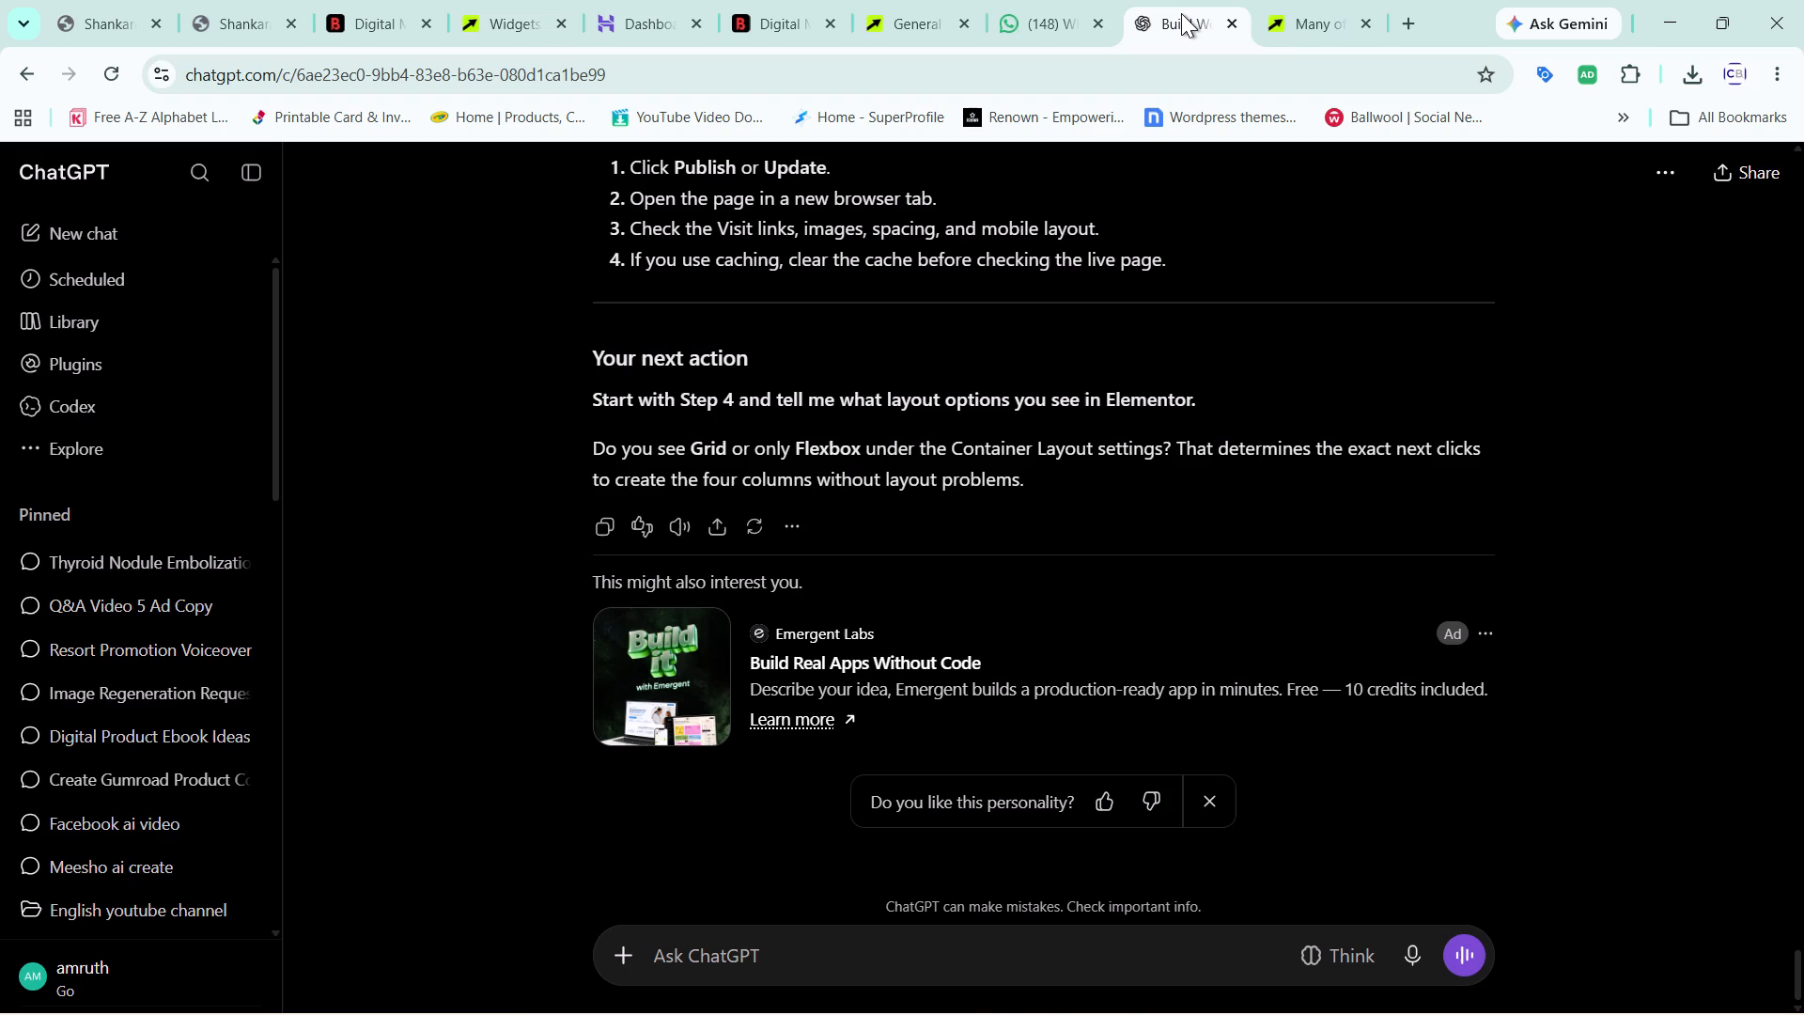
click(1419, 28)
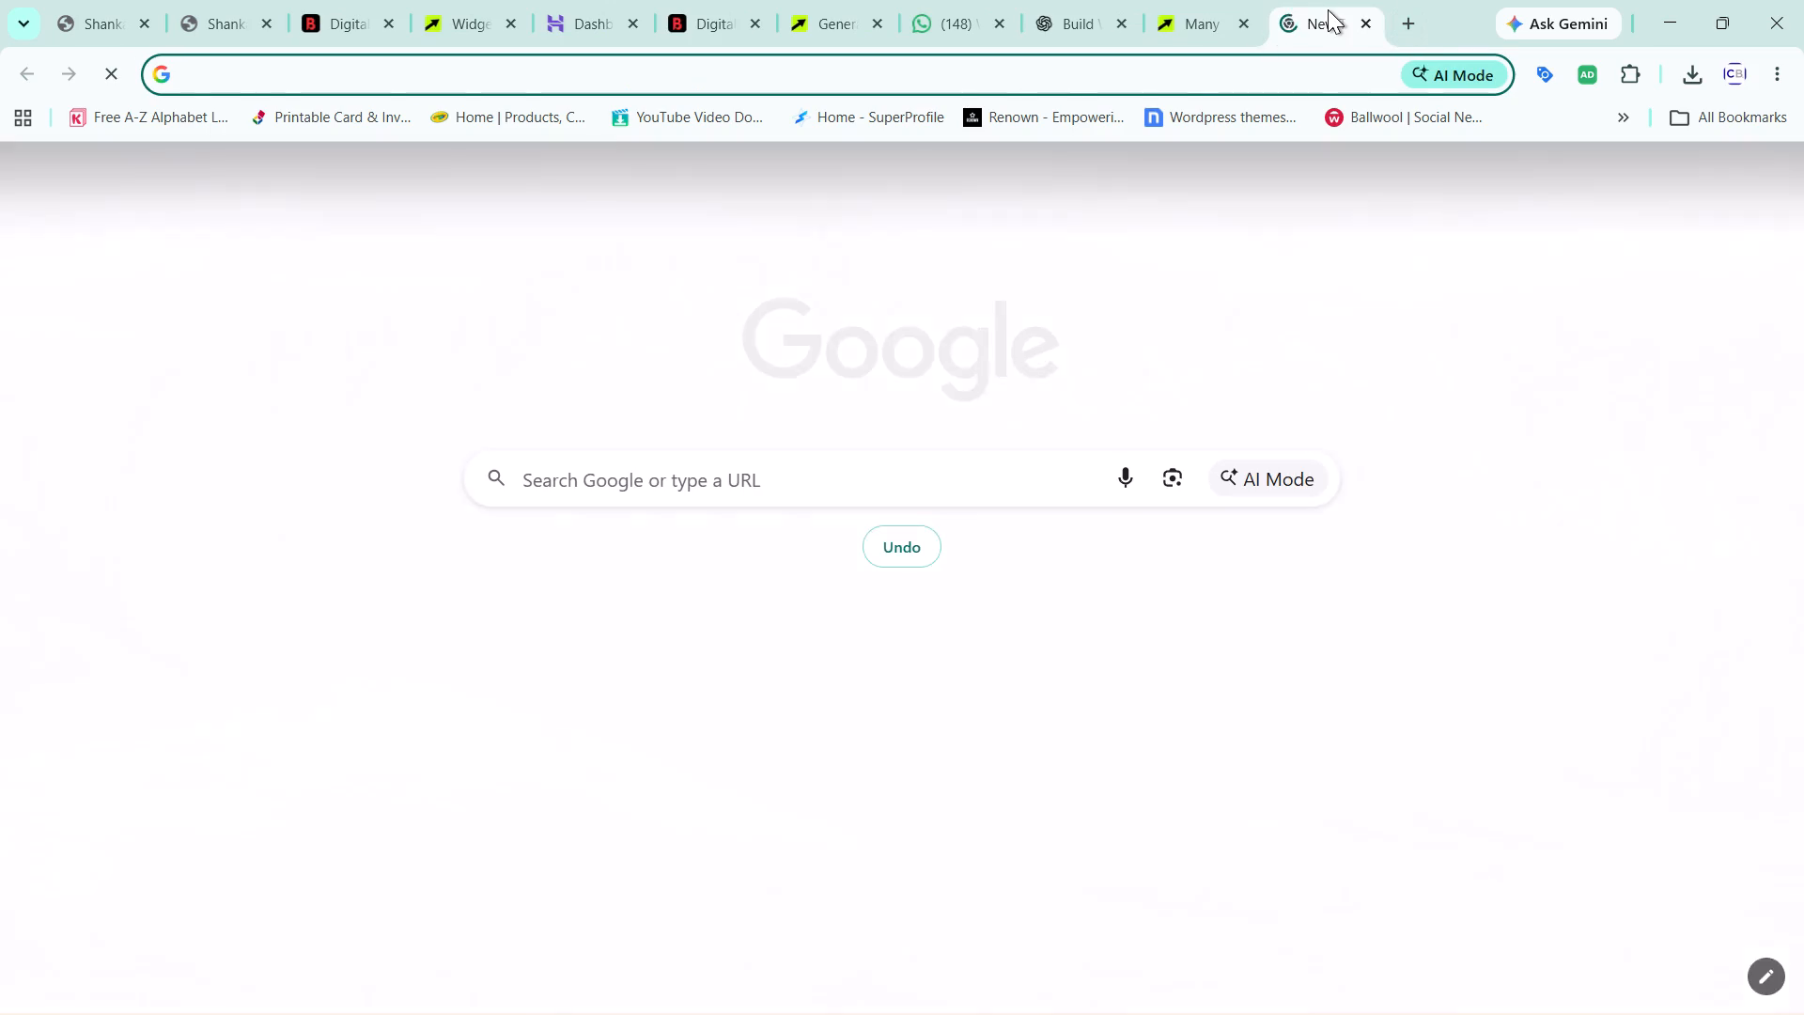
click(1188, 0)
scroll(943, 391, up, 3)
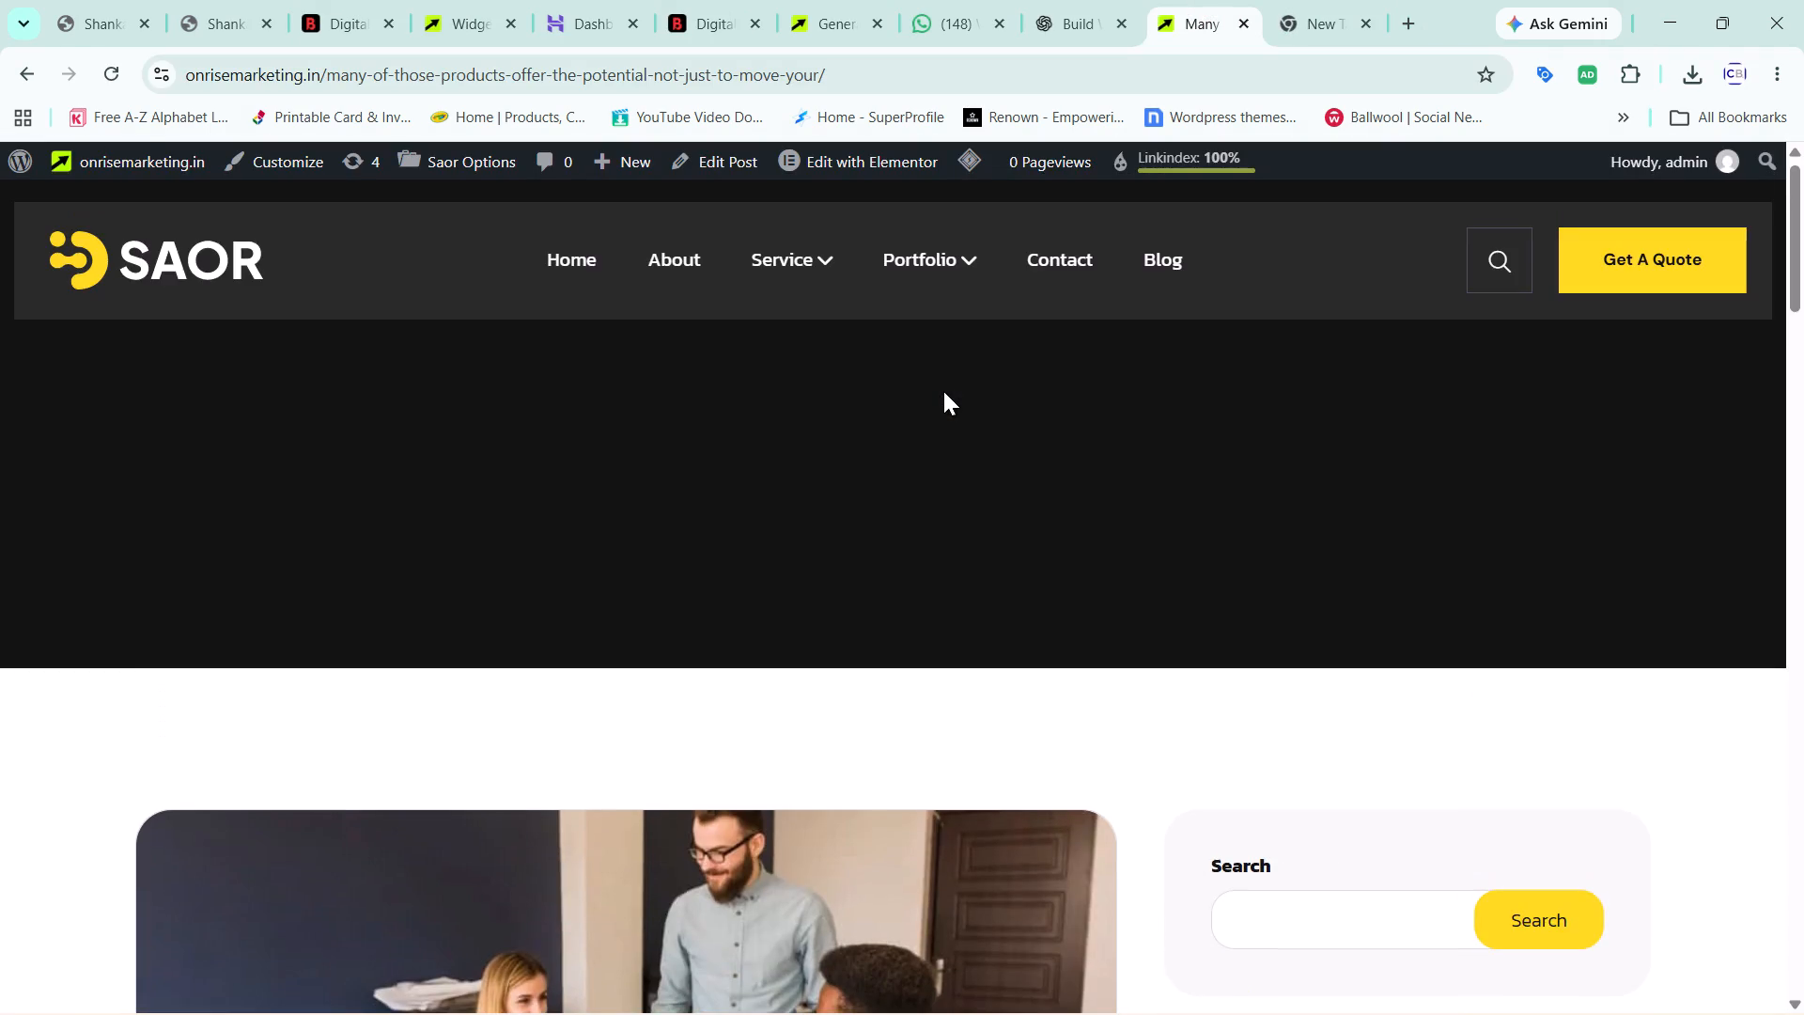
scroll(943, 391, down, 5)
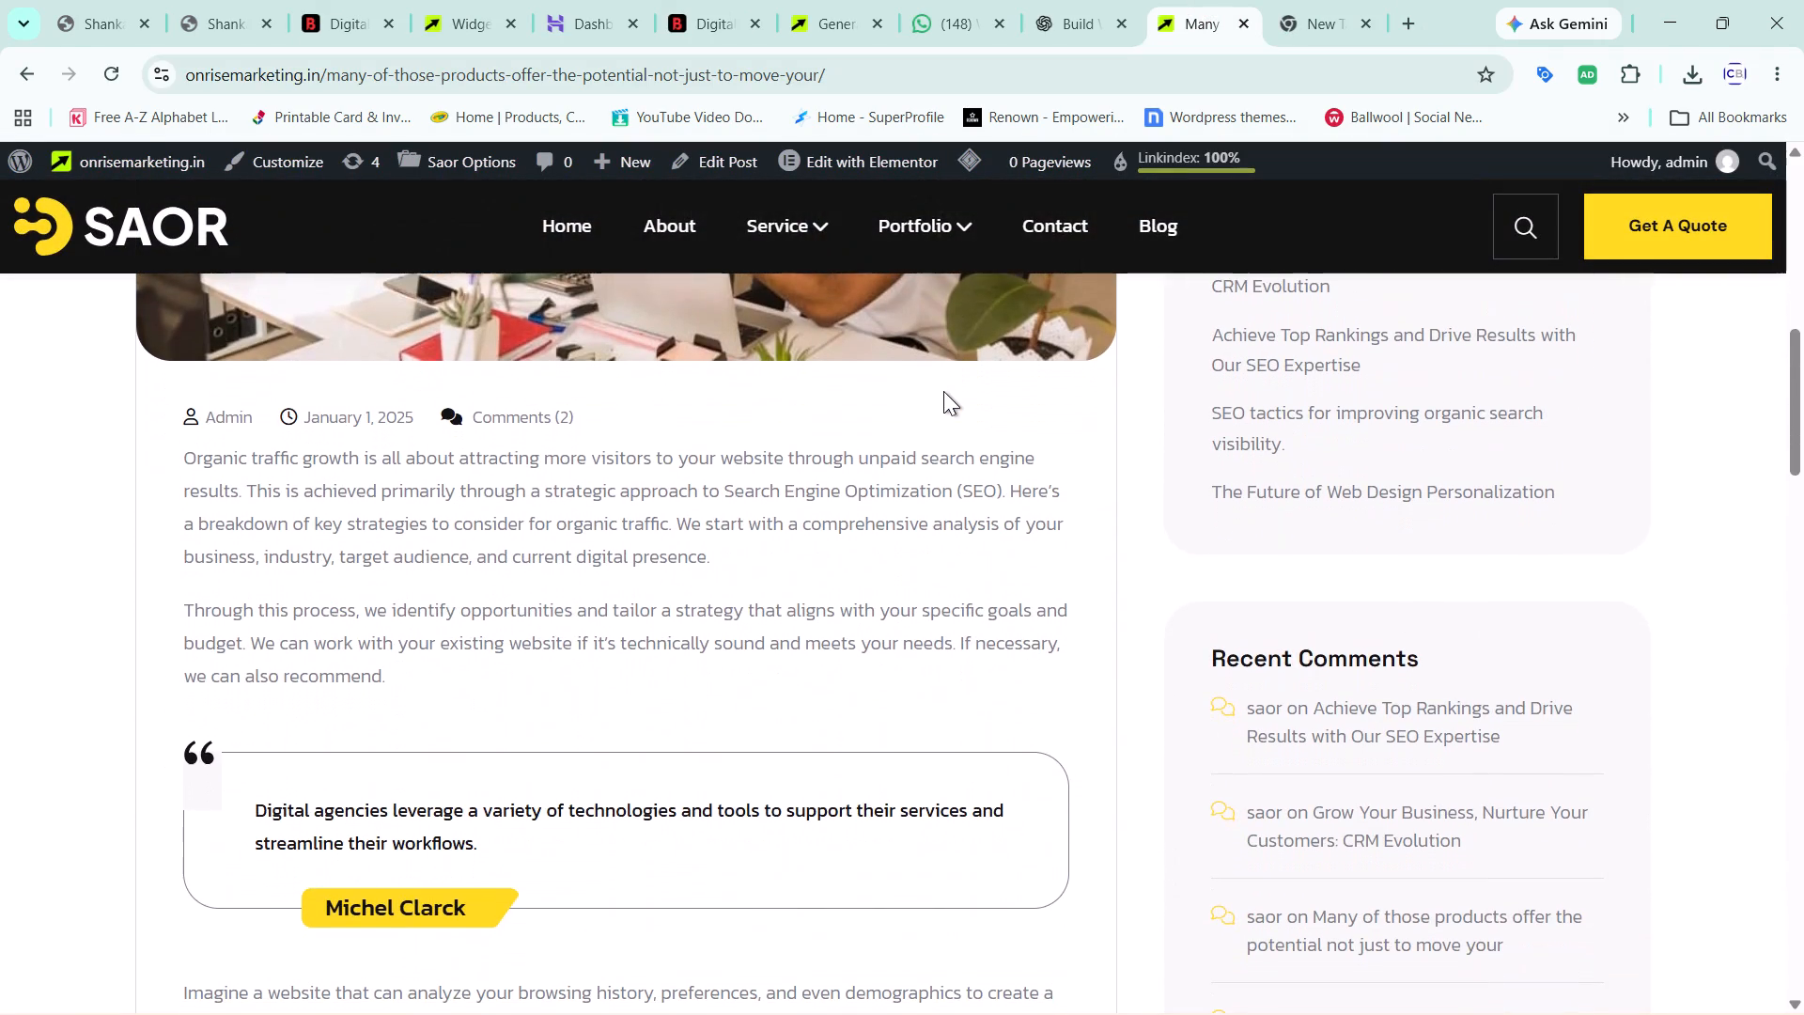
click(25, 75)
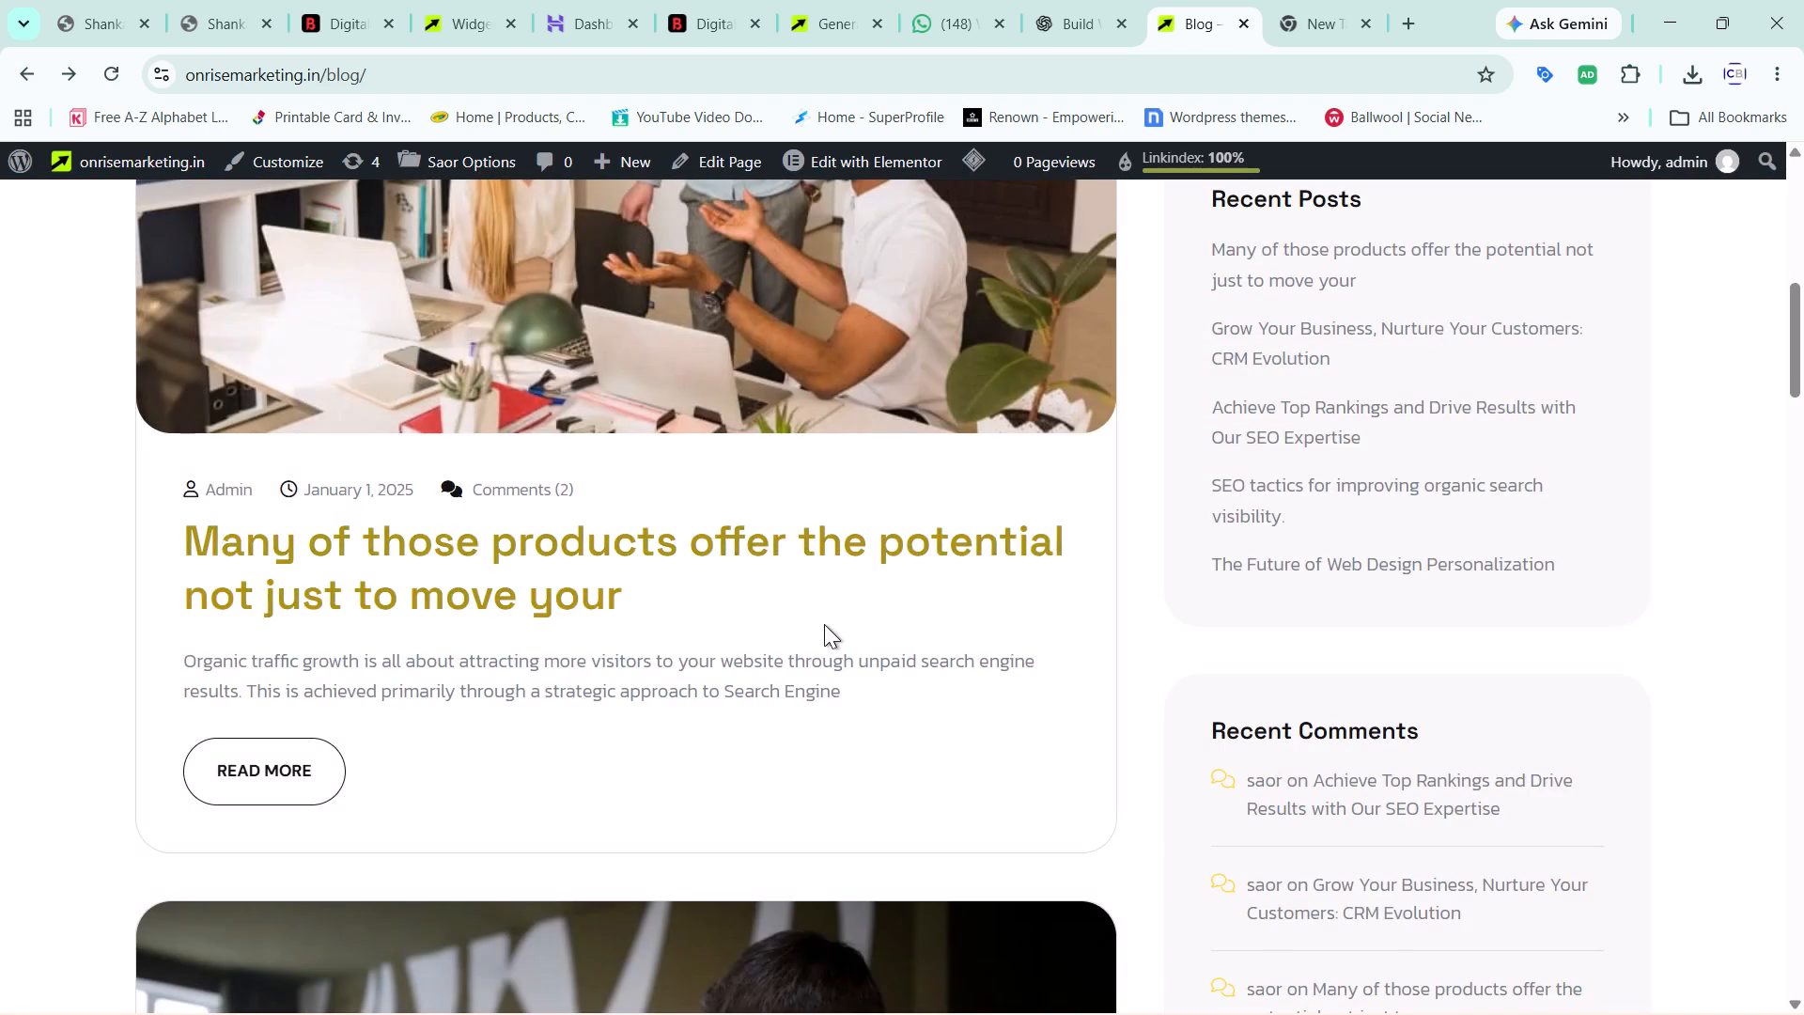
scroll(824, 624, up, 3)
scroll(824, 624, down, 4)
scroll(824, 624, up, 1)
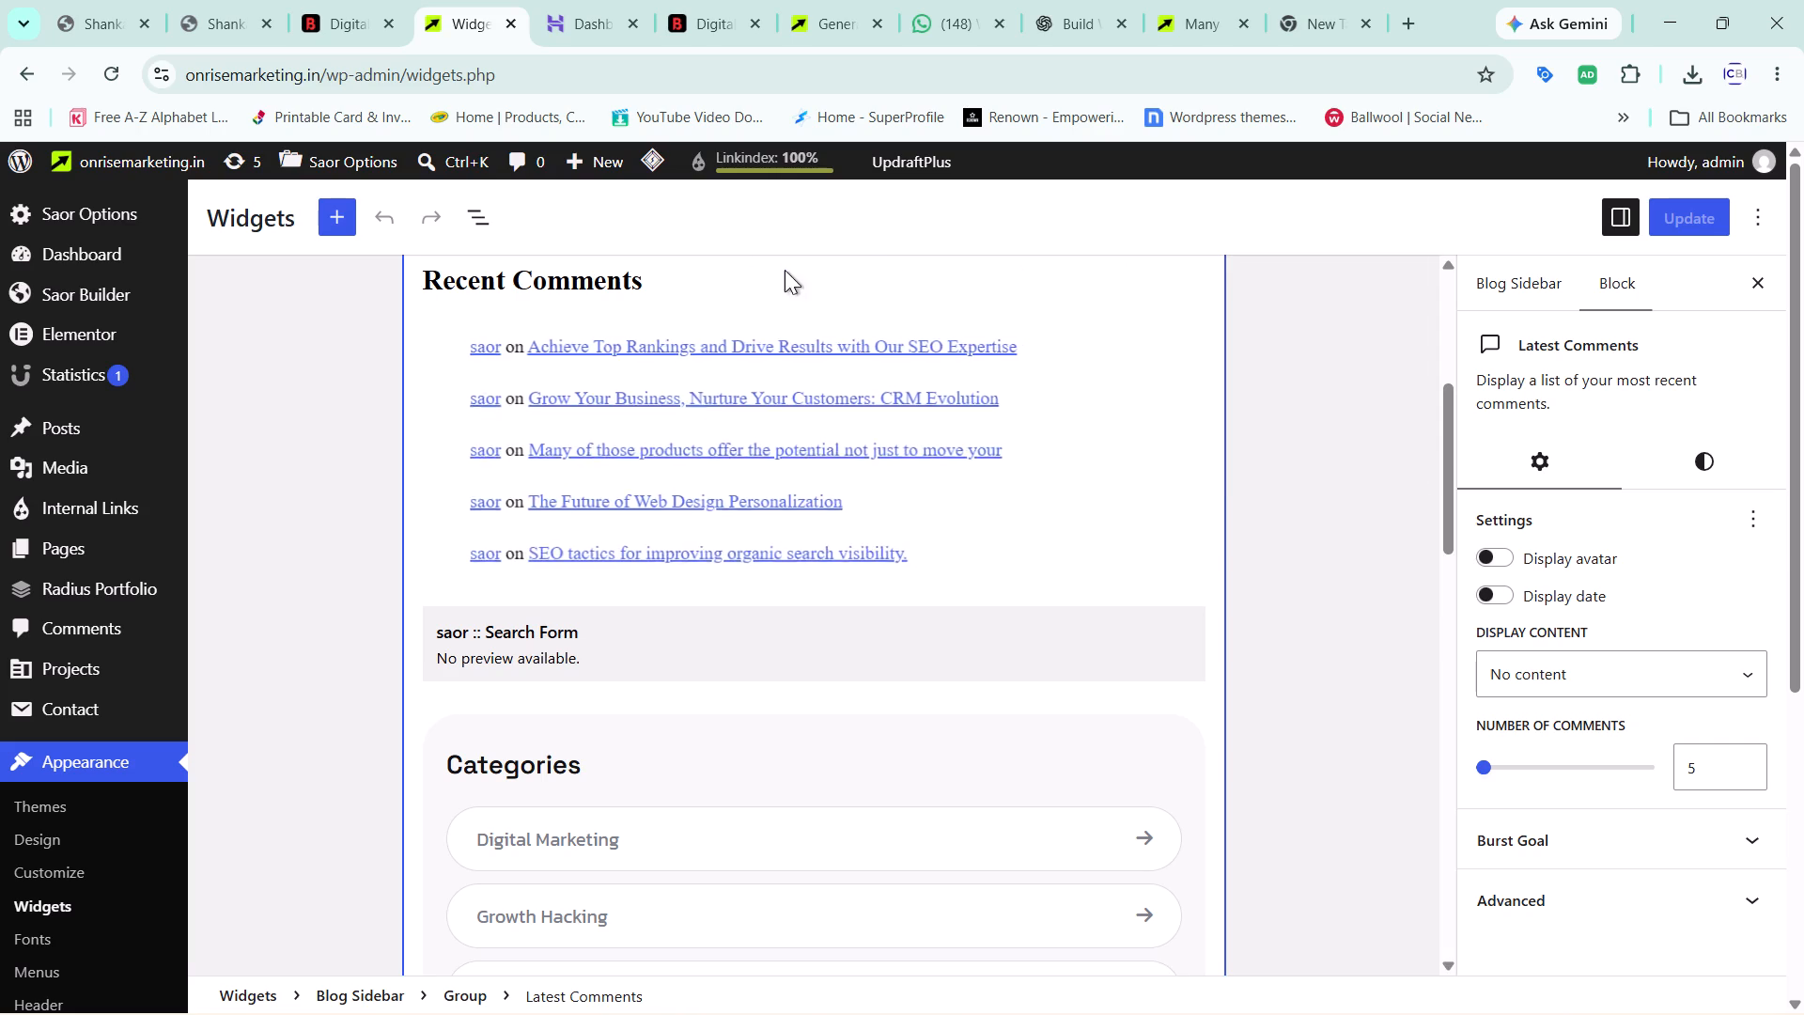
drag(785, 270, 510, 355)
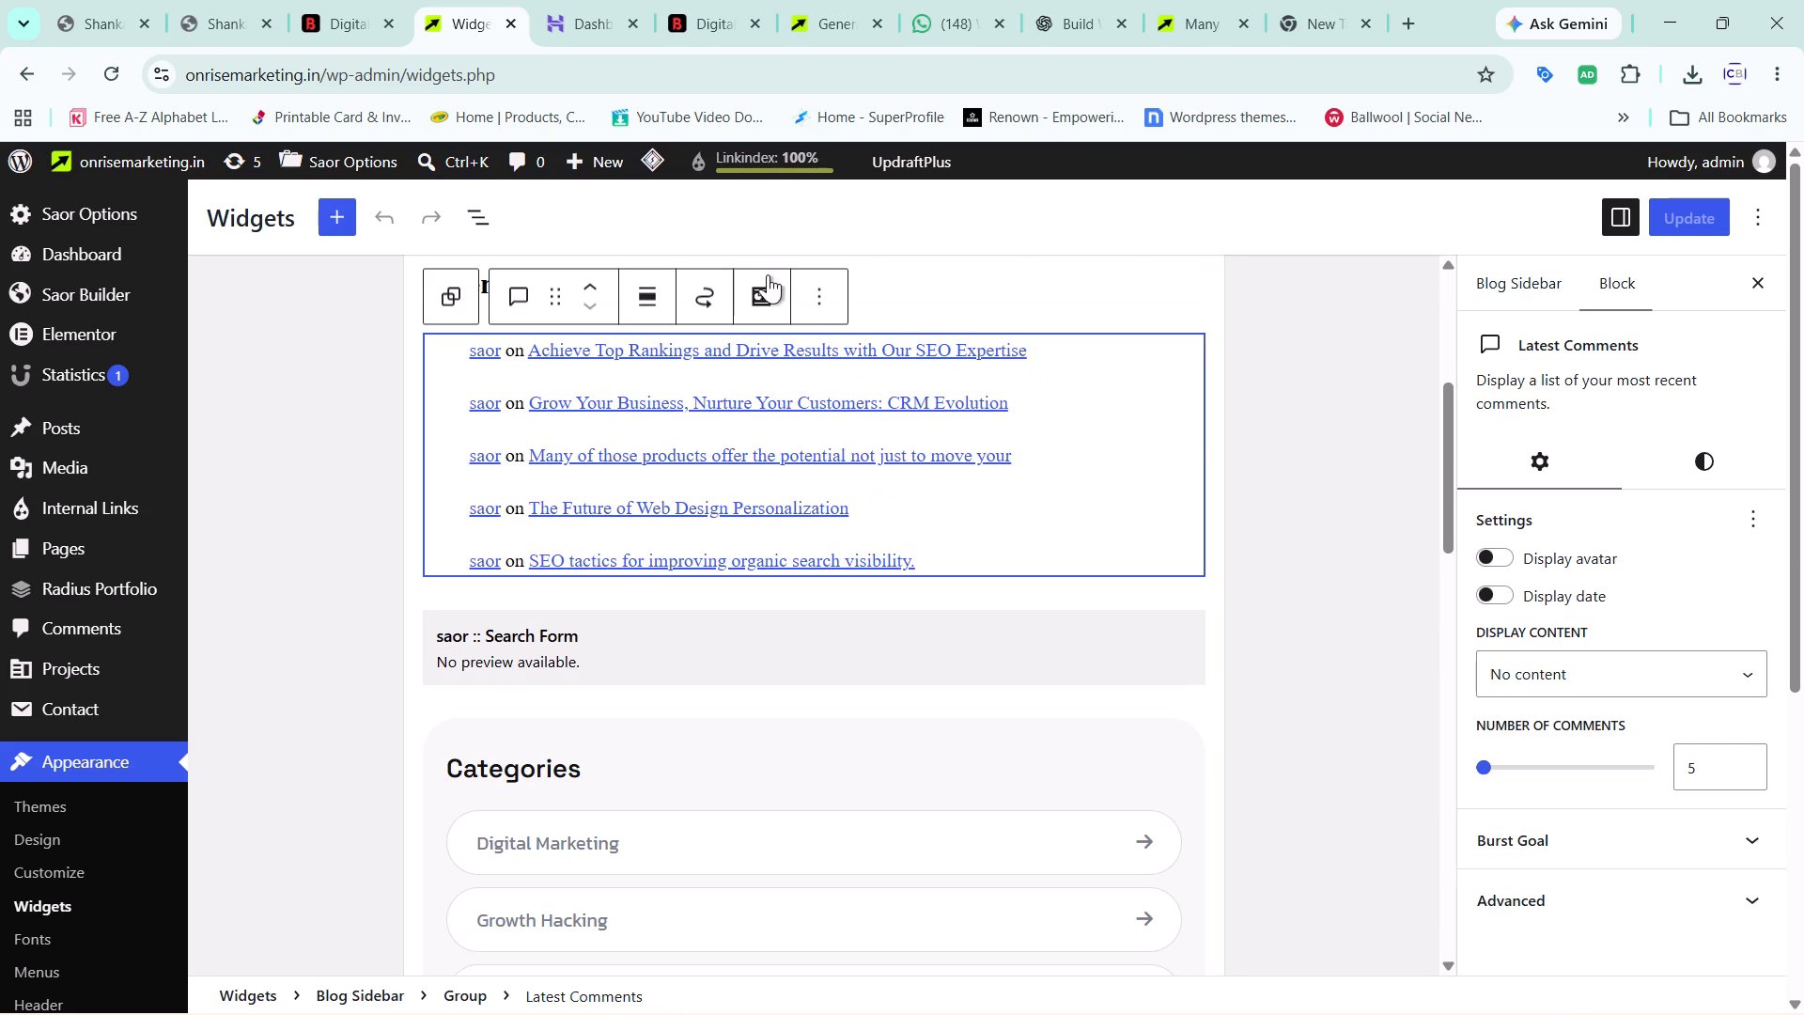
click(810, 299)
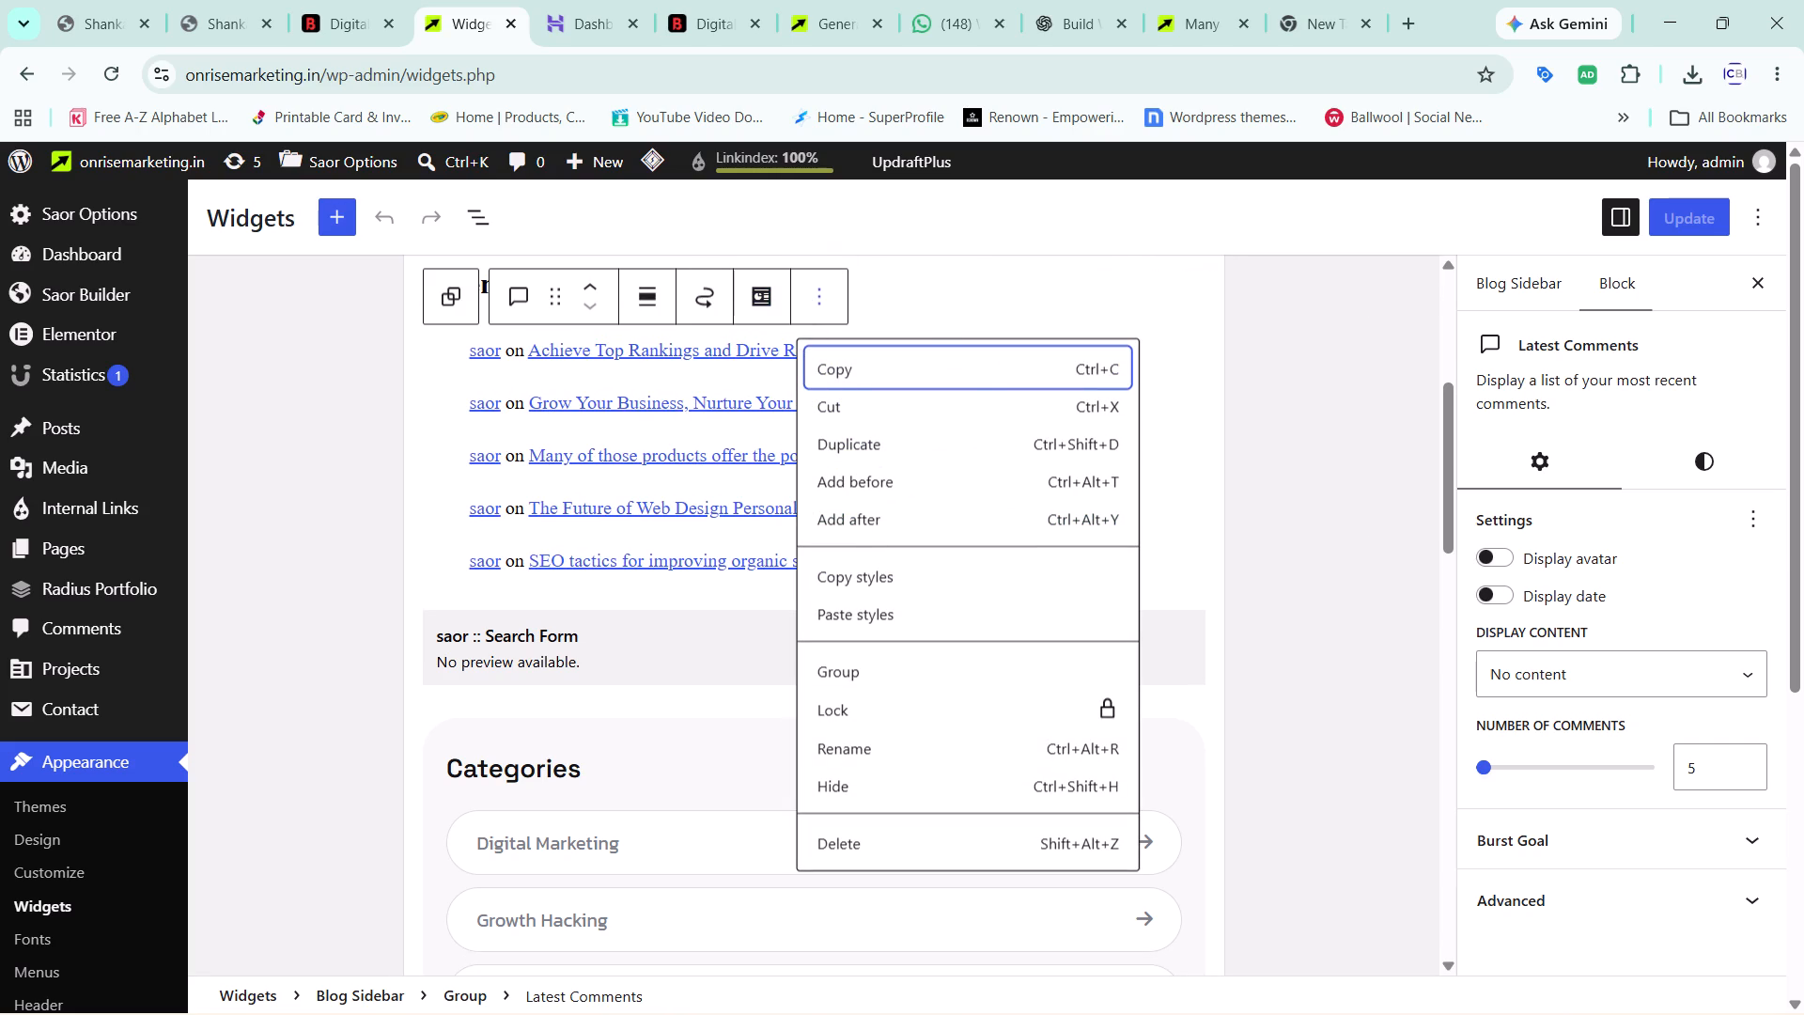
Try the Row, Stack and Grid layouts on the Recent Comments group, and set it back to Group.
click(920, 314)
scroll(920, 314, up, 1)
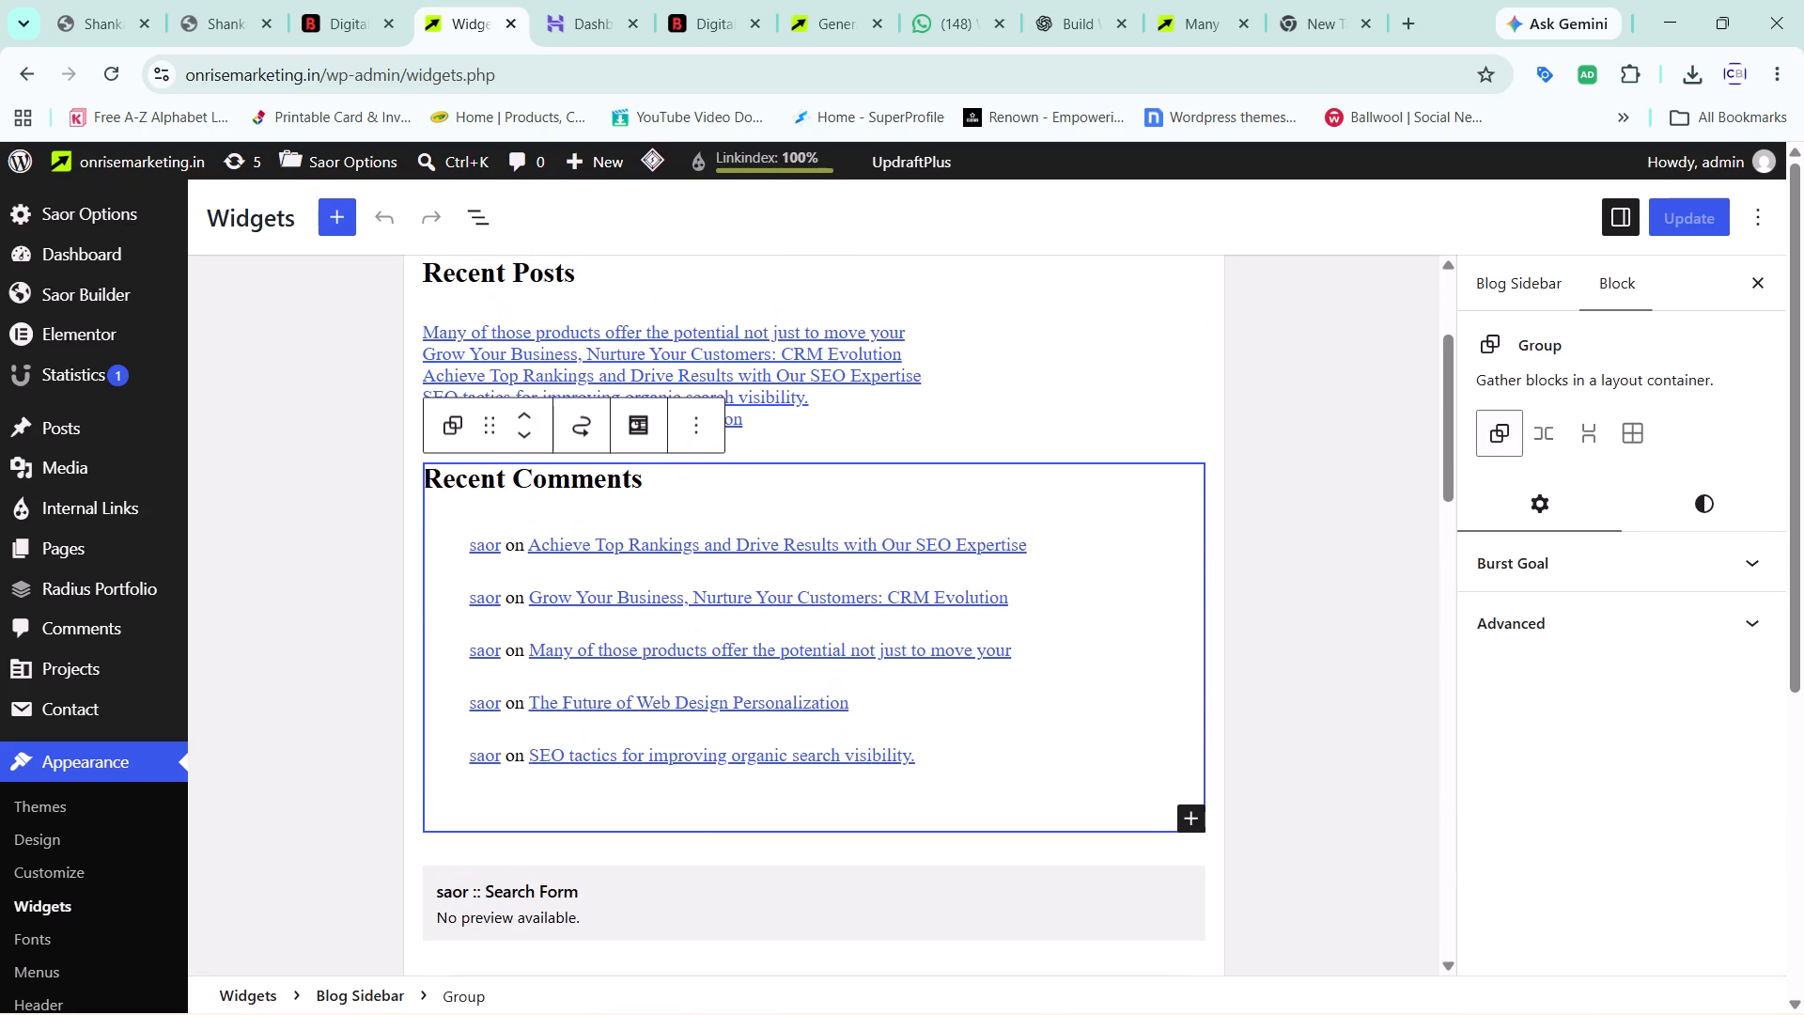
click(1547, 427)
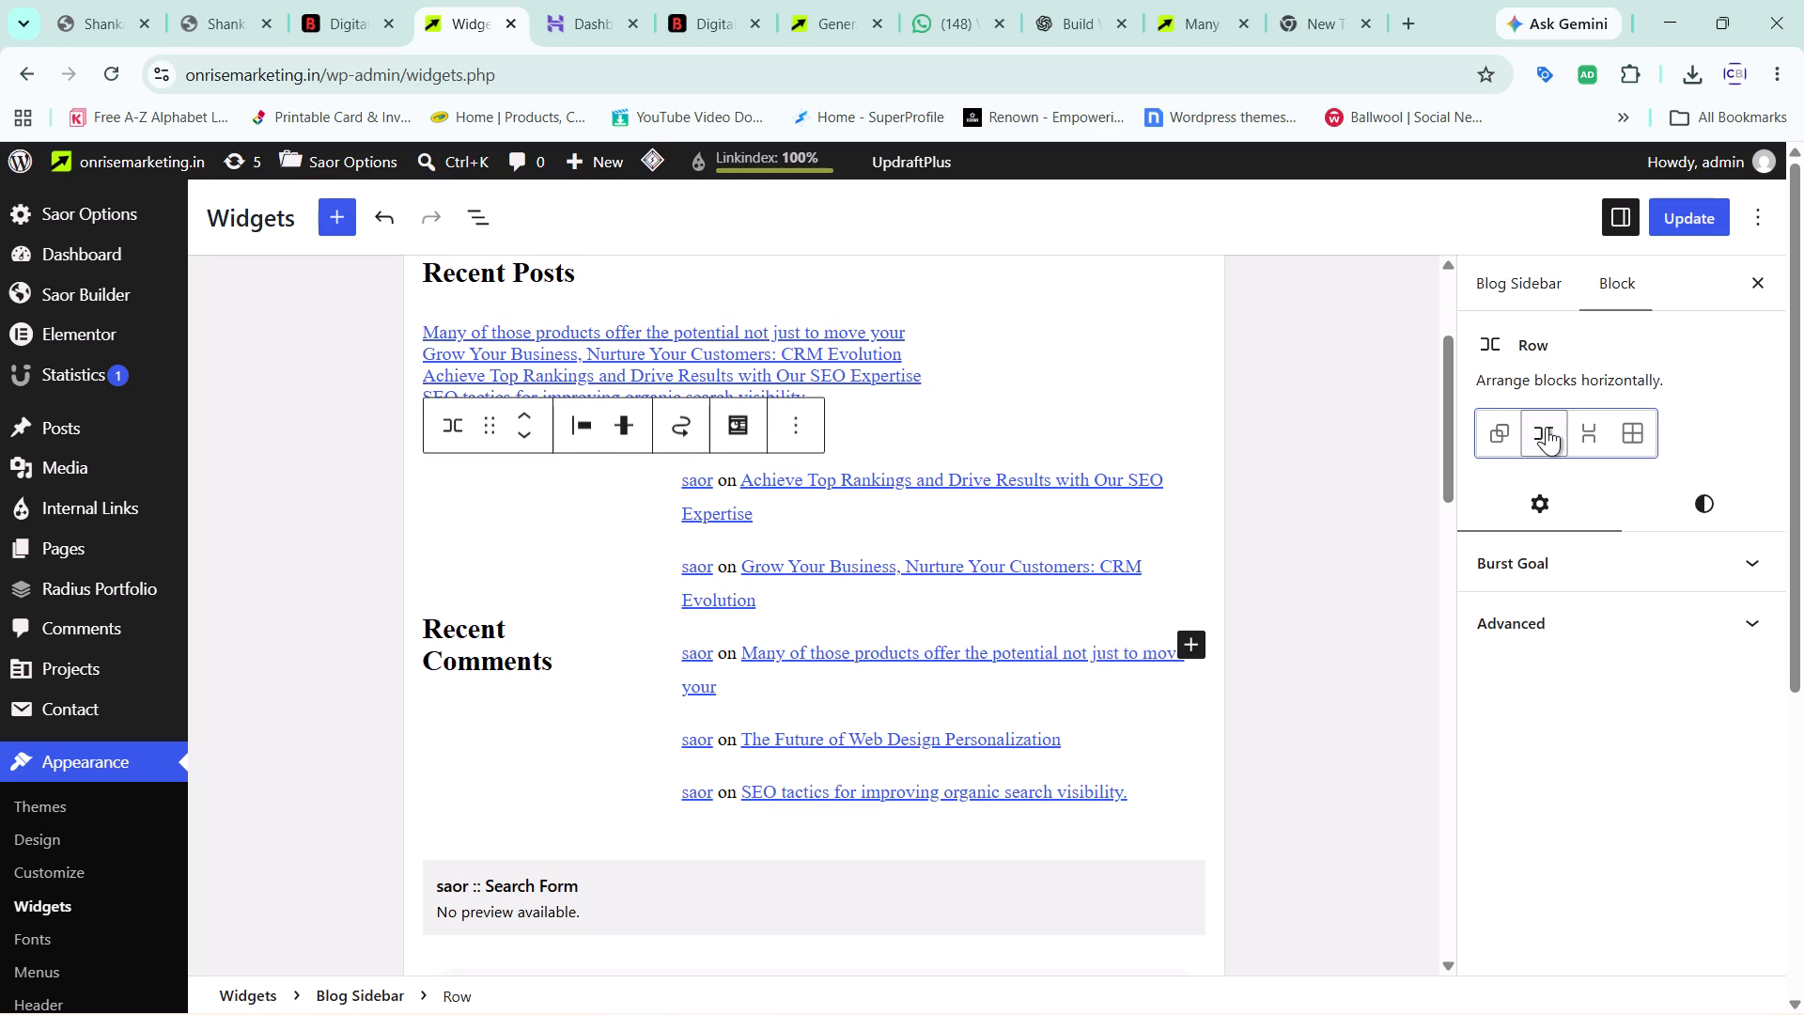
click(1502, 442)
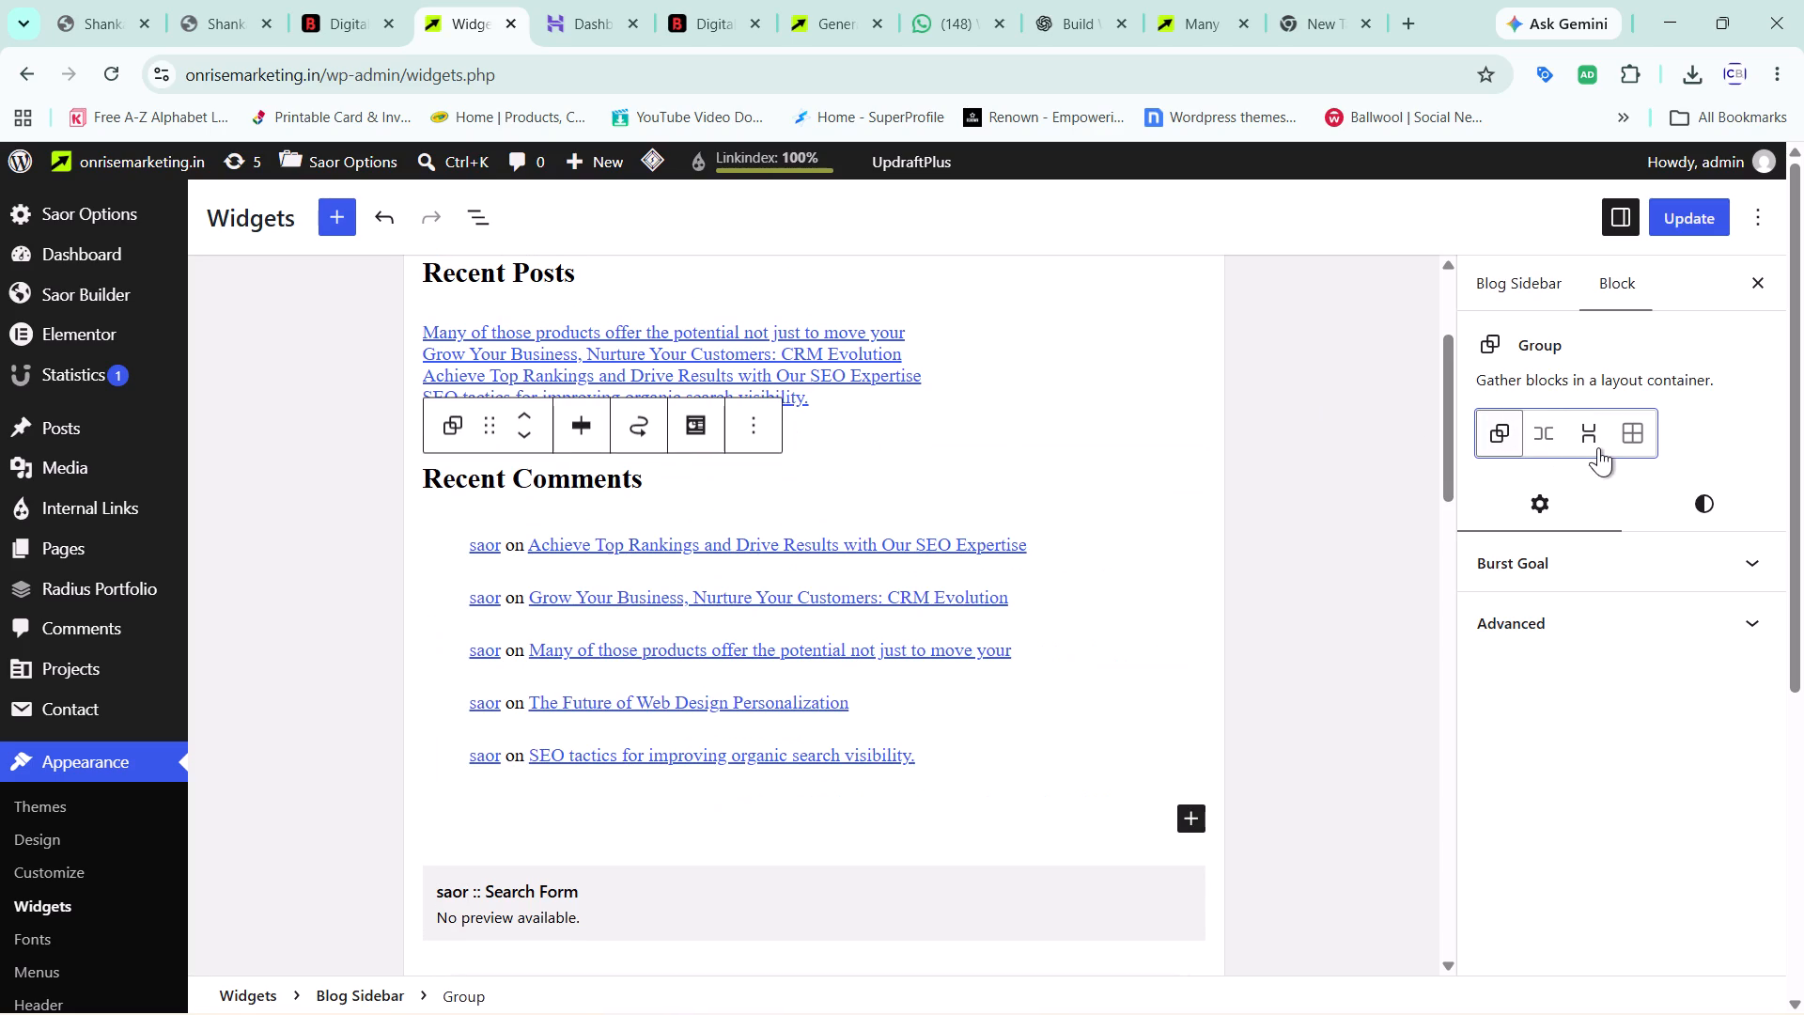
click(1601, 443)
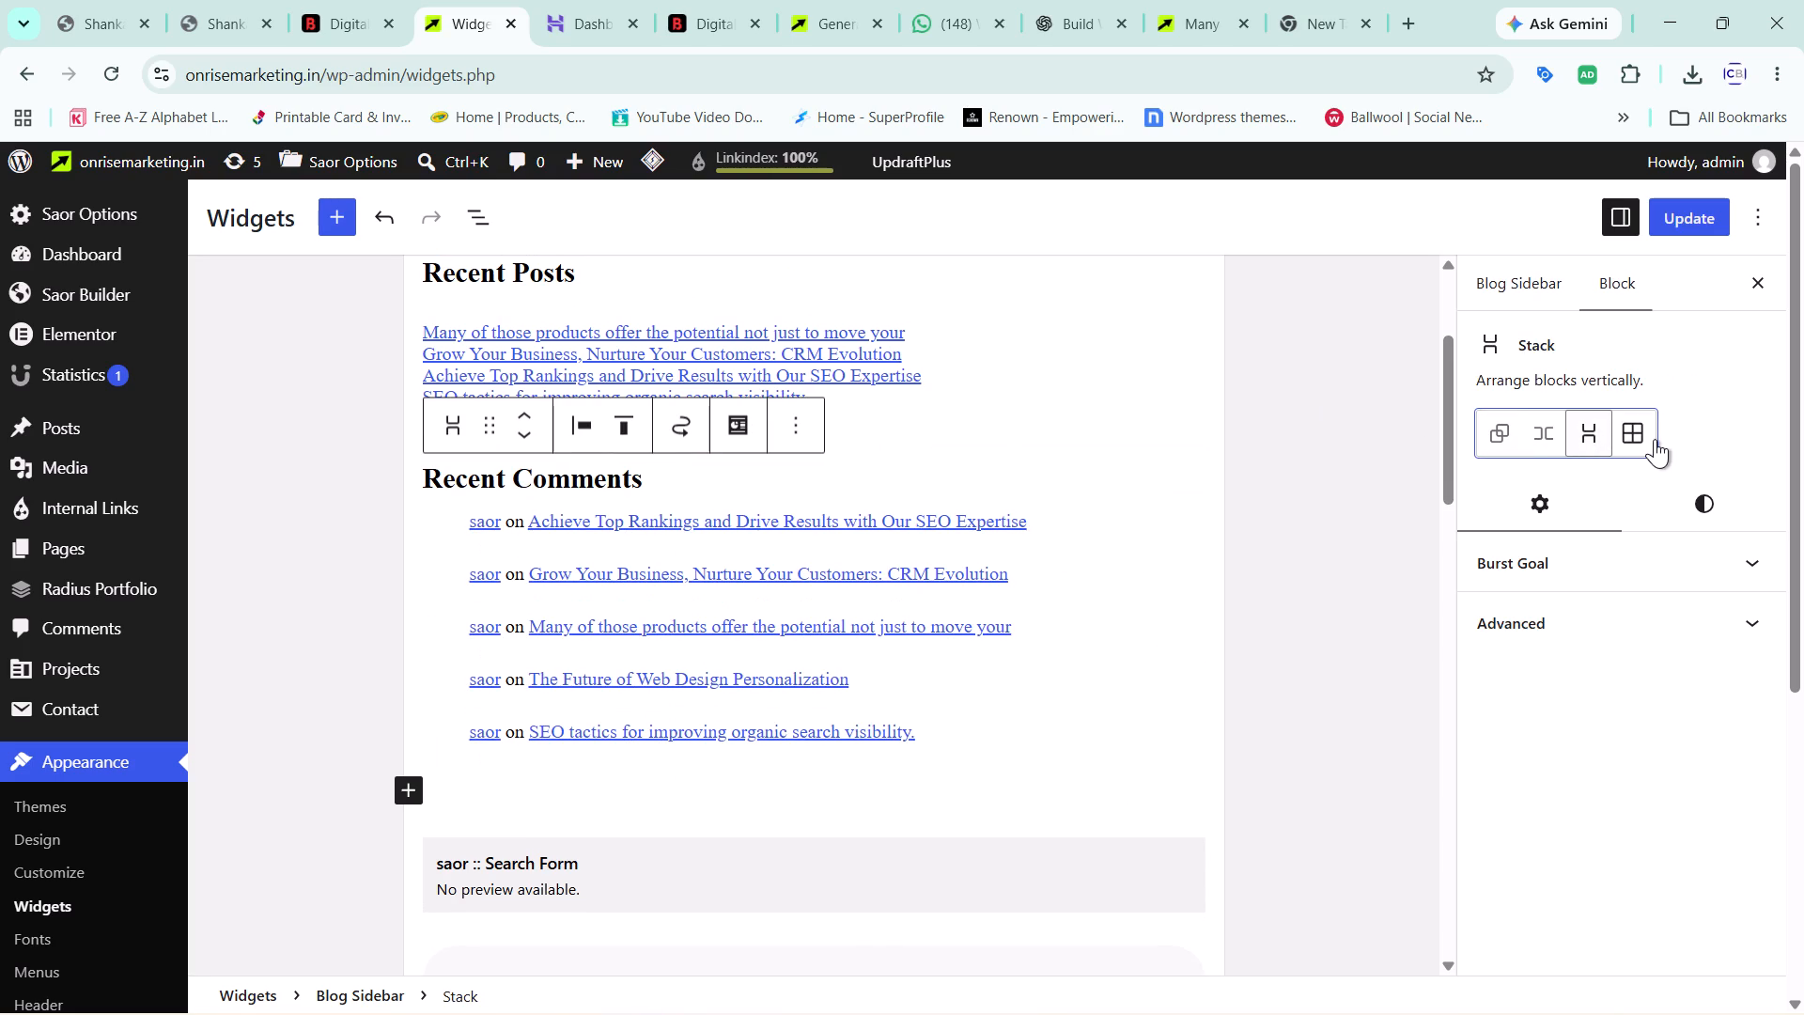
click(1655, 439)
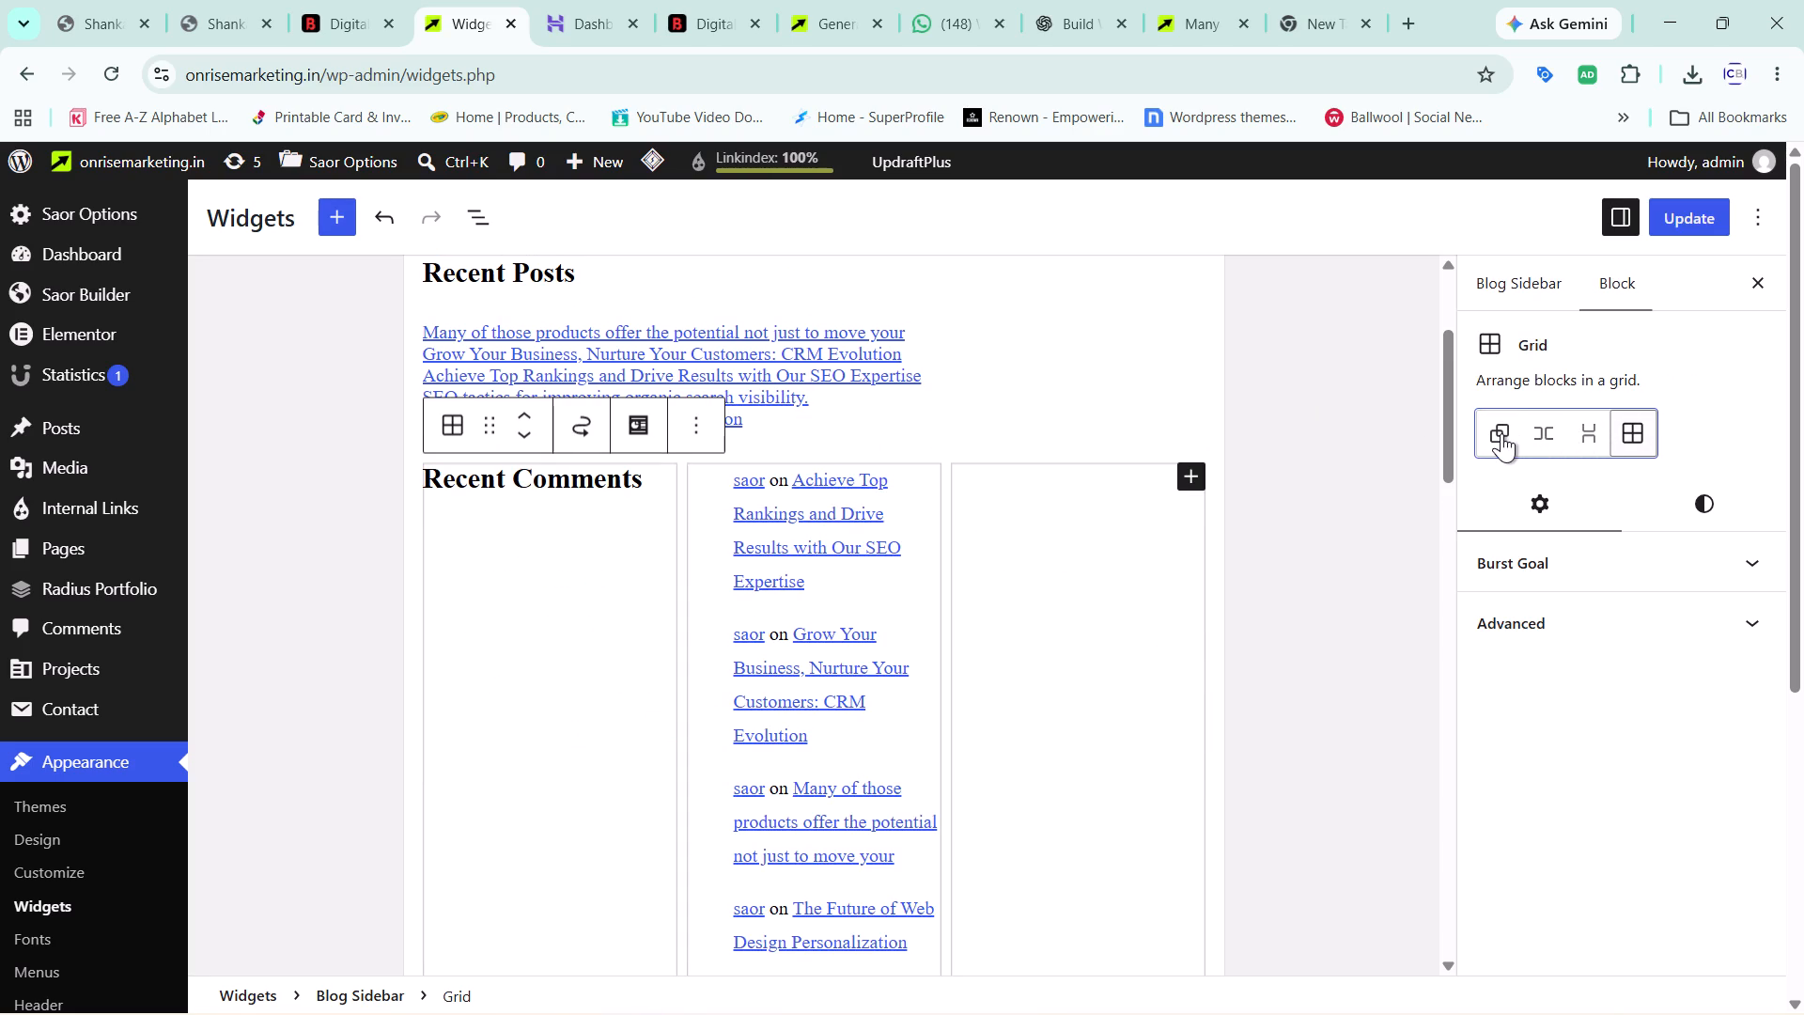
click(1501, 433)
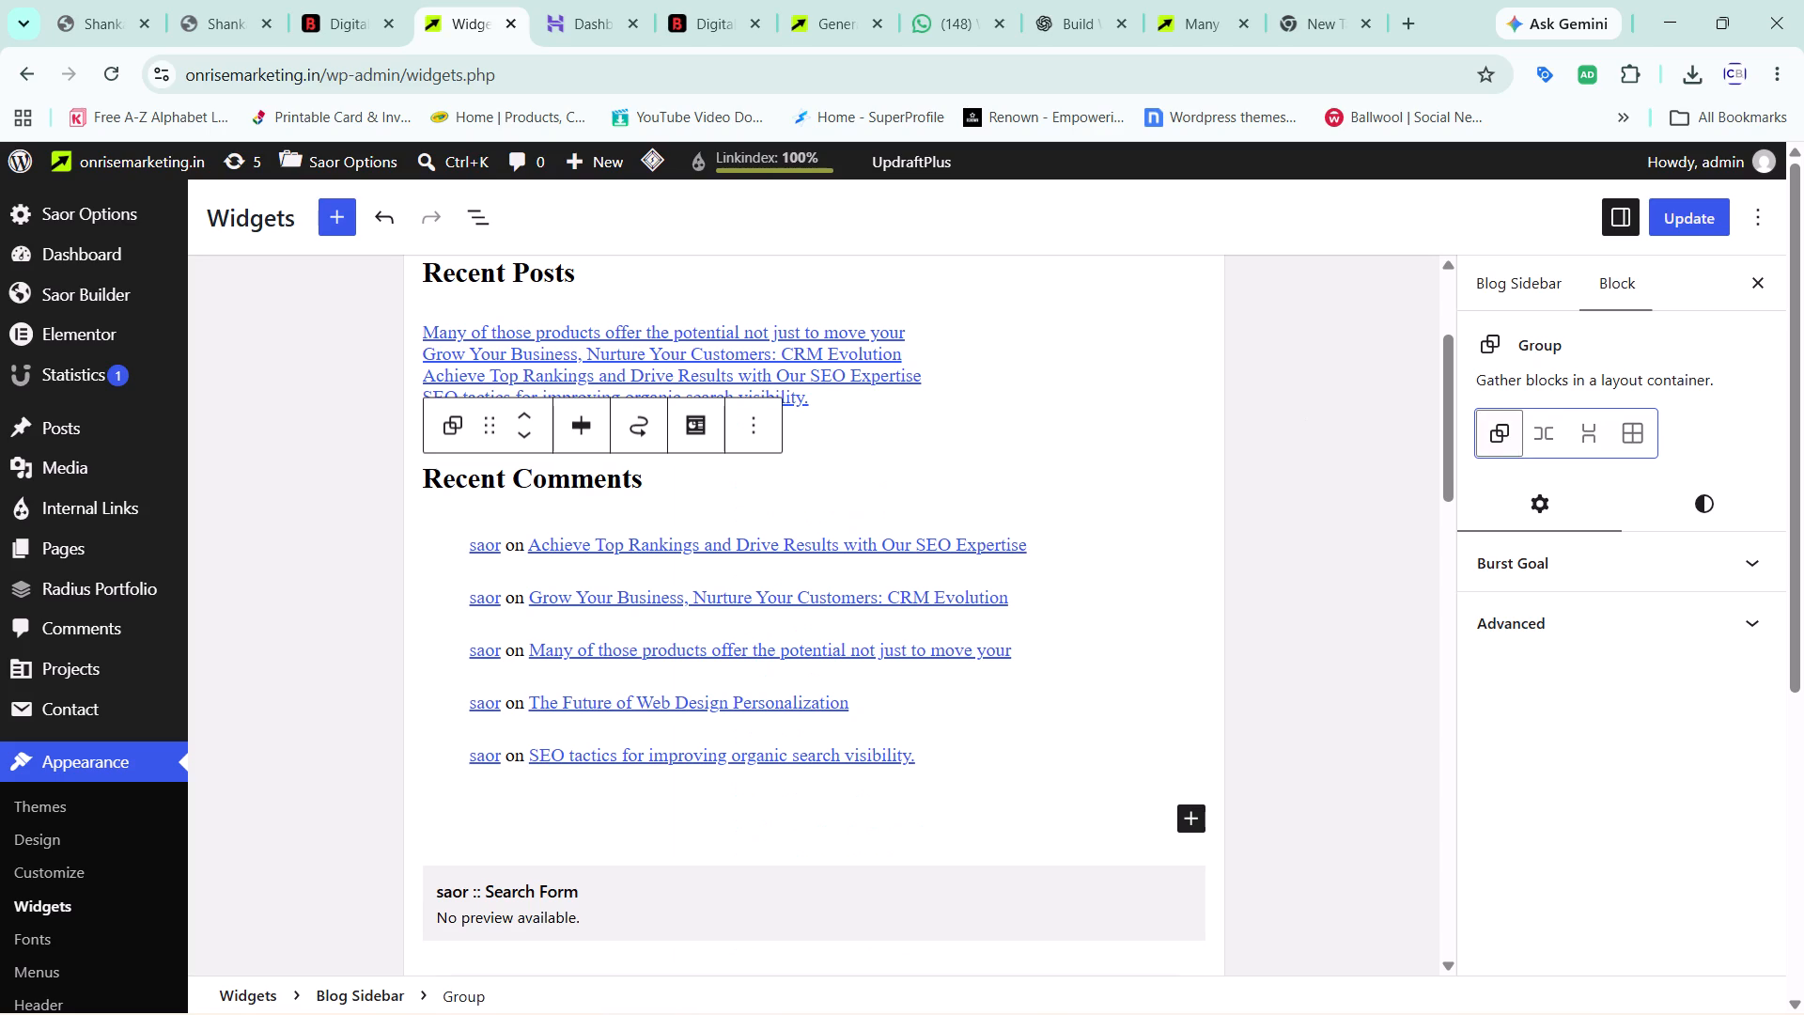
Switch the Latest Posts block under Recent Posts in the Blog Sidebar to grid view and update the widgets.
click(1027, 463)
scroll(1027, 463, up, 1)
click(1124, 420)
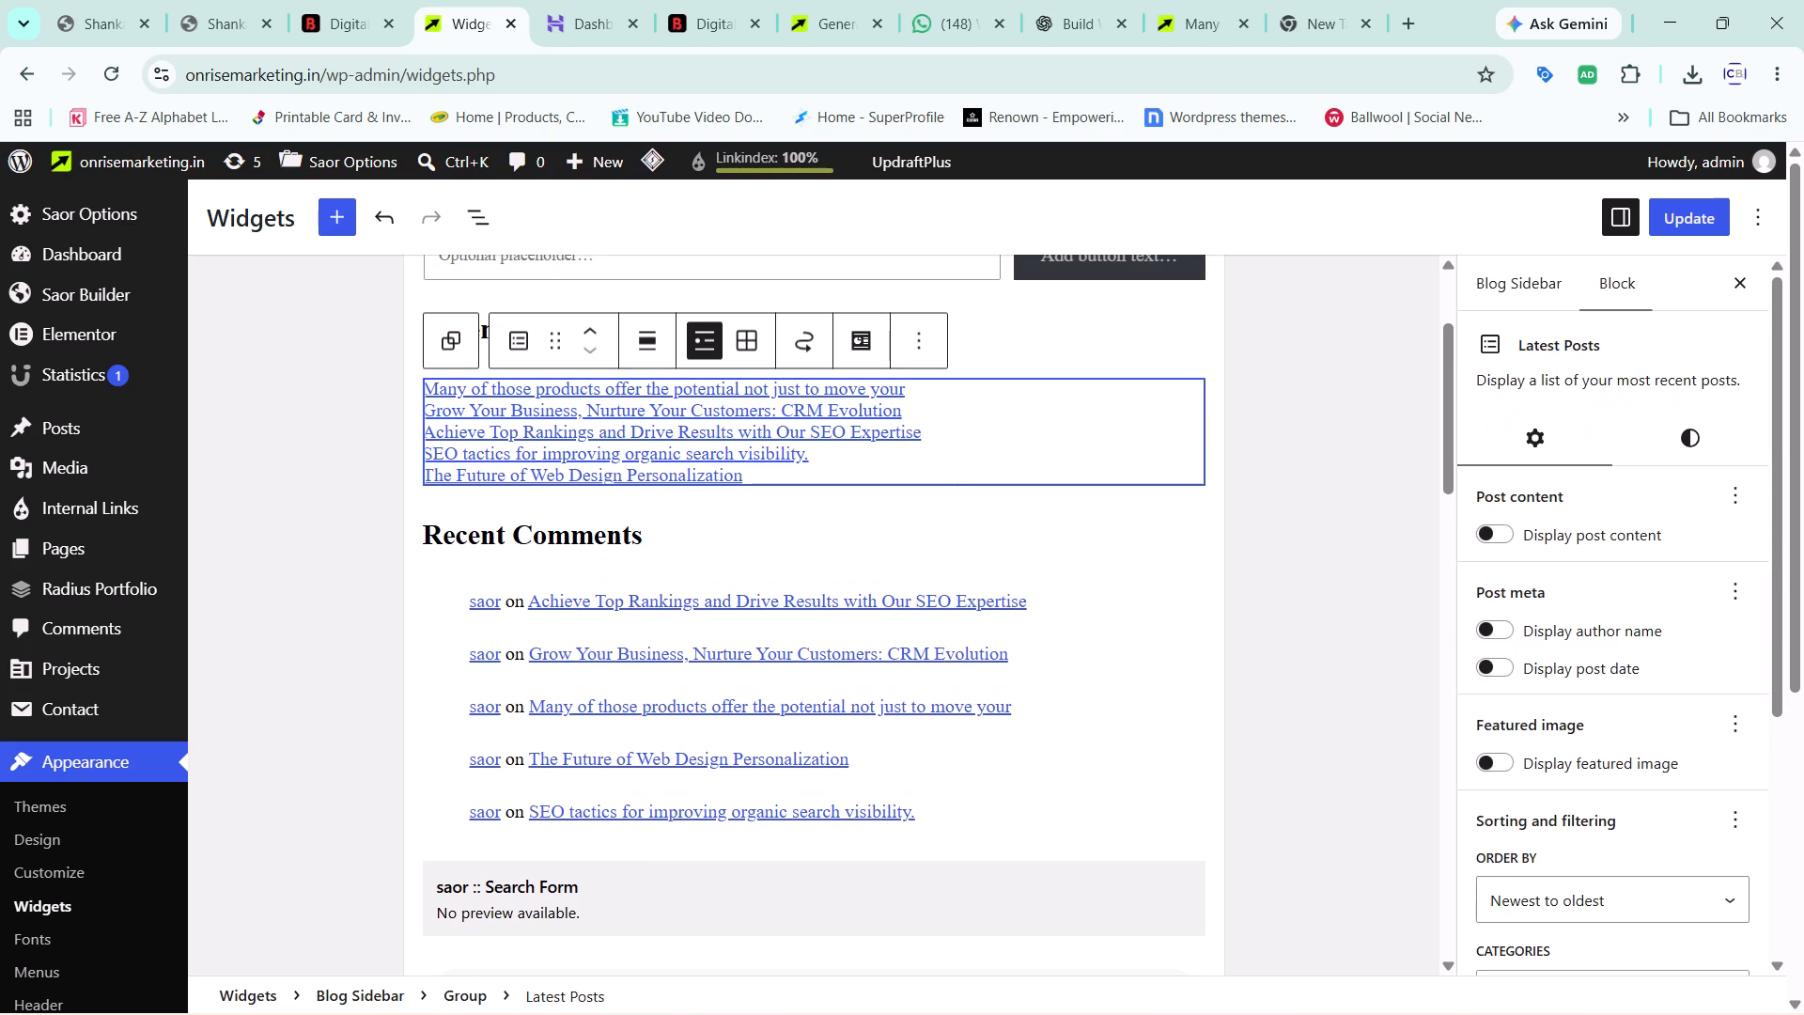
scroll(1124, 420, up, 1)
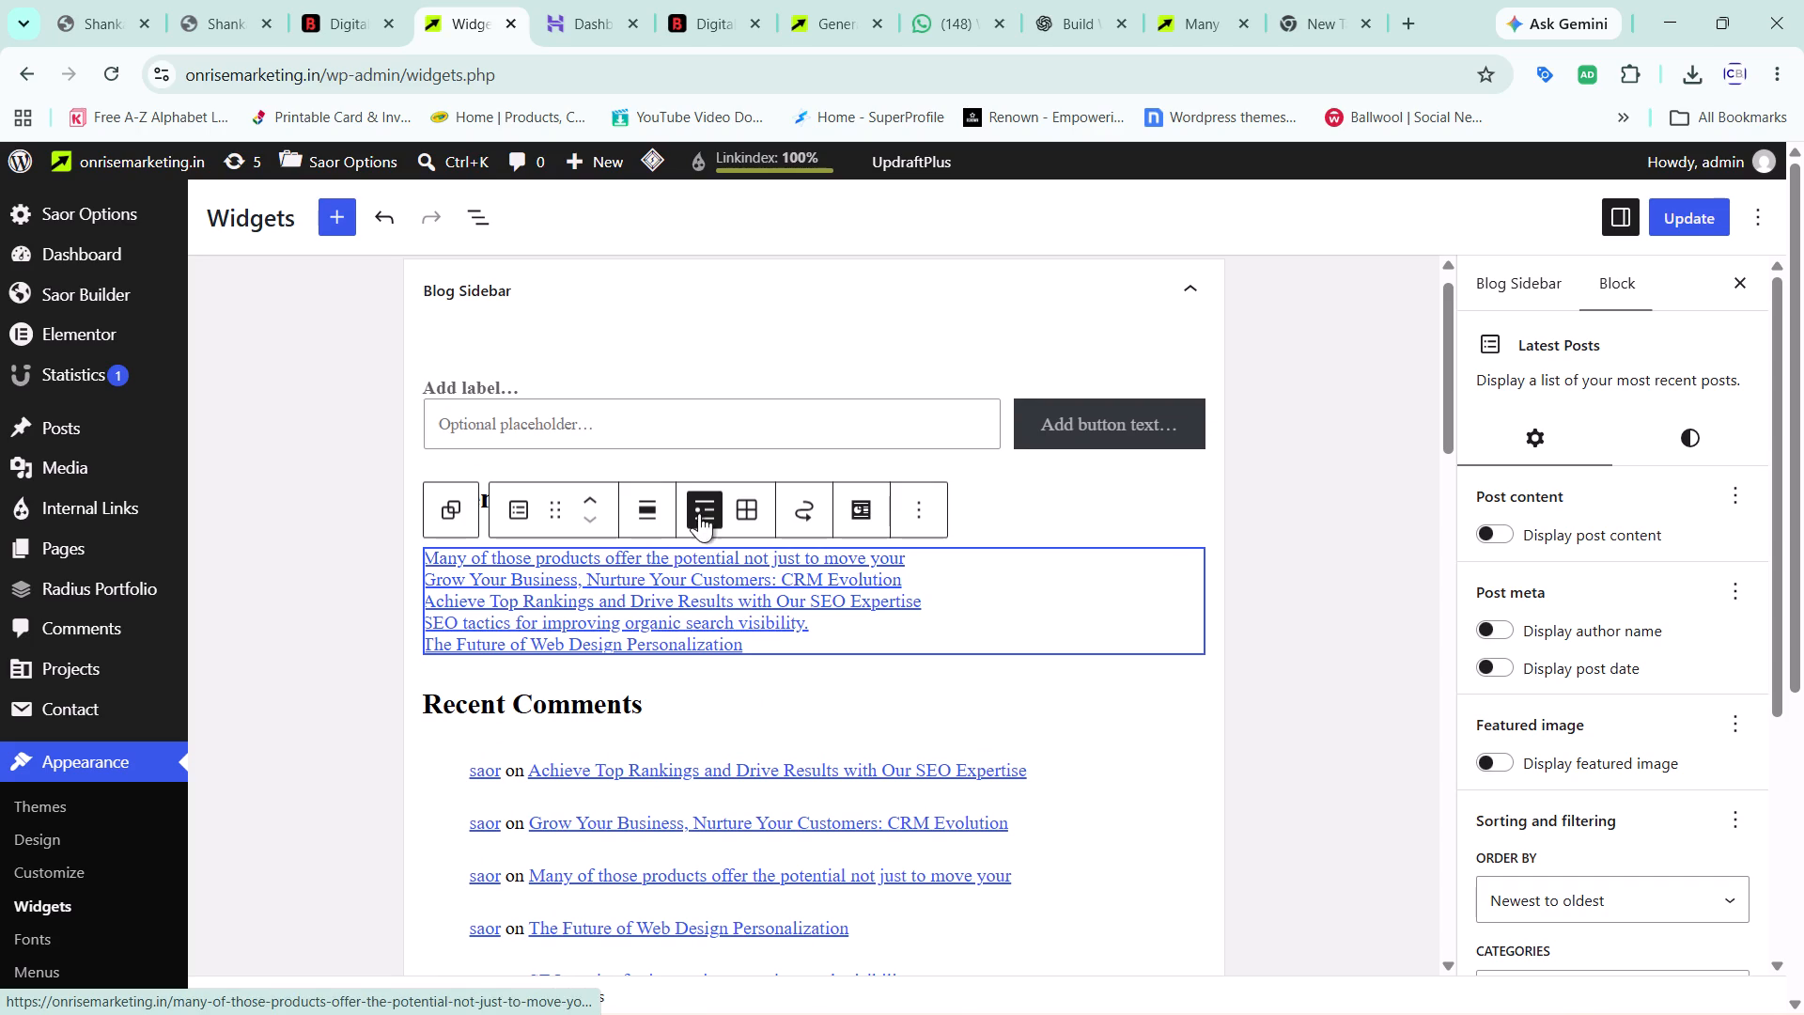
click(737, 500)
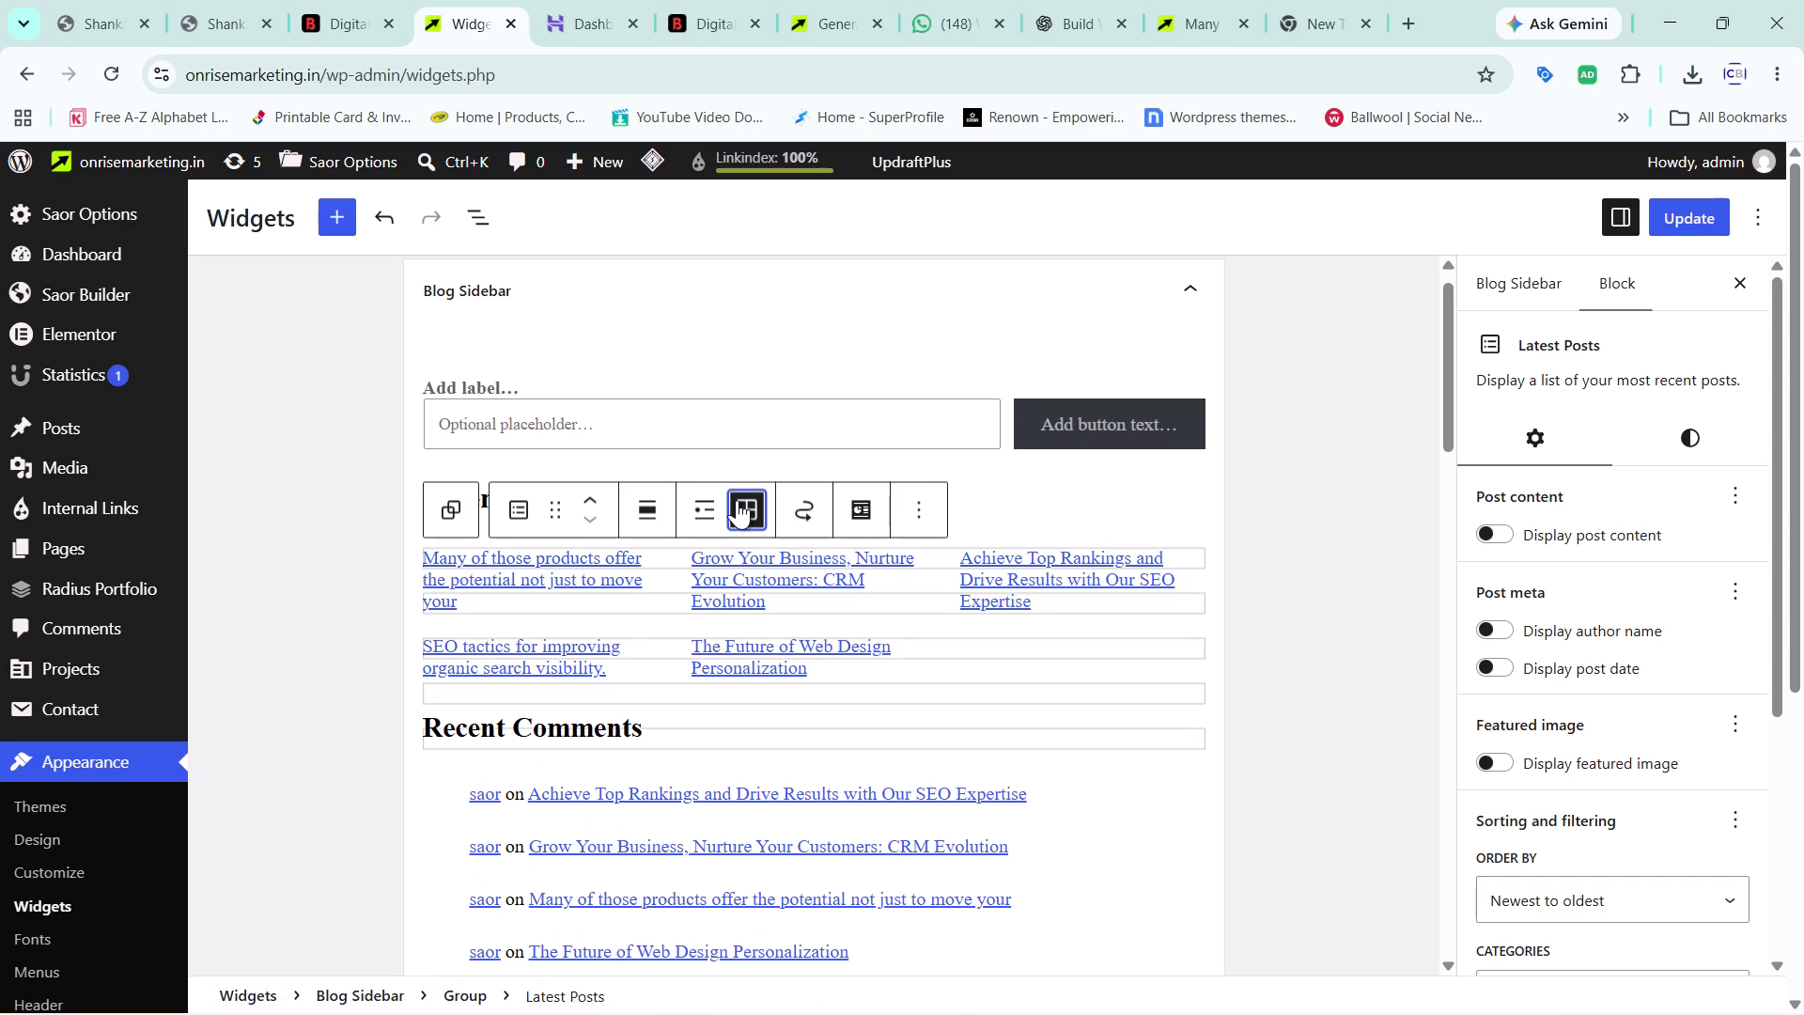
click(695, 518)
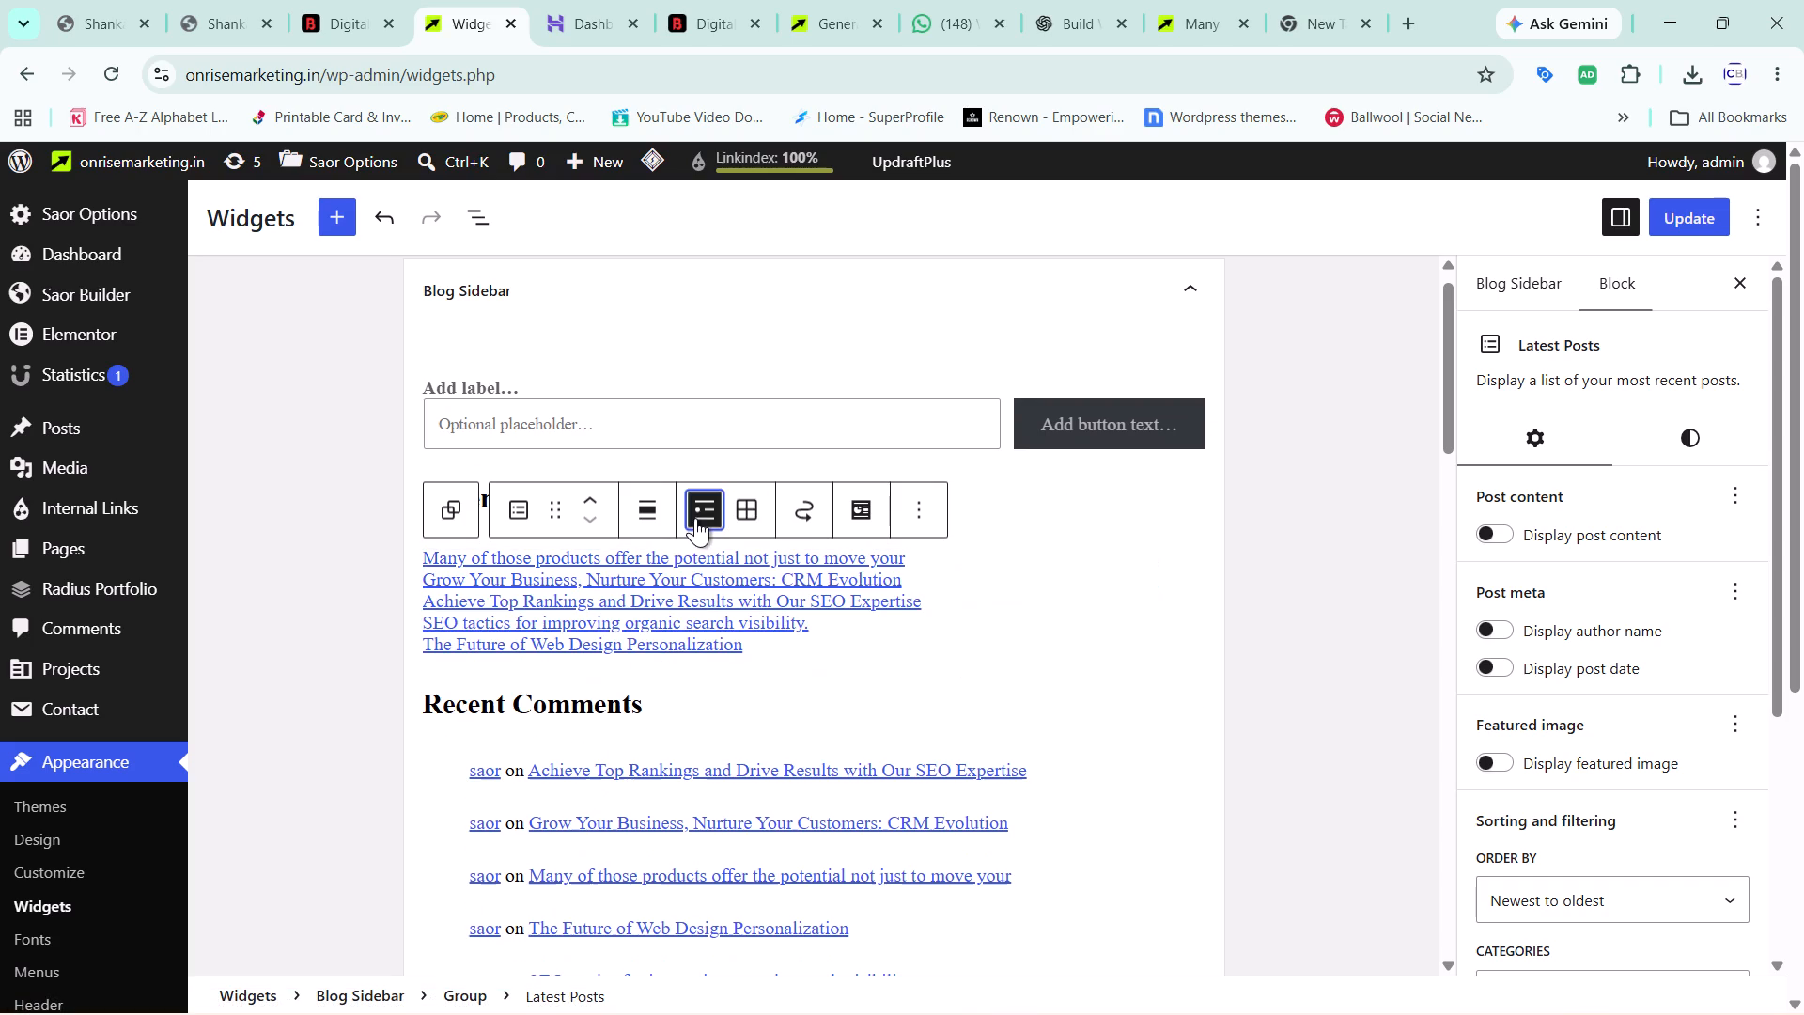
click(748, 516)
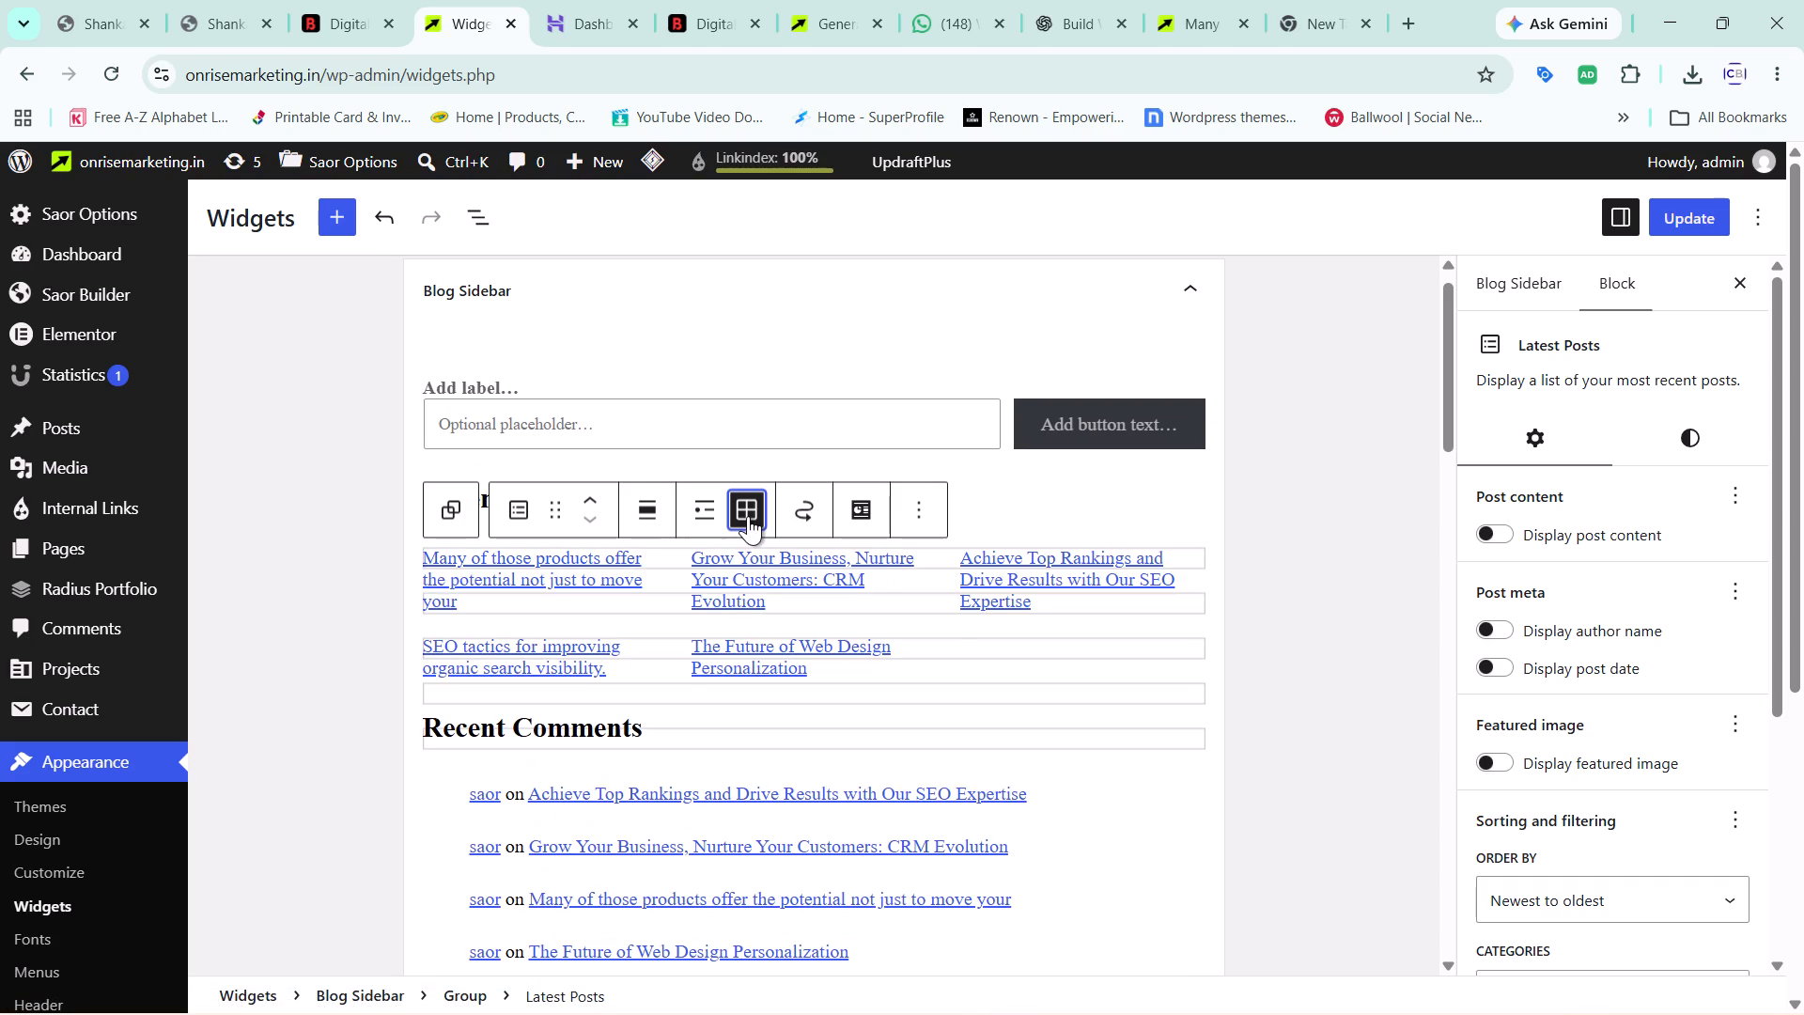
click(1688, 217)
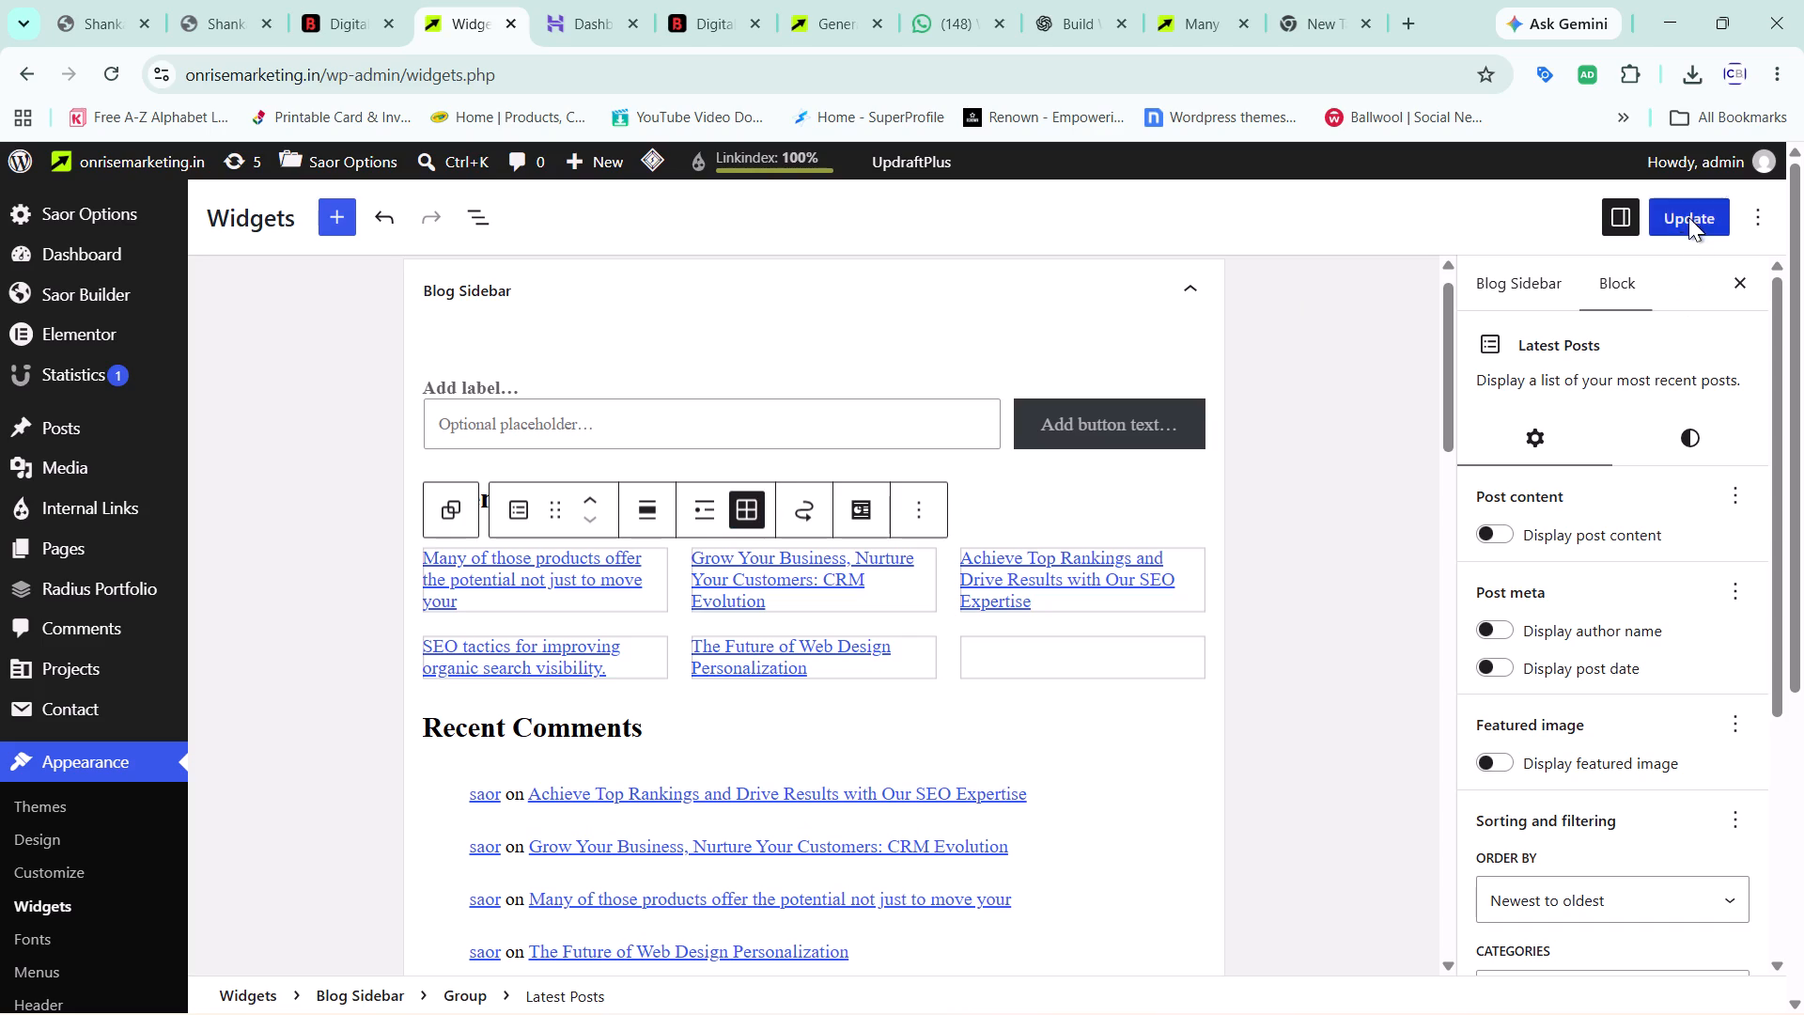
Reload the live blog post and examine how the Recent Posts and other sidebar sections are laid out.
click(1330, 0)
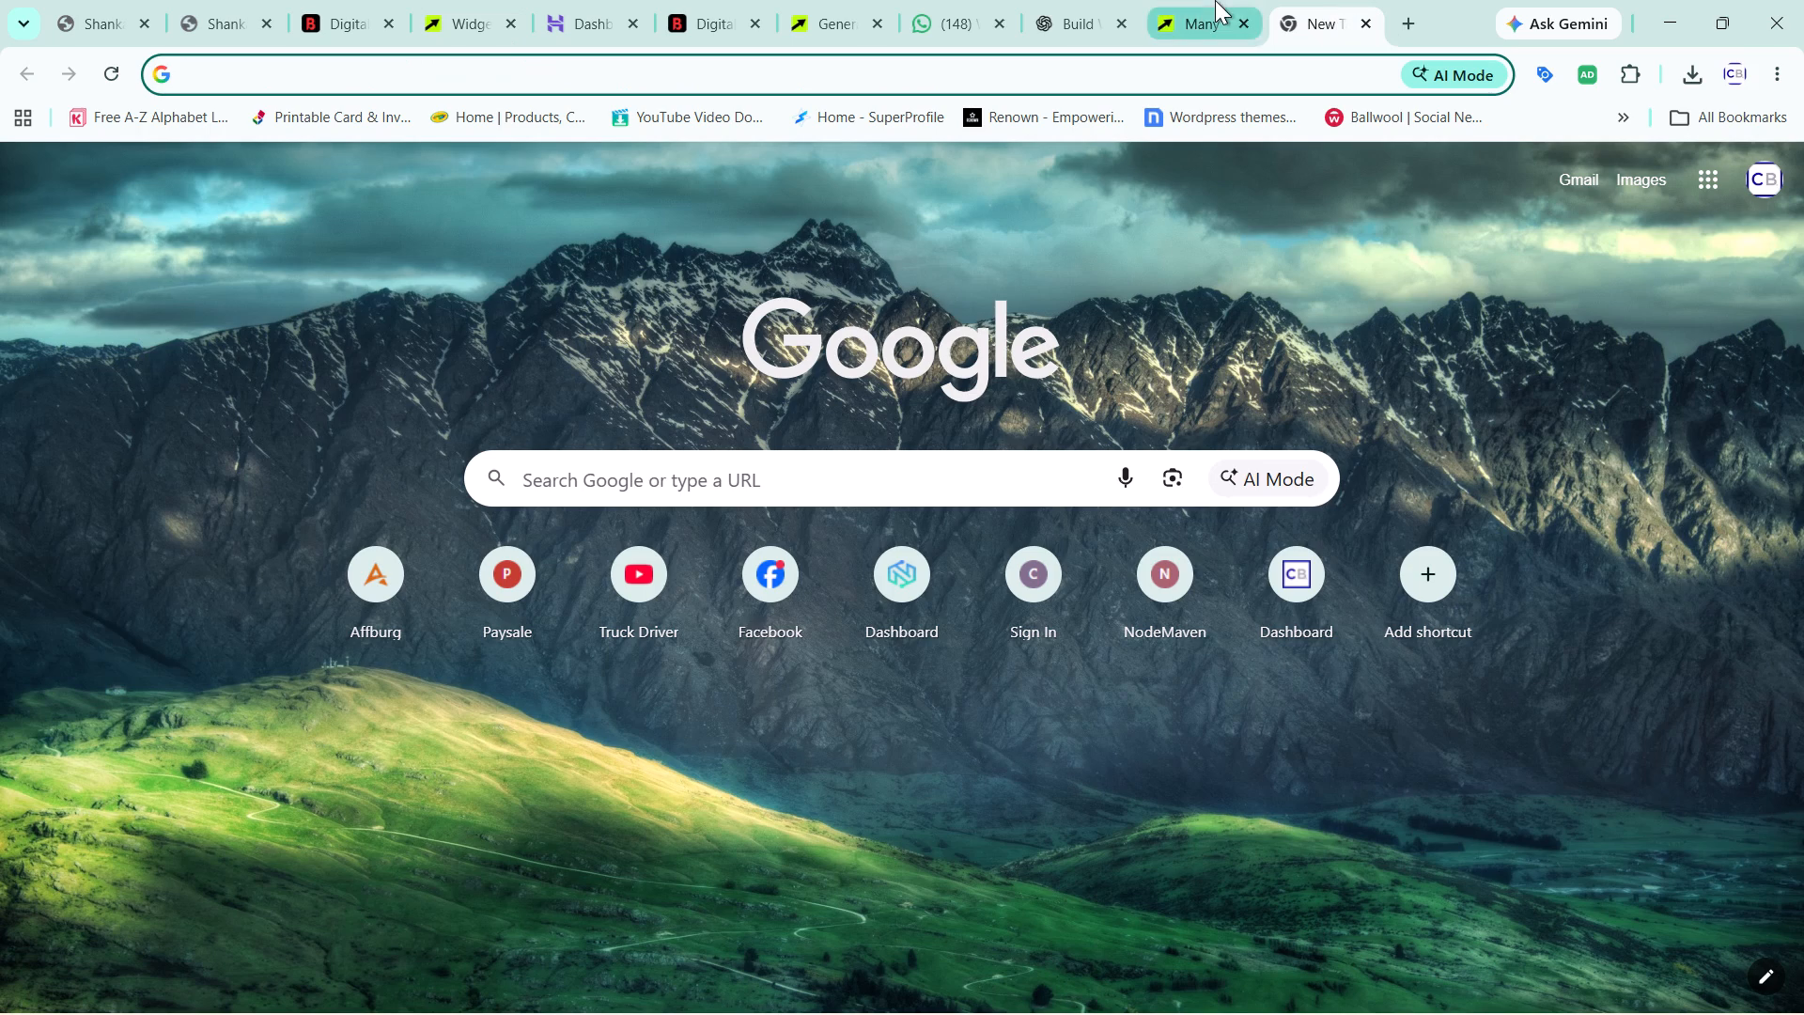
click(1215, 0)
click(121, 78)
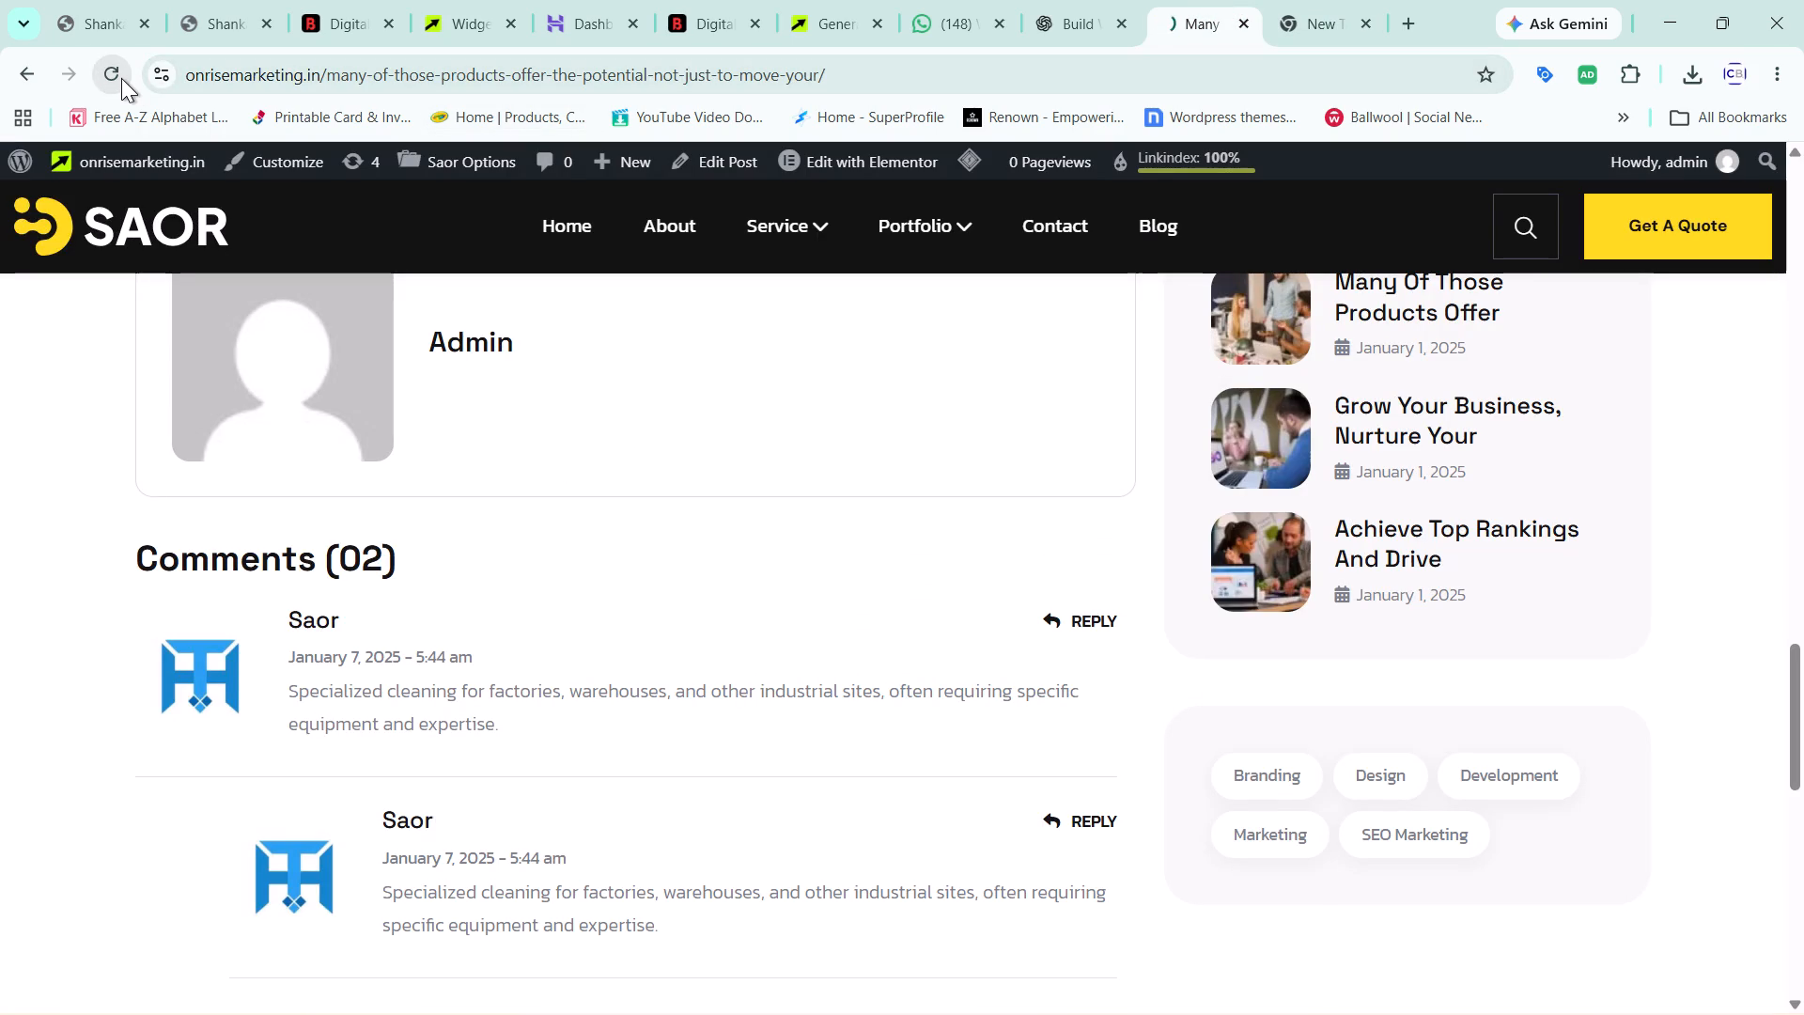
scroll(280, 604, up, 3)
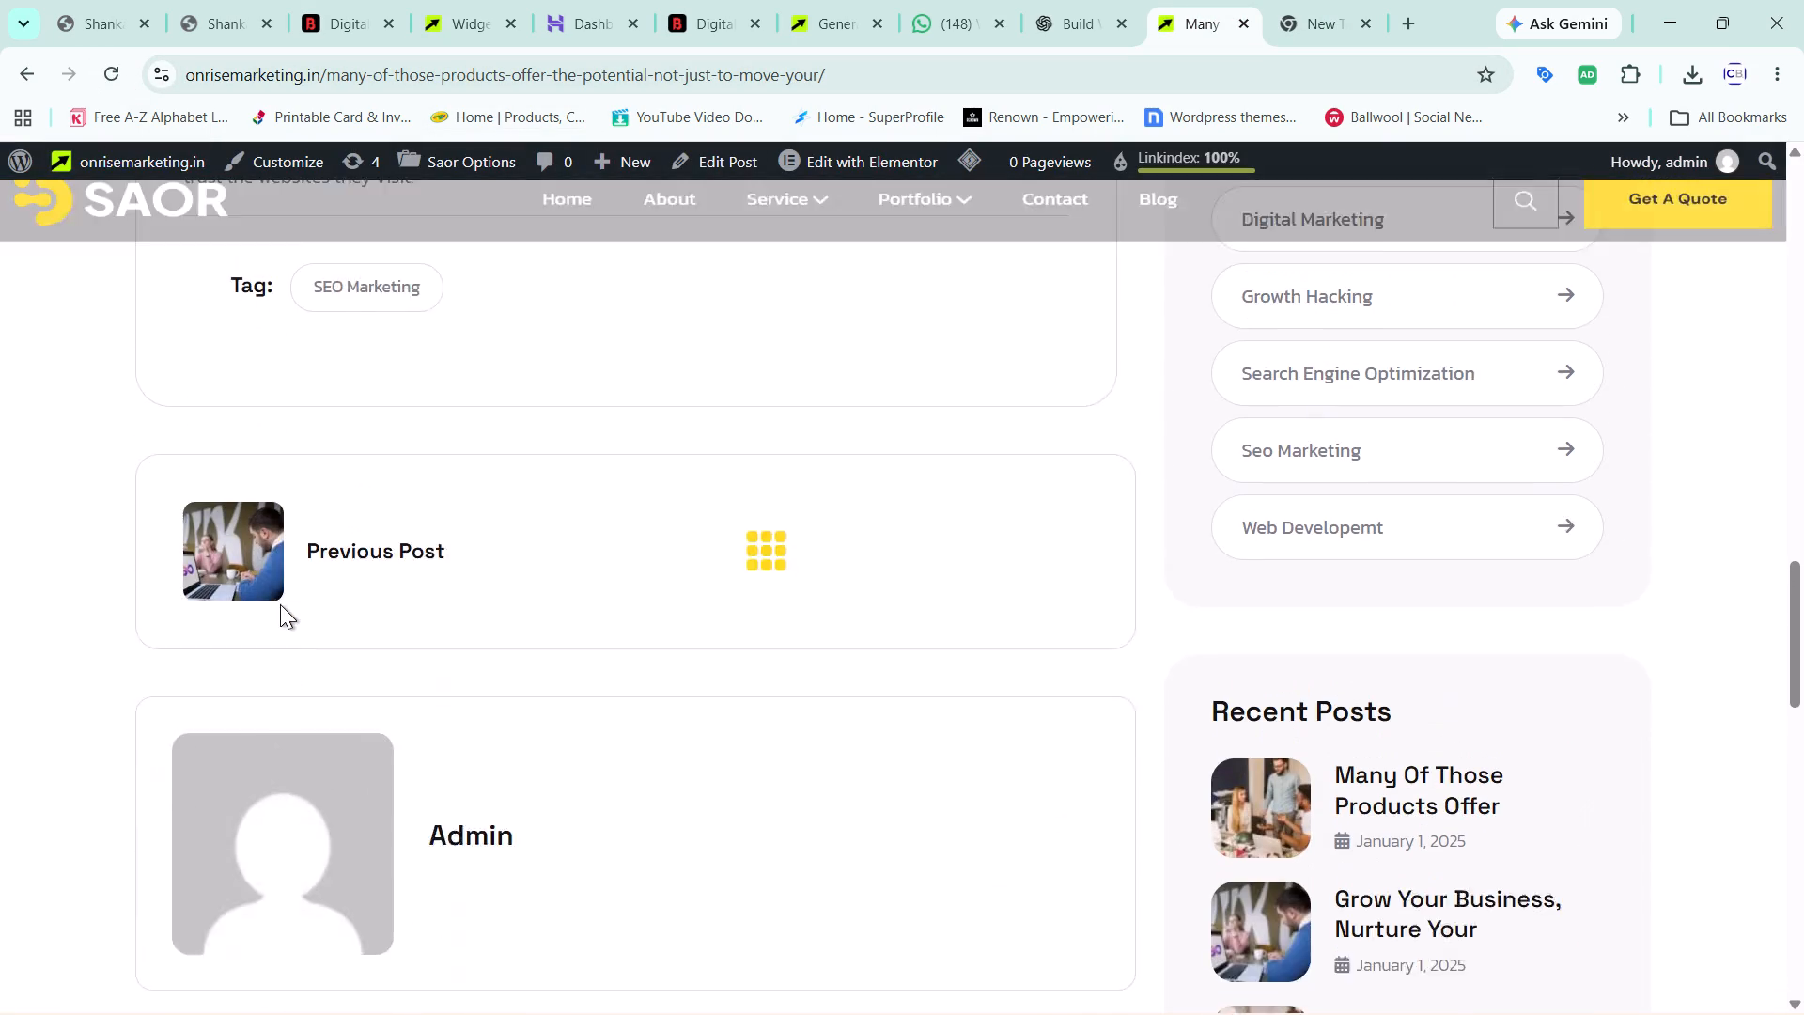
scroll(280, 604, up, 5)
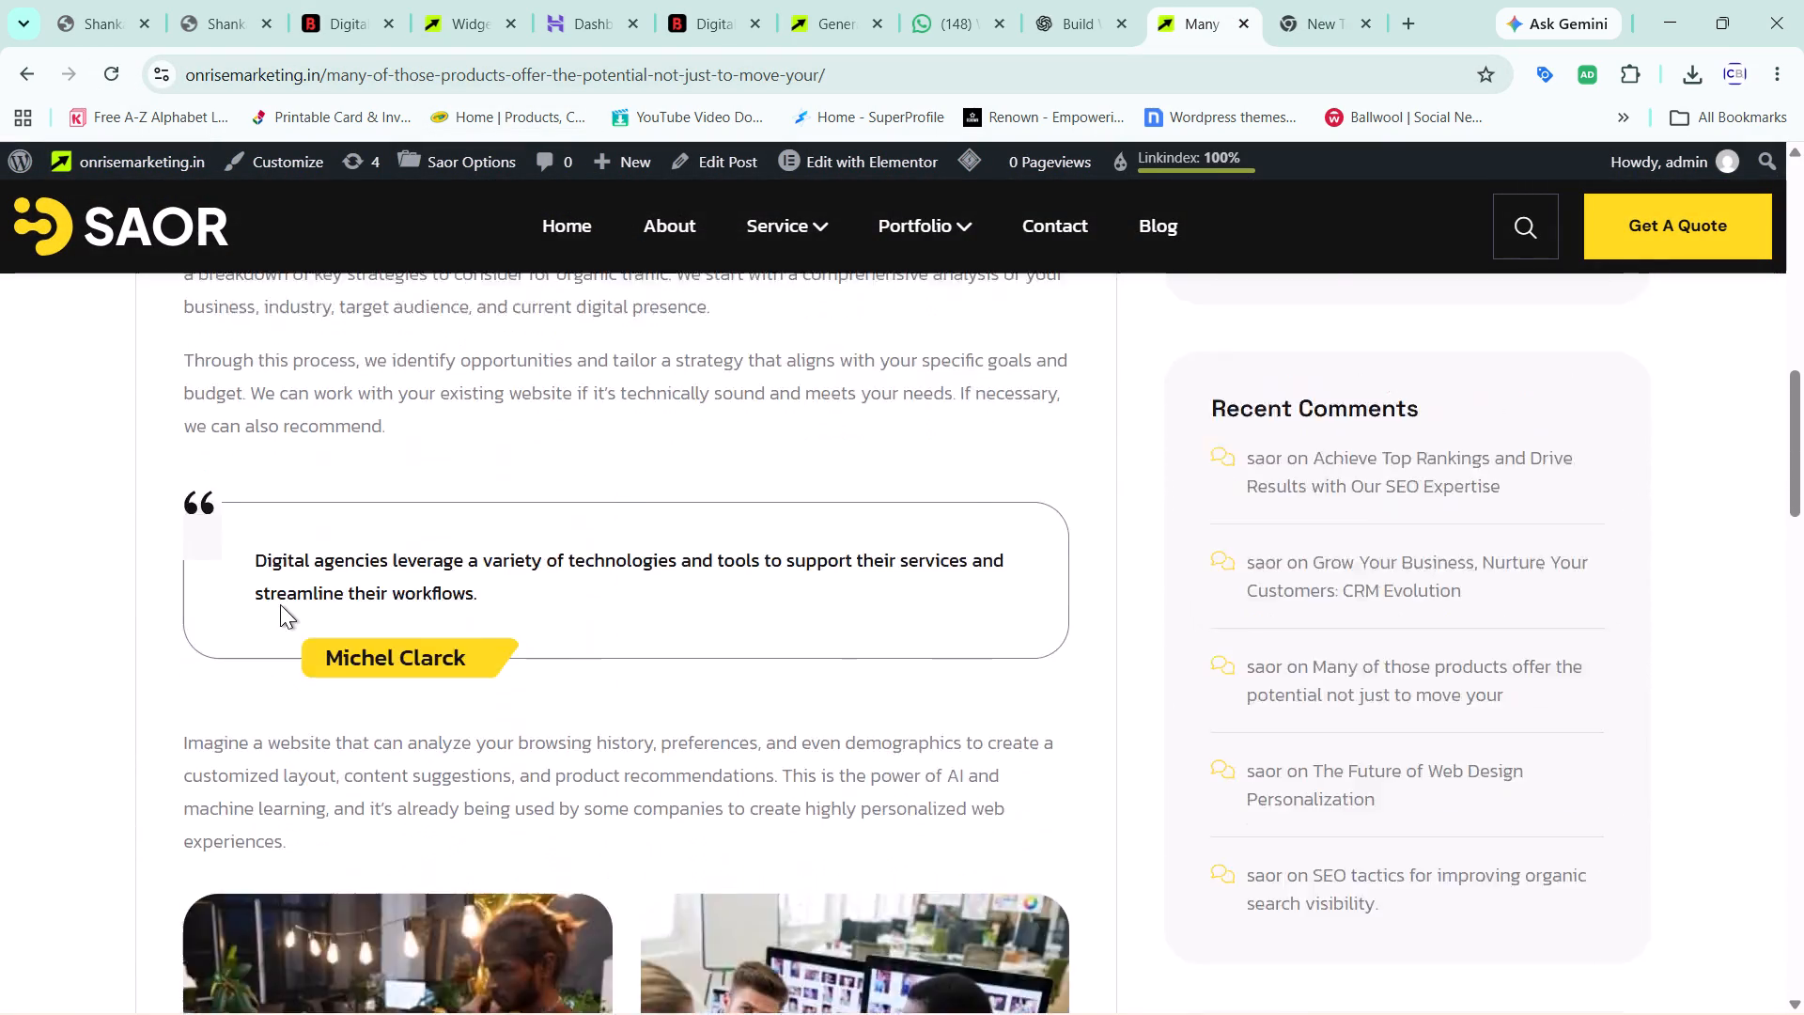
scroll(280, 604, up, 1)
scroll(280, 604, down, 2)
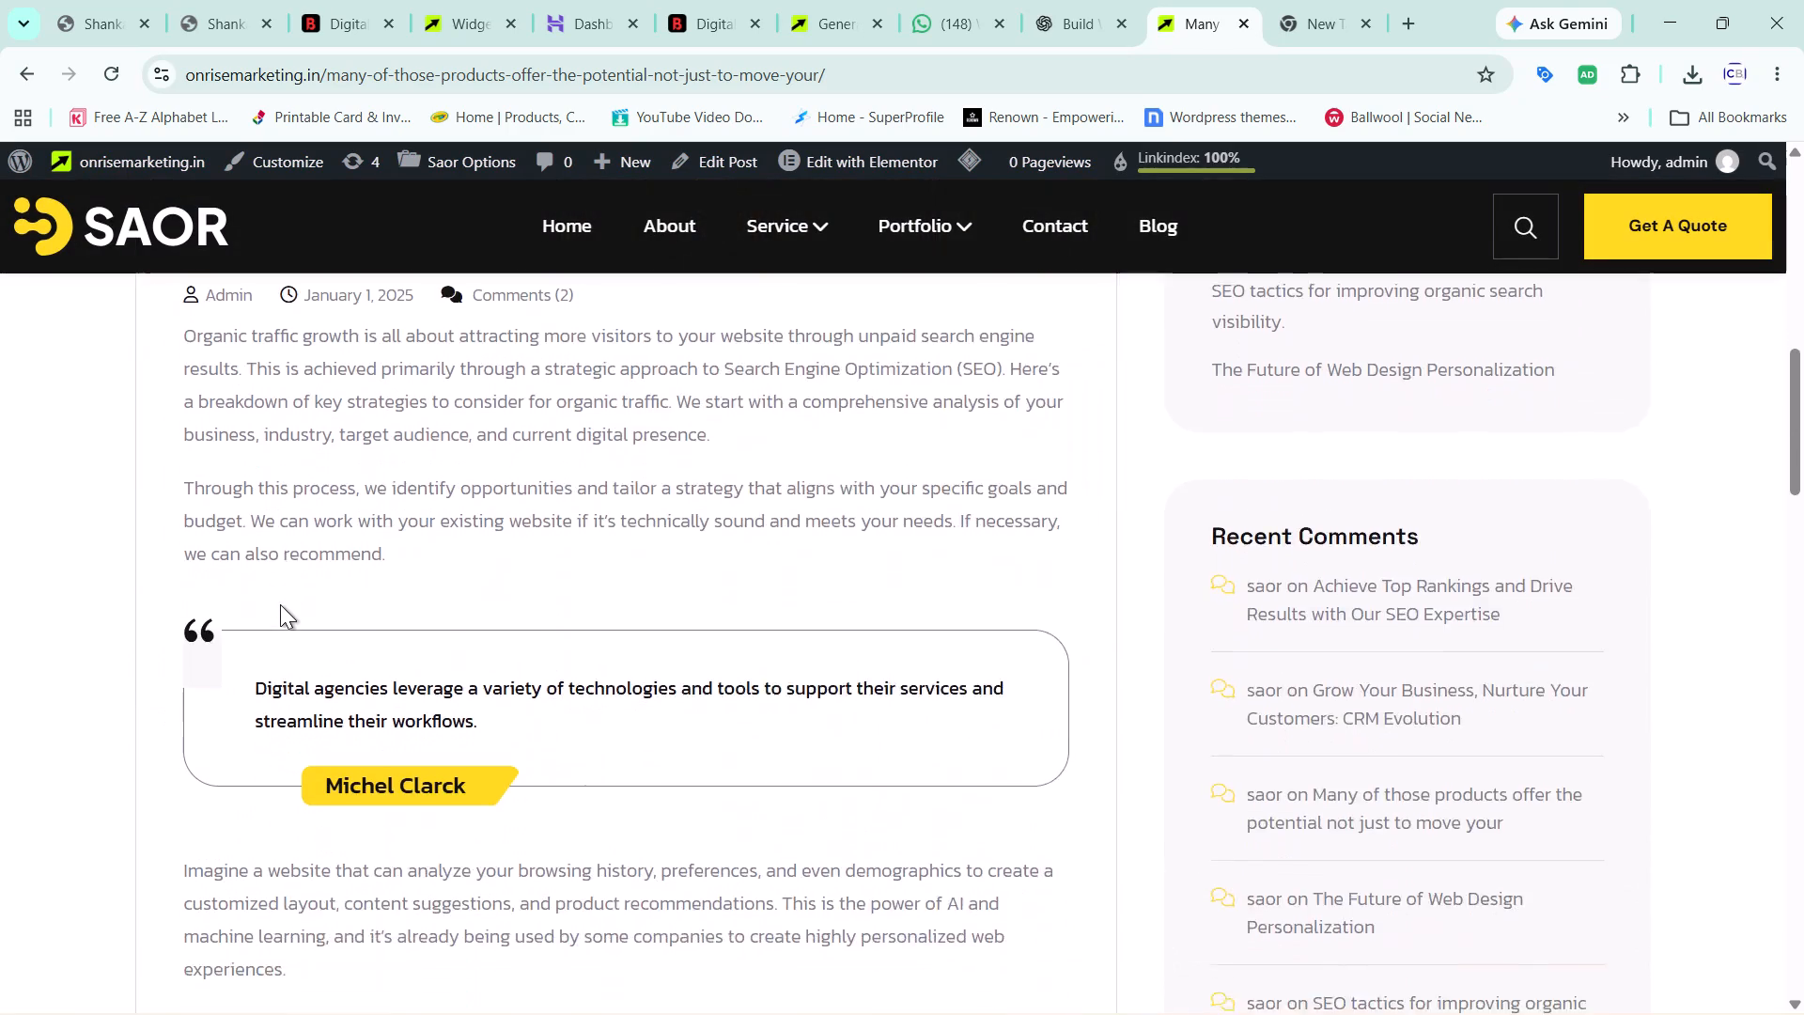
scroll(280, 604, down, 1)
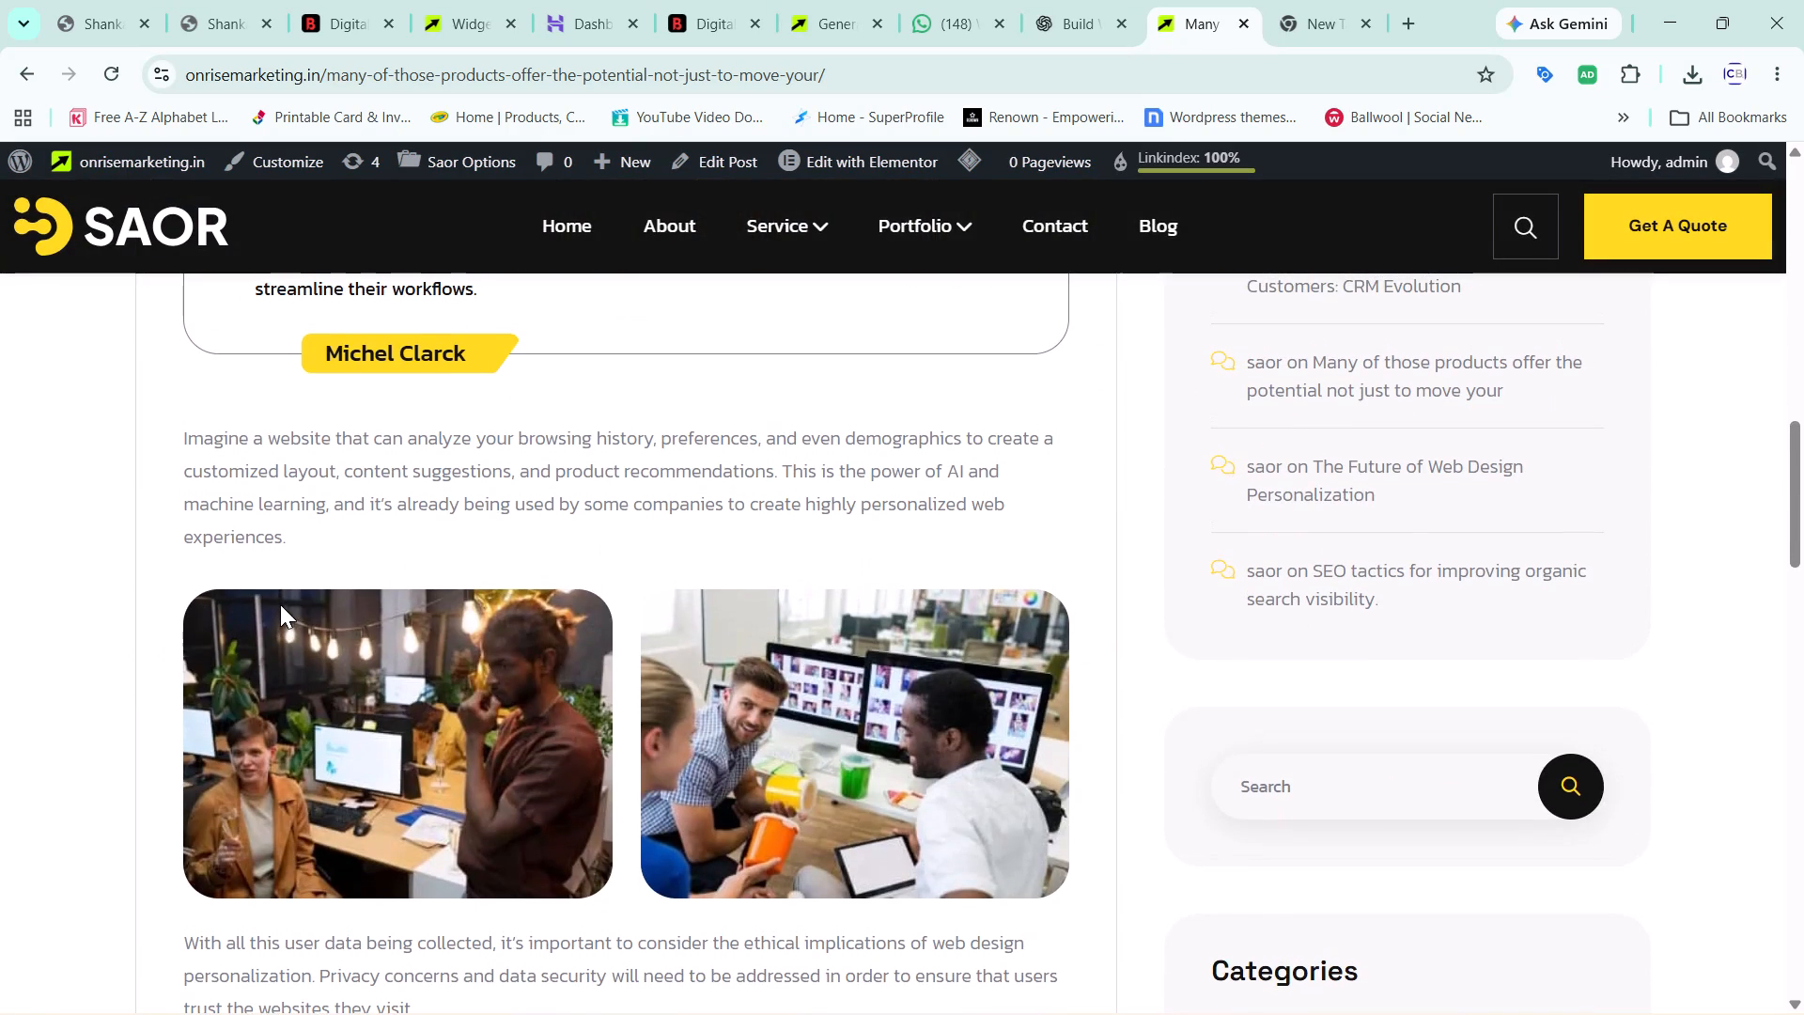
scroll(280, 604, up, 1)
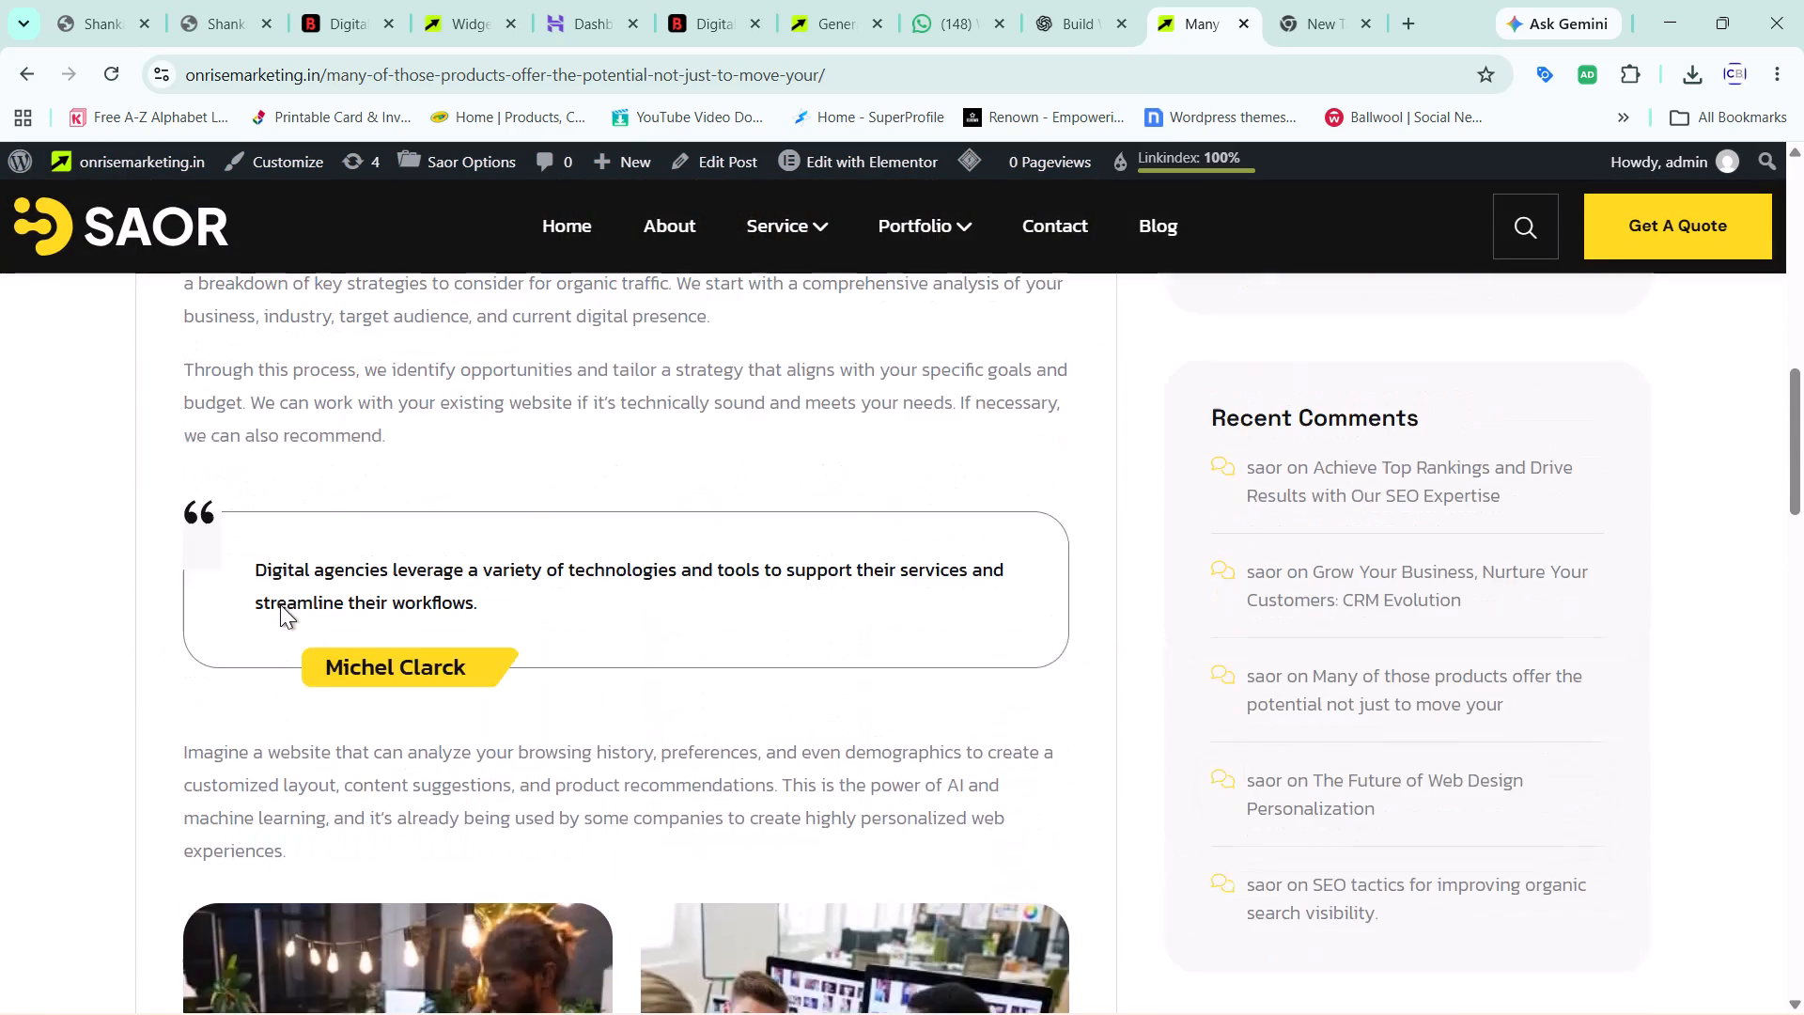
scroll(280, 604, up, 1)
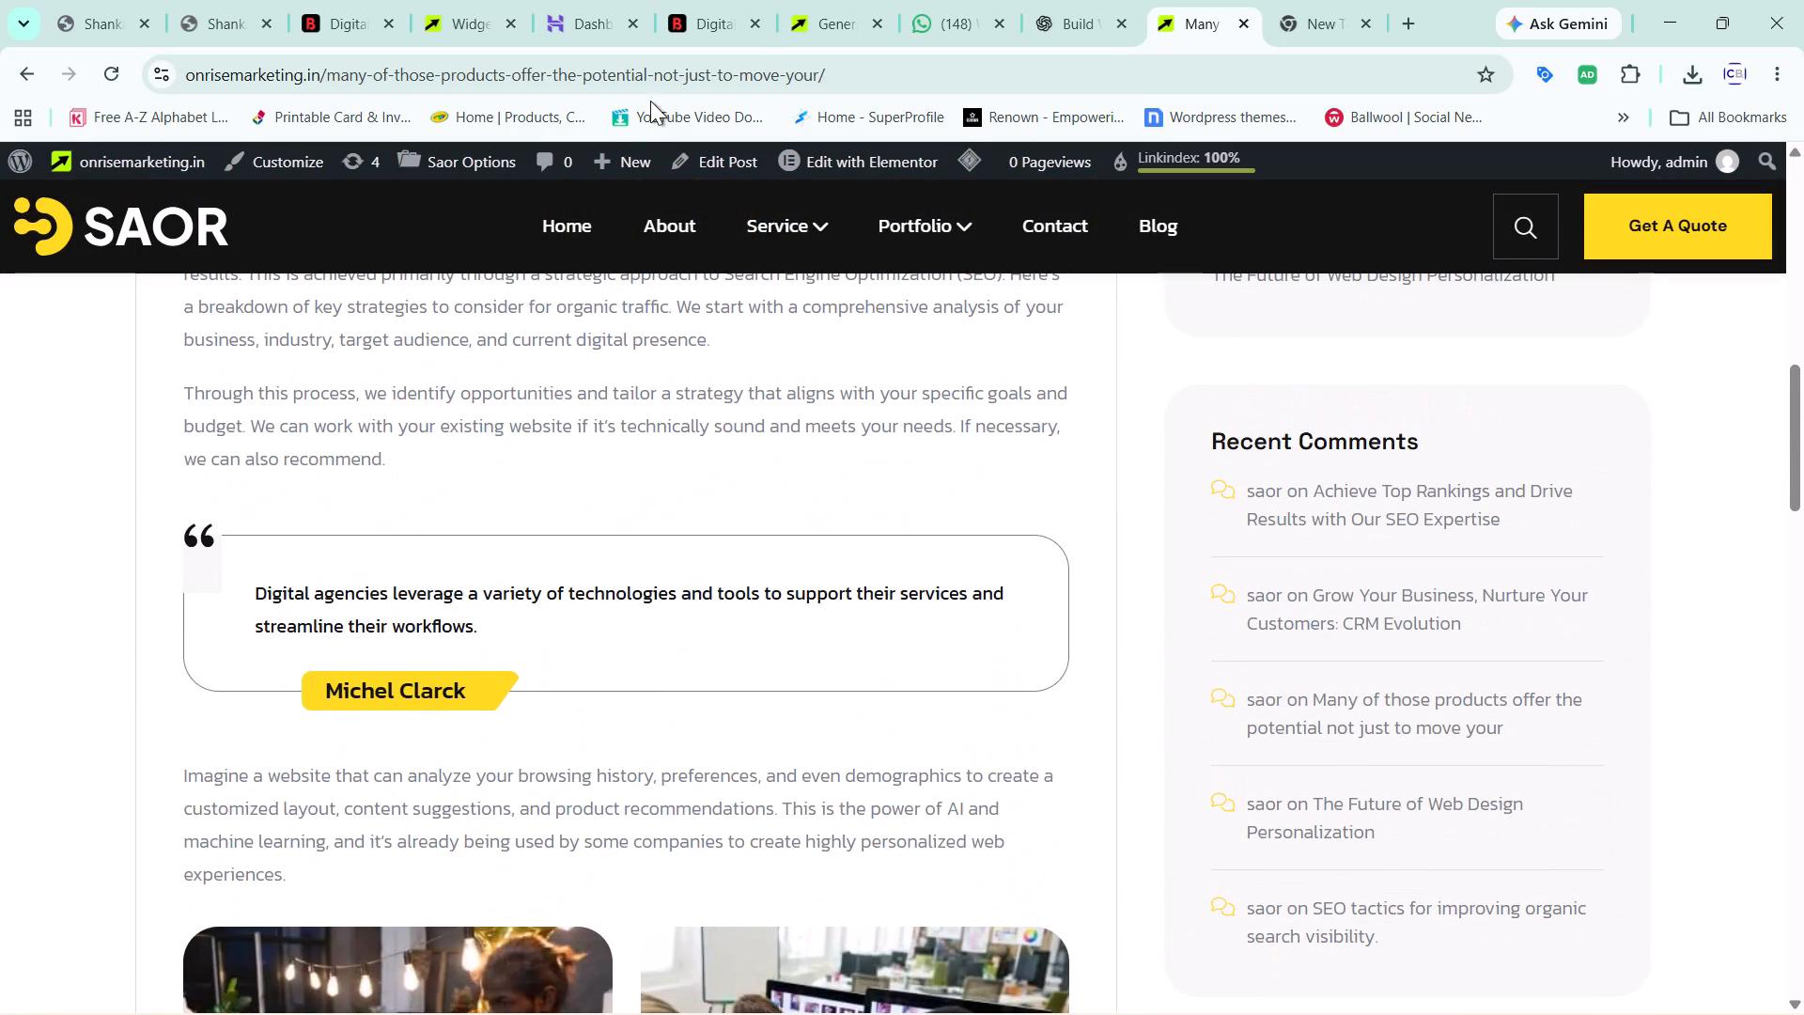
Return to the Widgets page and inspect the settings of the Blog Sidebar's Category List and Search Form legacy widgets.
click(502, 0)
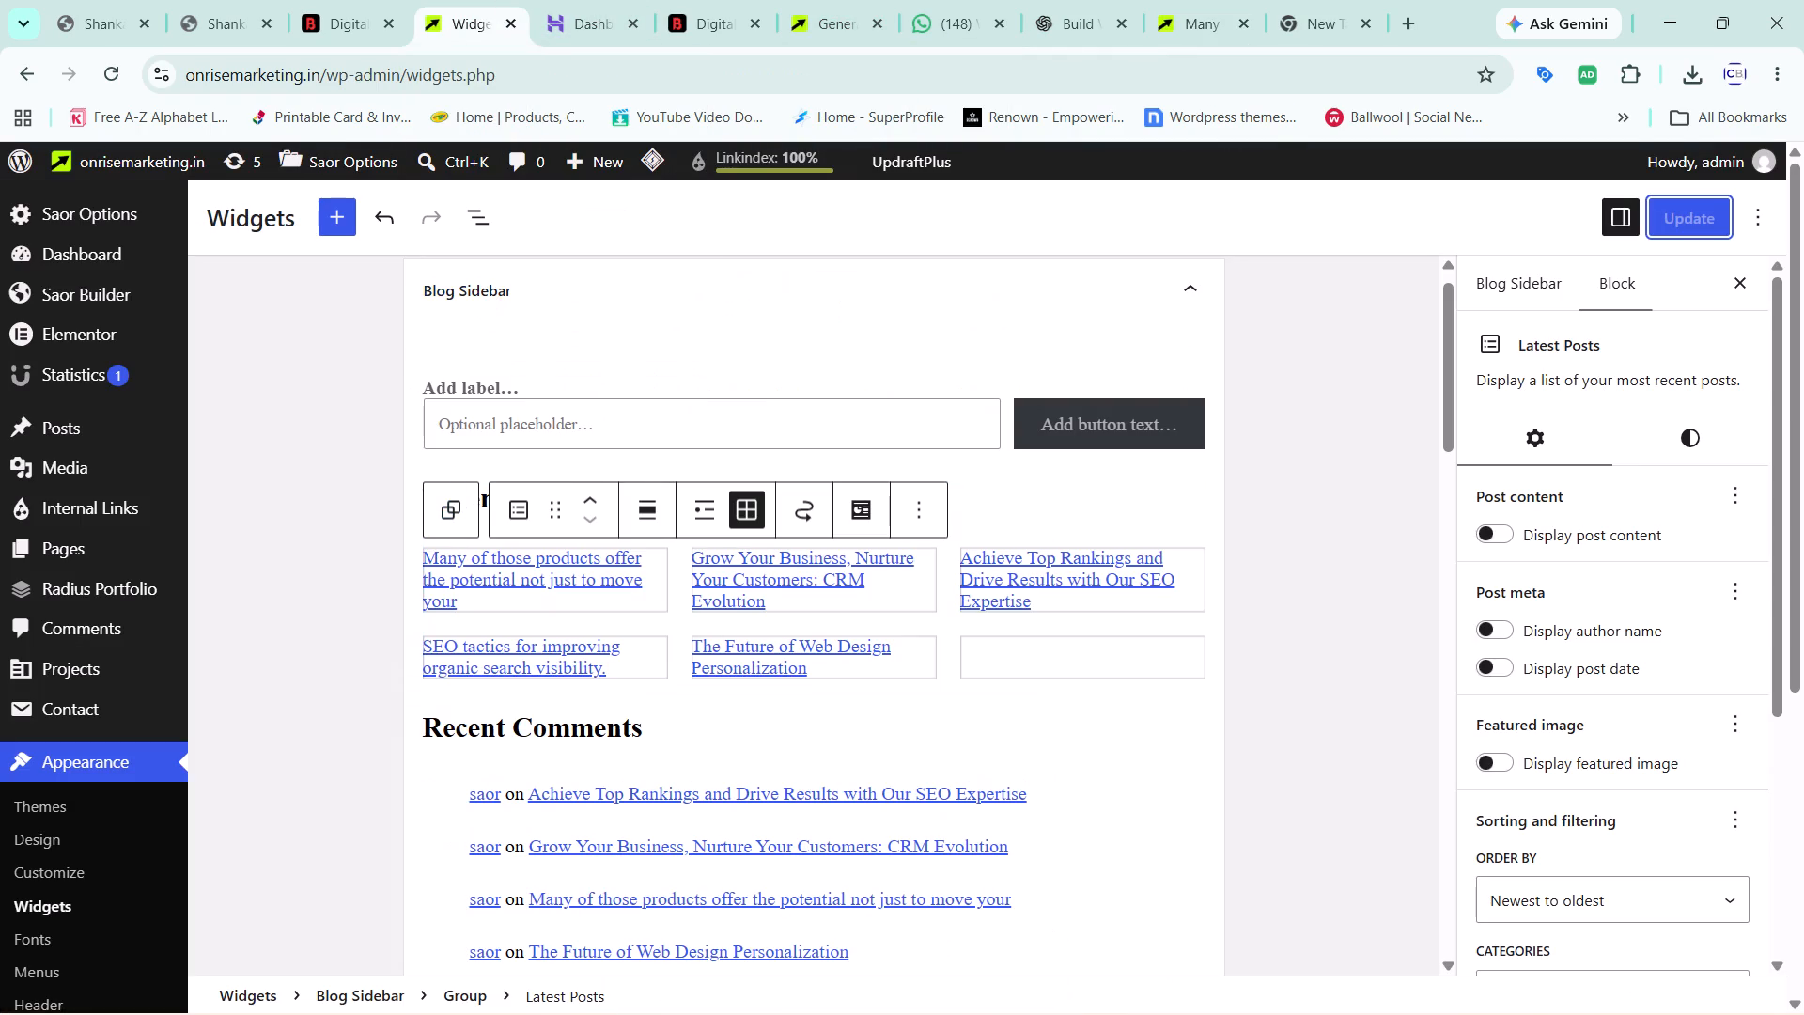
scroll(934, 580, down, 5)
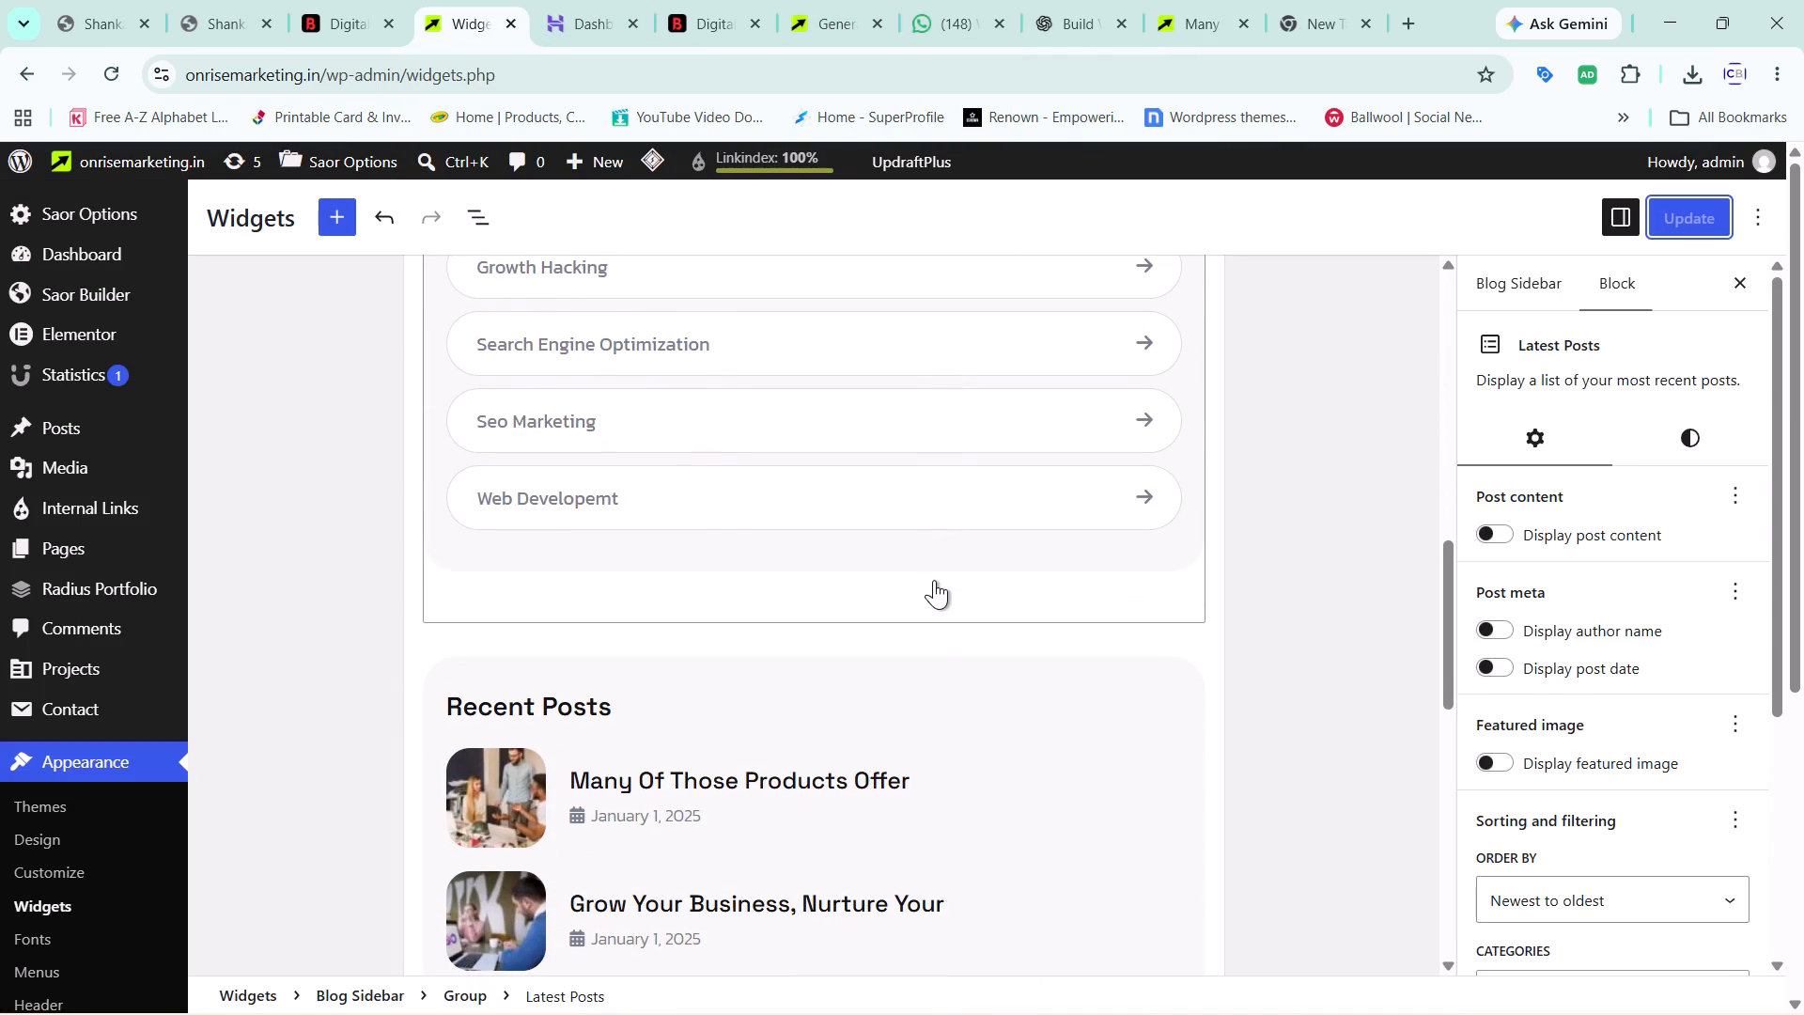
scroll(934, 580, up, 2)
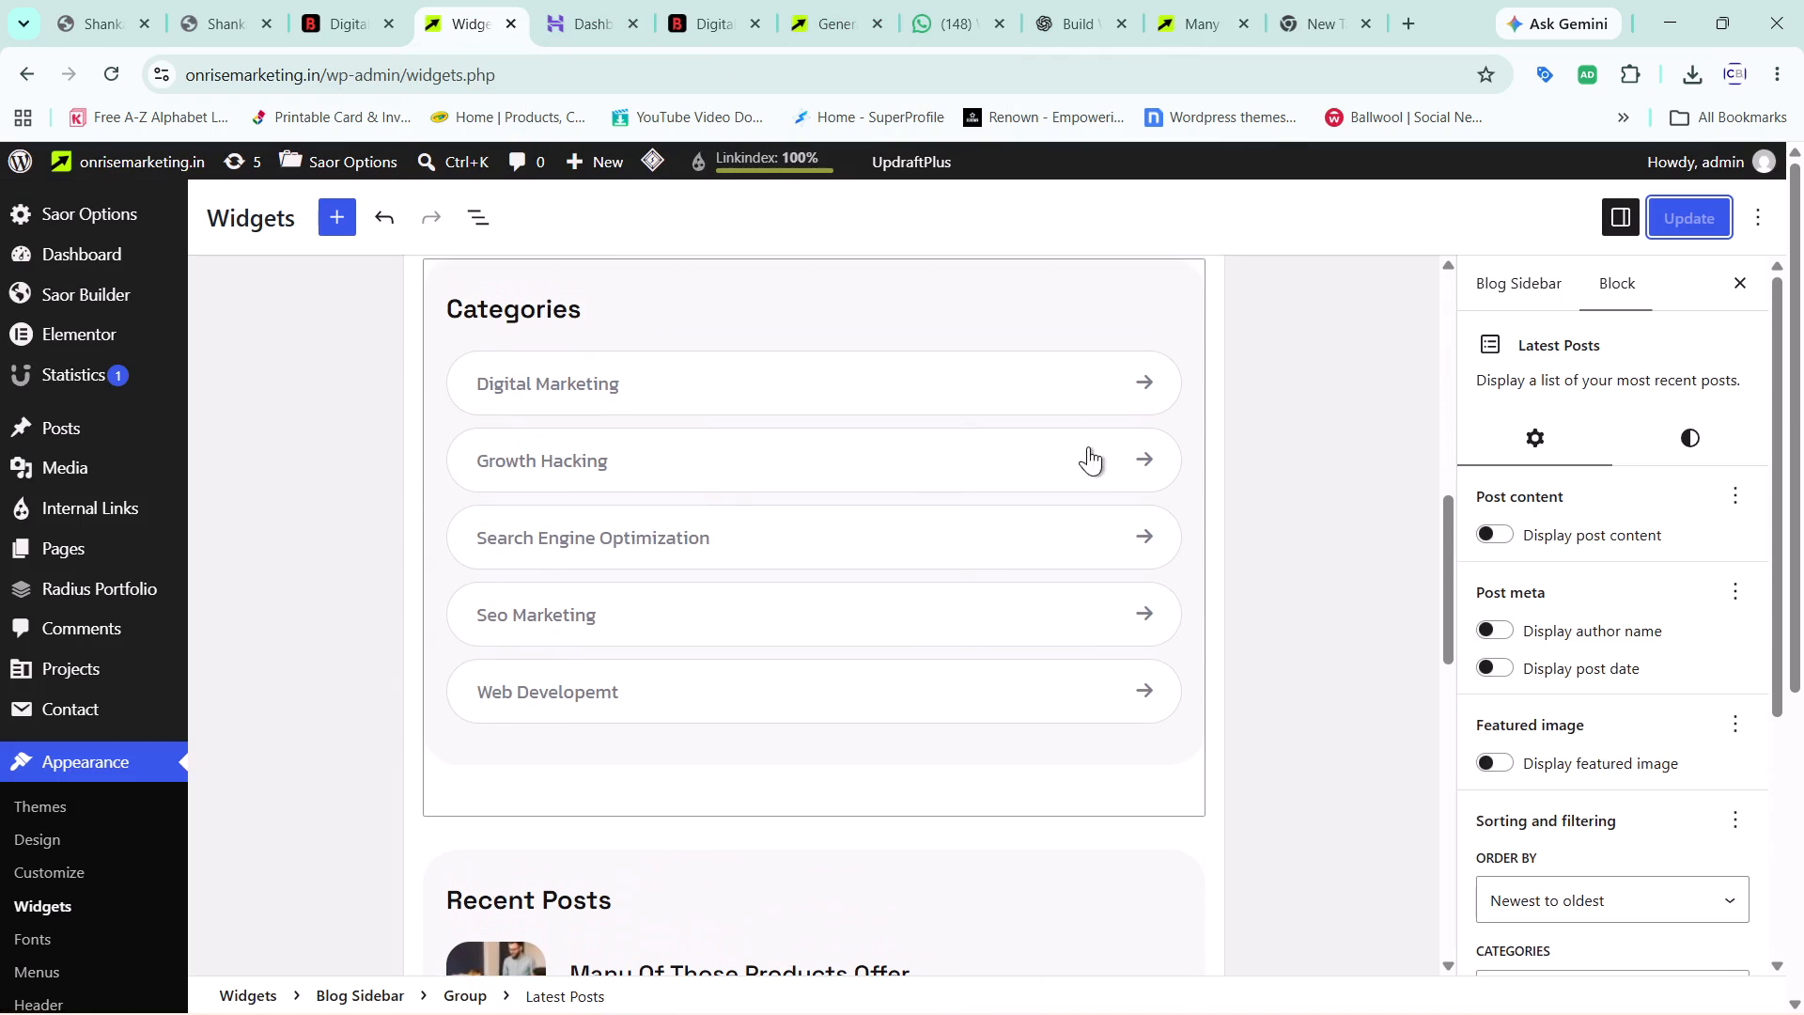
click(1142, 381)
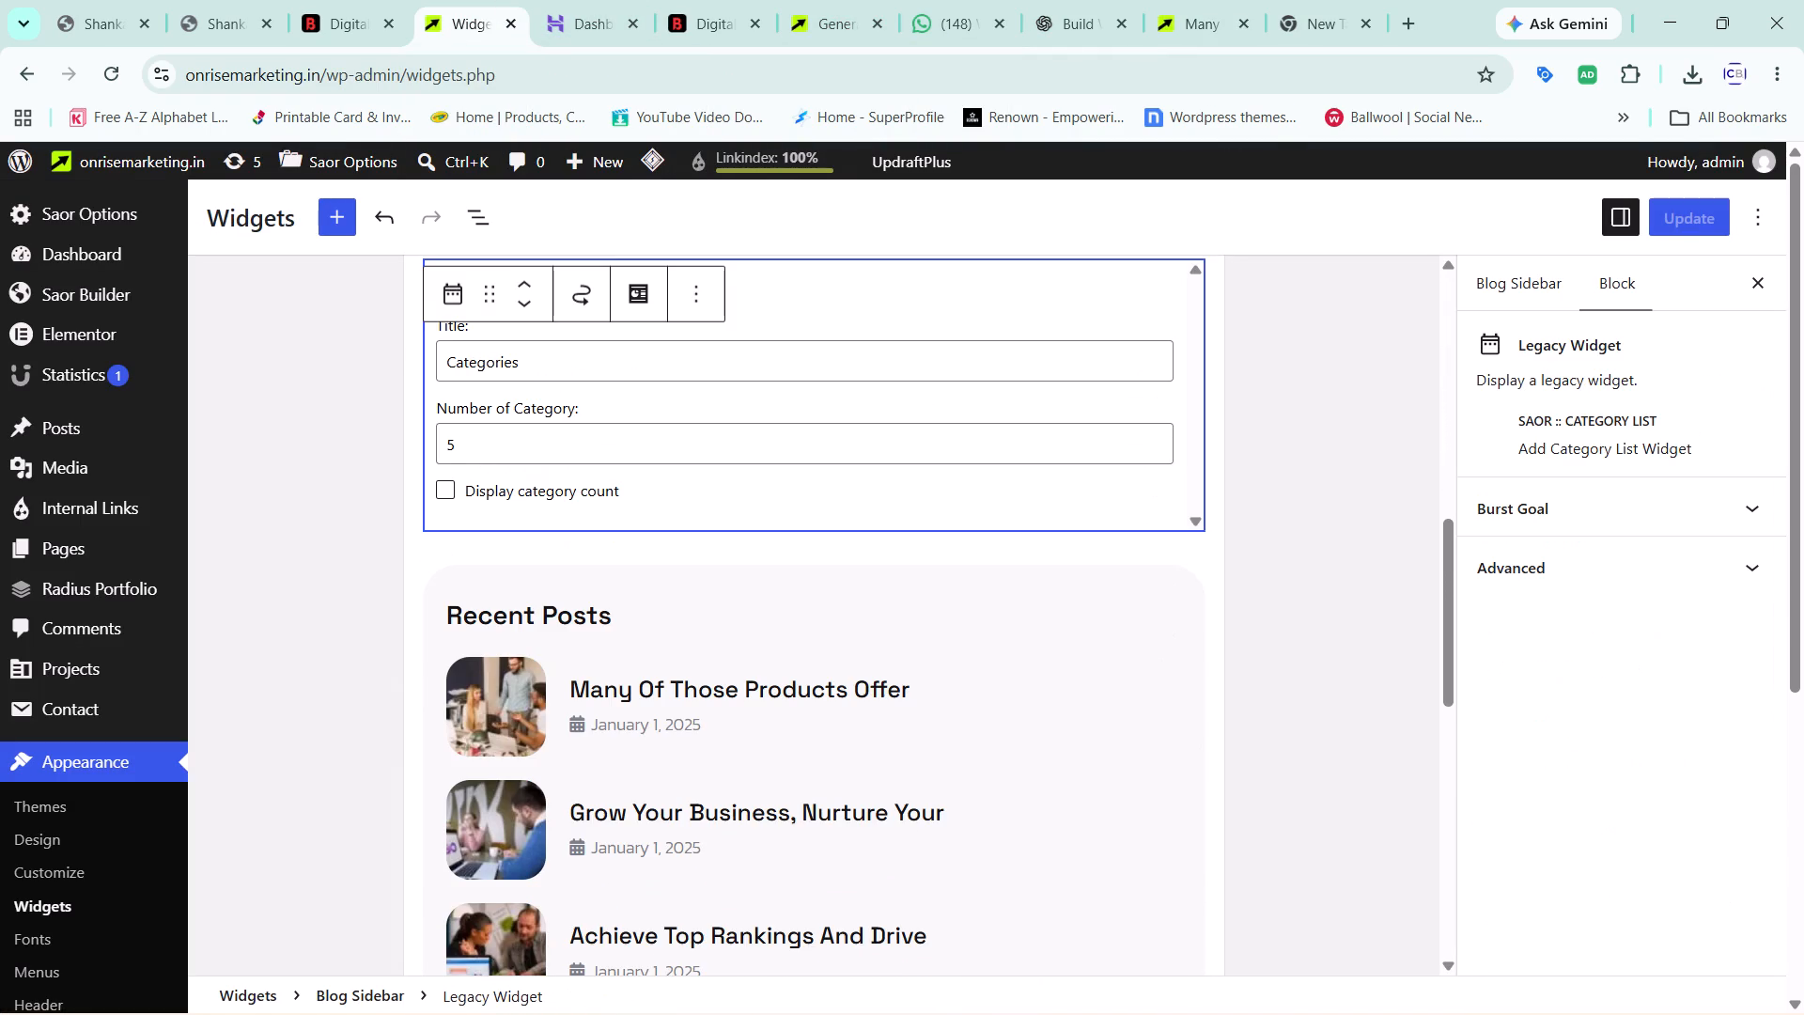
scroll(1142, 381, up, 1)
click(1103, 509)
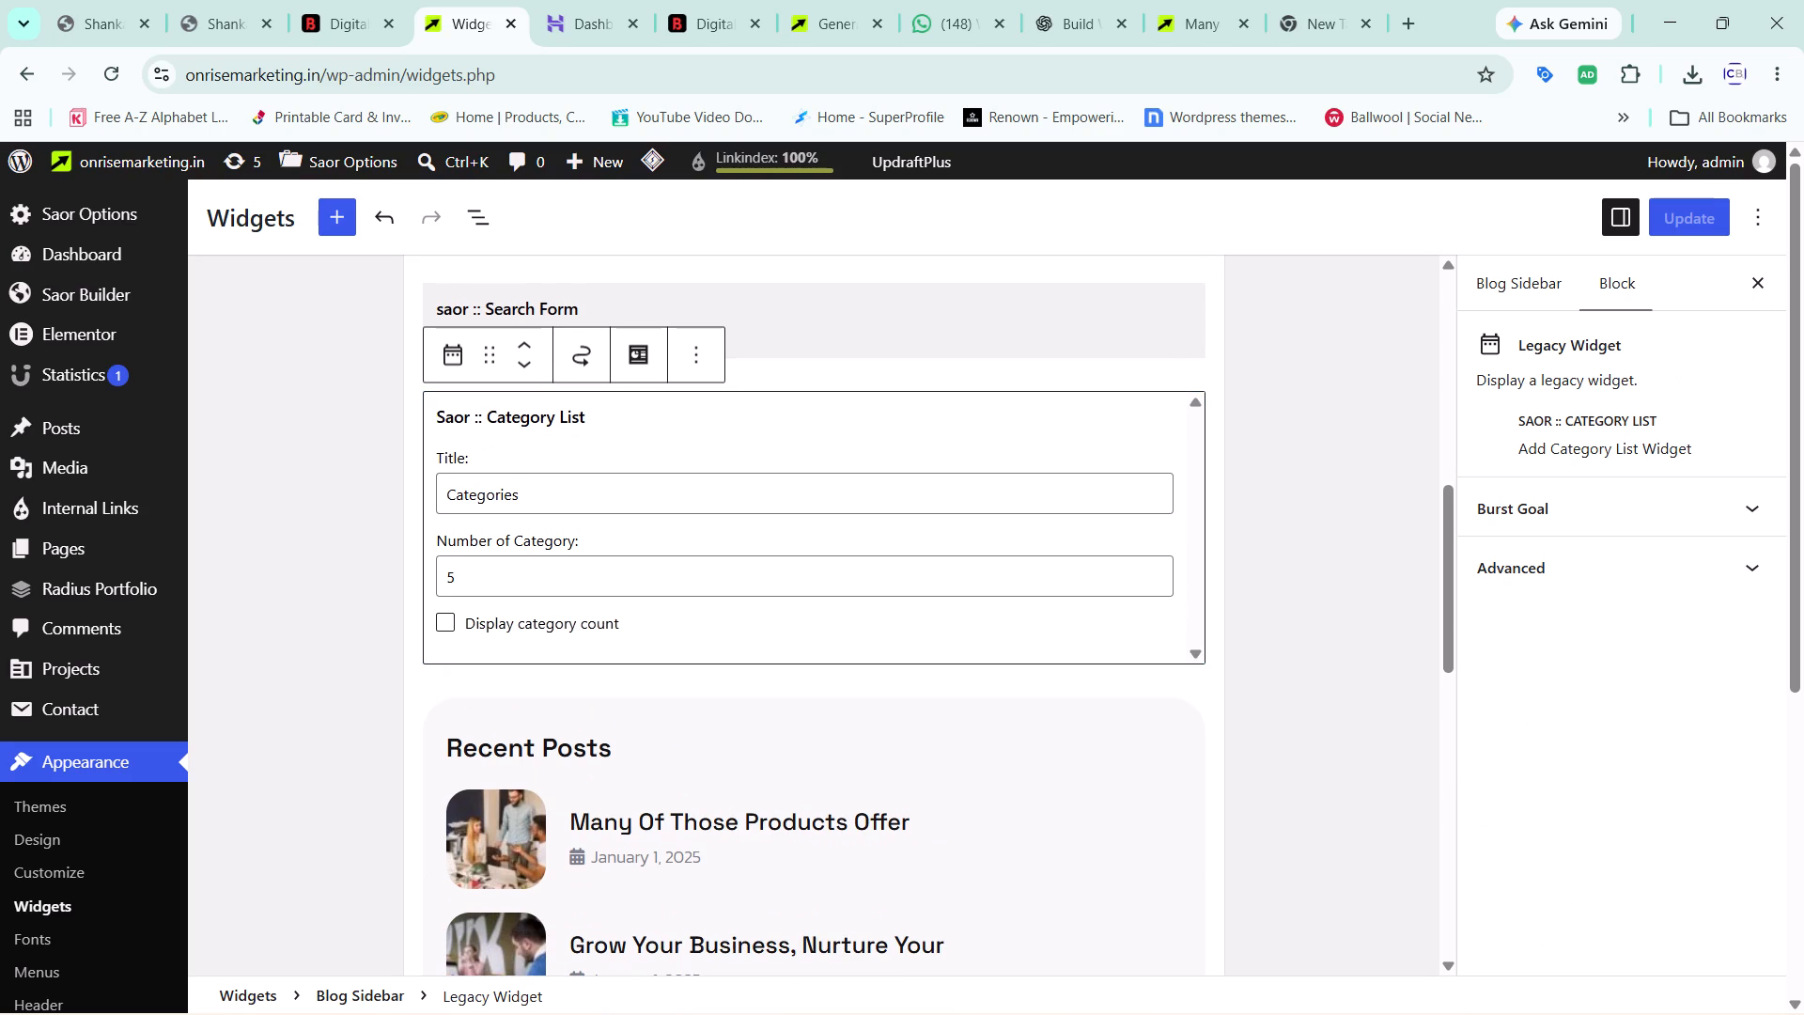
click(962, 351)
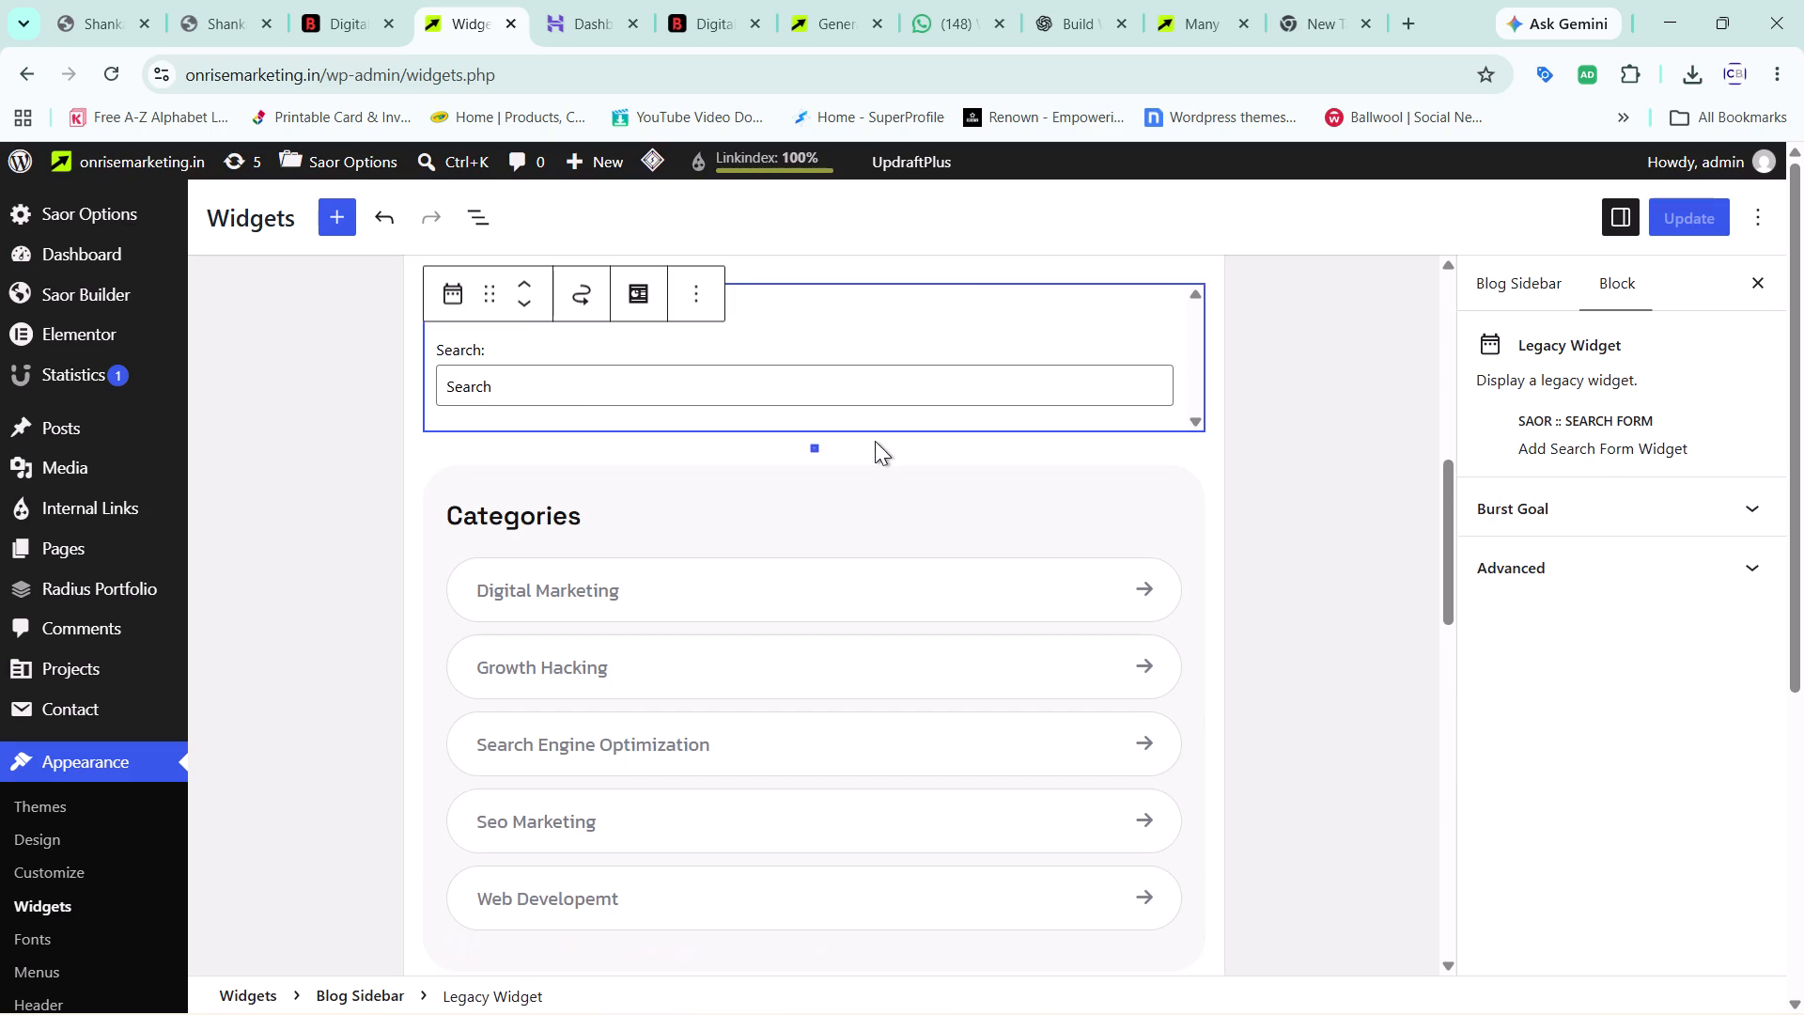
click(1142, 656)
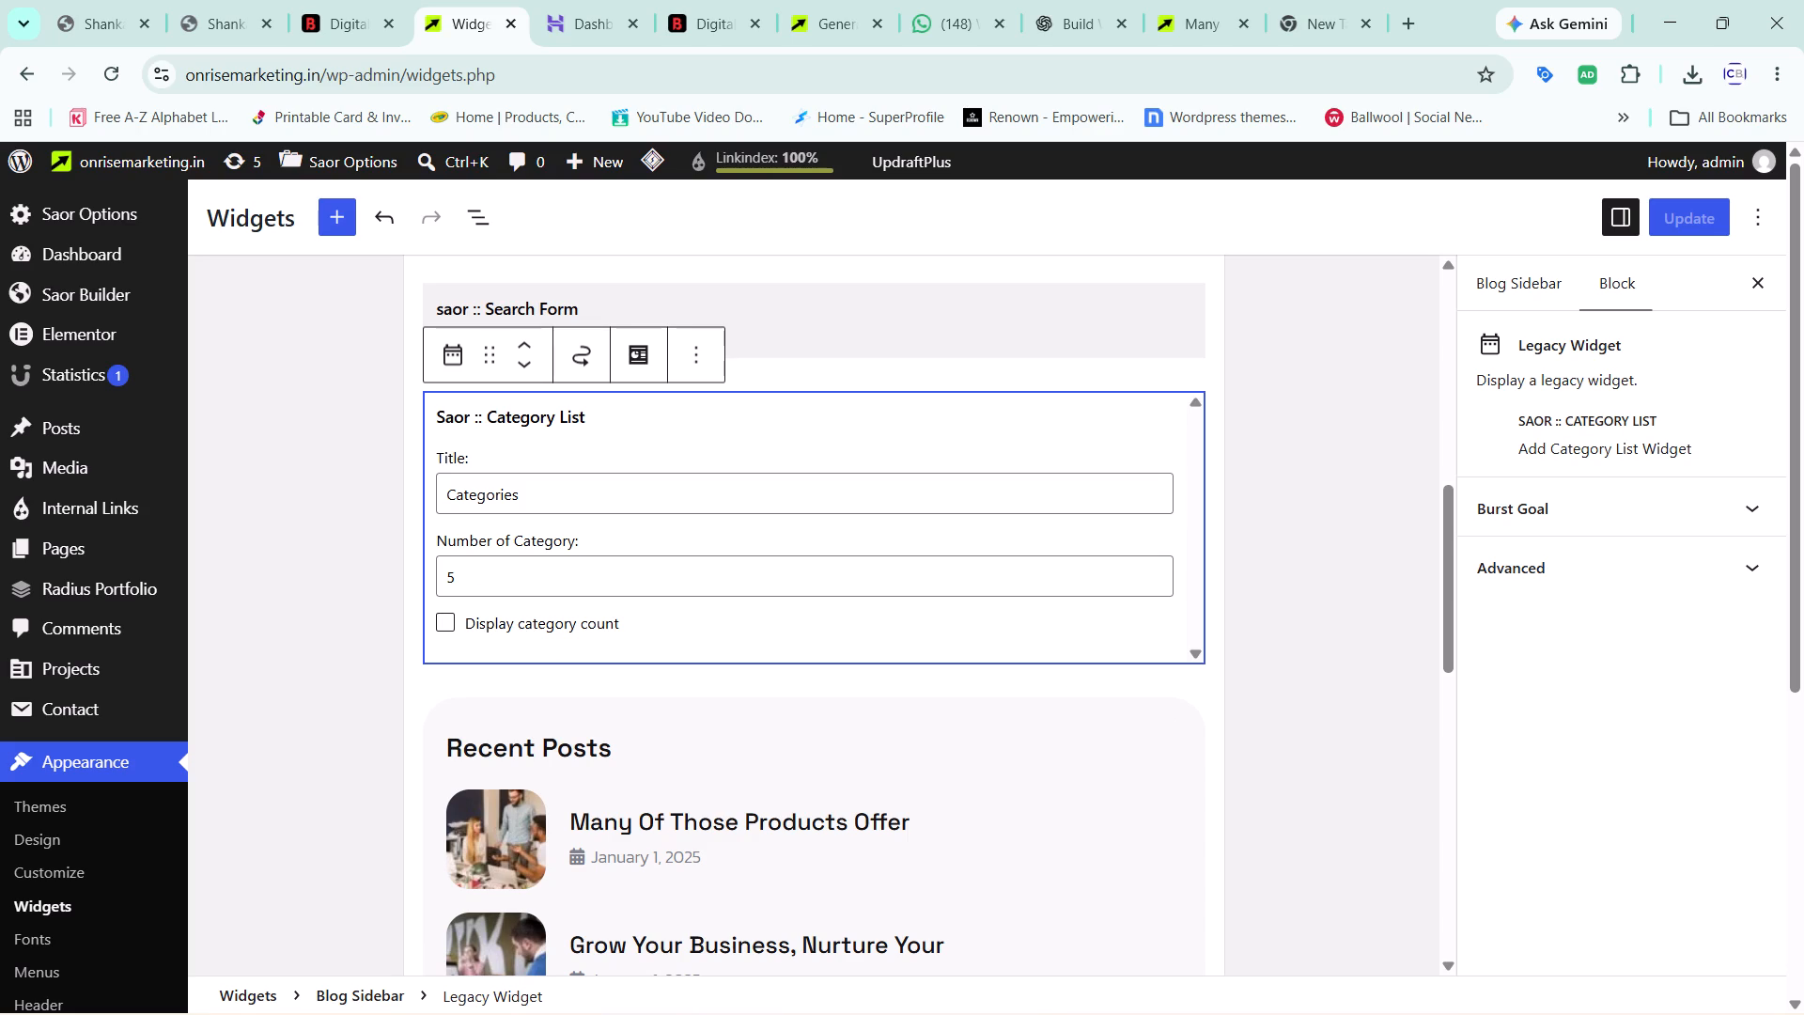
click(1019, 500)
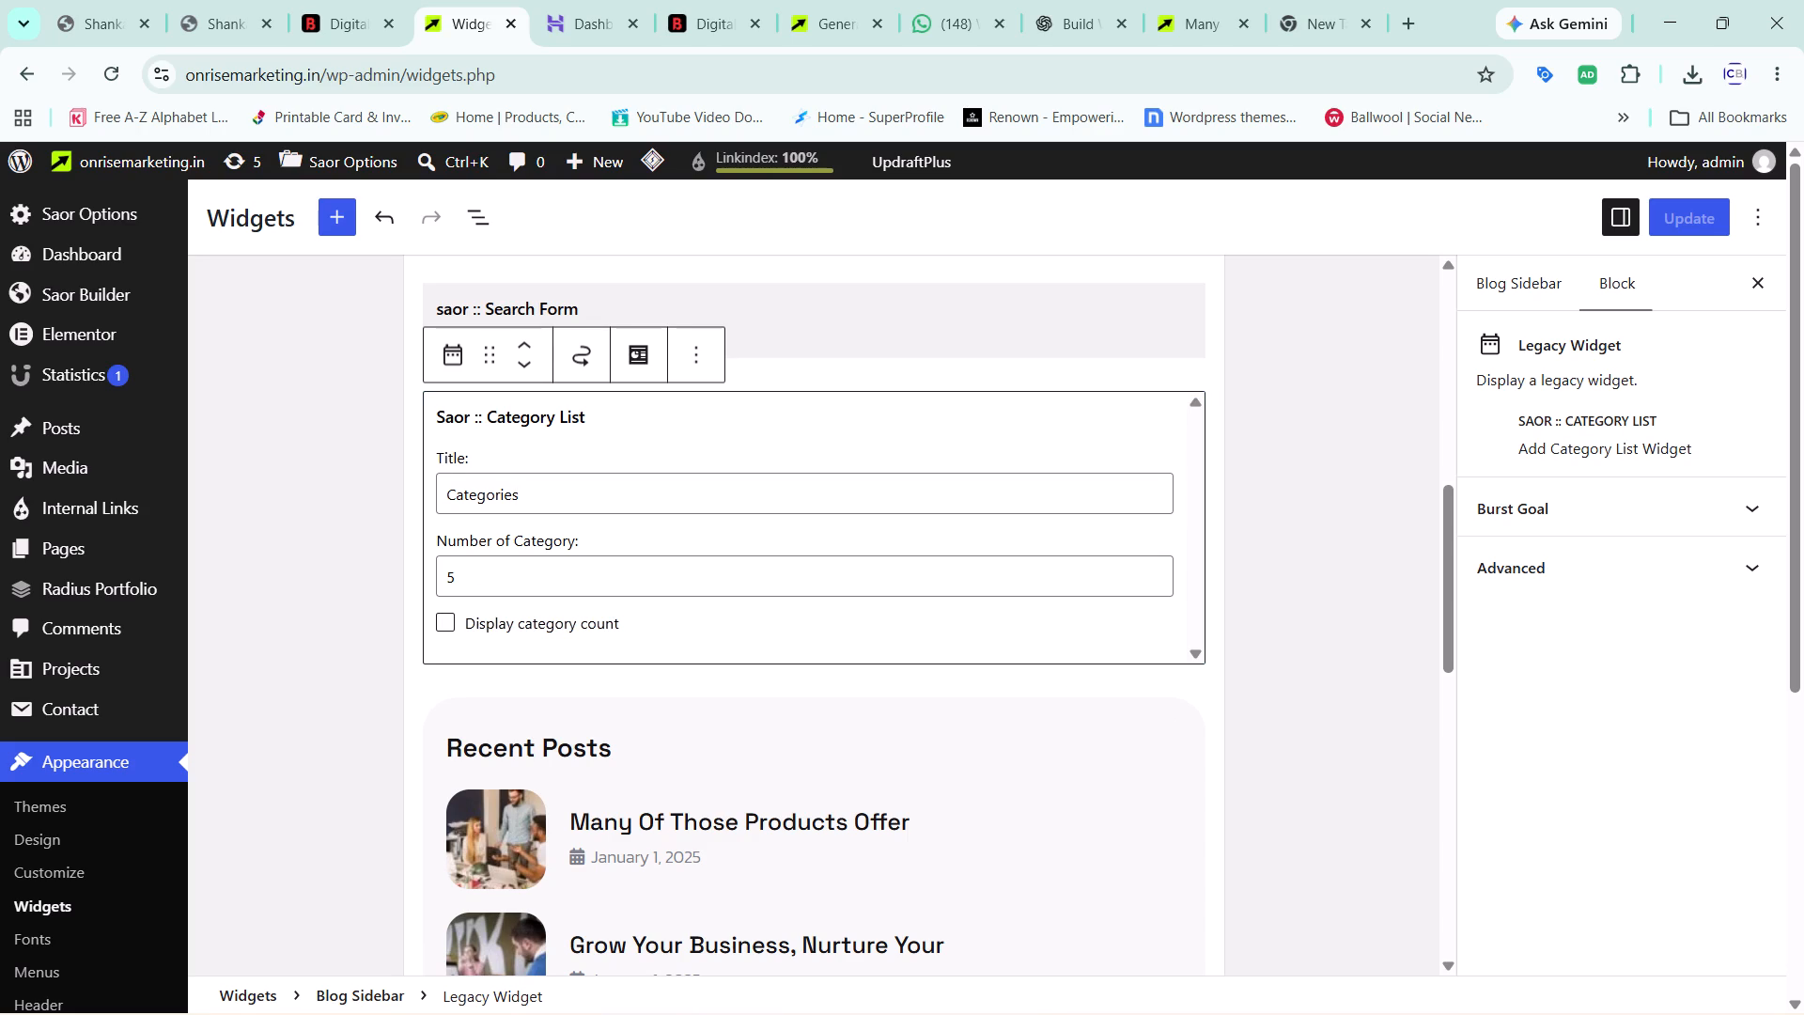
scroll(824, 553, down, 3)
scroll(824, 553, up, 1)
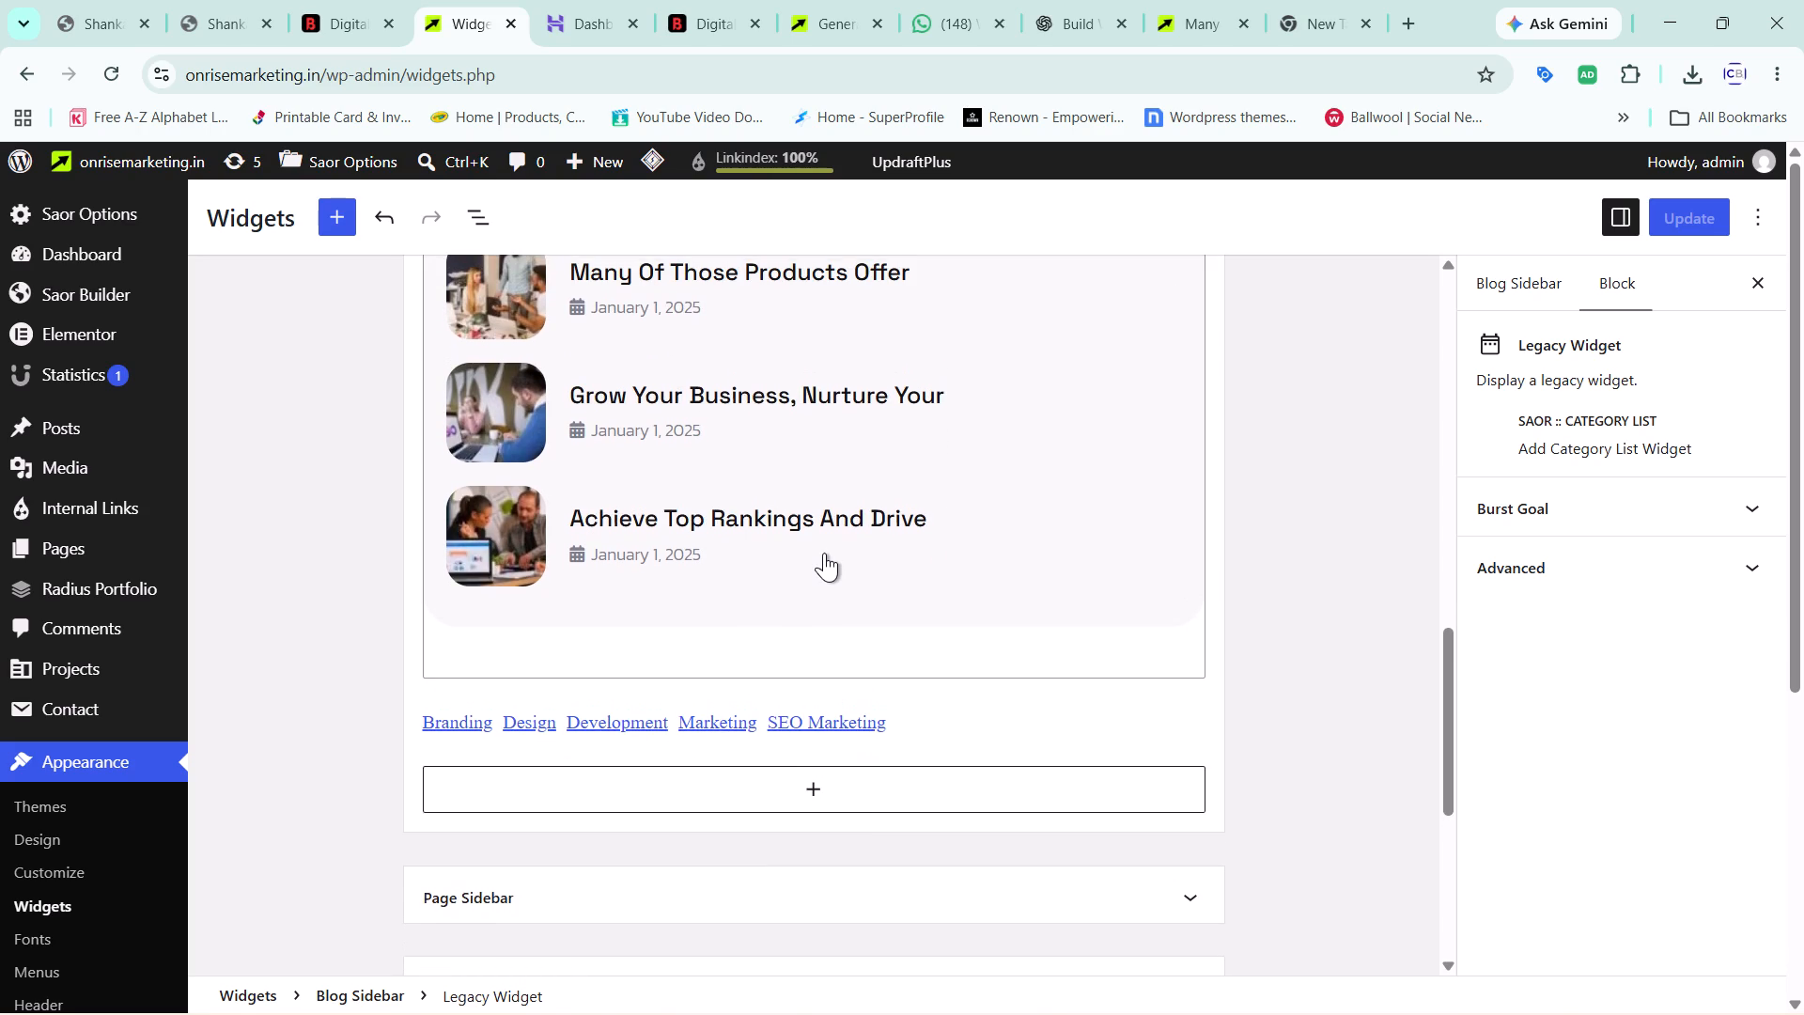
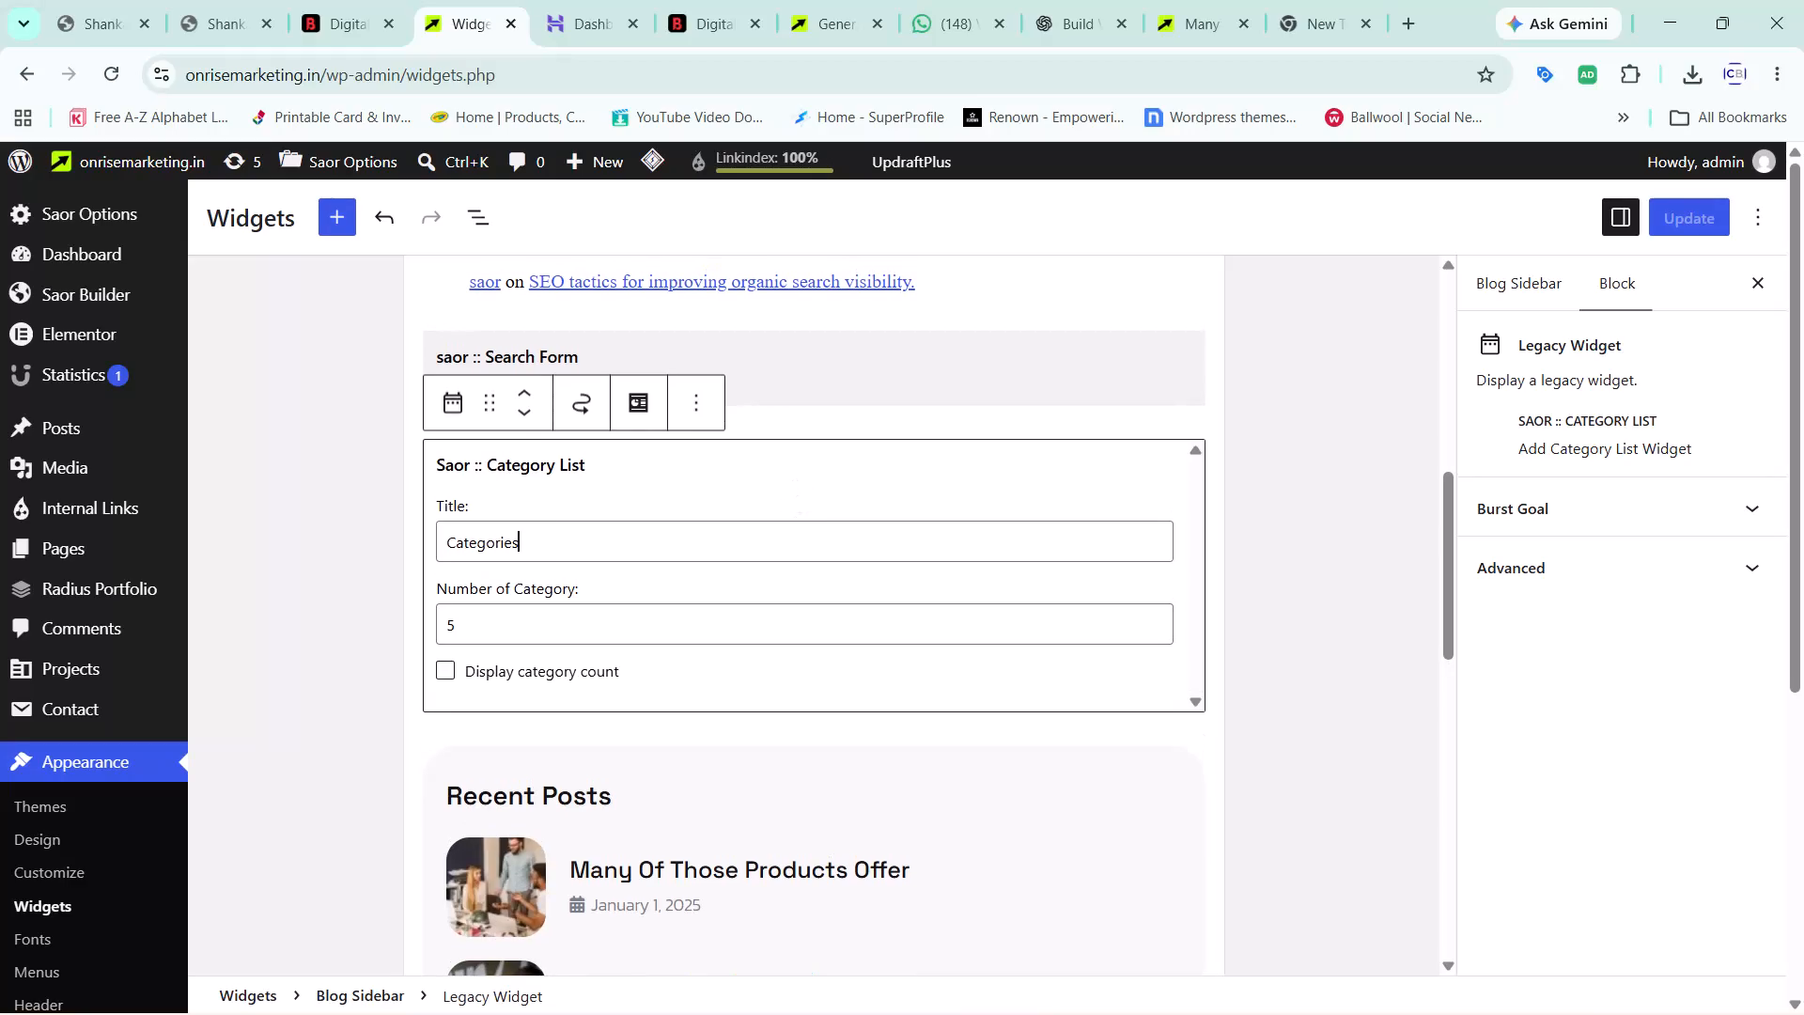
Delete the Recent Comments heading from its group in the Blog Sidebar.
scroll(662, 446, up, 5)
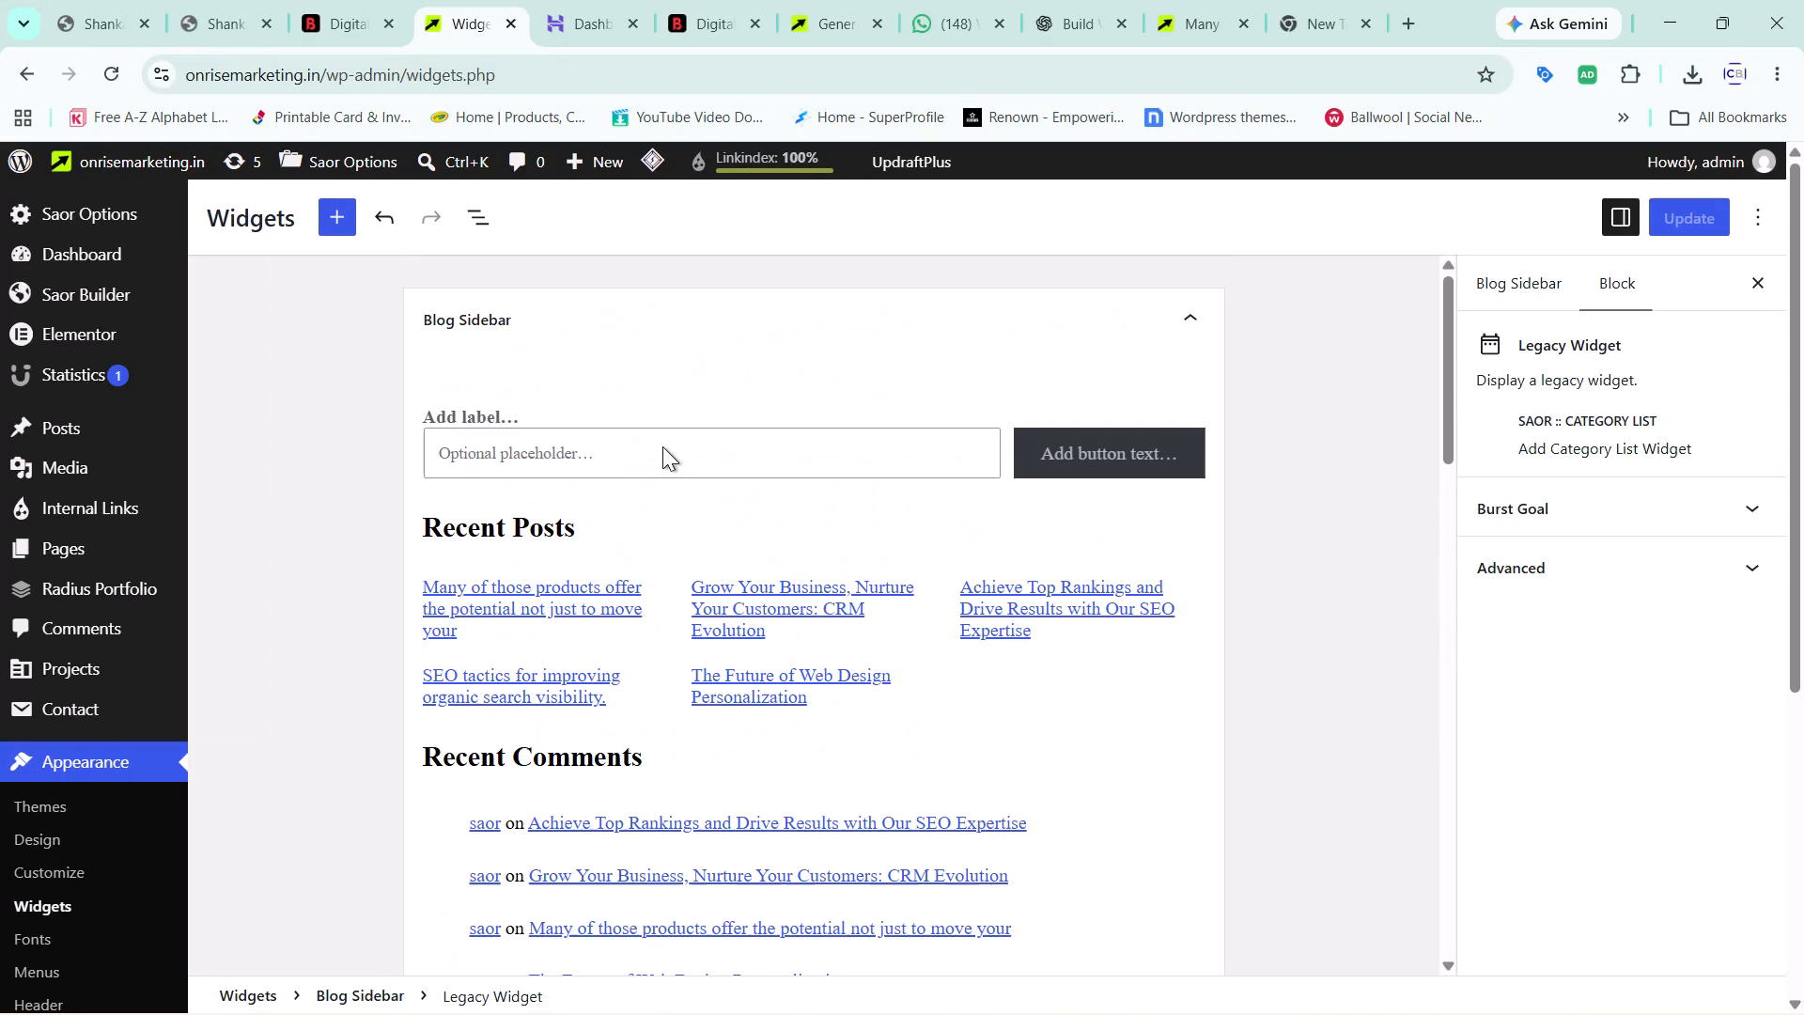
scroll(853, 679, down, 1)
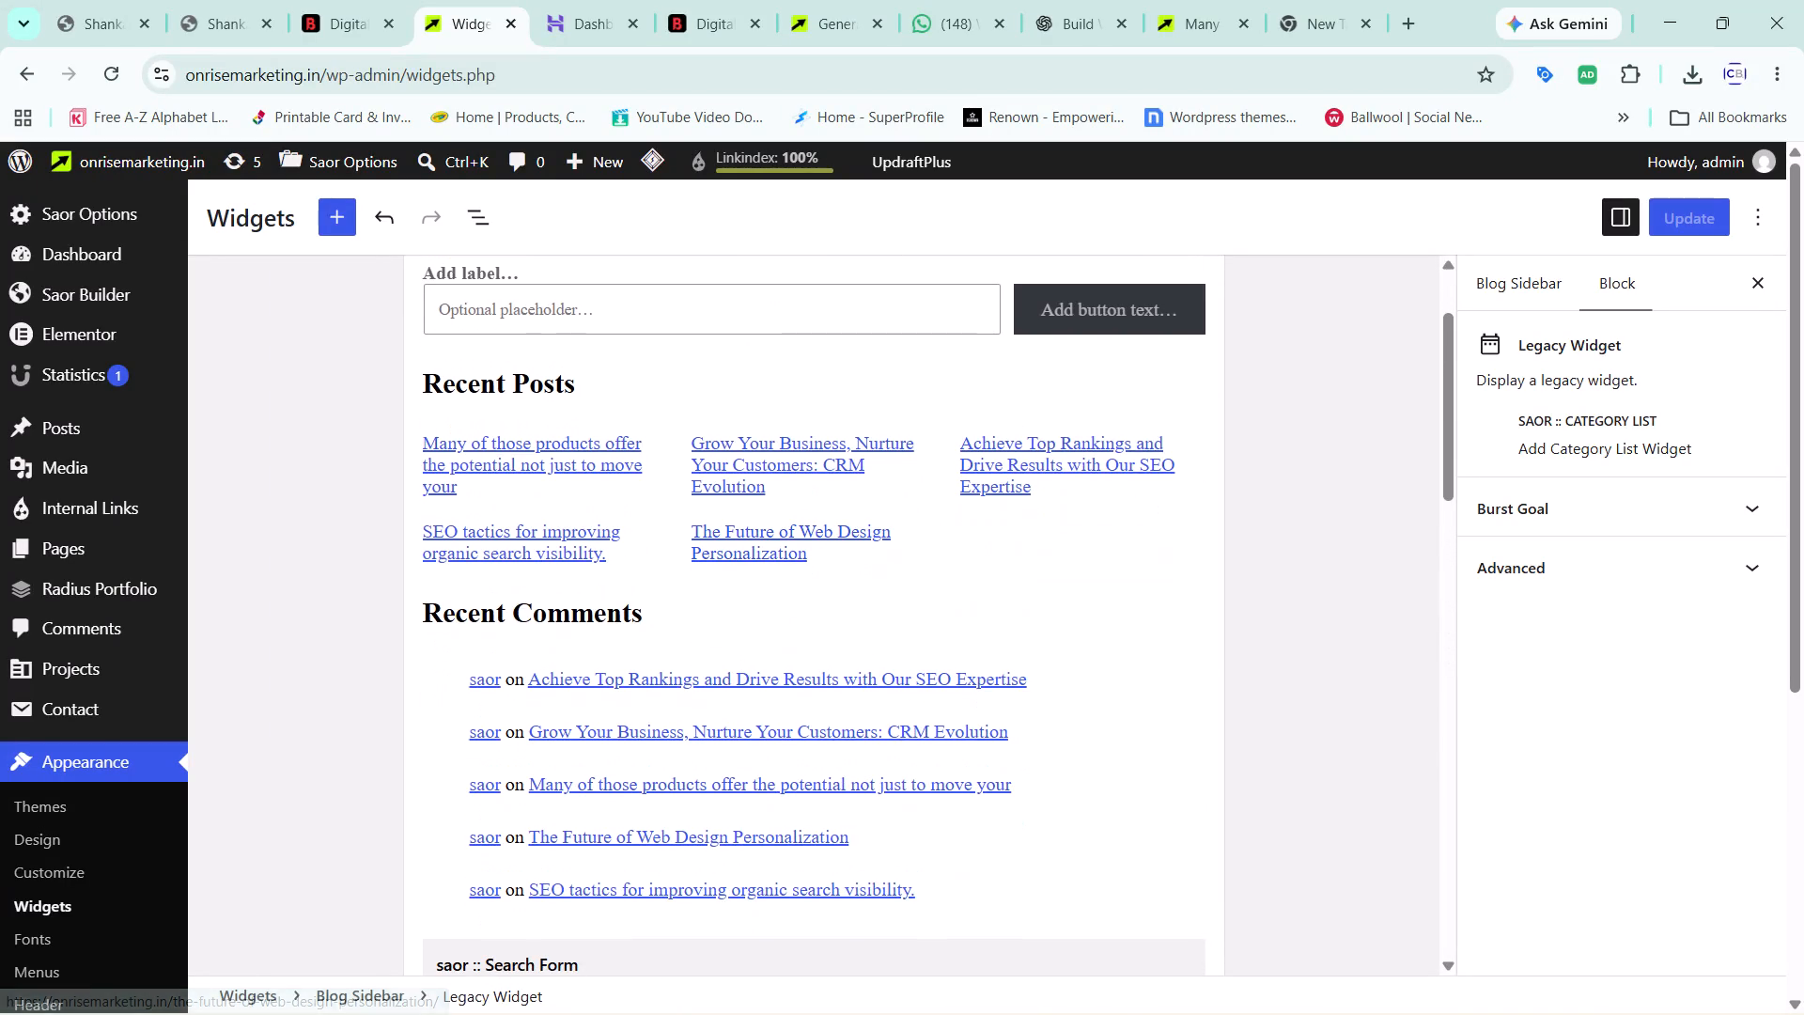
click(591, 437)
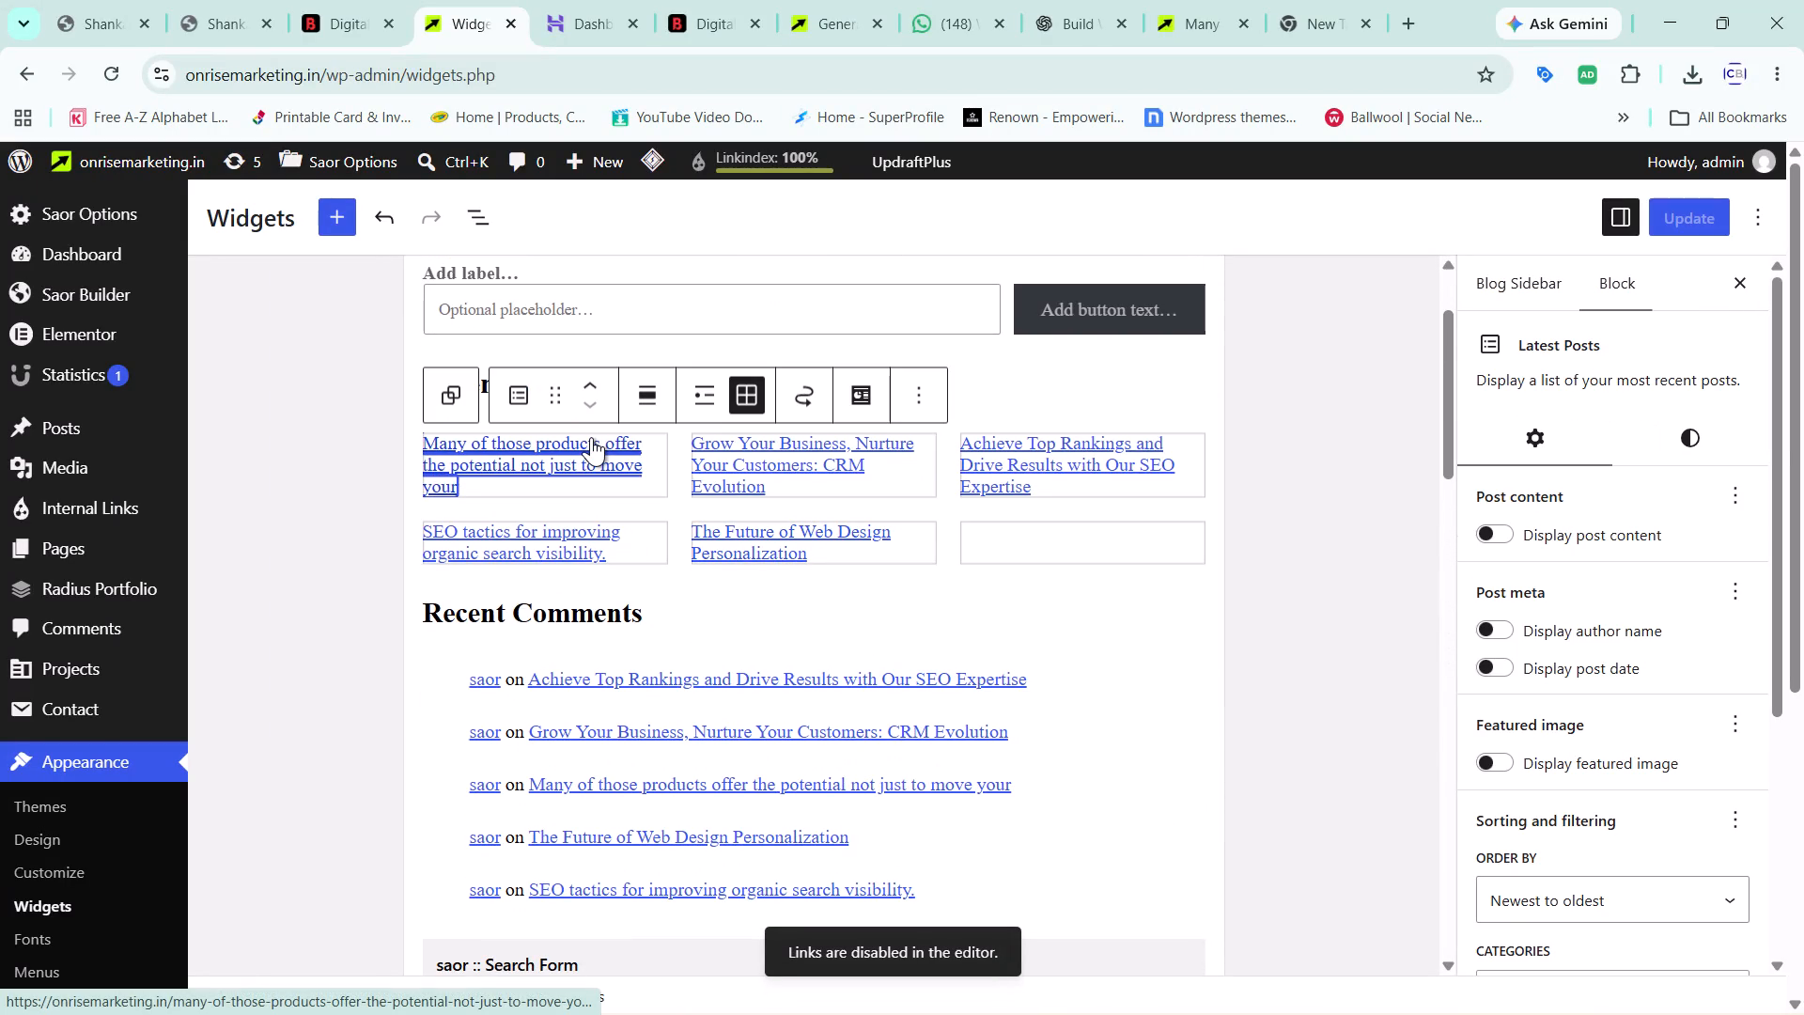
click(1012, 605)
scroll(1012, 605, down, 1)
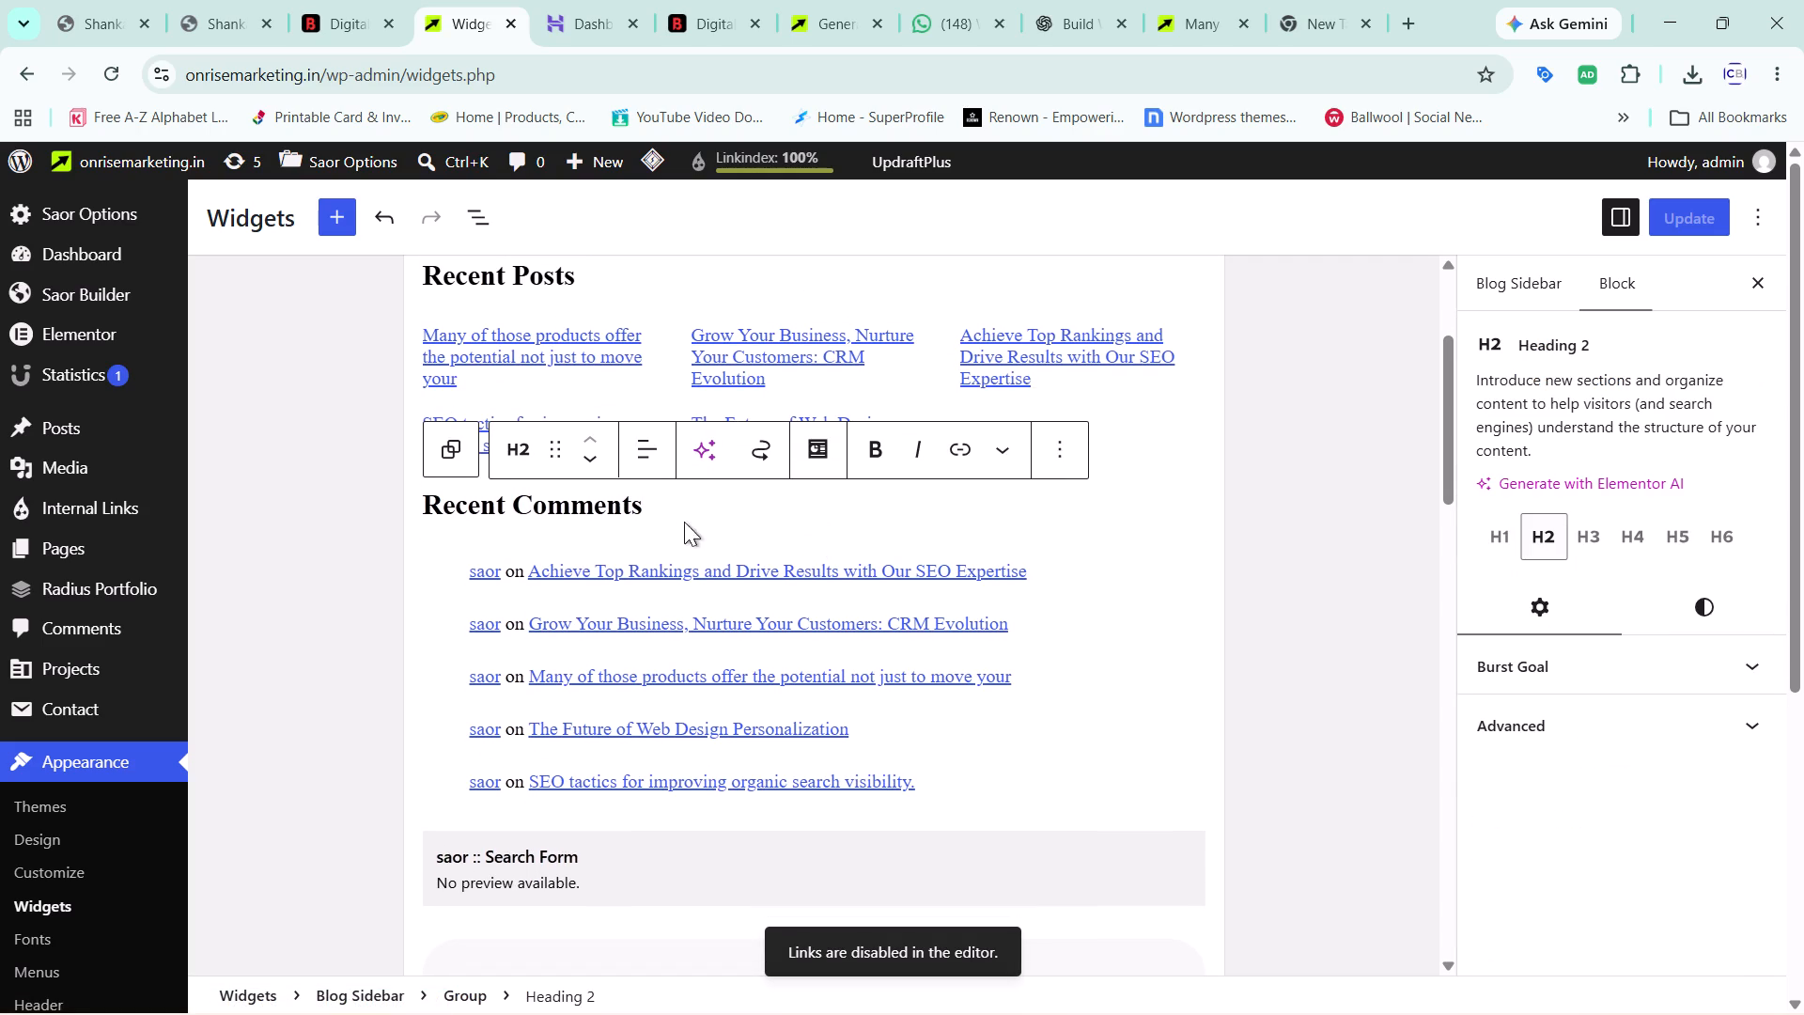
click(1064, 460)
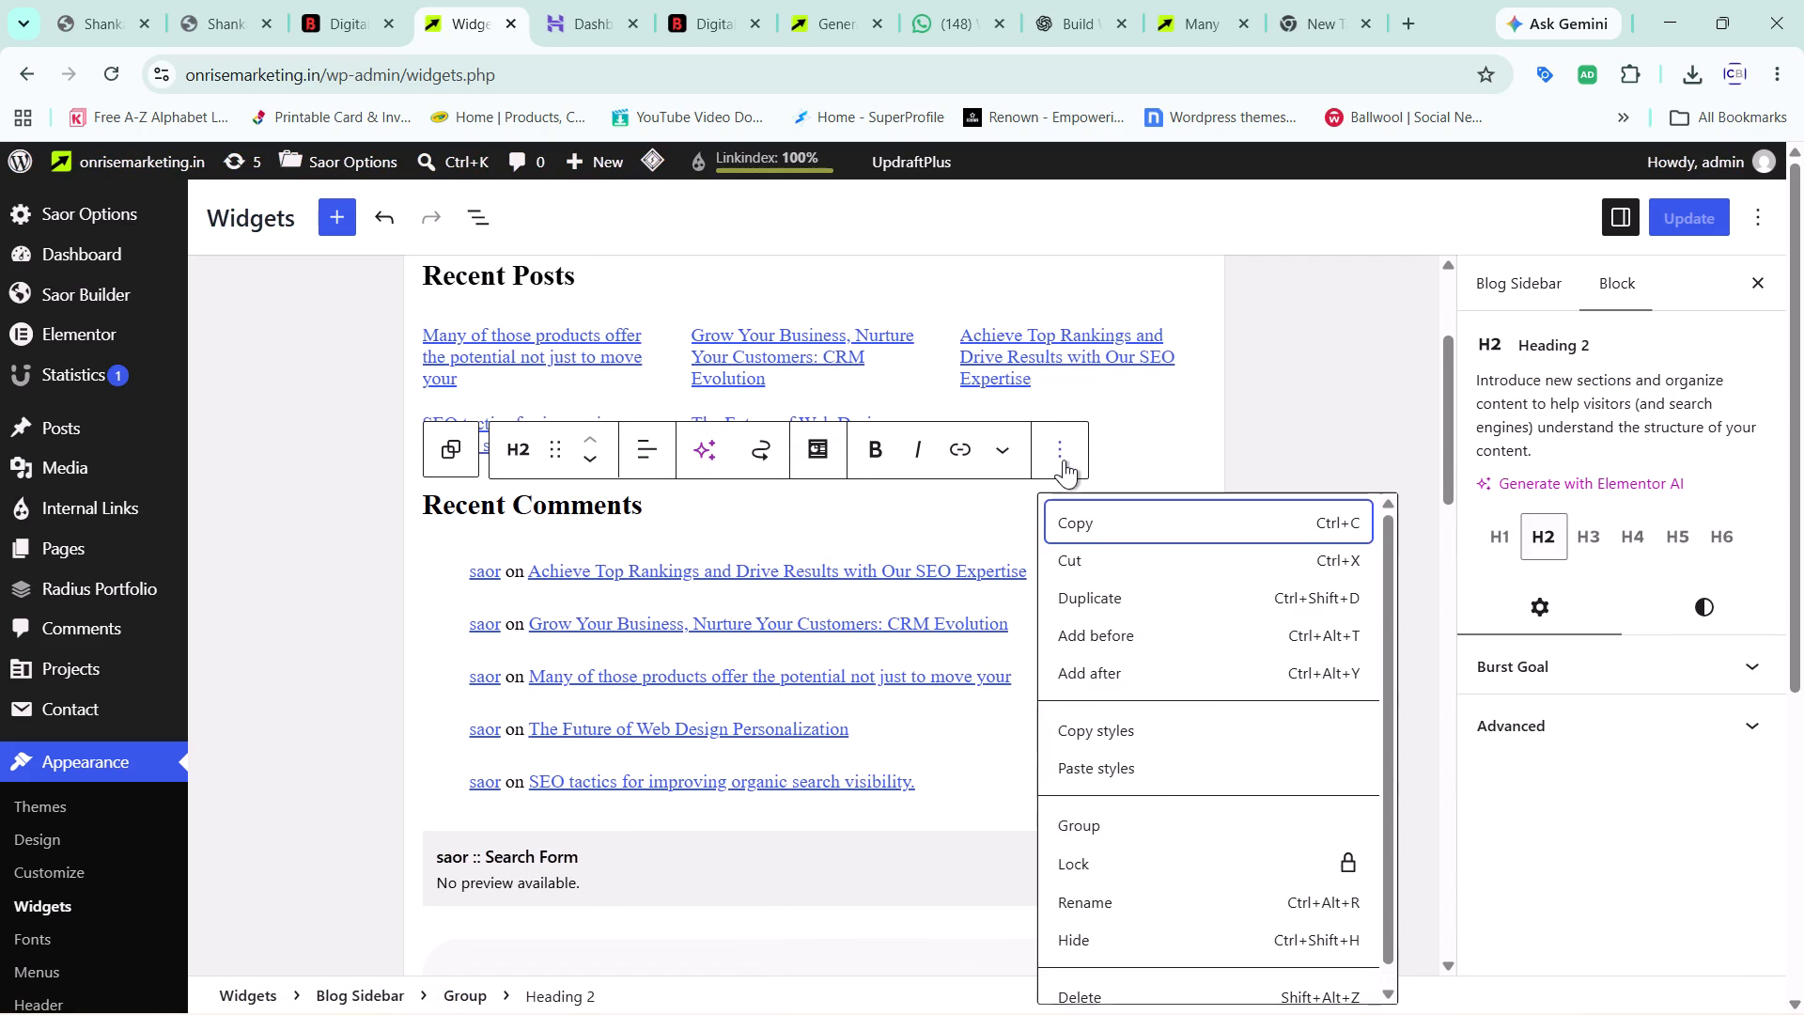
click(1074, 993)
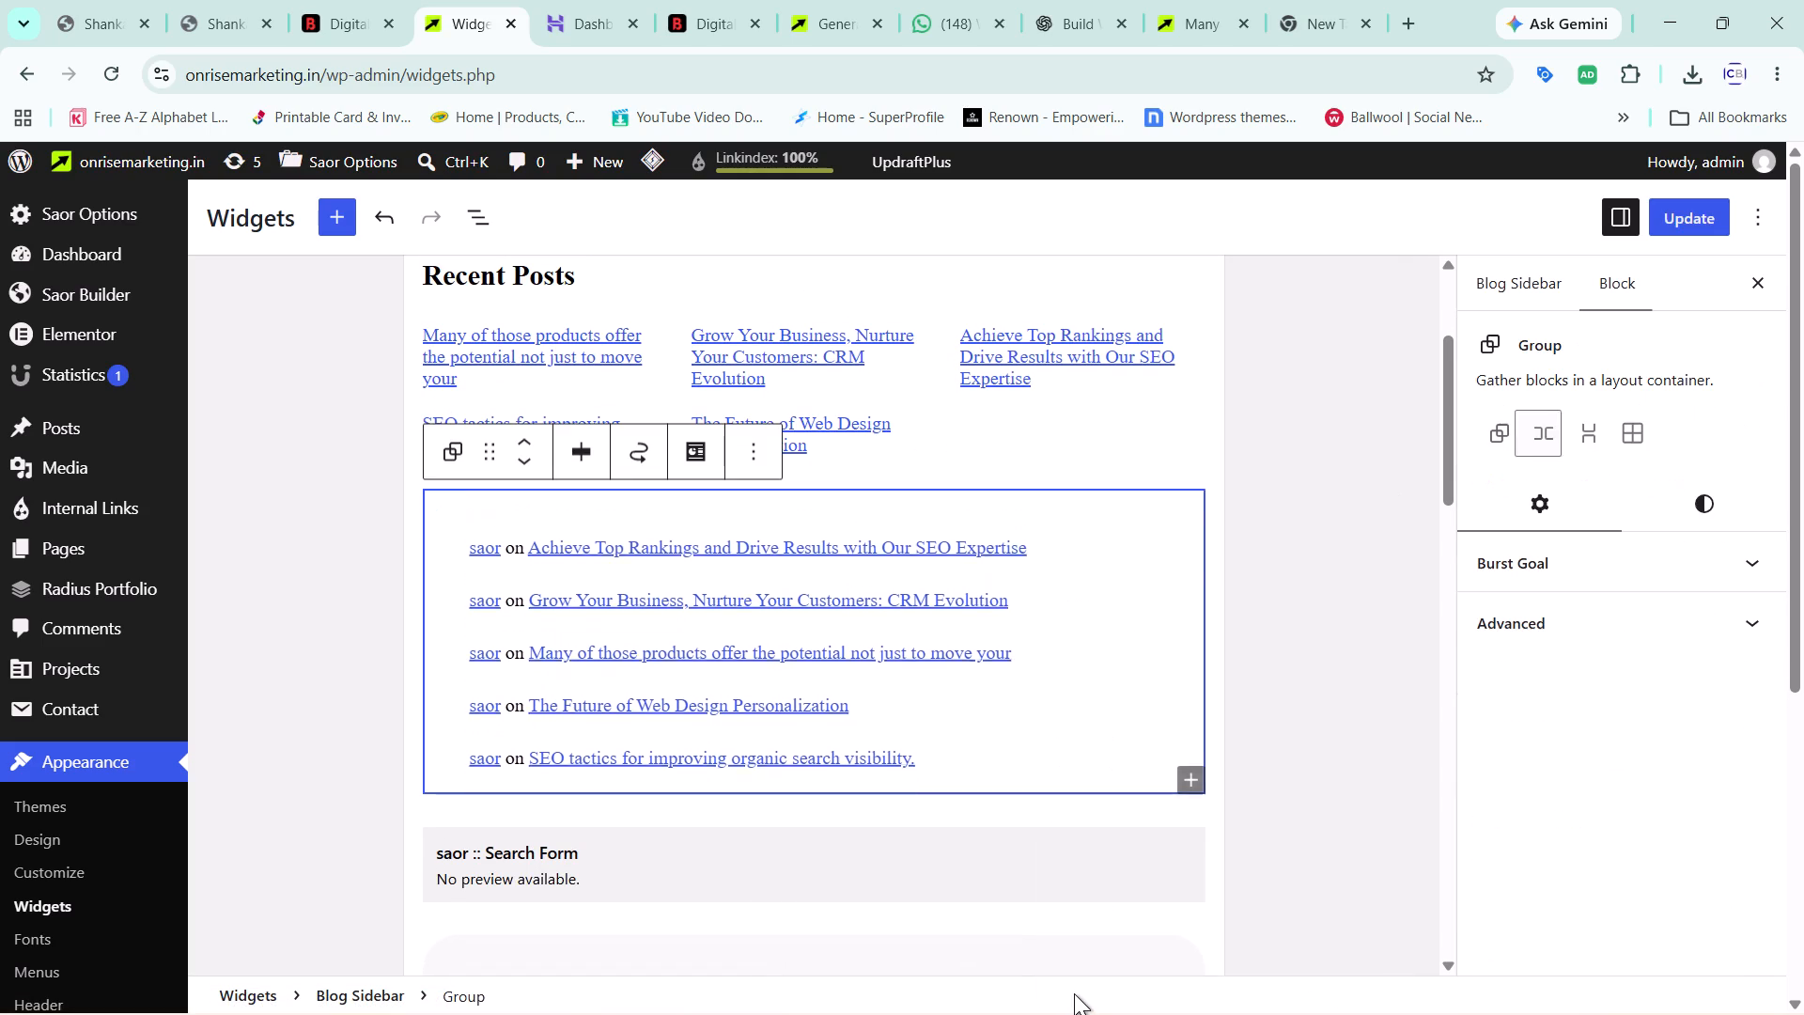
Delete the Latest Comments block from the same Blog Sidebar group and update the widgets.
click(866, 527)
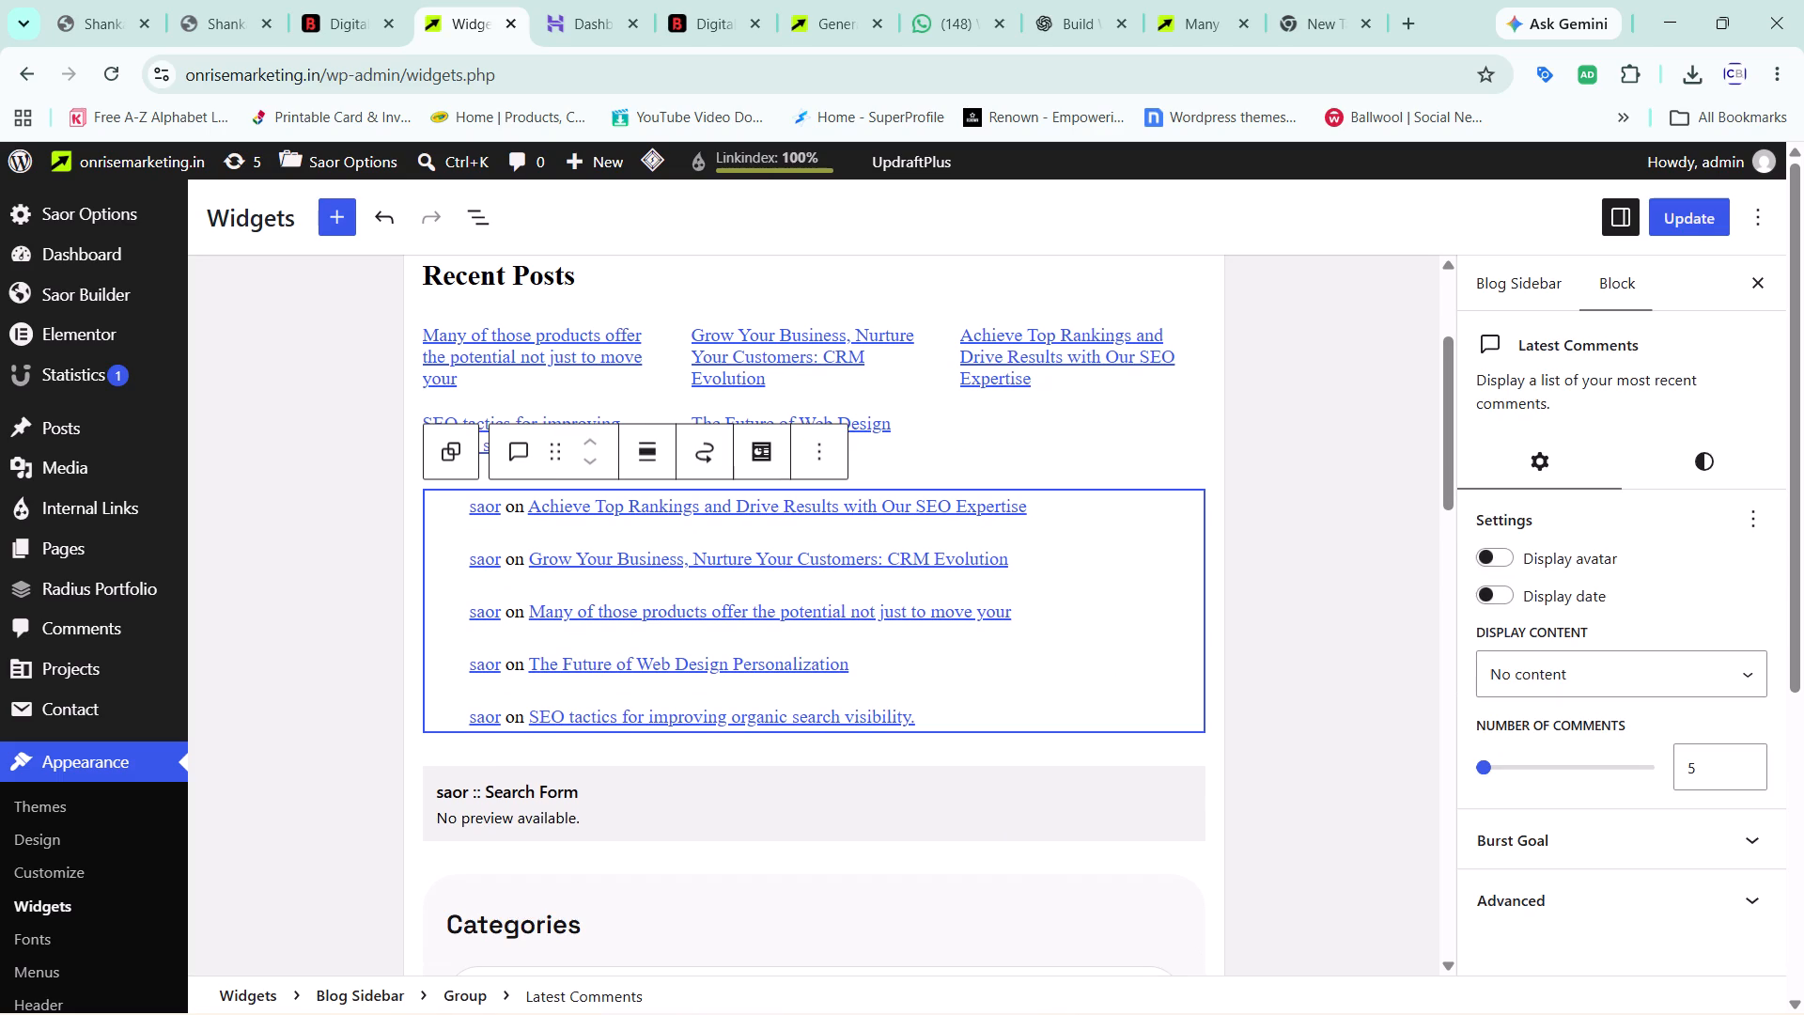
click(818, 472)
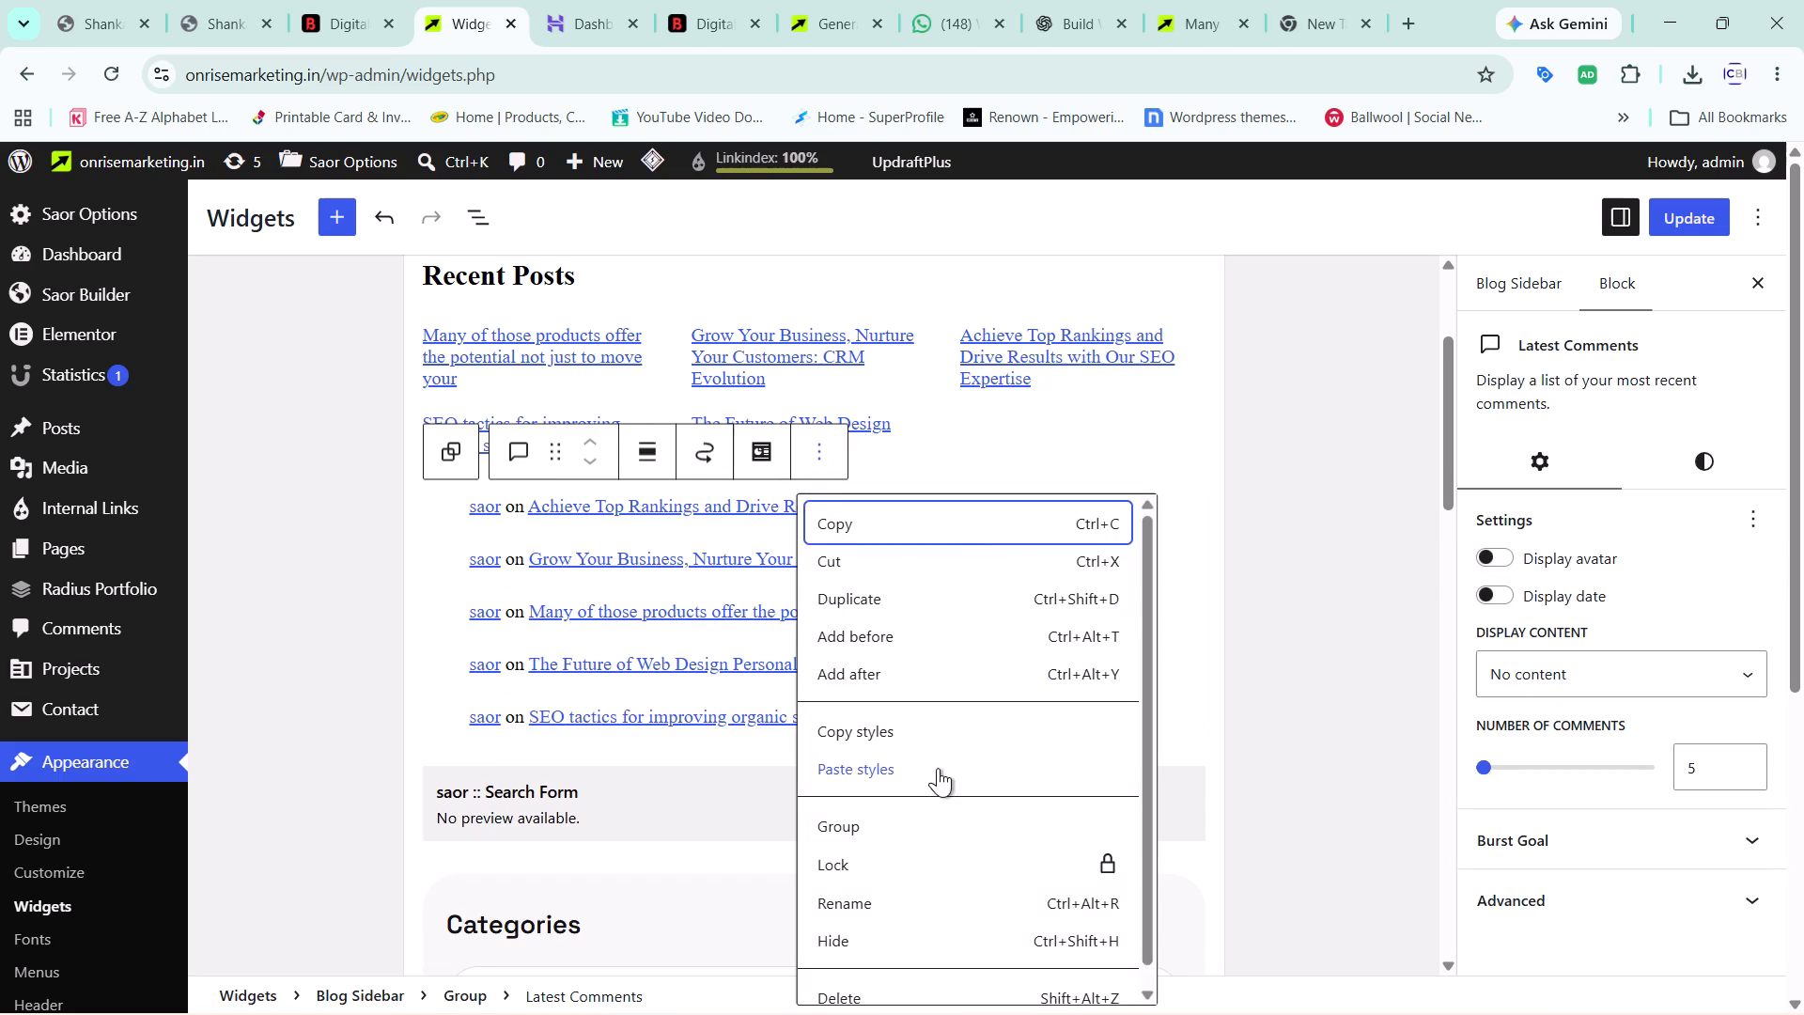
scroll(927, 682, down, 2)
click(830, 972)
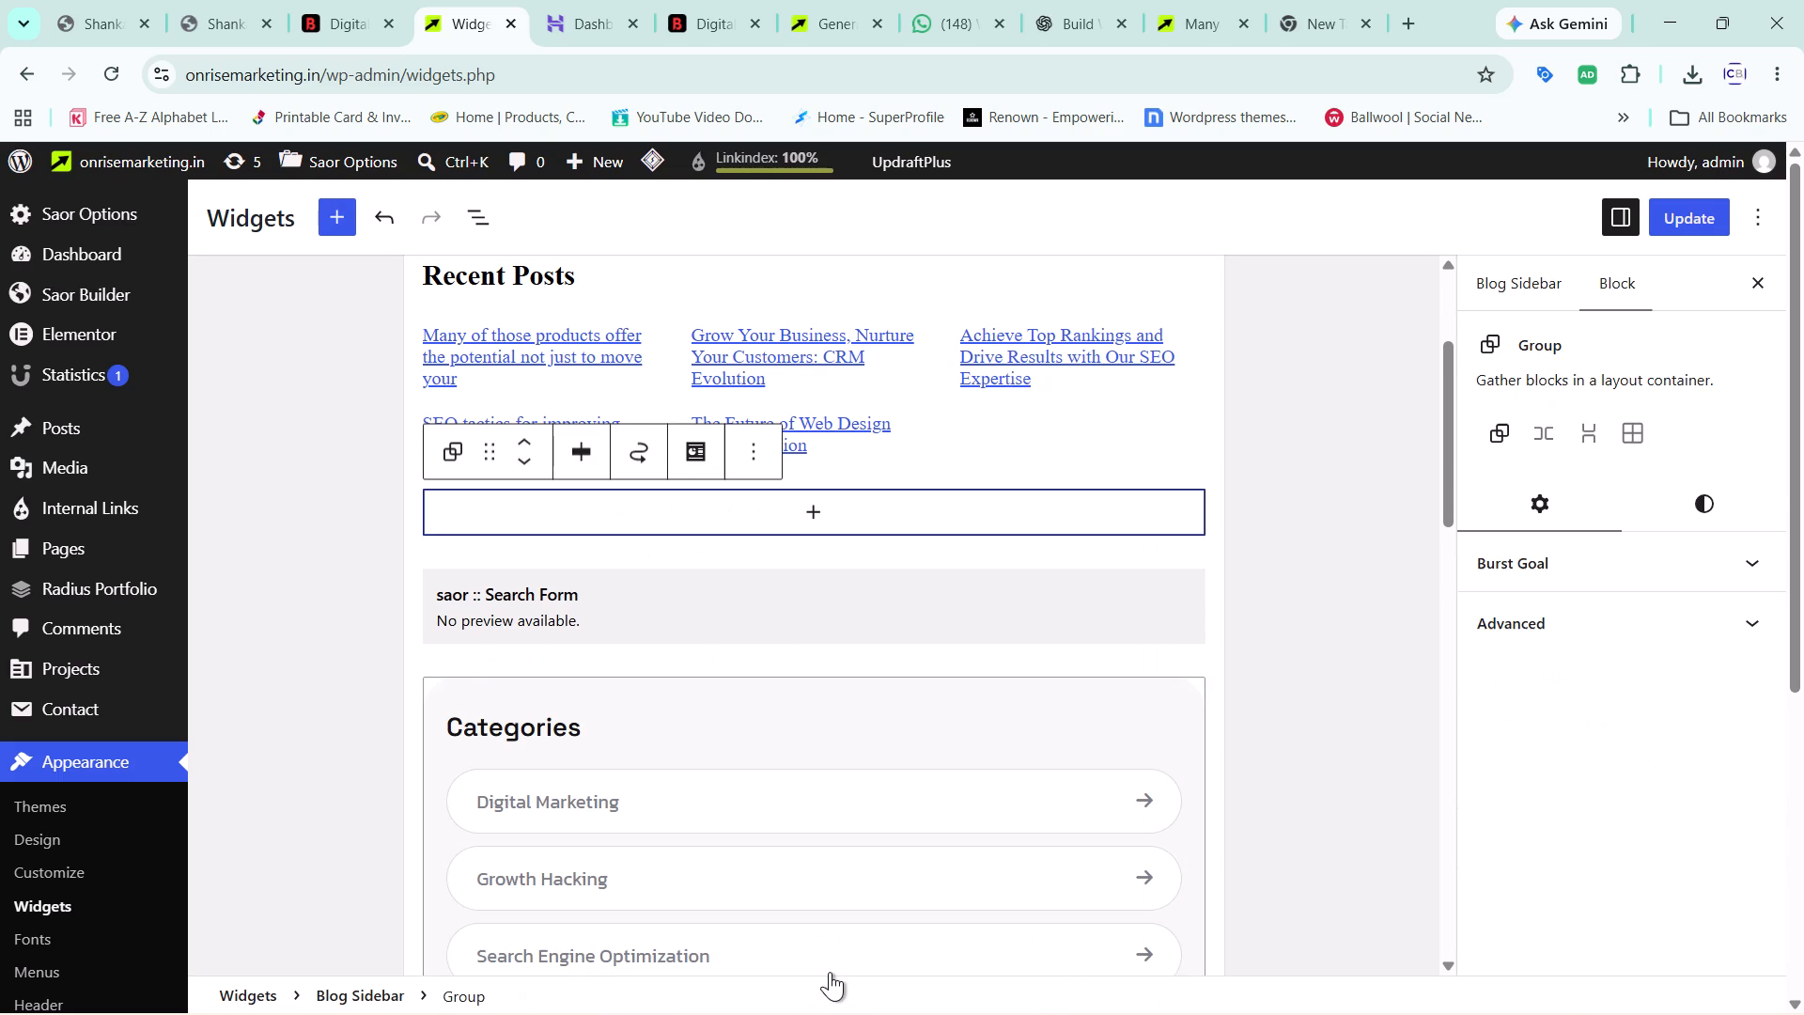
click(1697, 211)
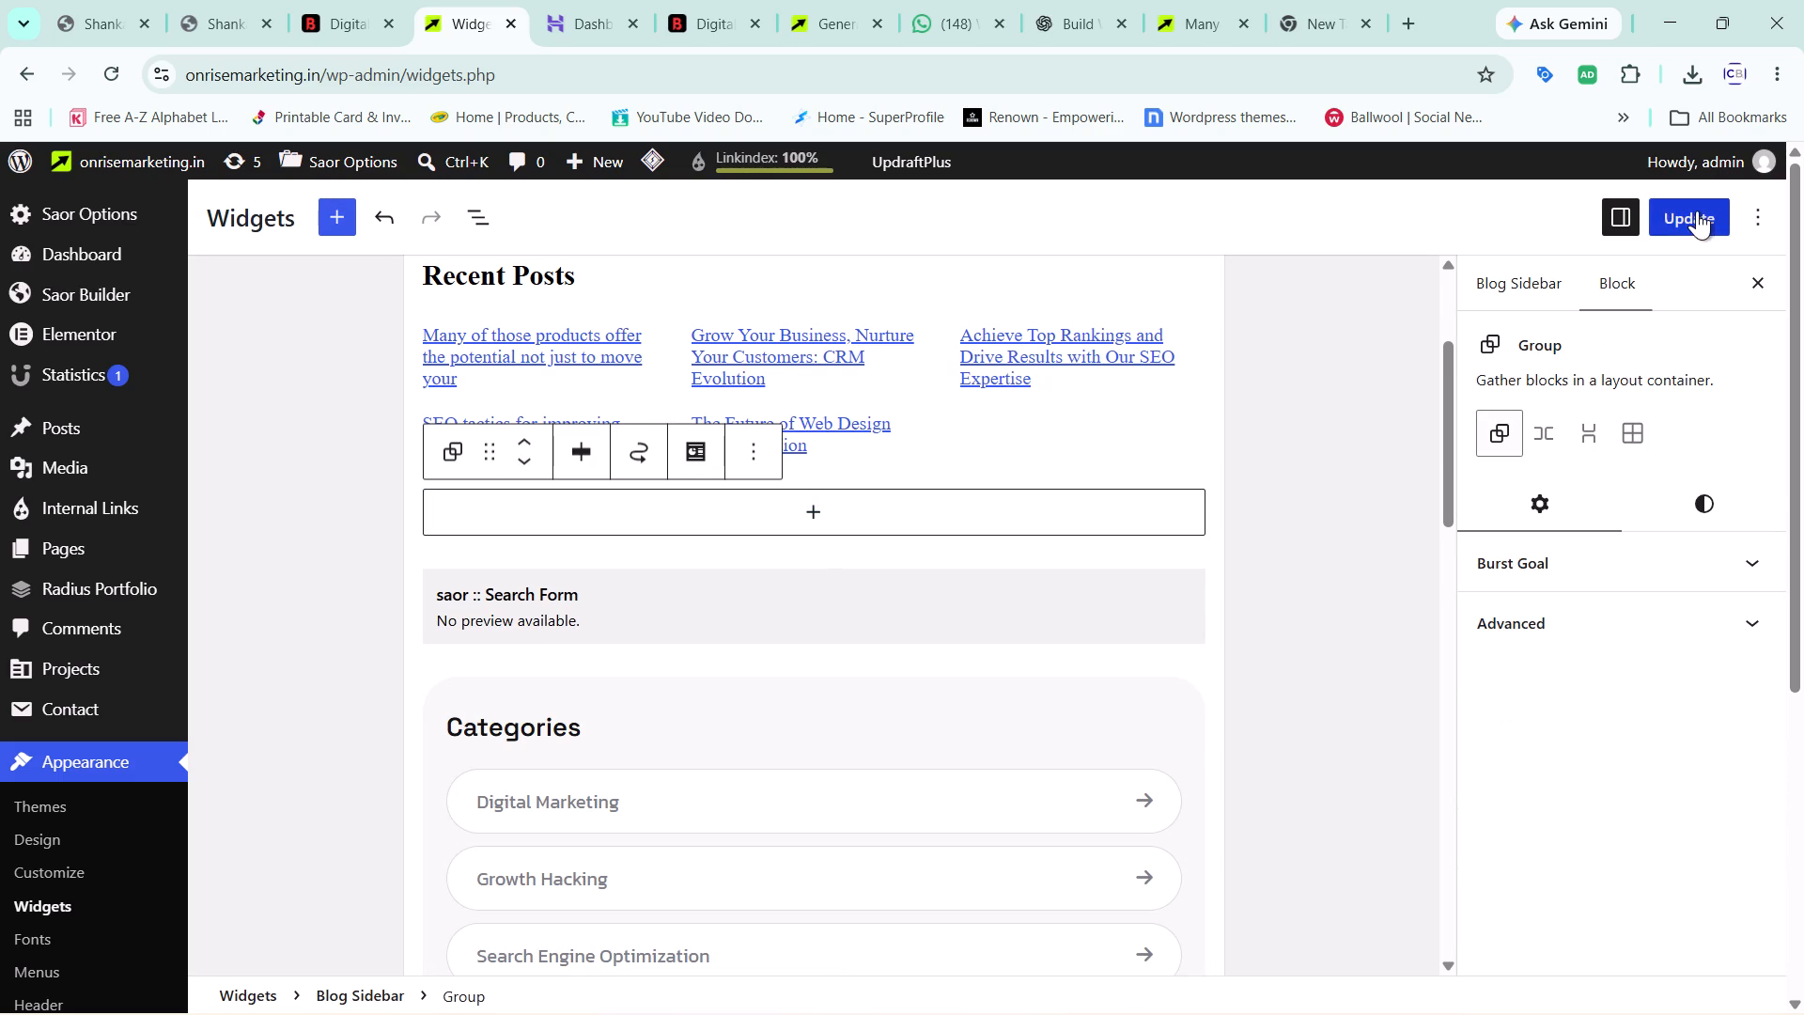
Return to the live blog post to check the Recent Comments section of its sidebar.
click(1220, 0)
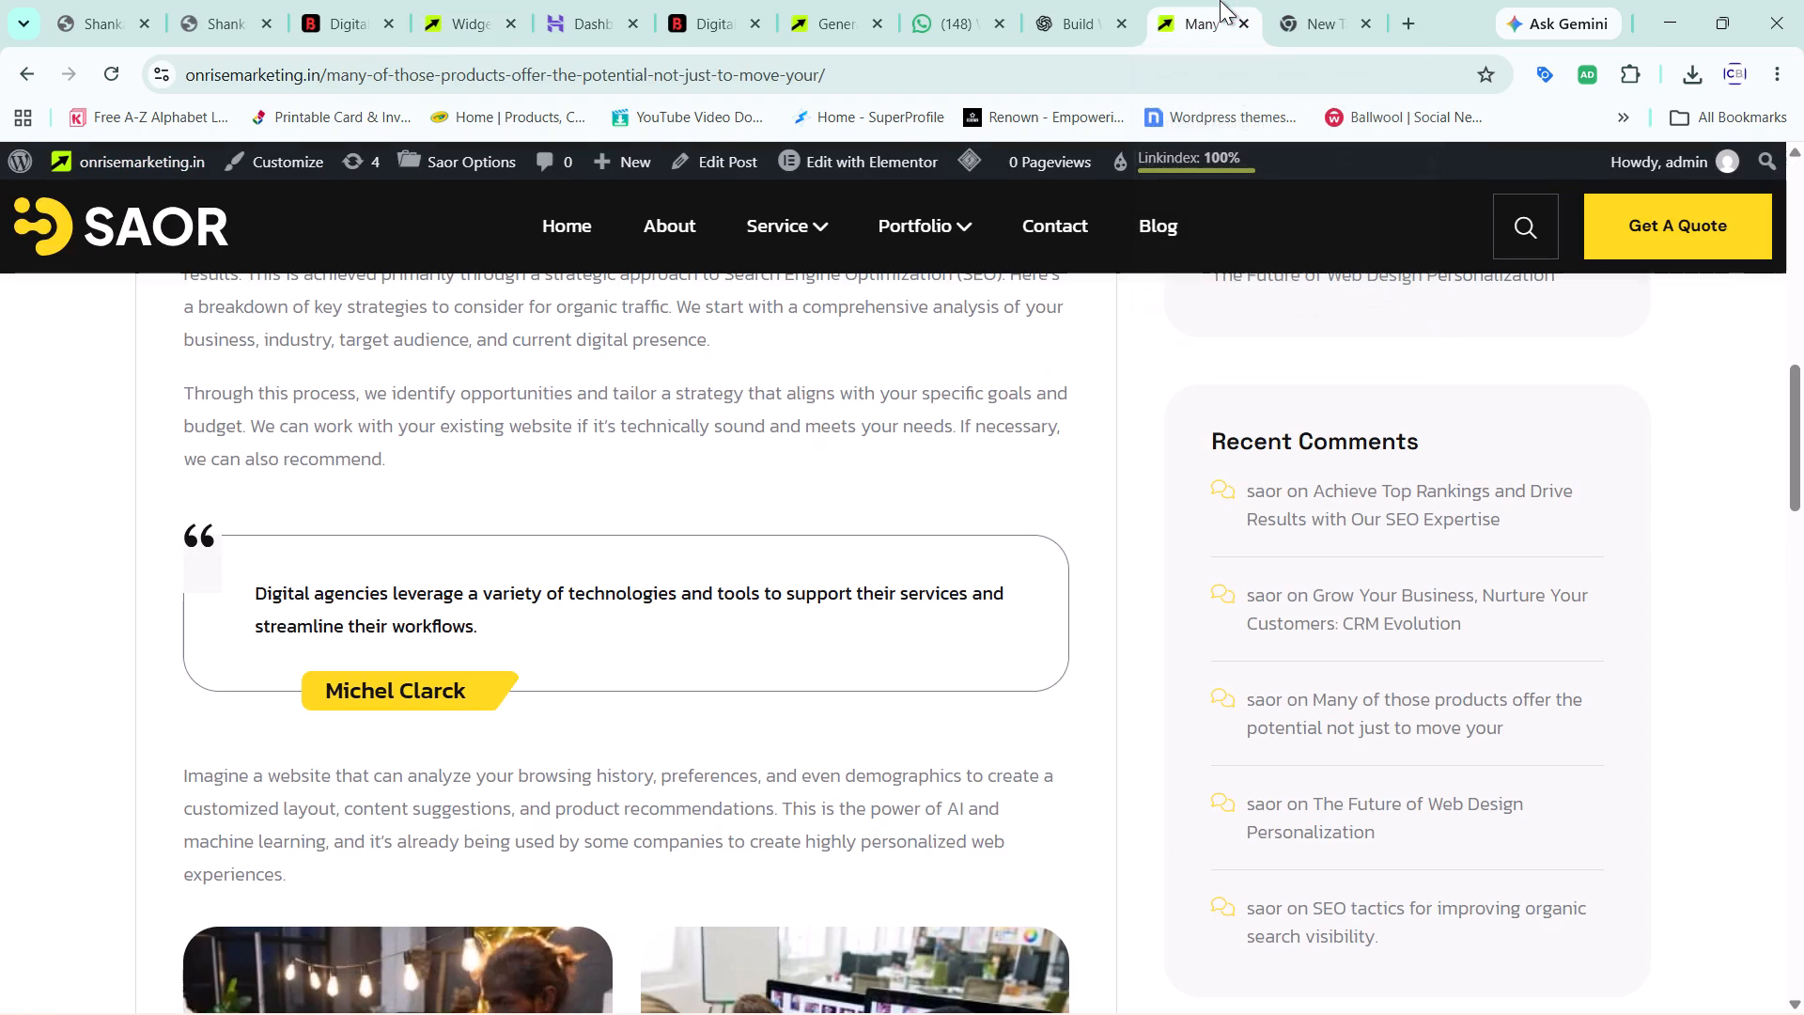
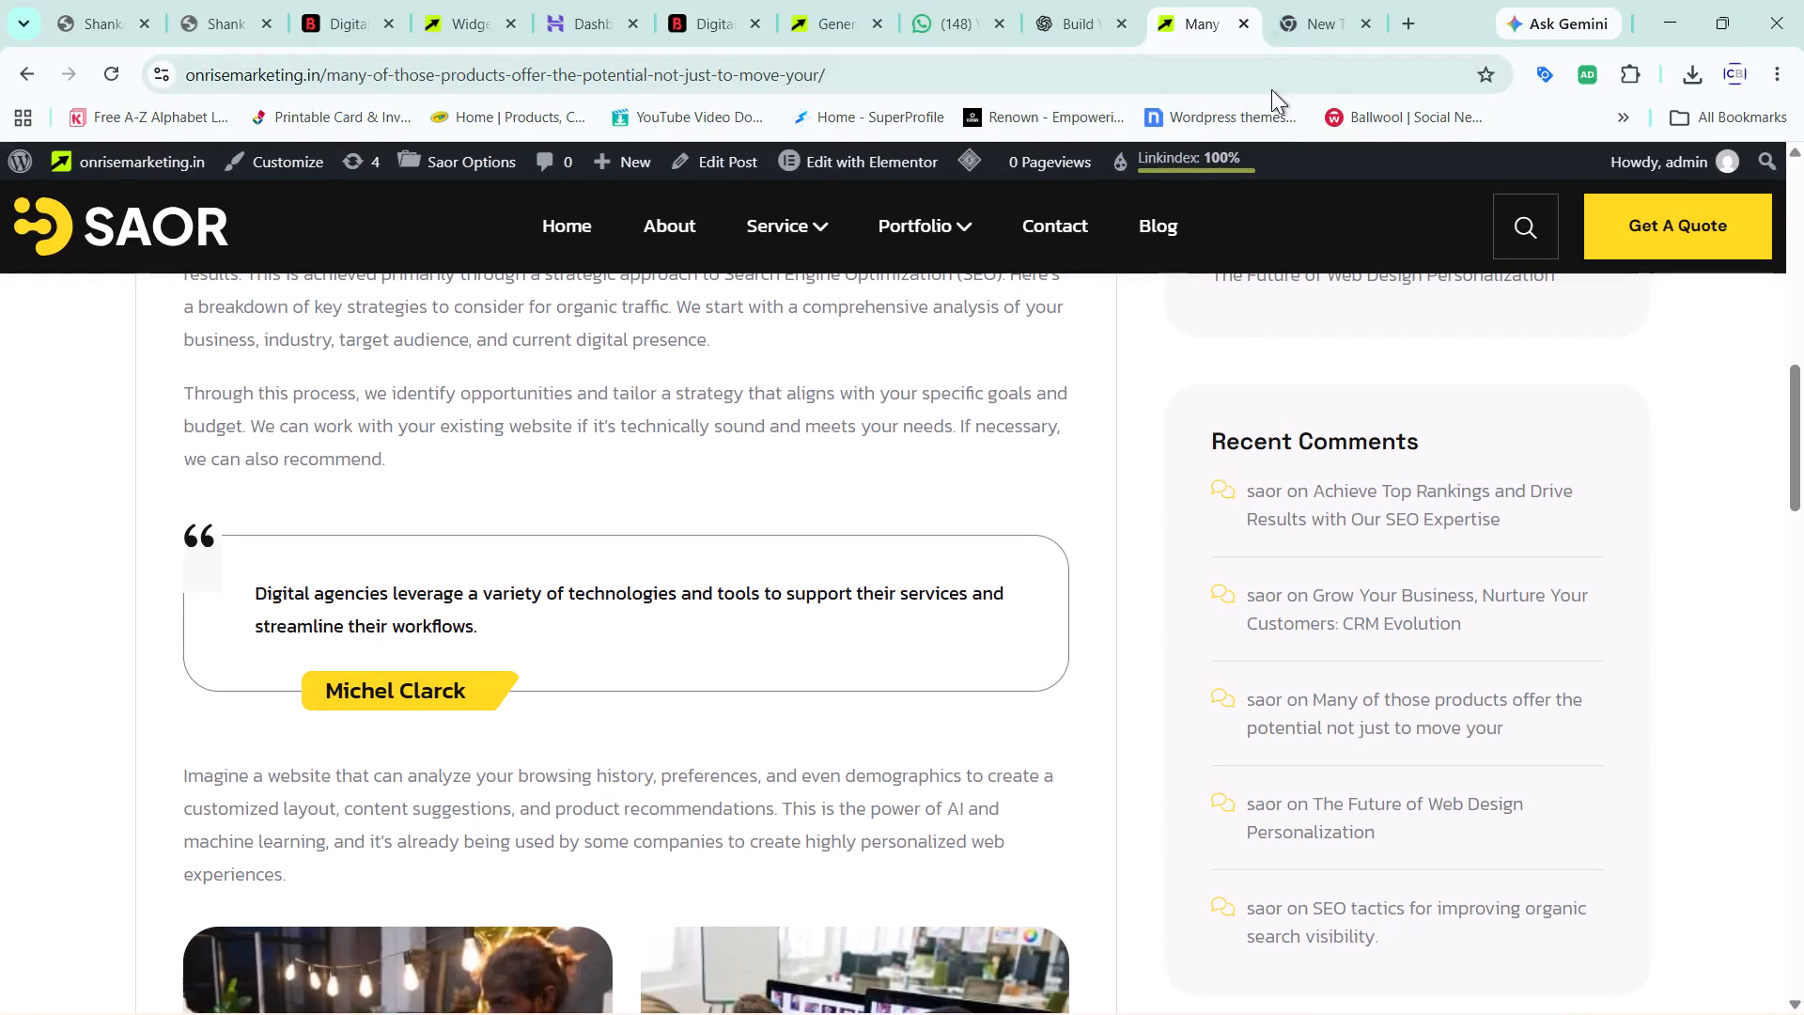
Look through the live blog post from the quote down to its tag section, along with the sidebar widgets beside it.
click(780, 589)
scroll(780, 589, down, 2)
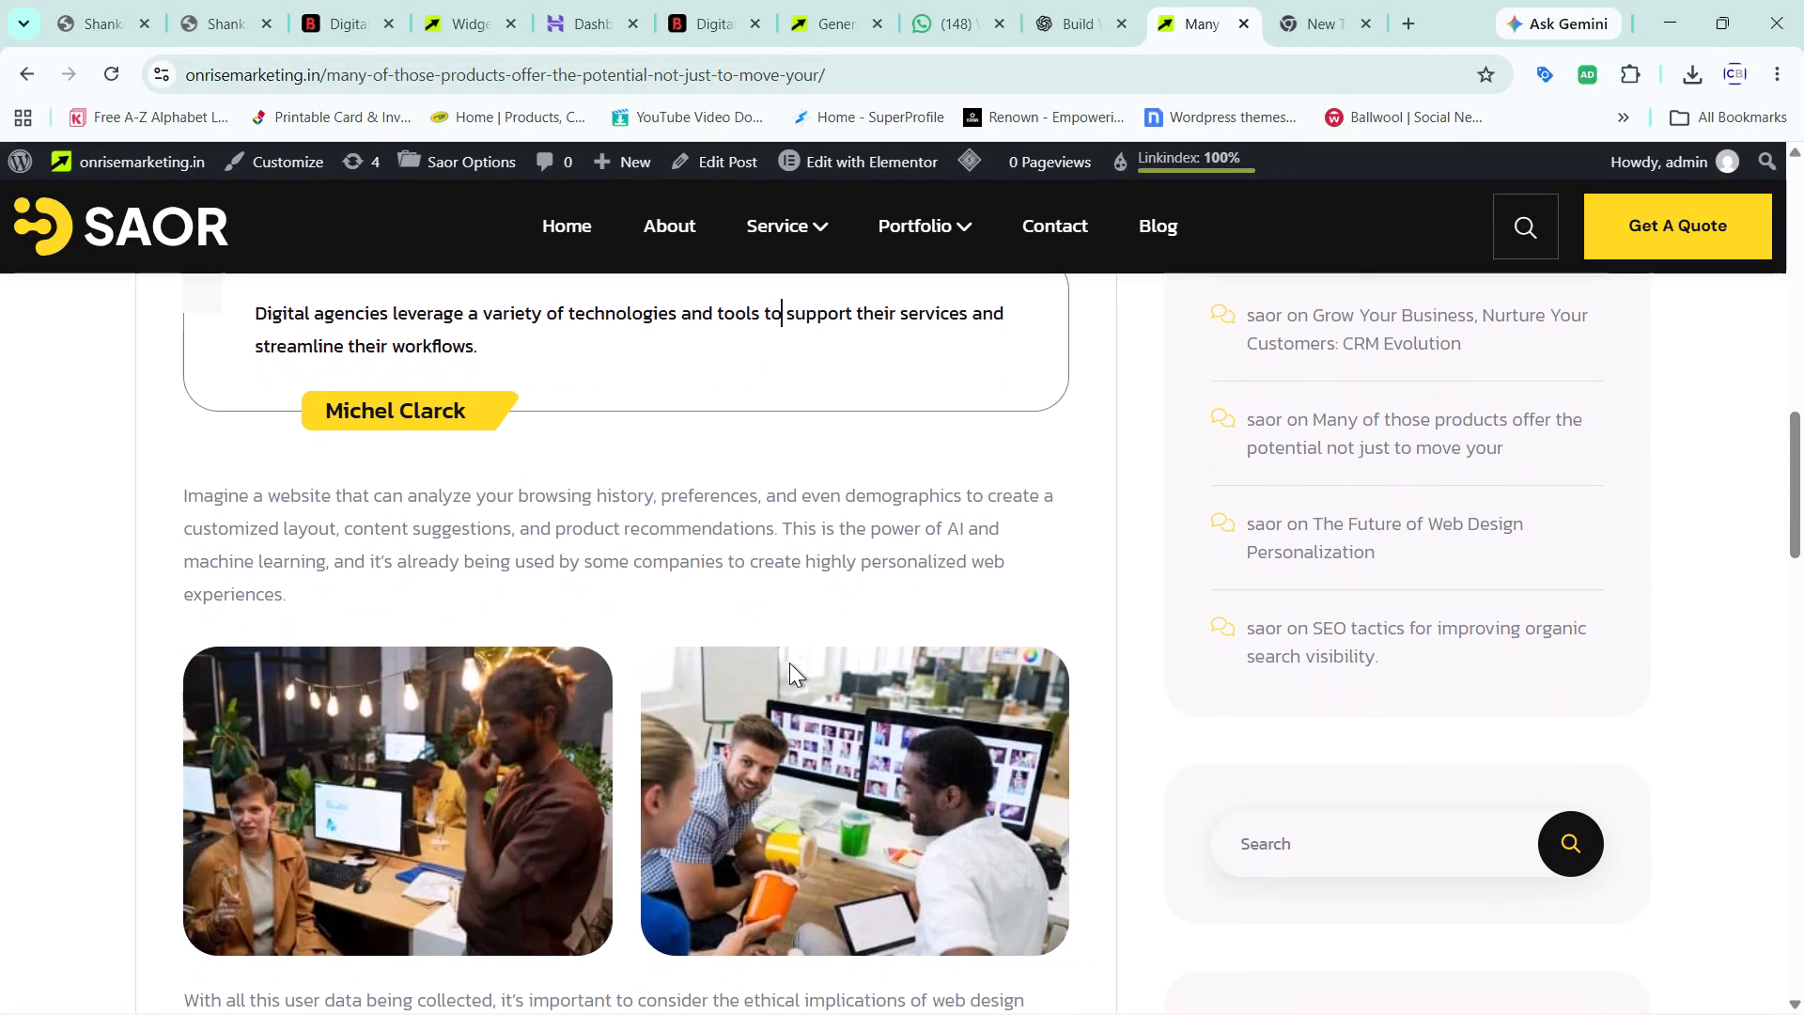
key(Delete)
key(Delete)
key(Delete)
scroll(733, 571, down, 3)
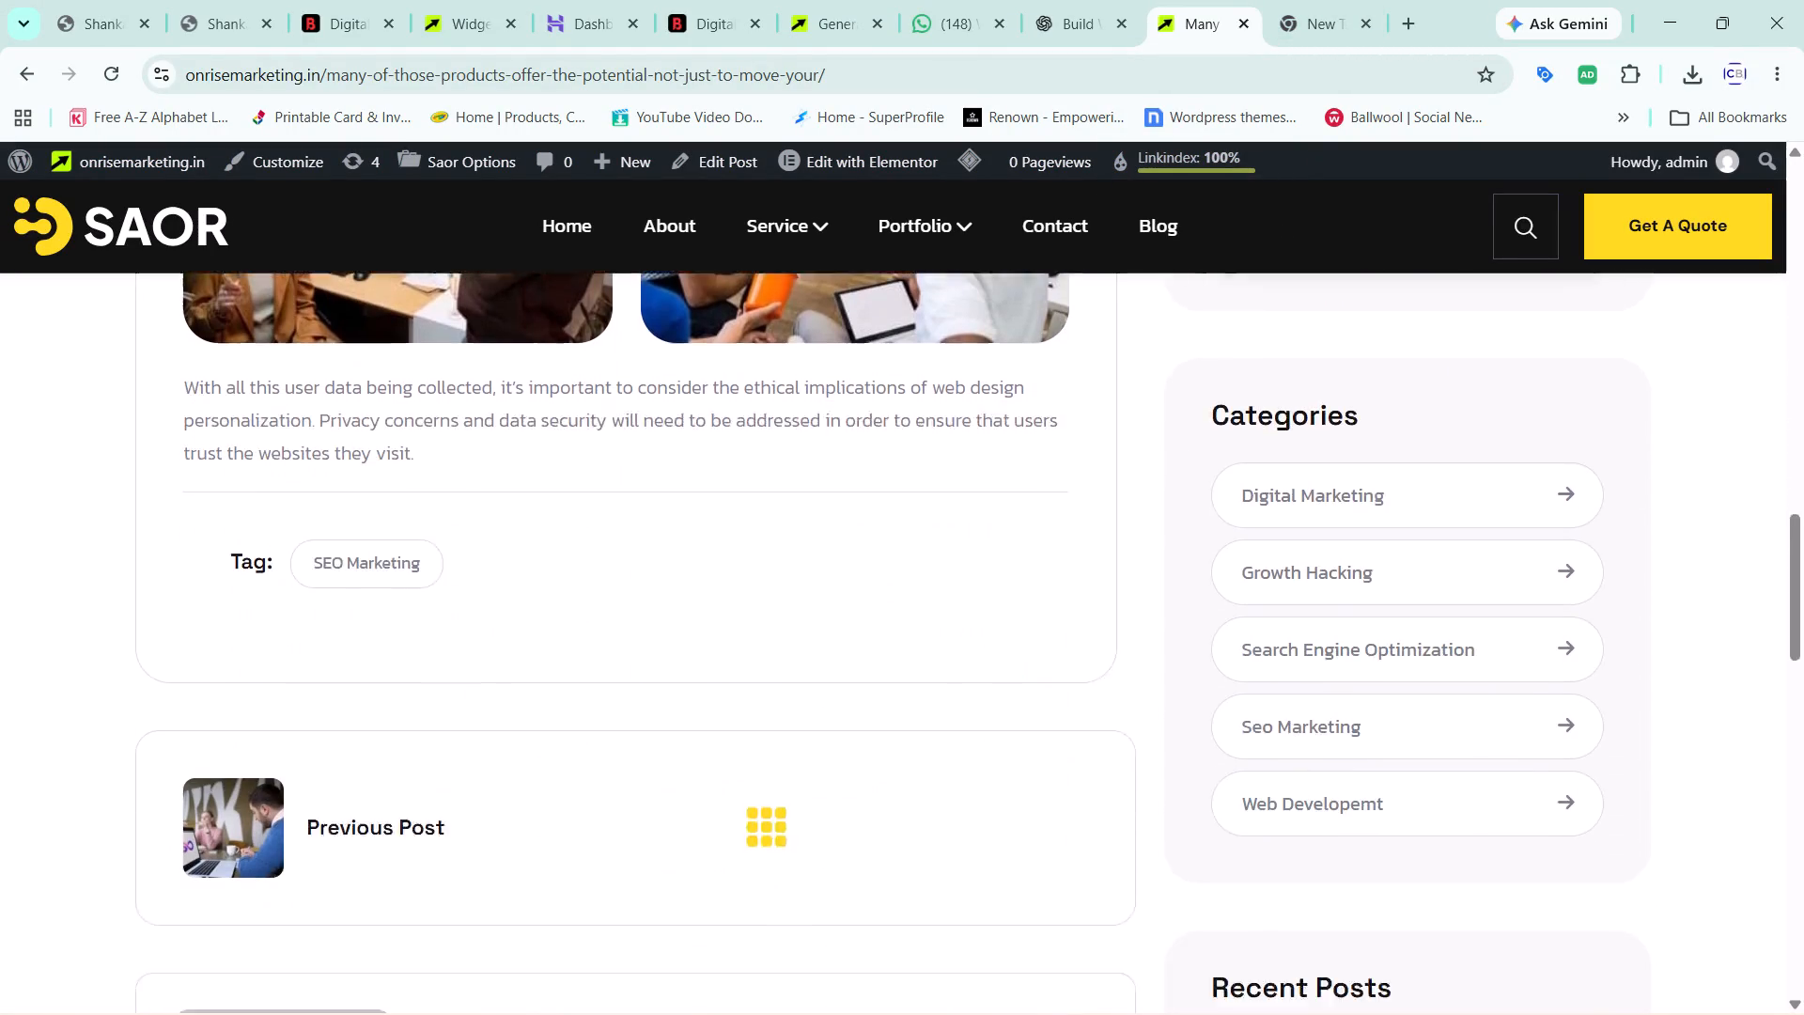
Examine the lower part of the live blog post, including the author box, comments and comment form, and its sidebar widgets.
scroll(733, 571, down, 3)
scroll(733, 571, up, 2)
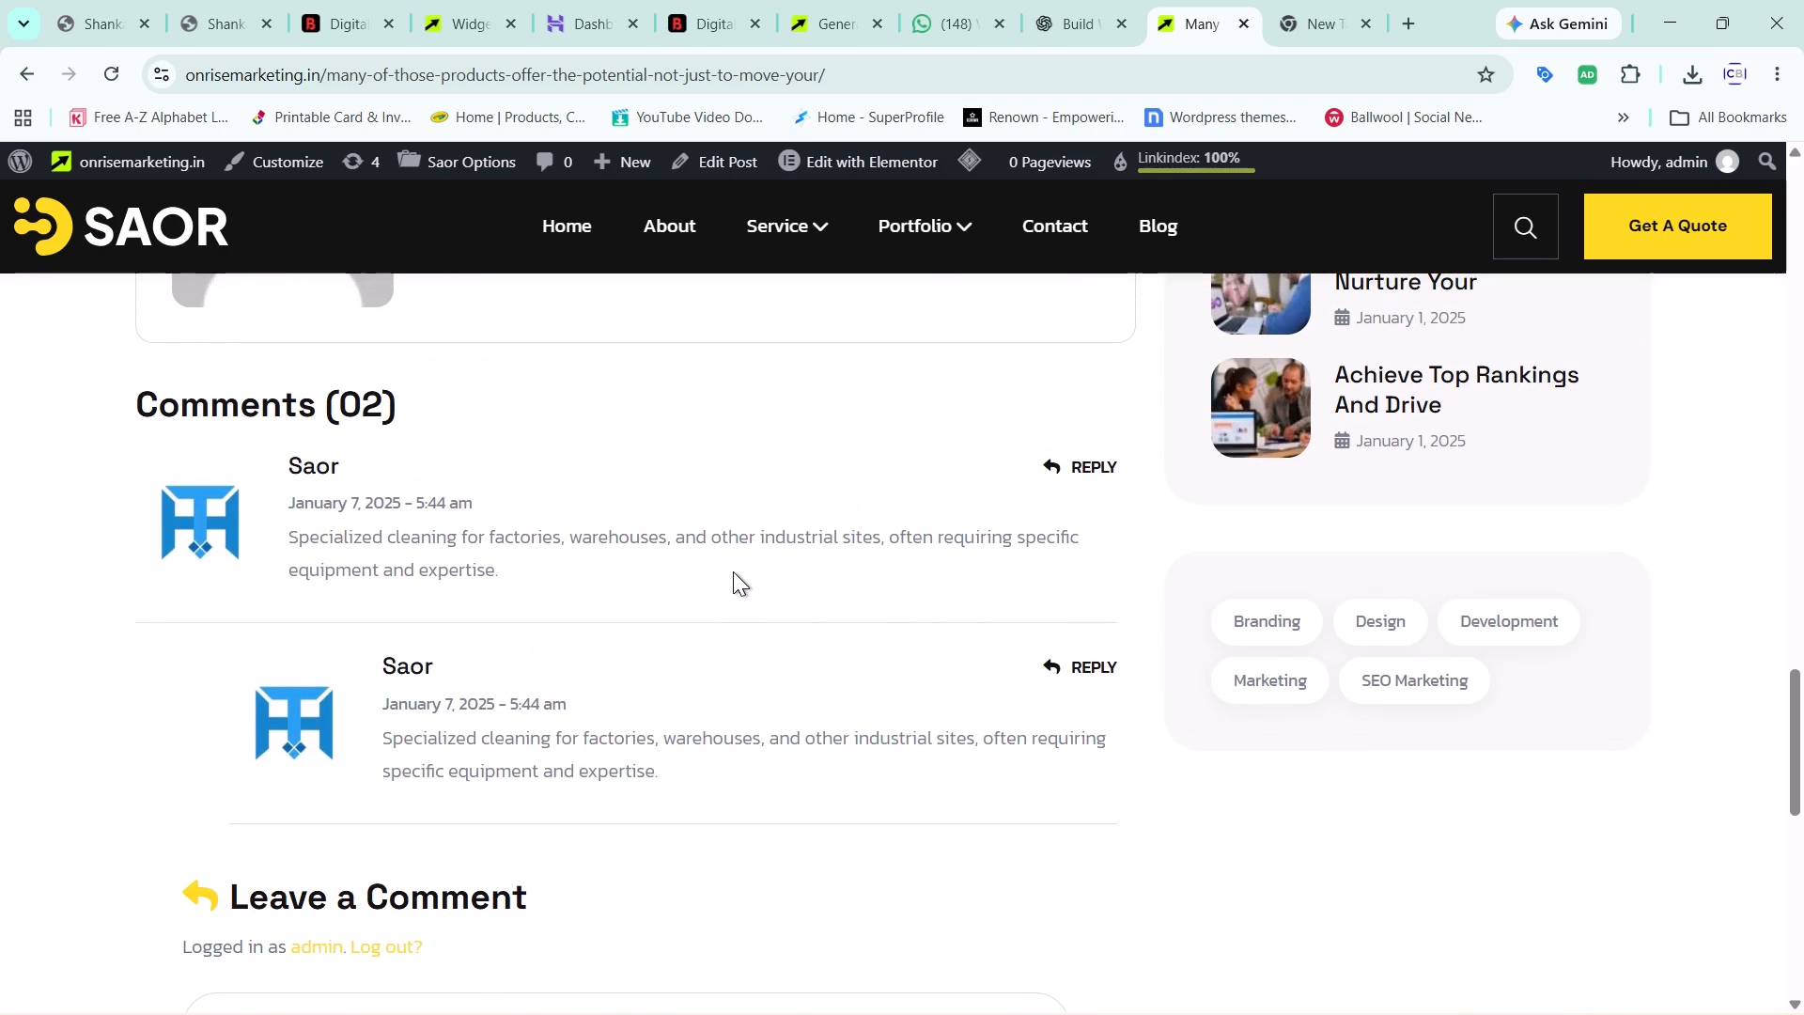
scroll(733, 571, down, 3)
scroll(733, 571, up, 1)
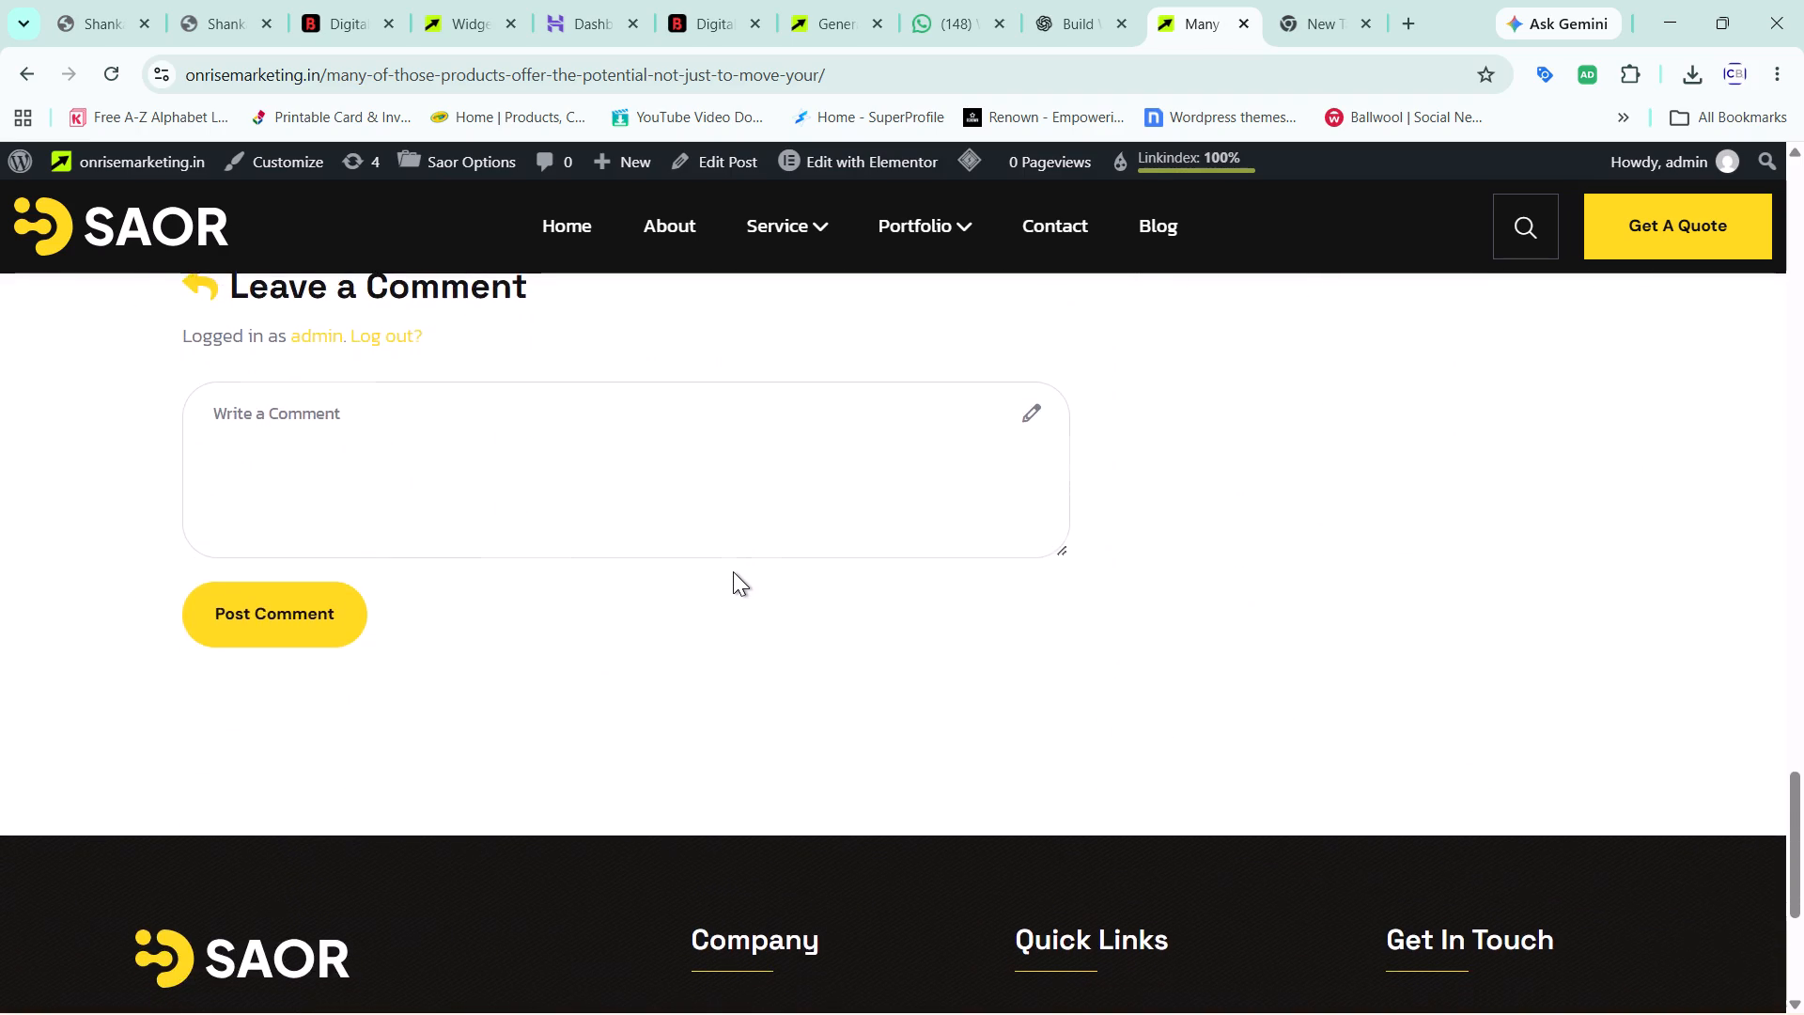
scroll(733, 571, up, 7)
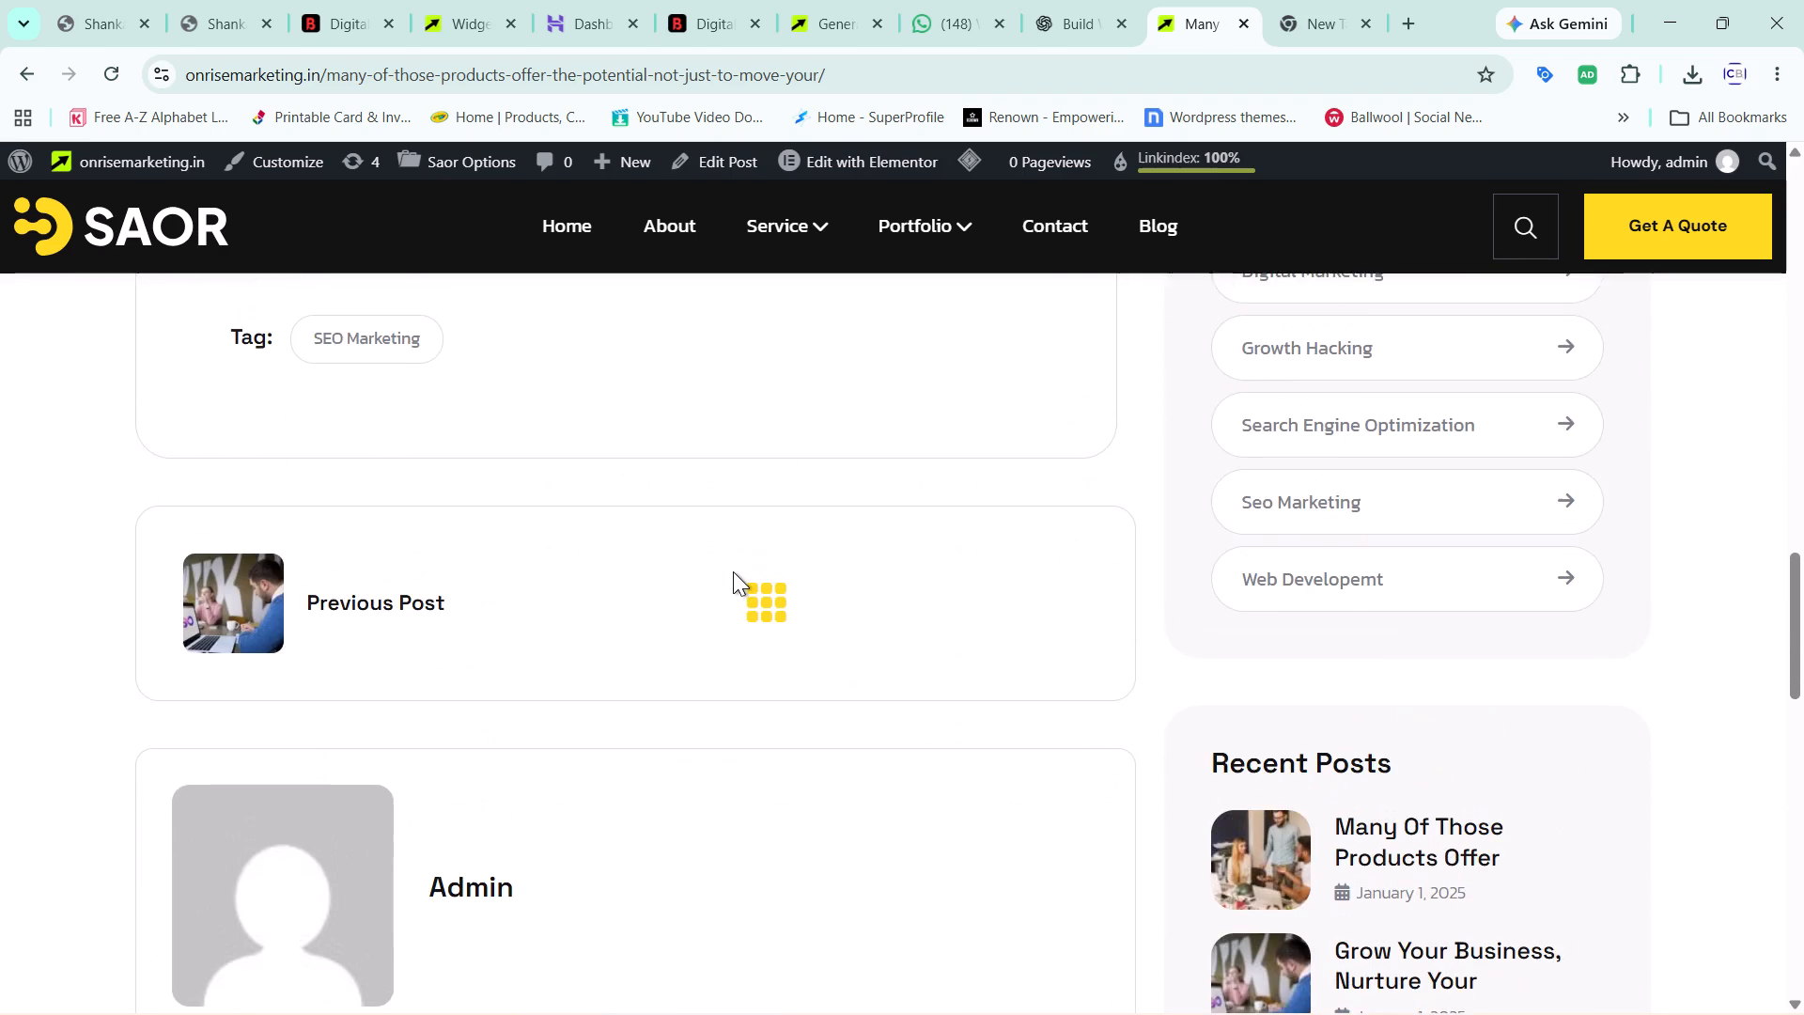
scroll(733, 571, up, 6)
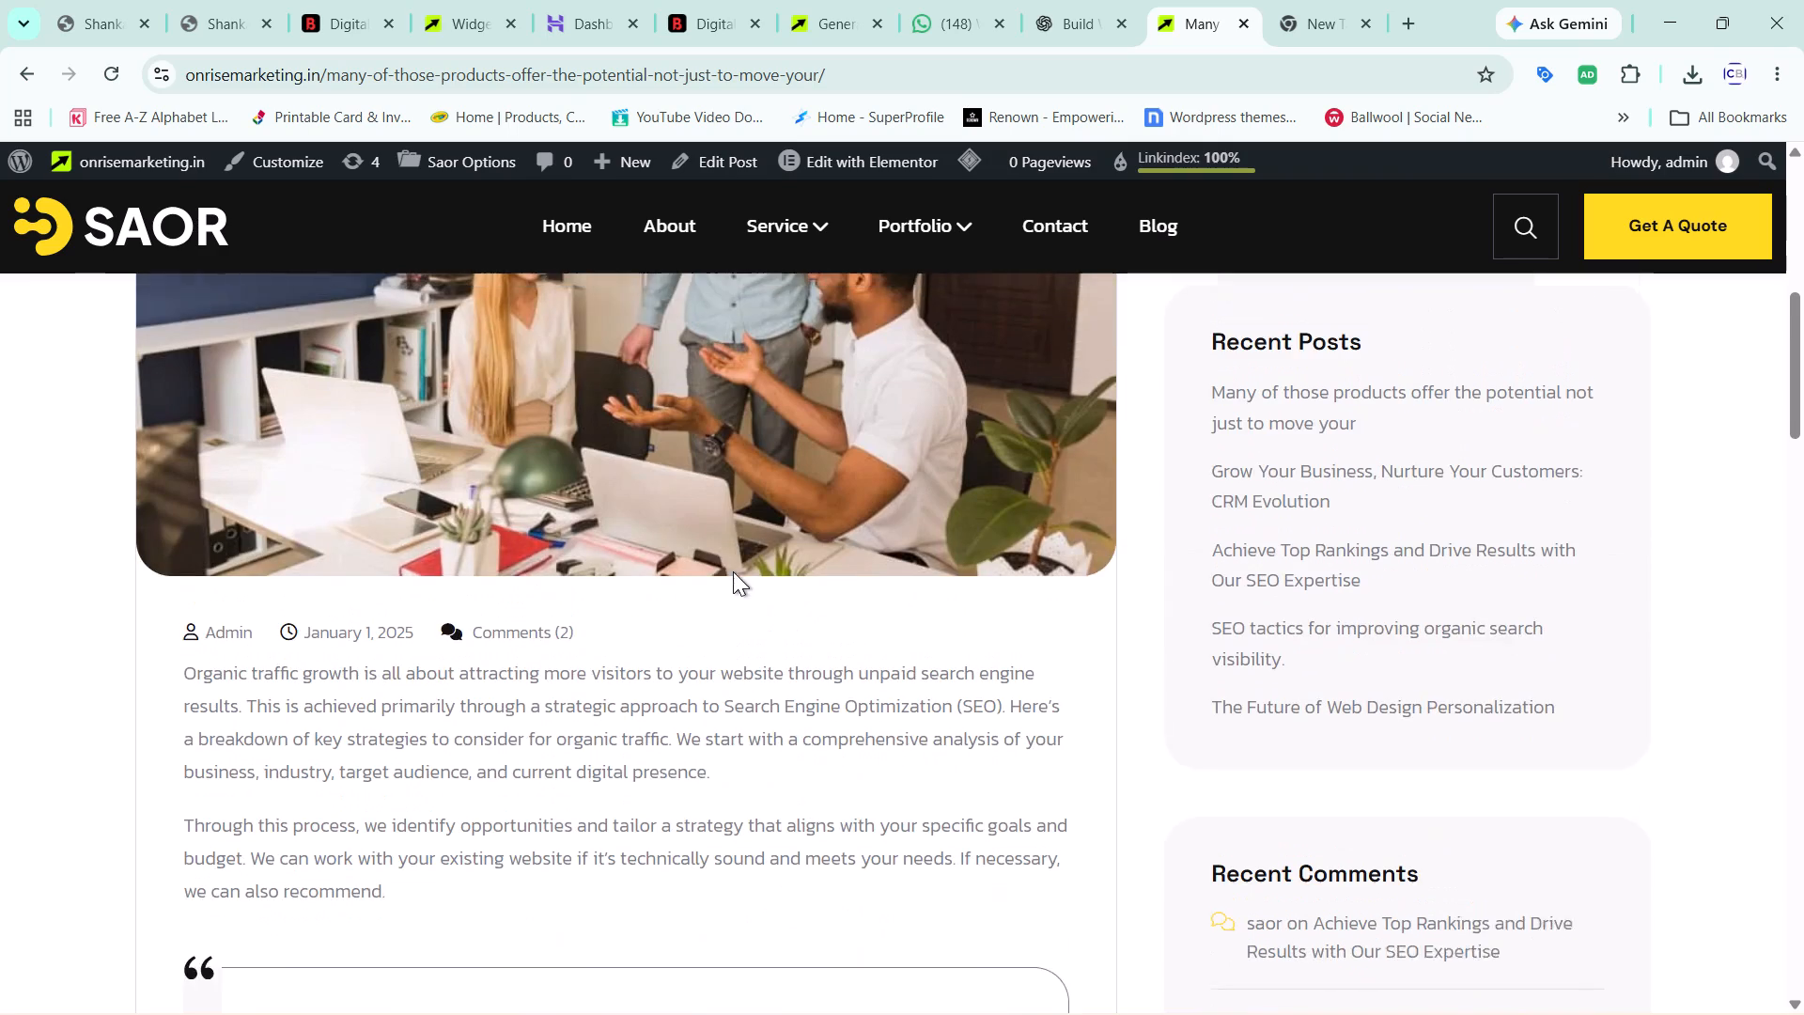
Reload the live blog post and recheck its sidebar widgets, from Recent Comments to the tag cloud, along with the comments section.
click(122, 86)
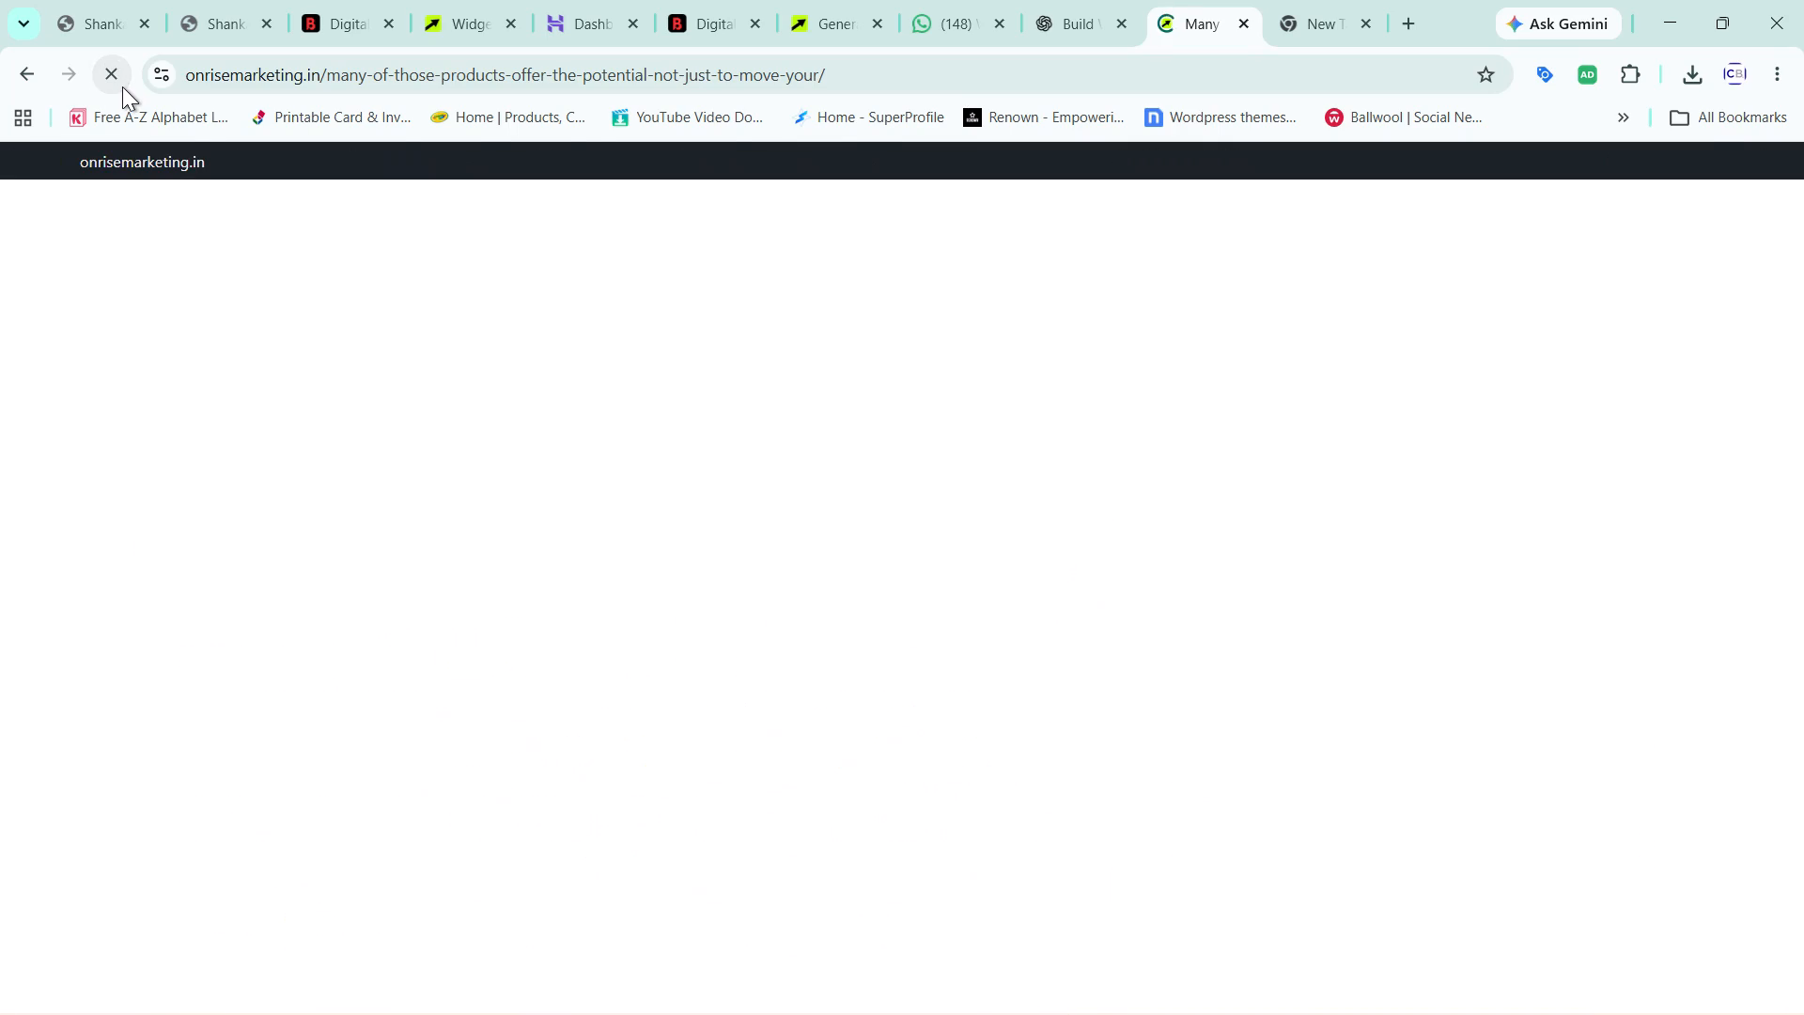
scroll(820, 695, down, 3)
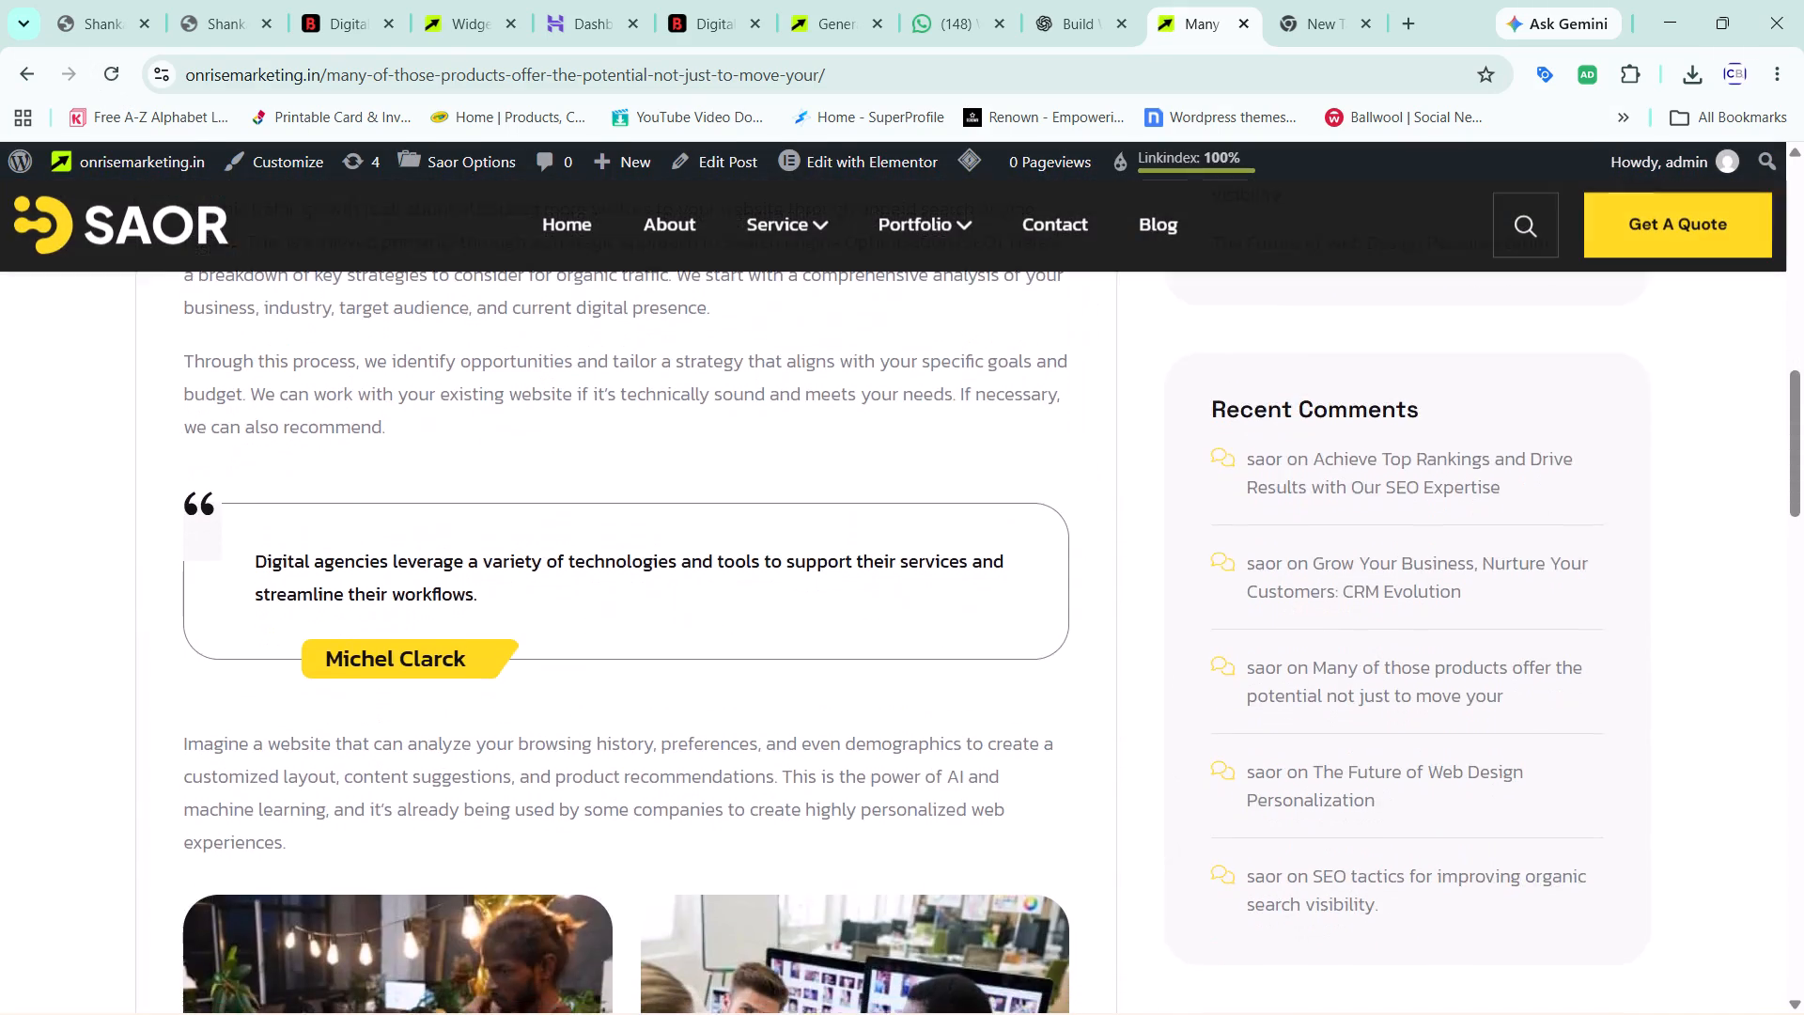
scroll(820, 695, down, 6)
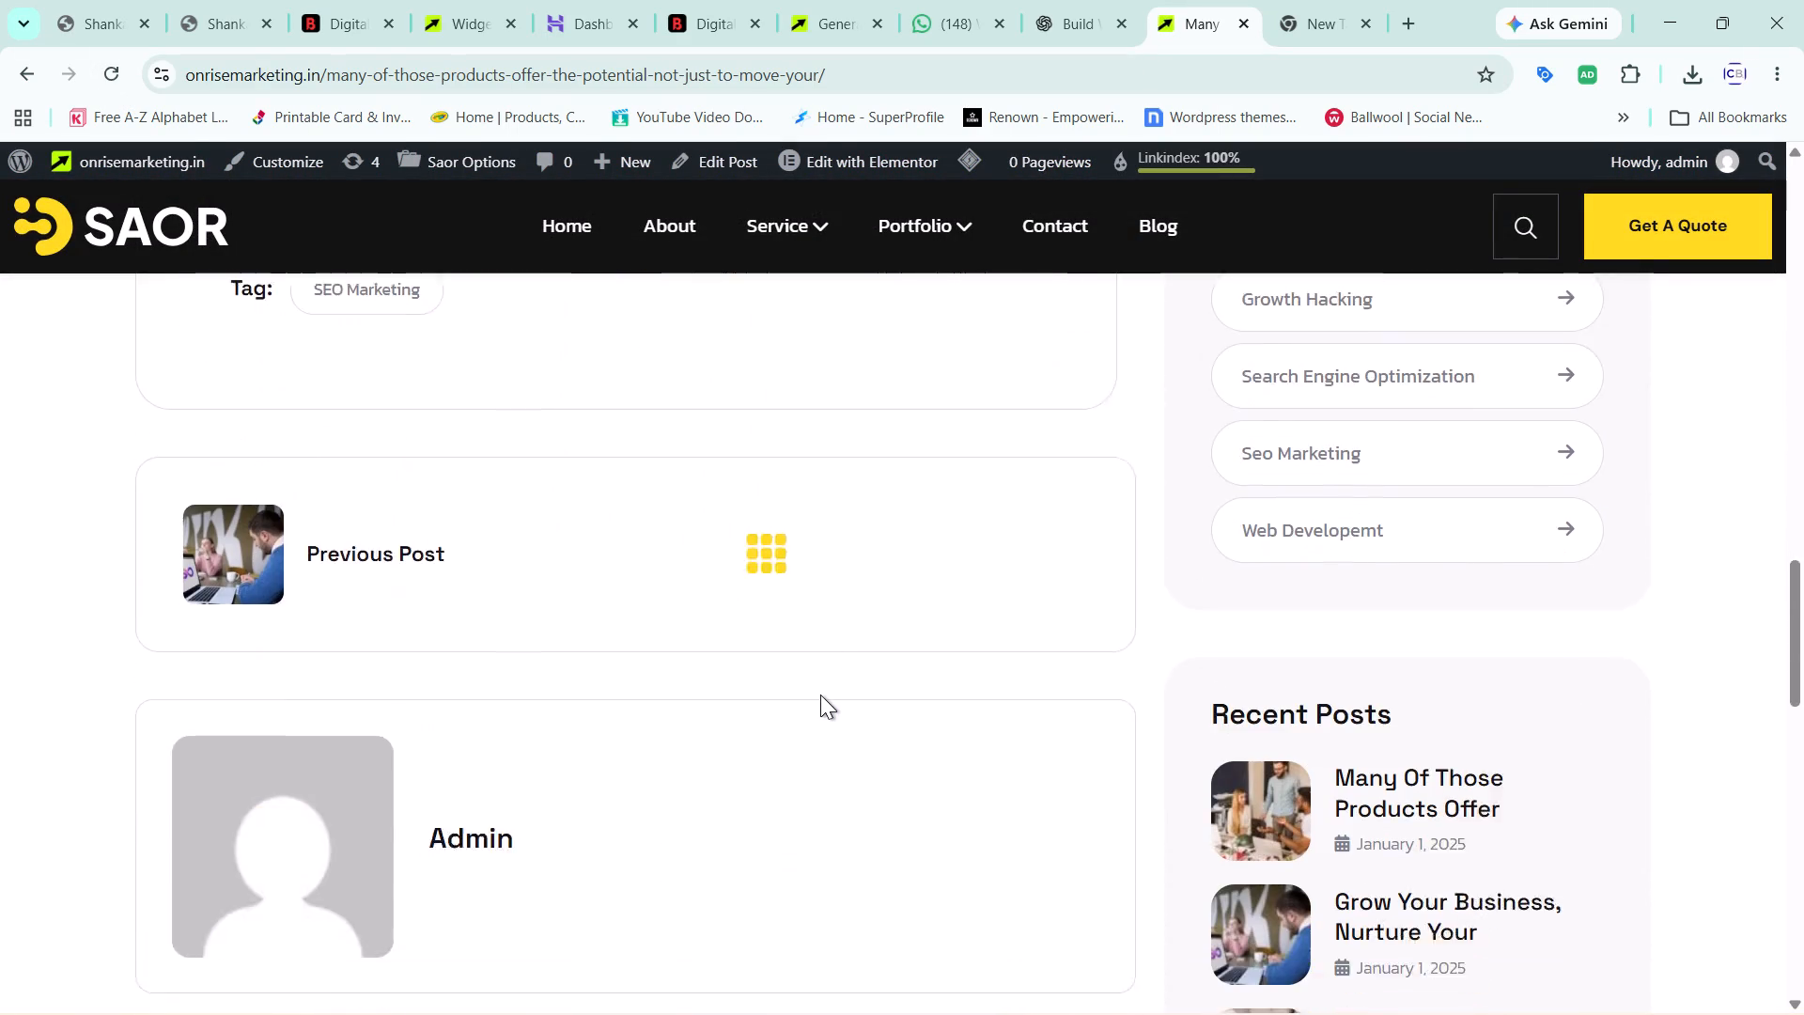
scroll(820, 695, down, 2)
scroll(820, 695, up, 2)
scroll(820, 695, down, 4)
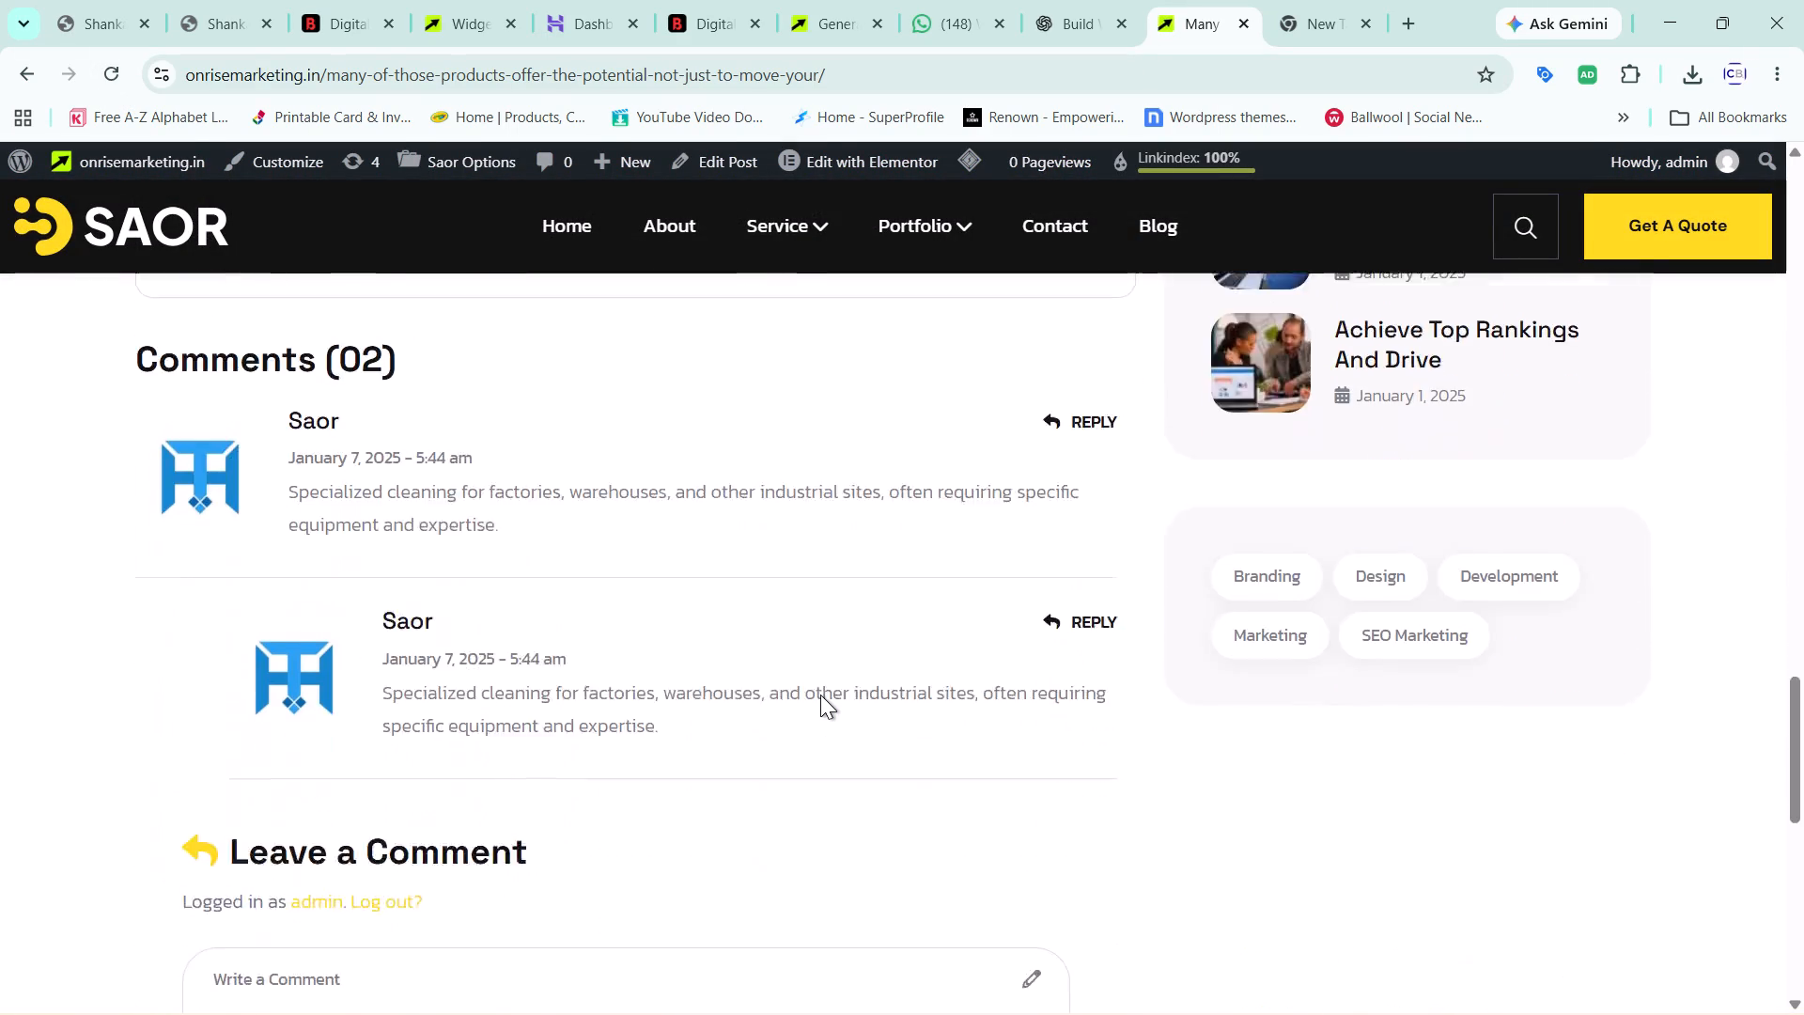
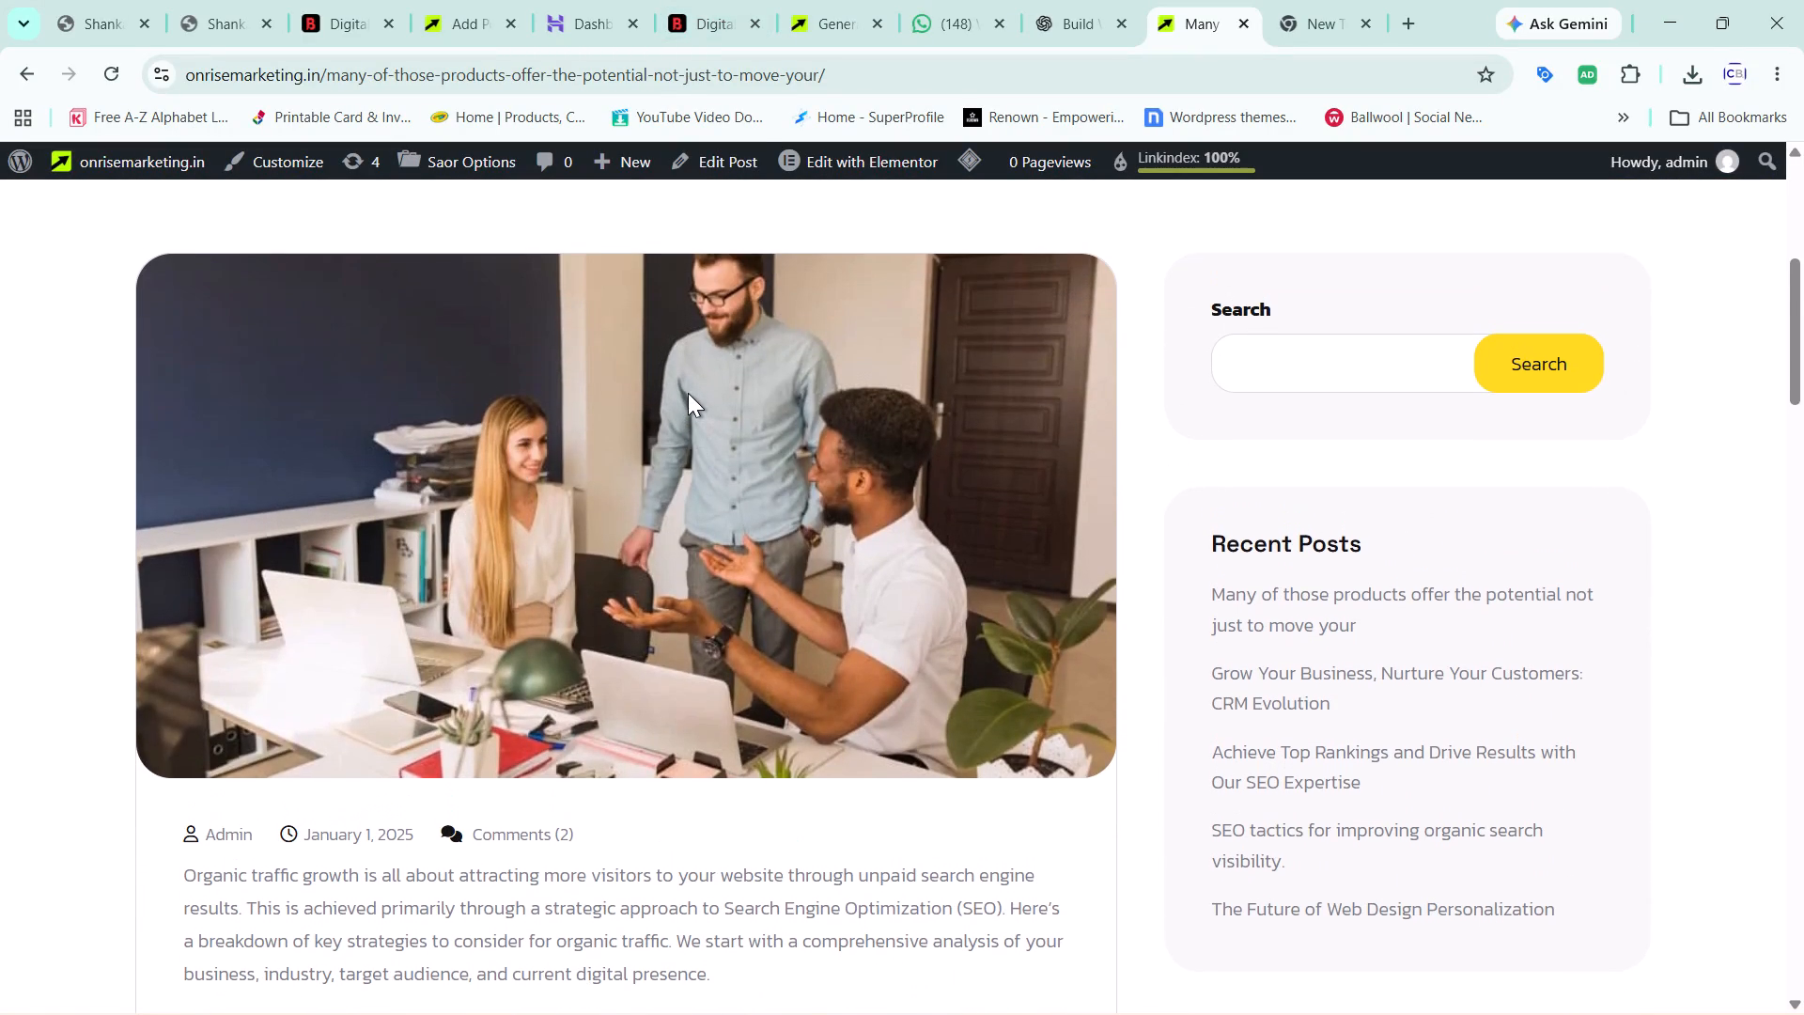
Check the live blog post's sidebar below the Recent Posts widget for the Recent Comments section.
scroll(688, 393, down, 3)
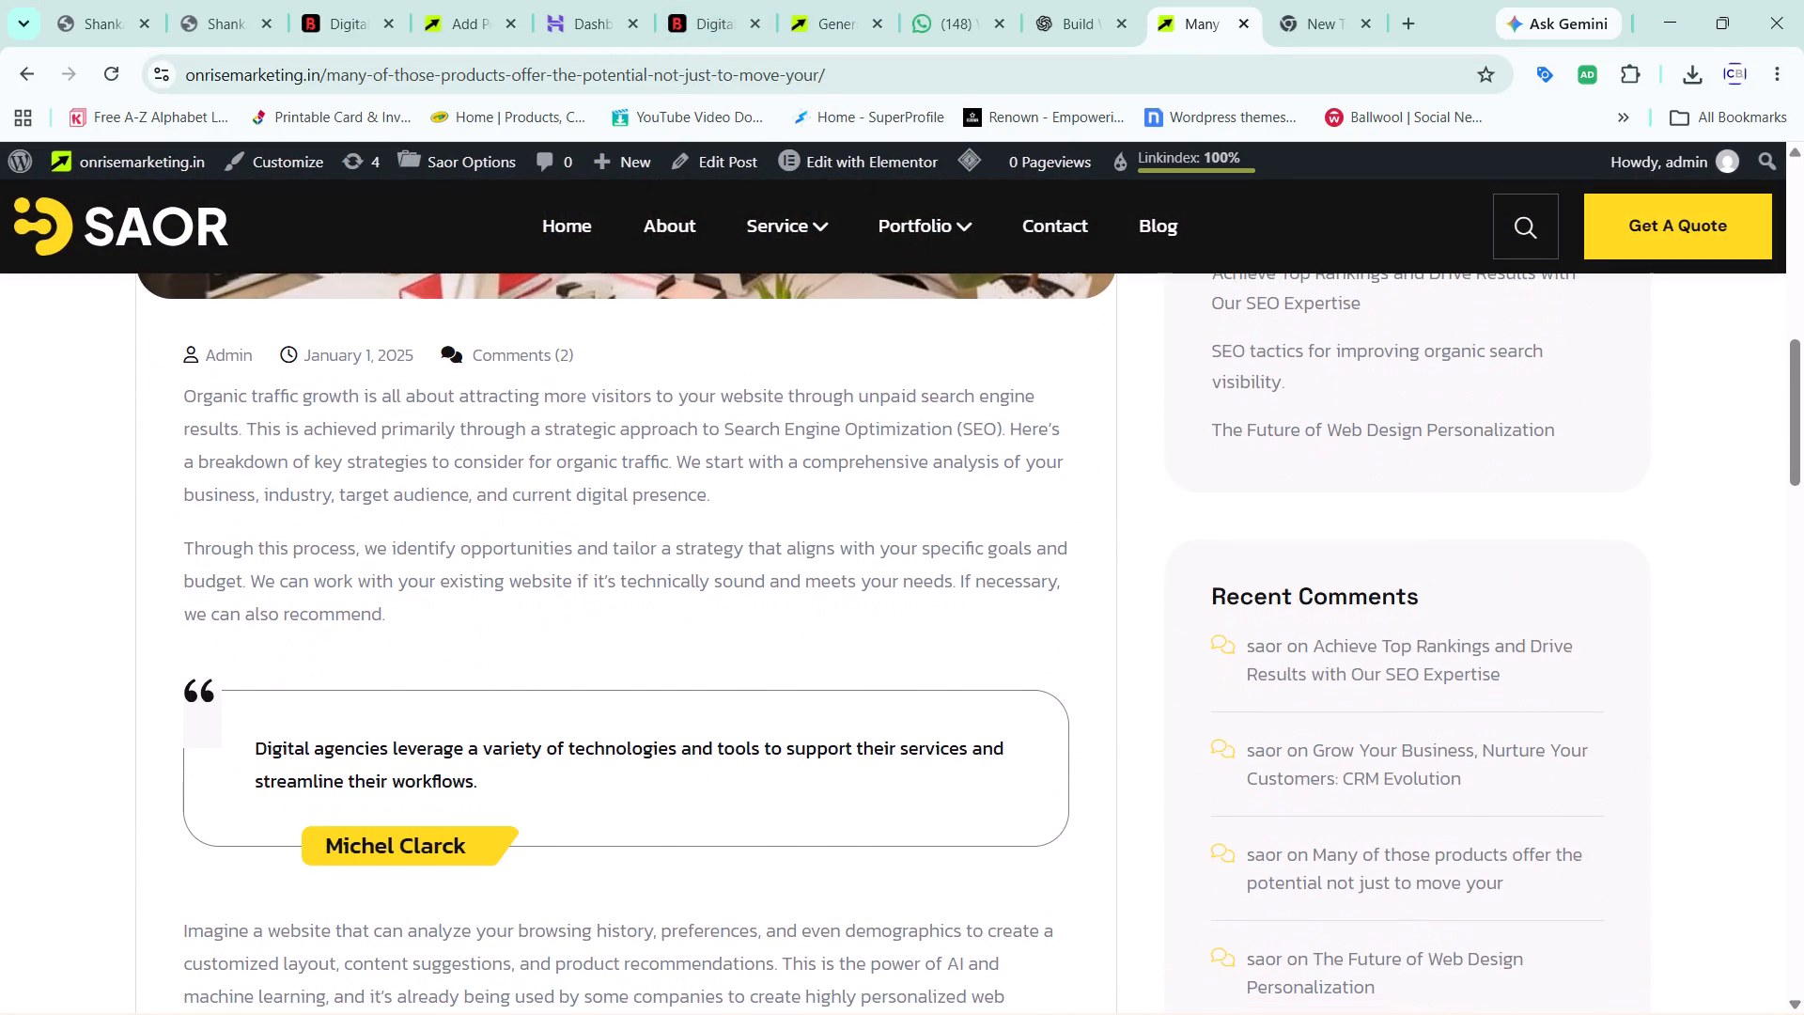
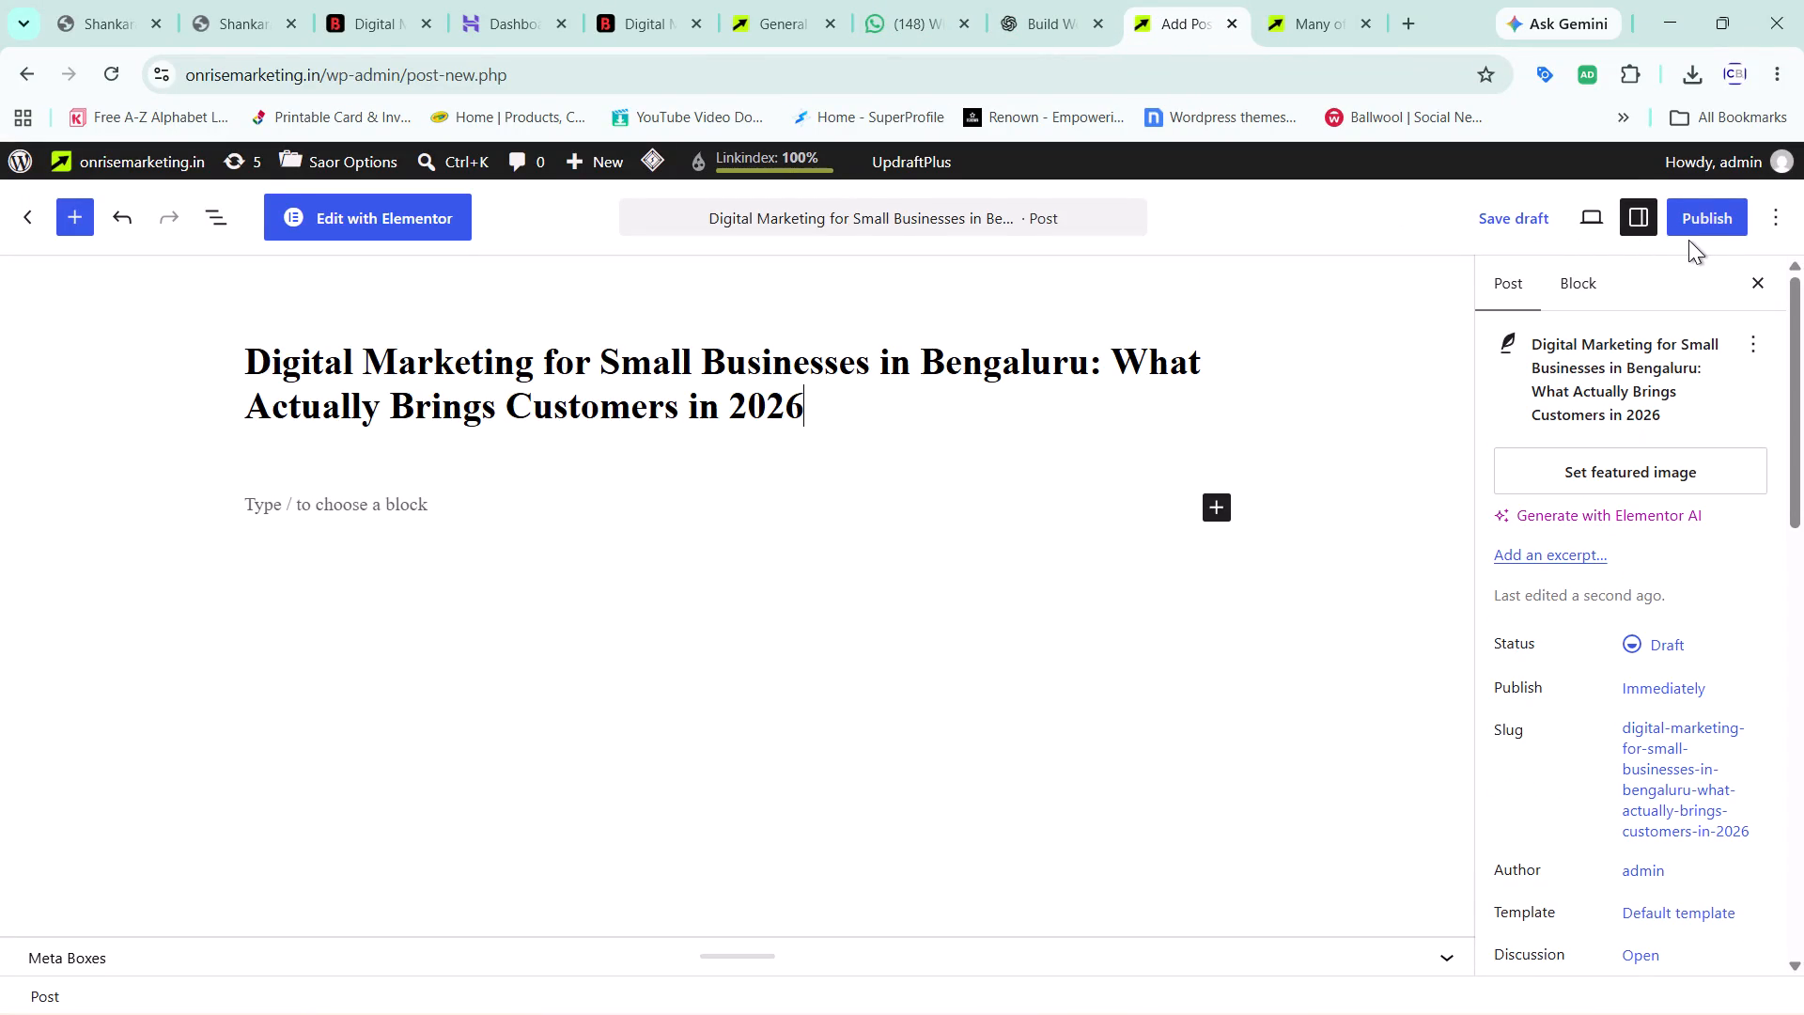
Look through the new Bengaluru digital marketing post's settings, from categories and tags to the LiteSpeed and Internal Links sections.
scroll(1671, 530, down, 4)
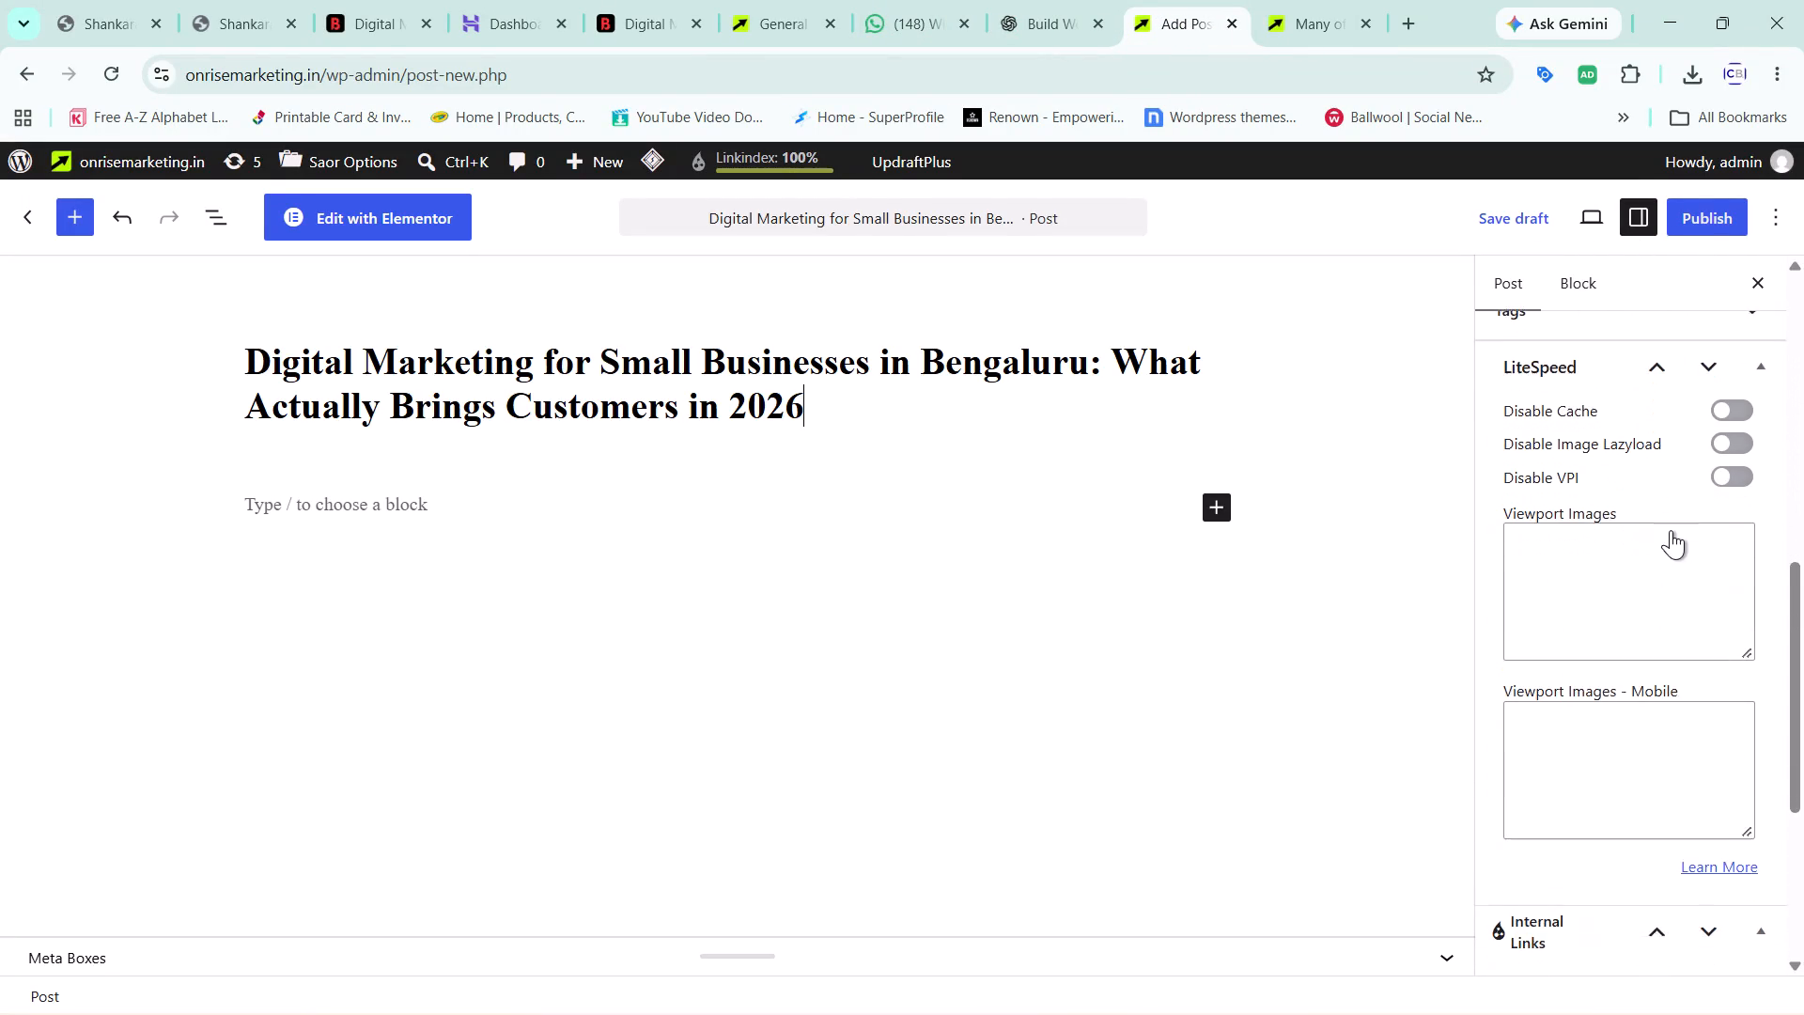
scroll(1671, 530, down, 1)
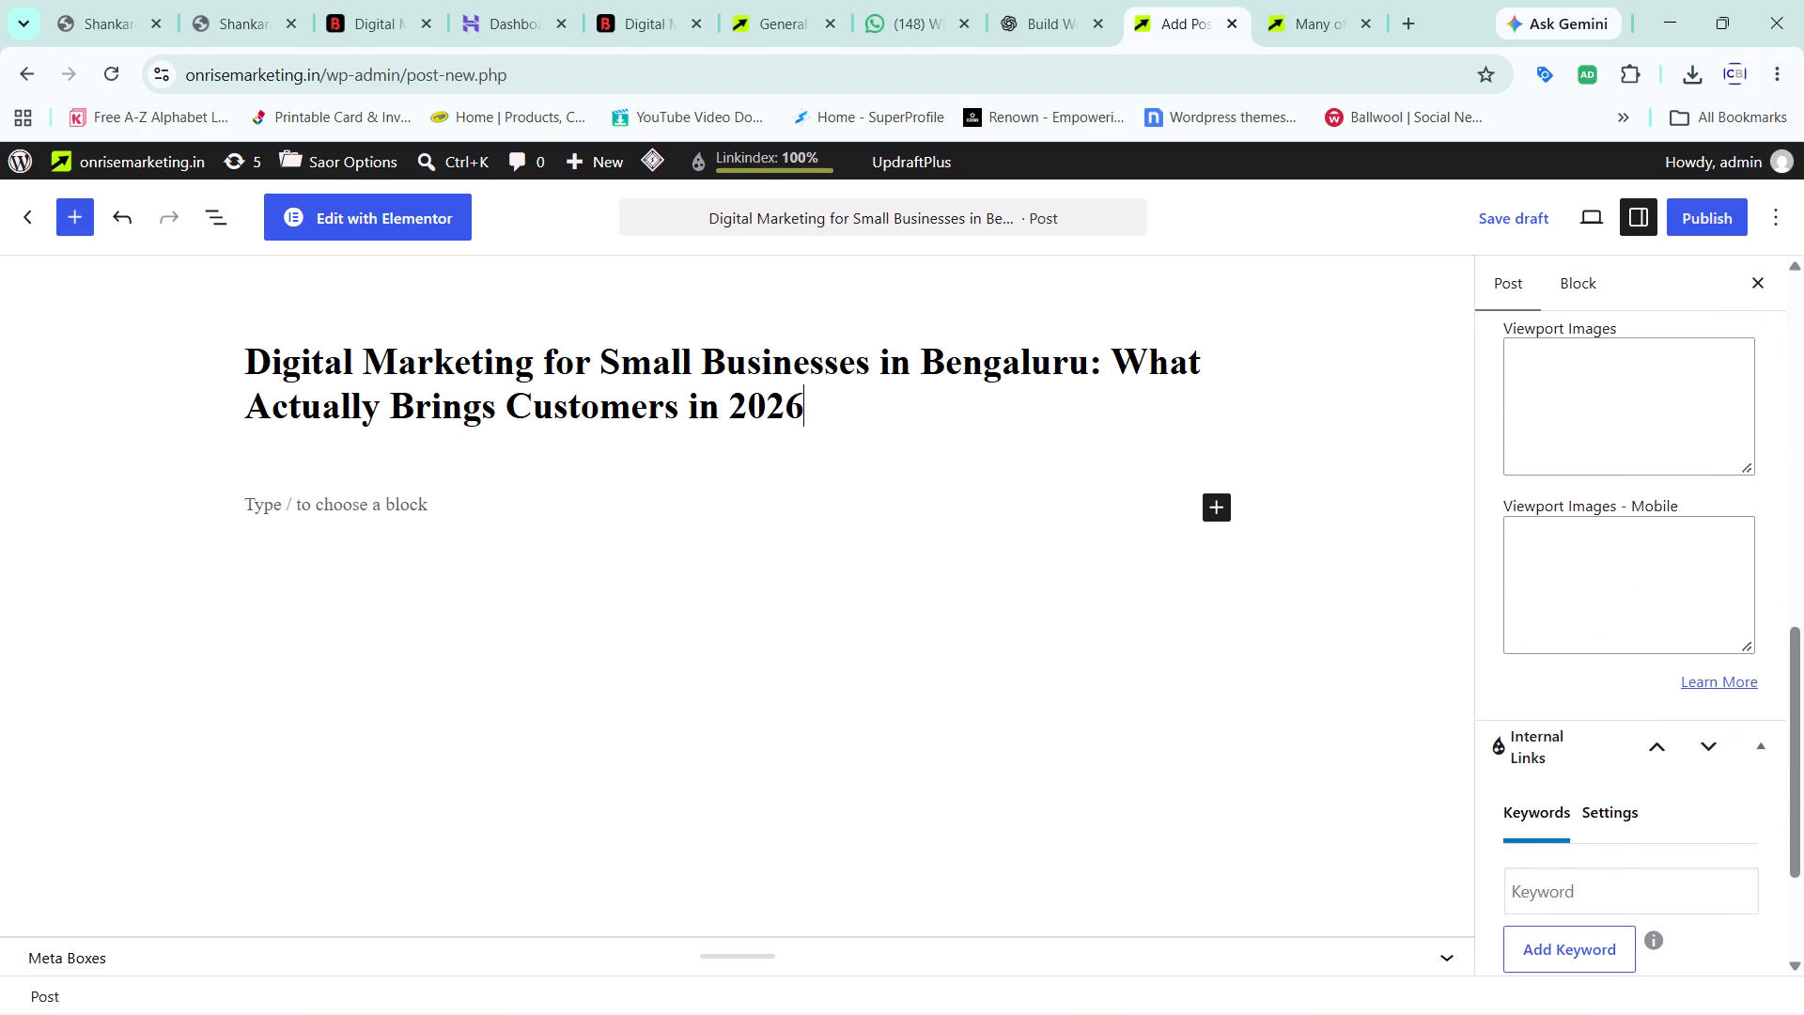
scroll(1671, 530, up, 2)
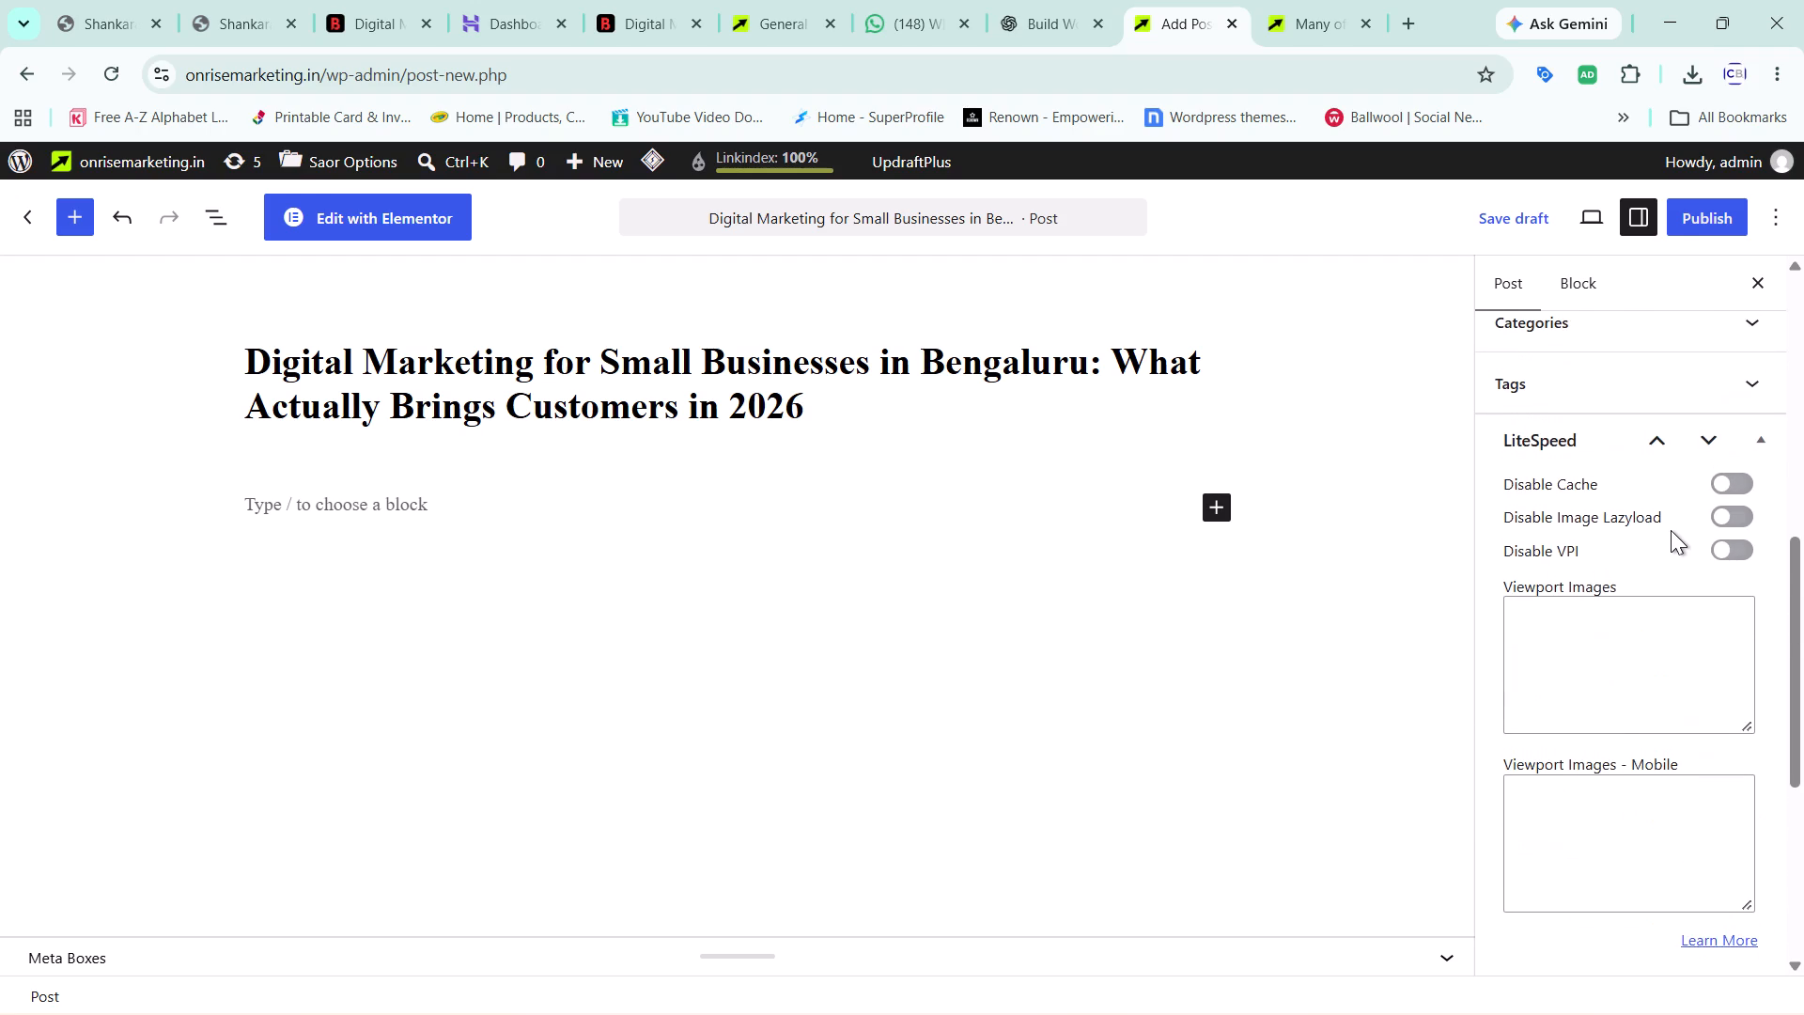
Publish the new post "Digital Marketing for Small Businesses in Bengaluru: What Actually Brings Customers in 2026" immediately with public visibility.
scroll(1671, 530, down, 3)
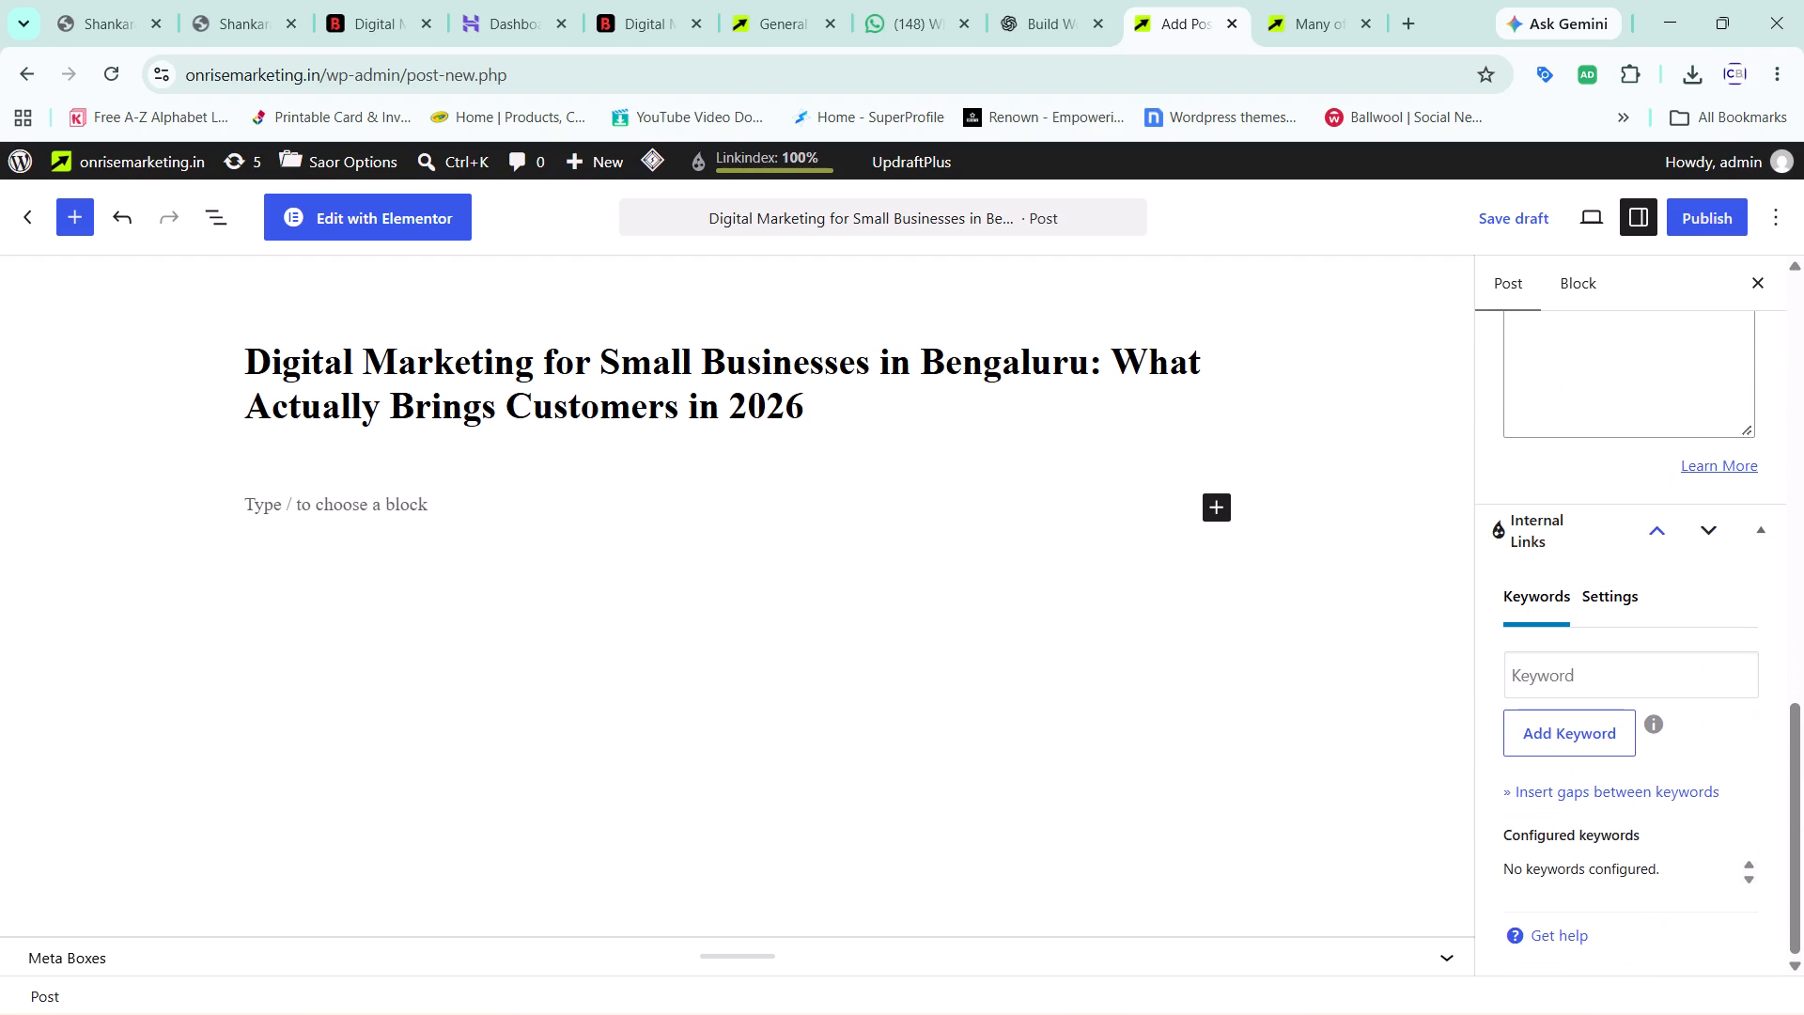
click(1703, 205)
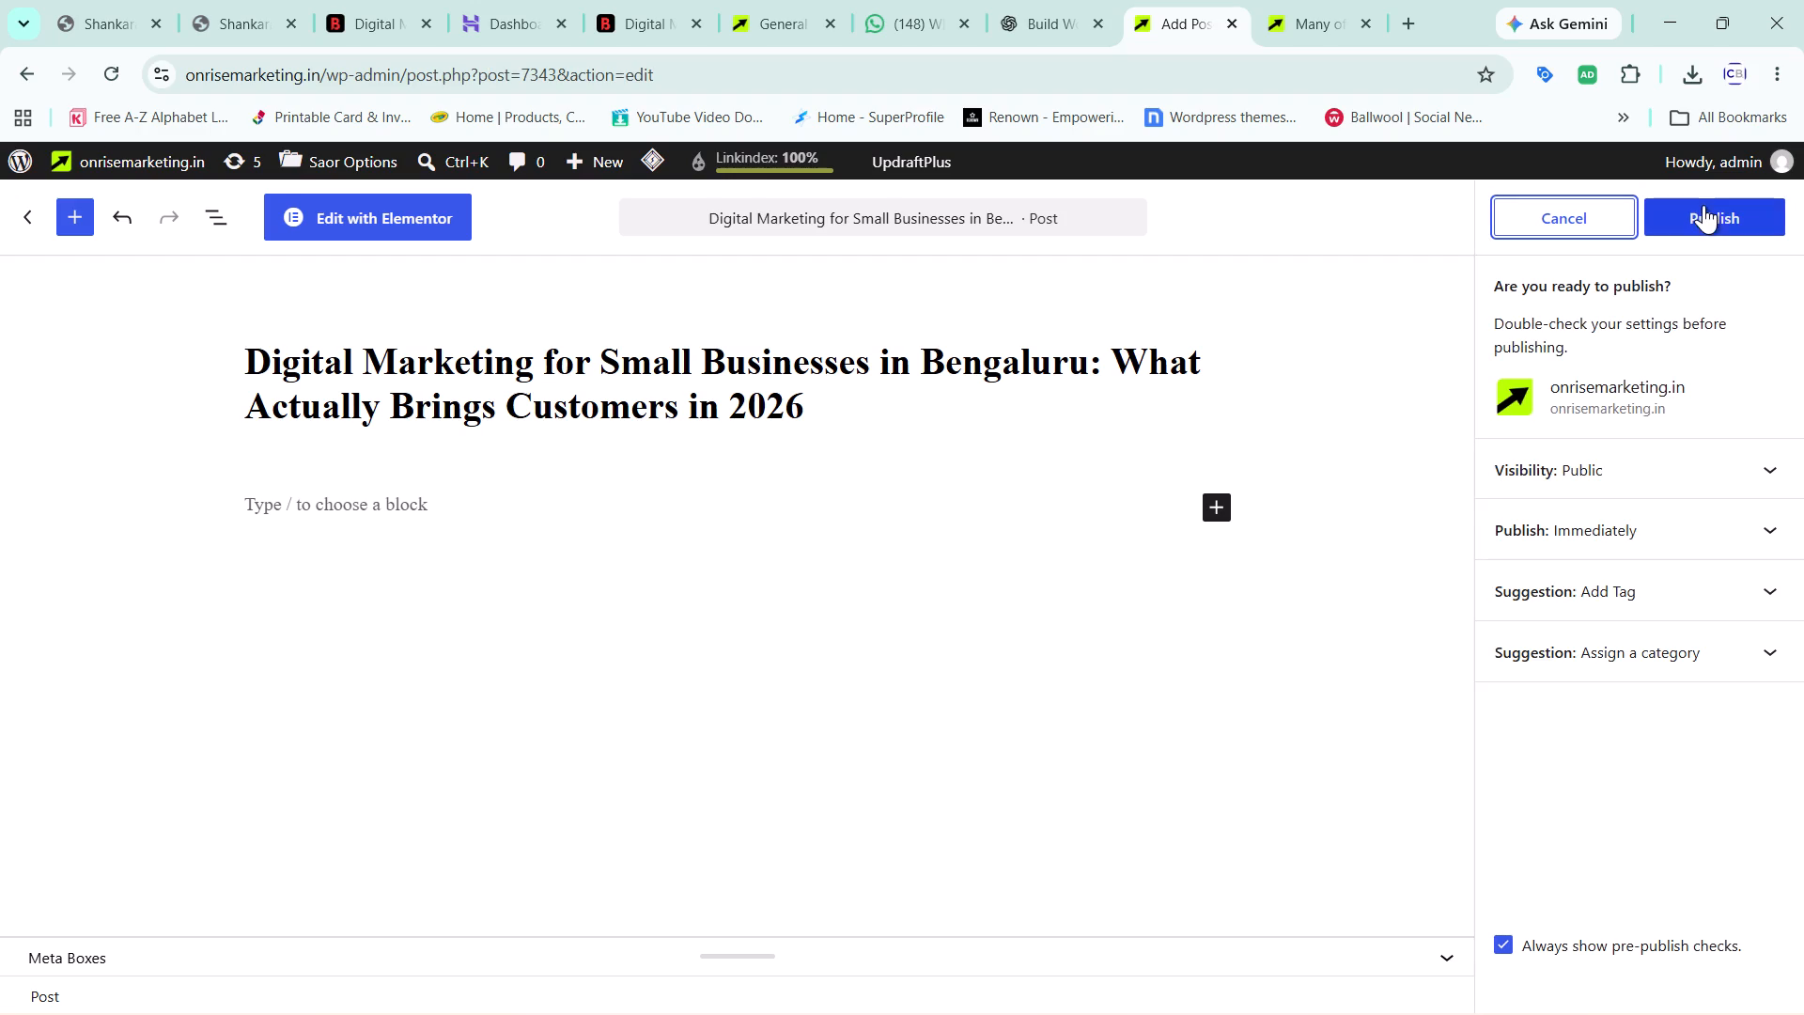
click(1703, 205)
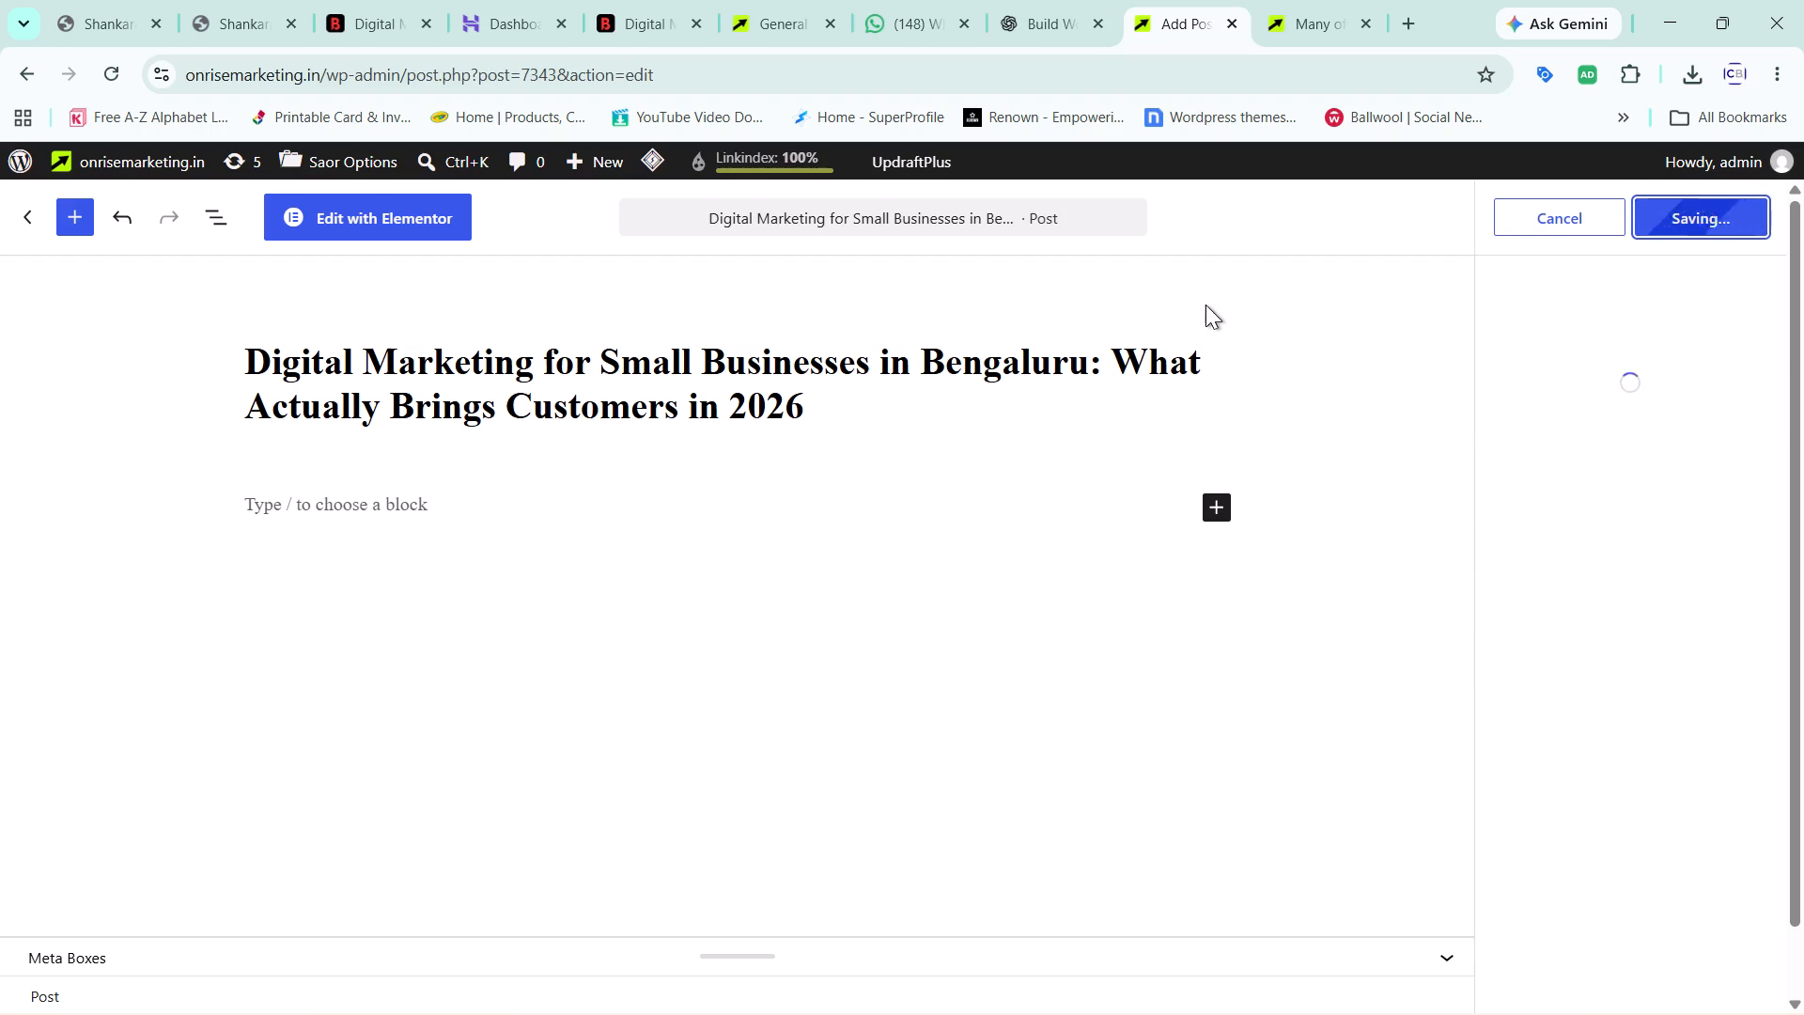
Open the new Bengaluru digital marketing post for editing in Elementor.
click(420, 222)
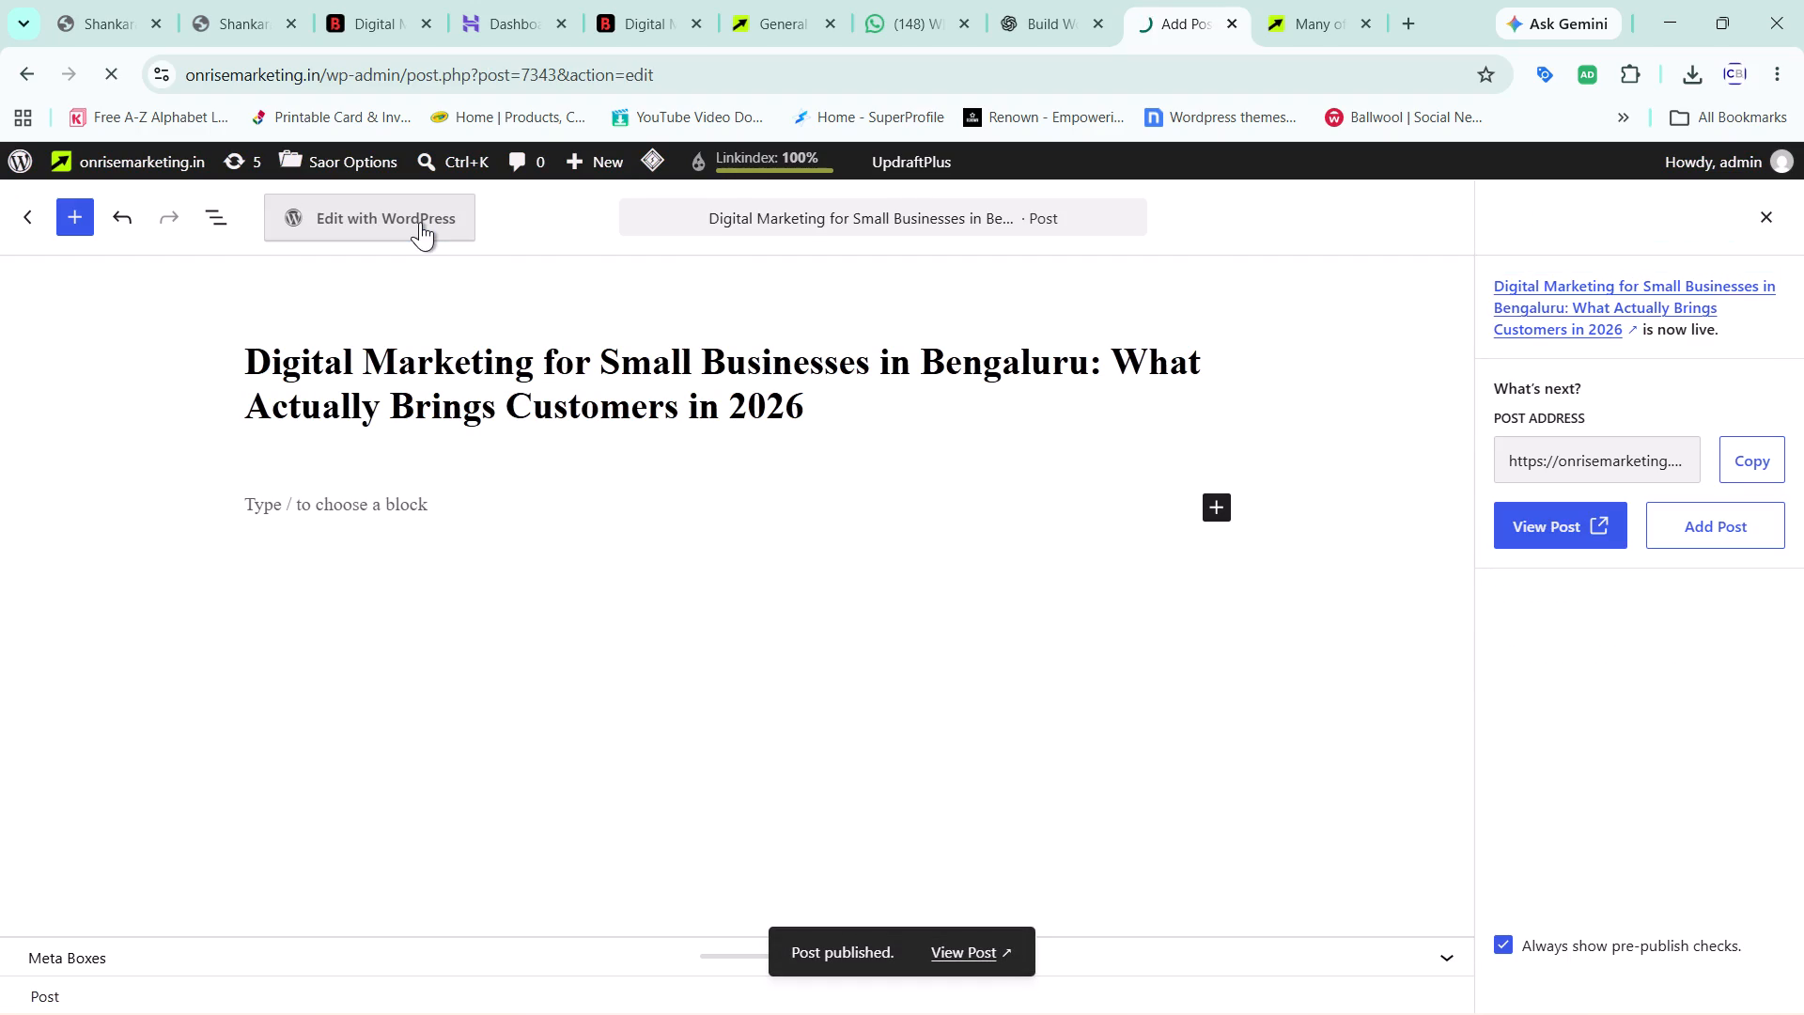
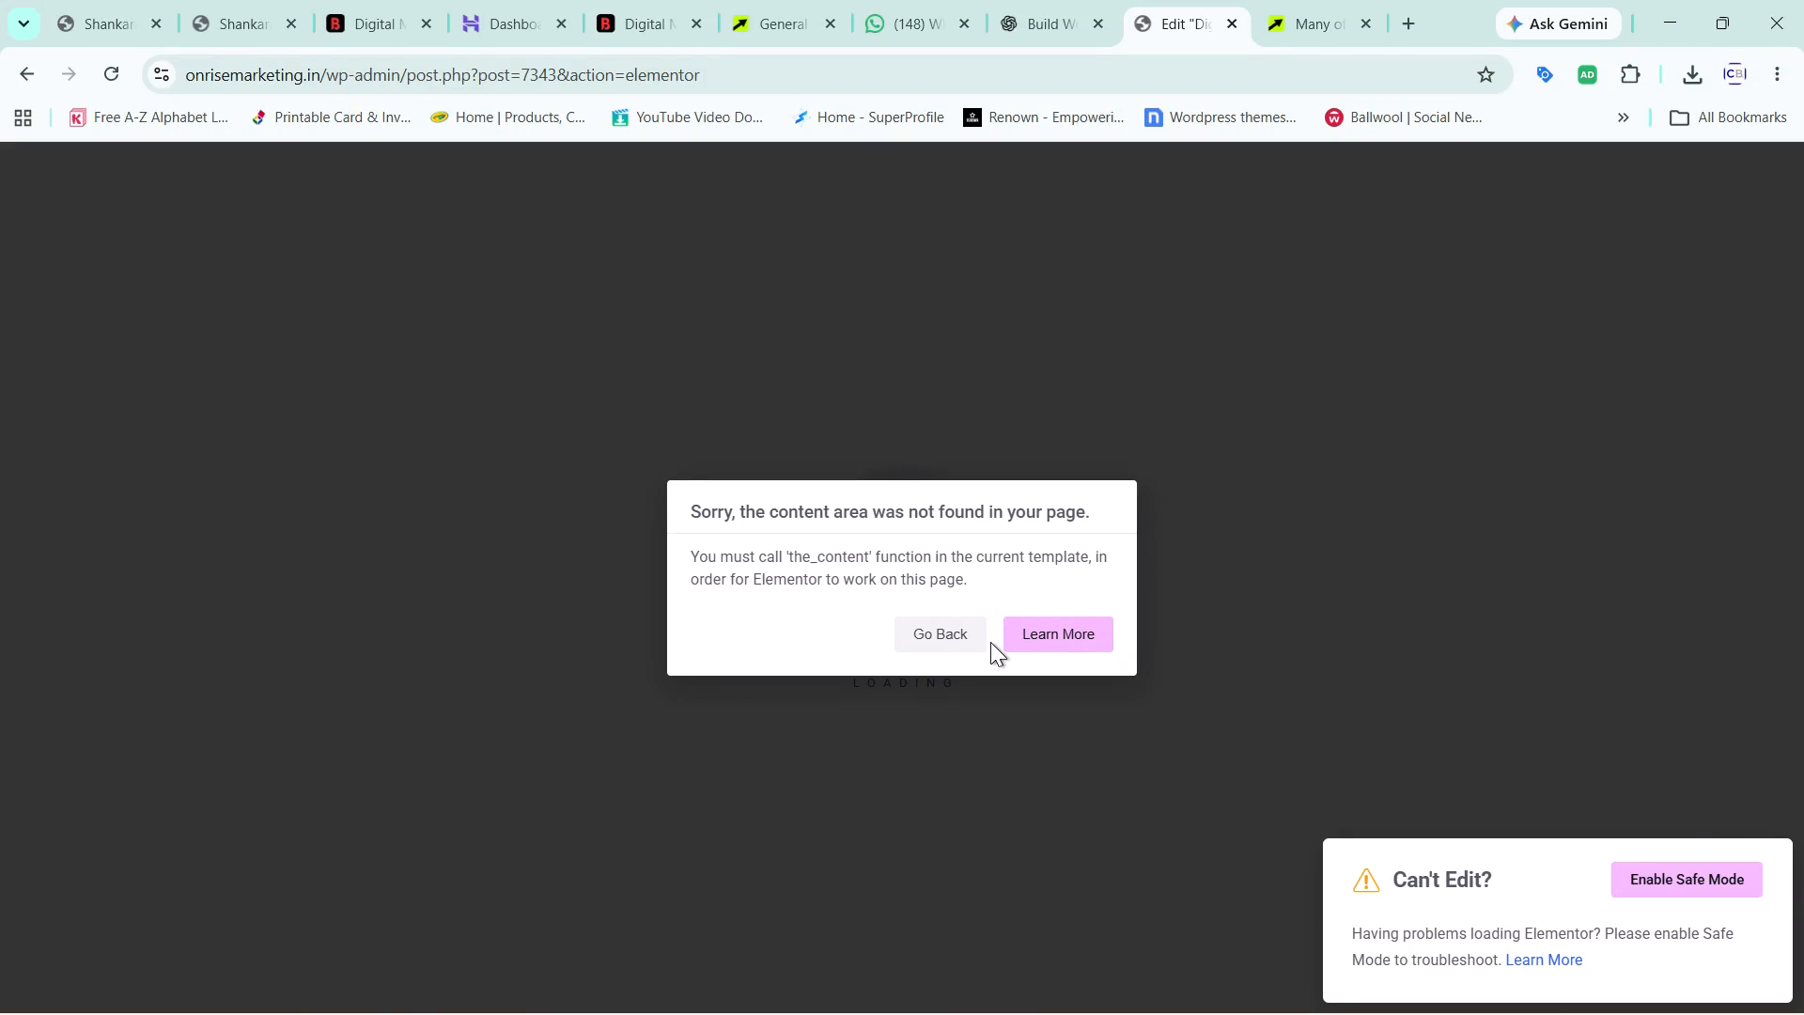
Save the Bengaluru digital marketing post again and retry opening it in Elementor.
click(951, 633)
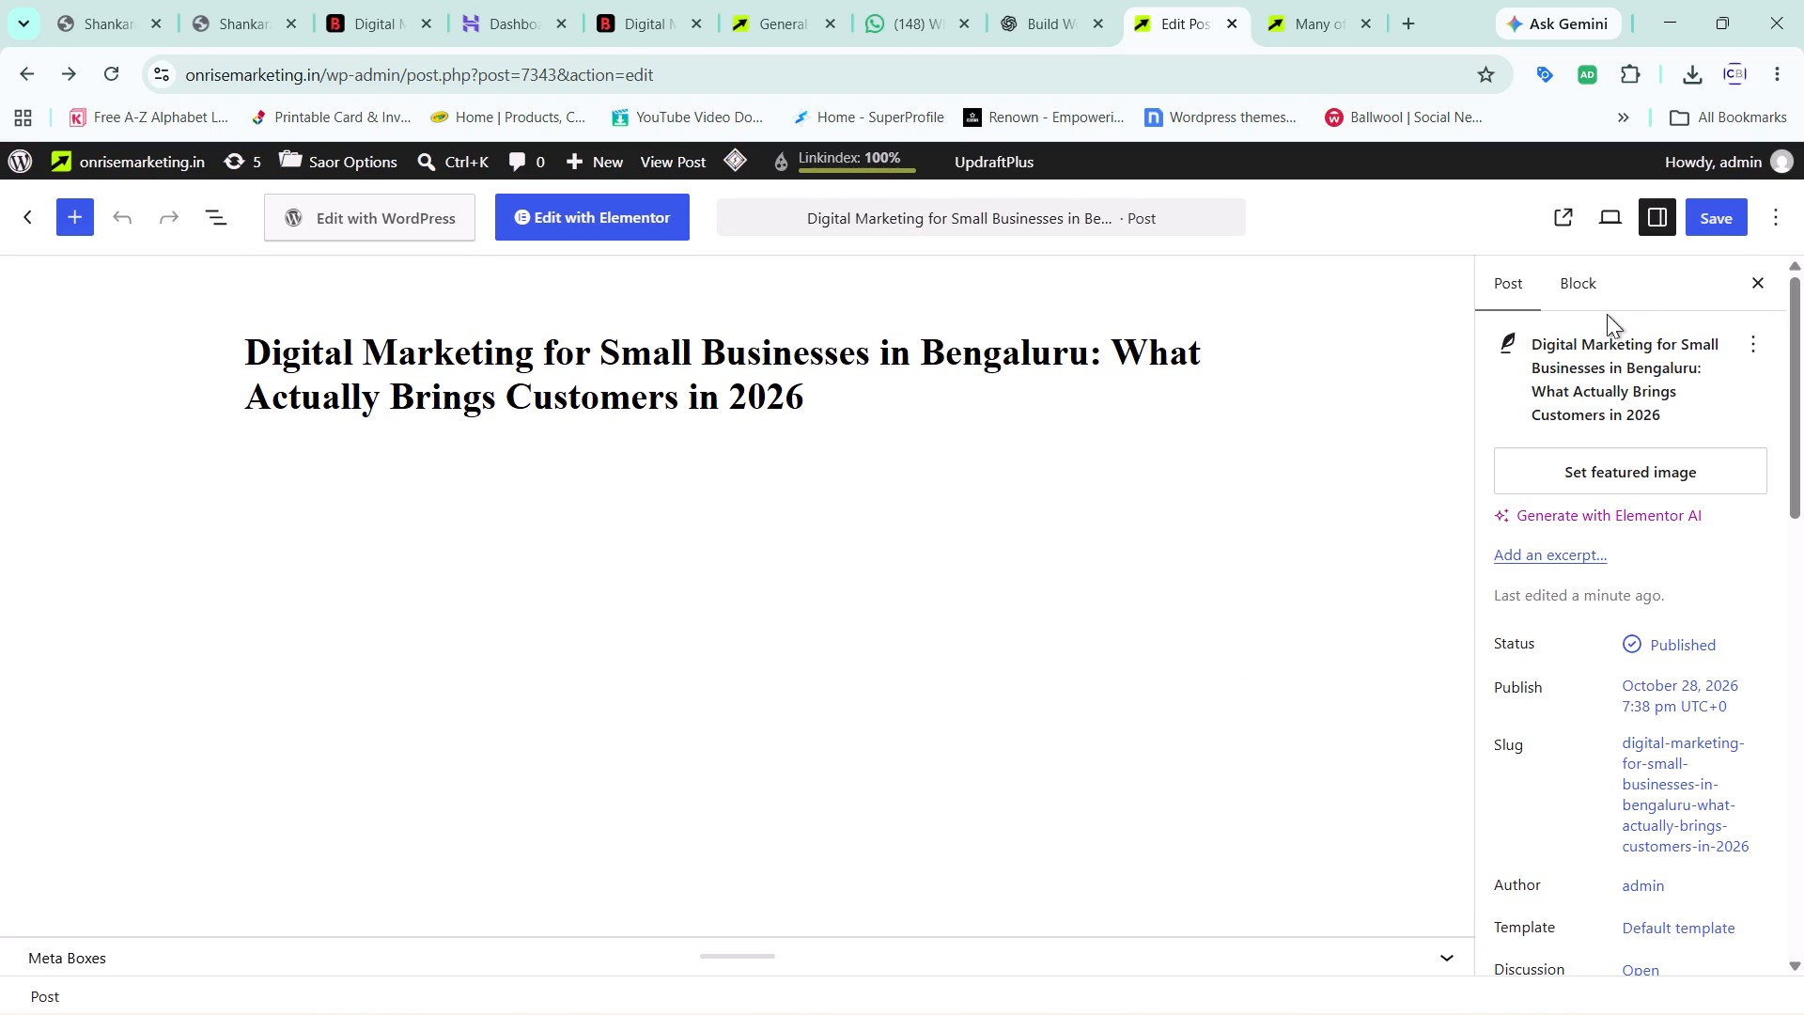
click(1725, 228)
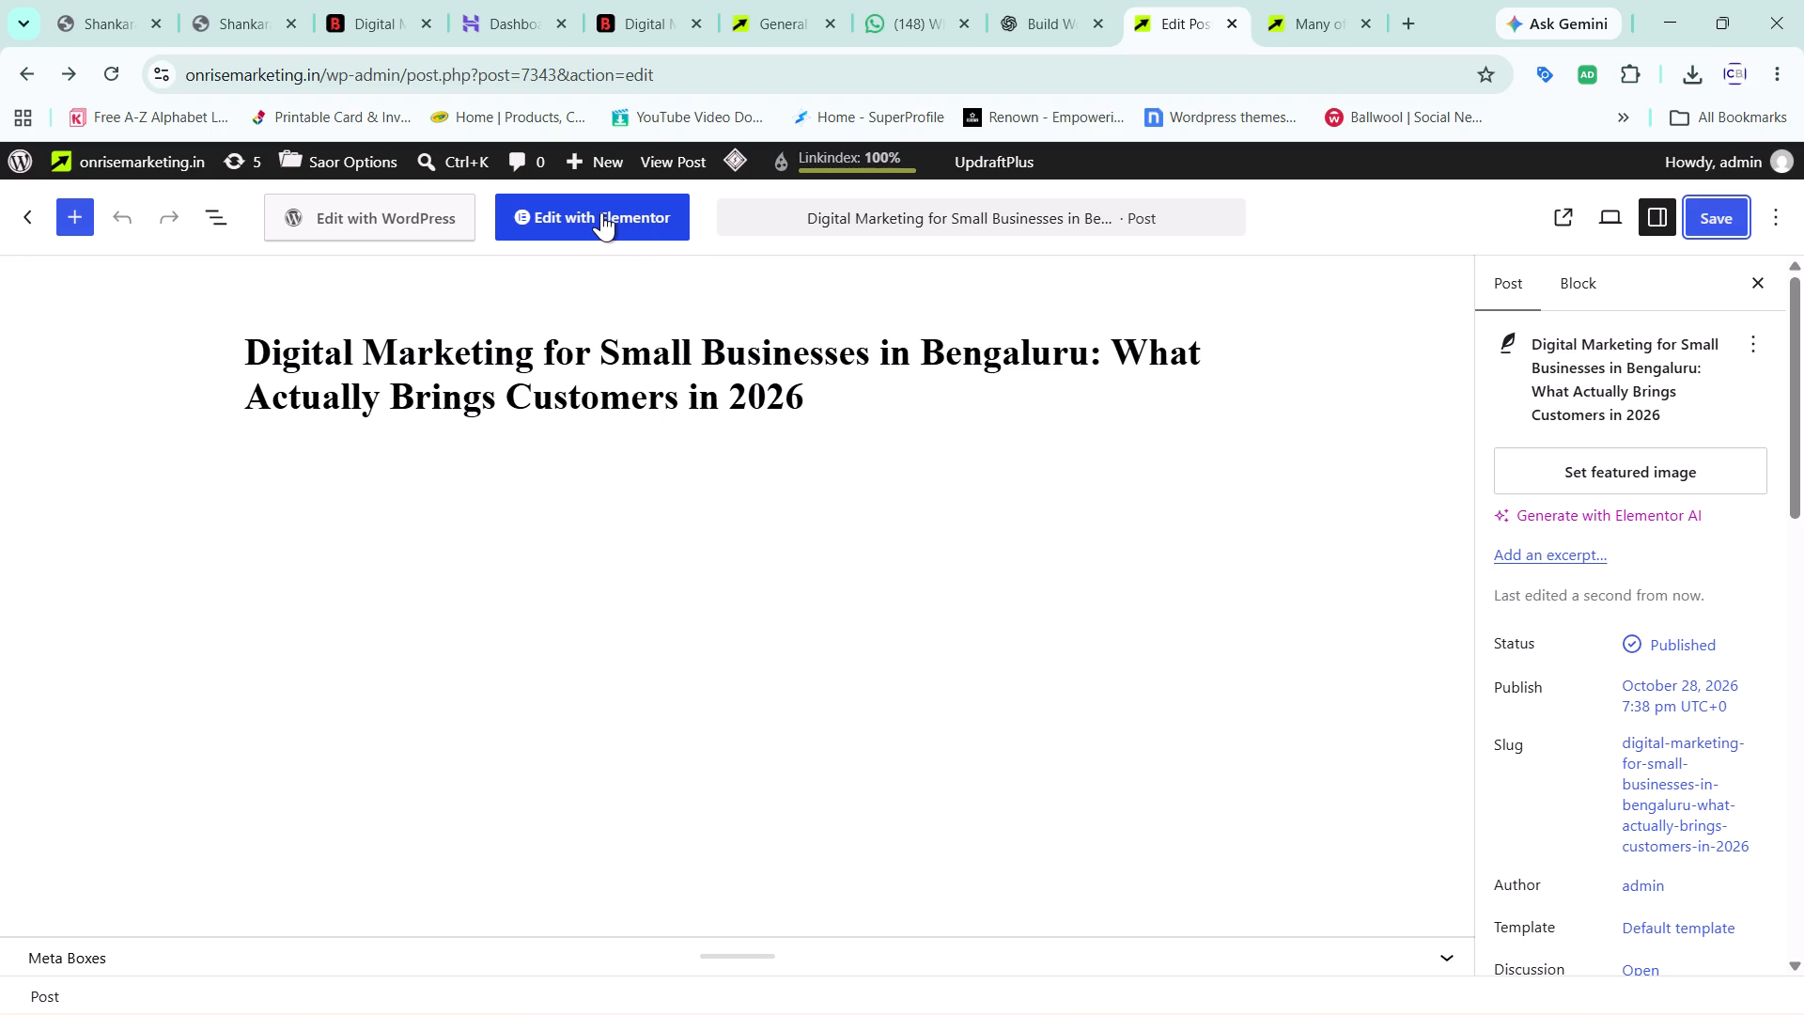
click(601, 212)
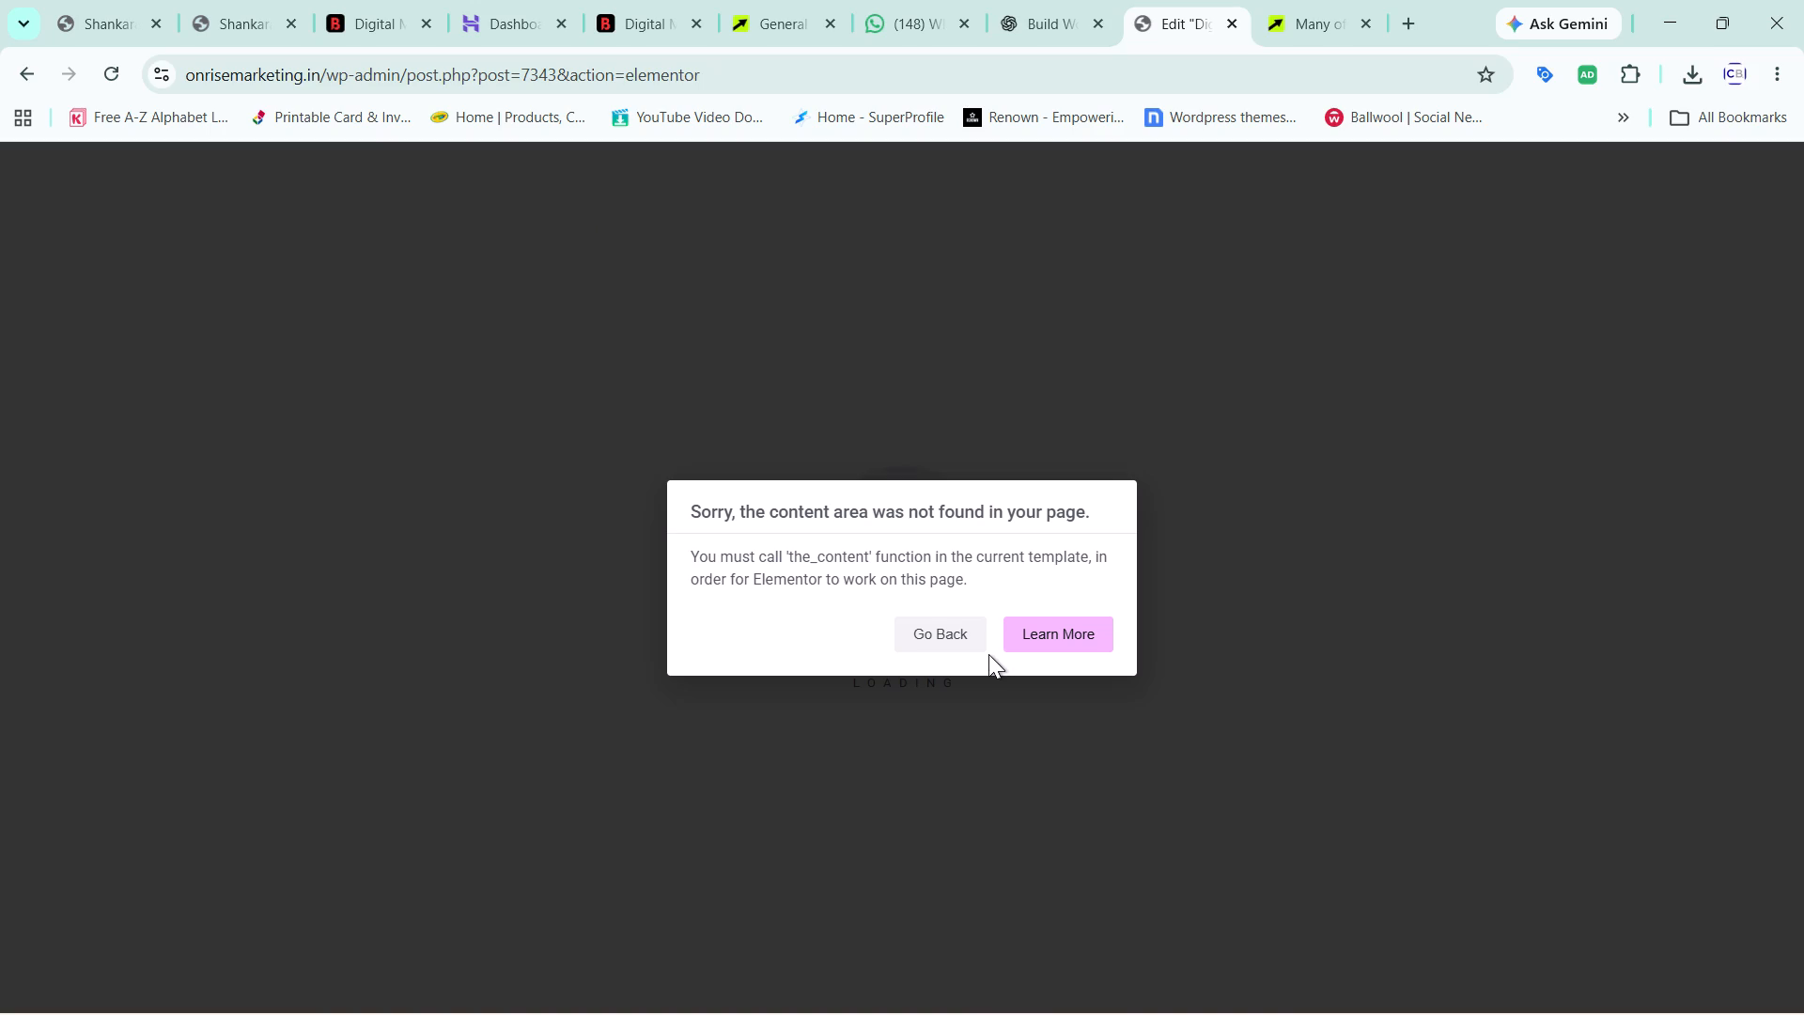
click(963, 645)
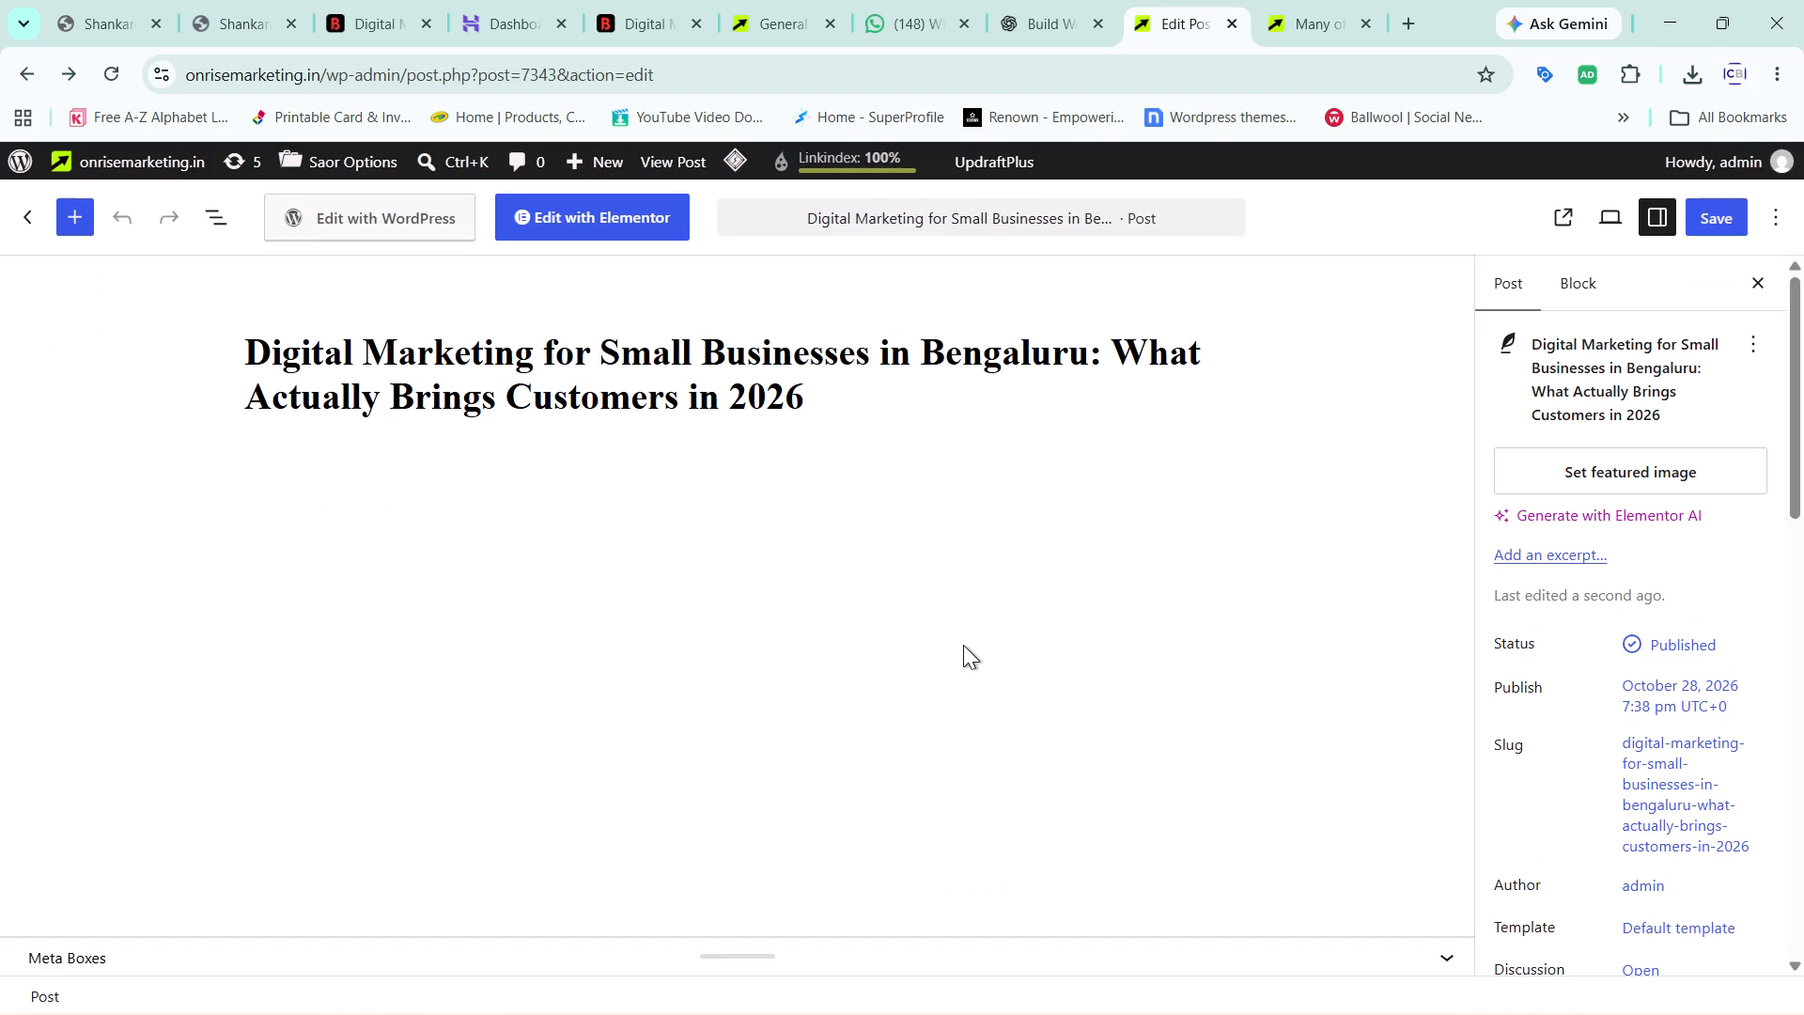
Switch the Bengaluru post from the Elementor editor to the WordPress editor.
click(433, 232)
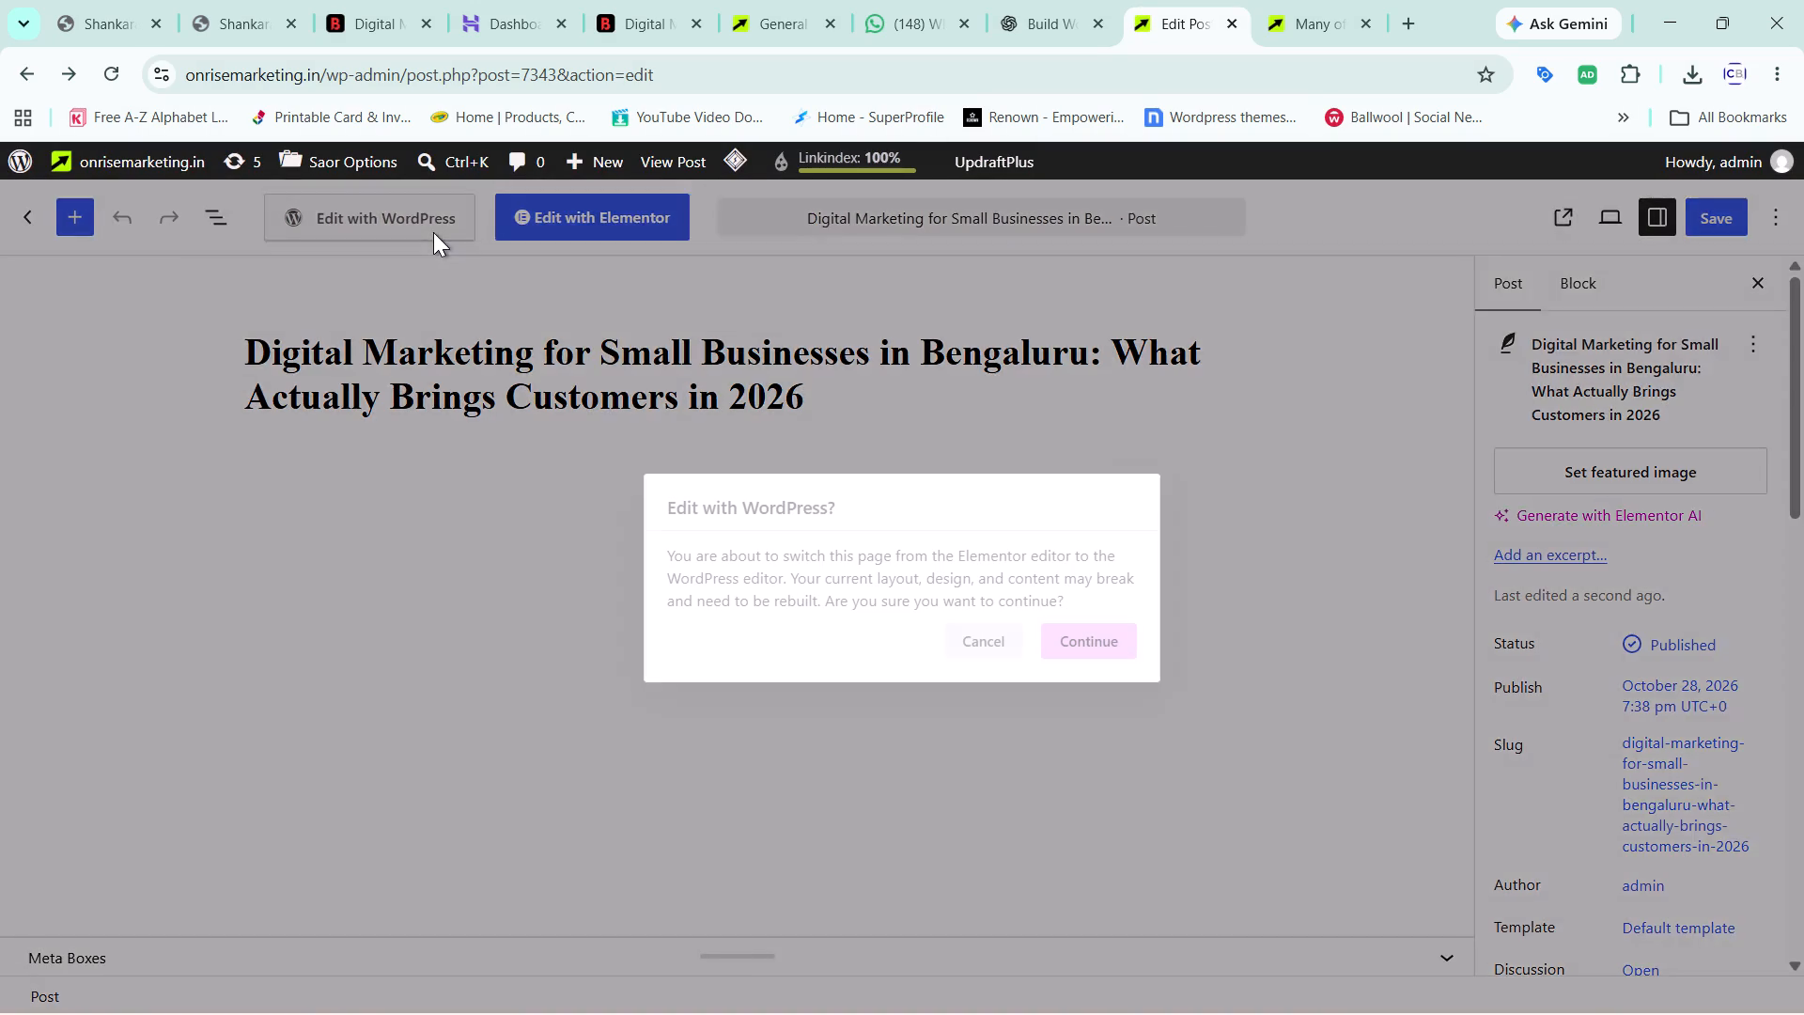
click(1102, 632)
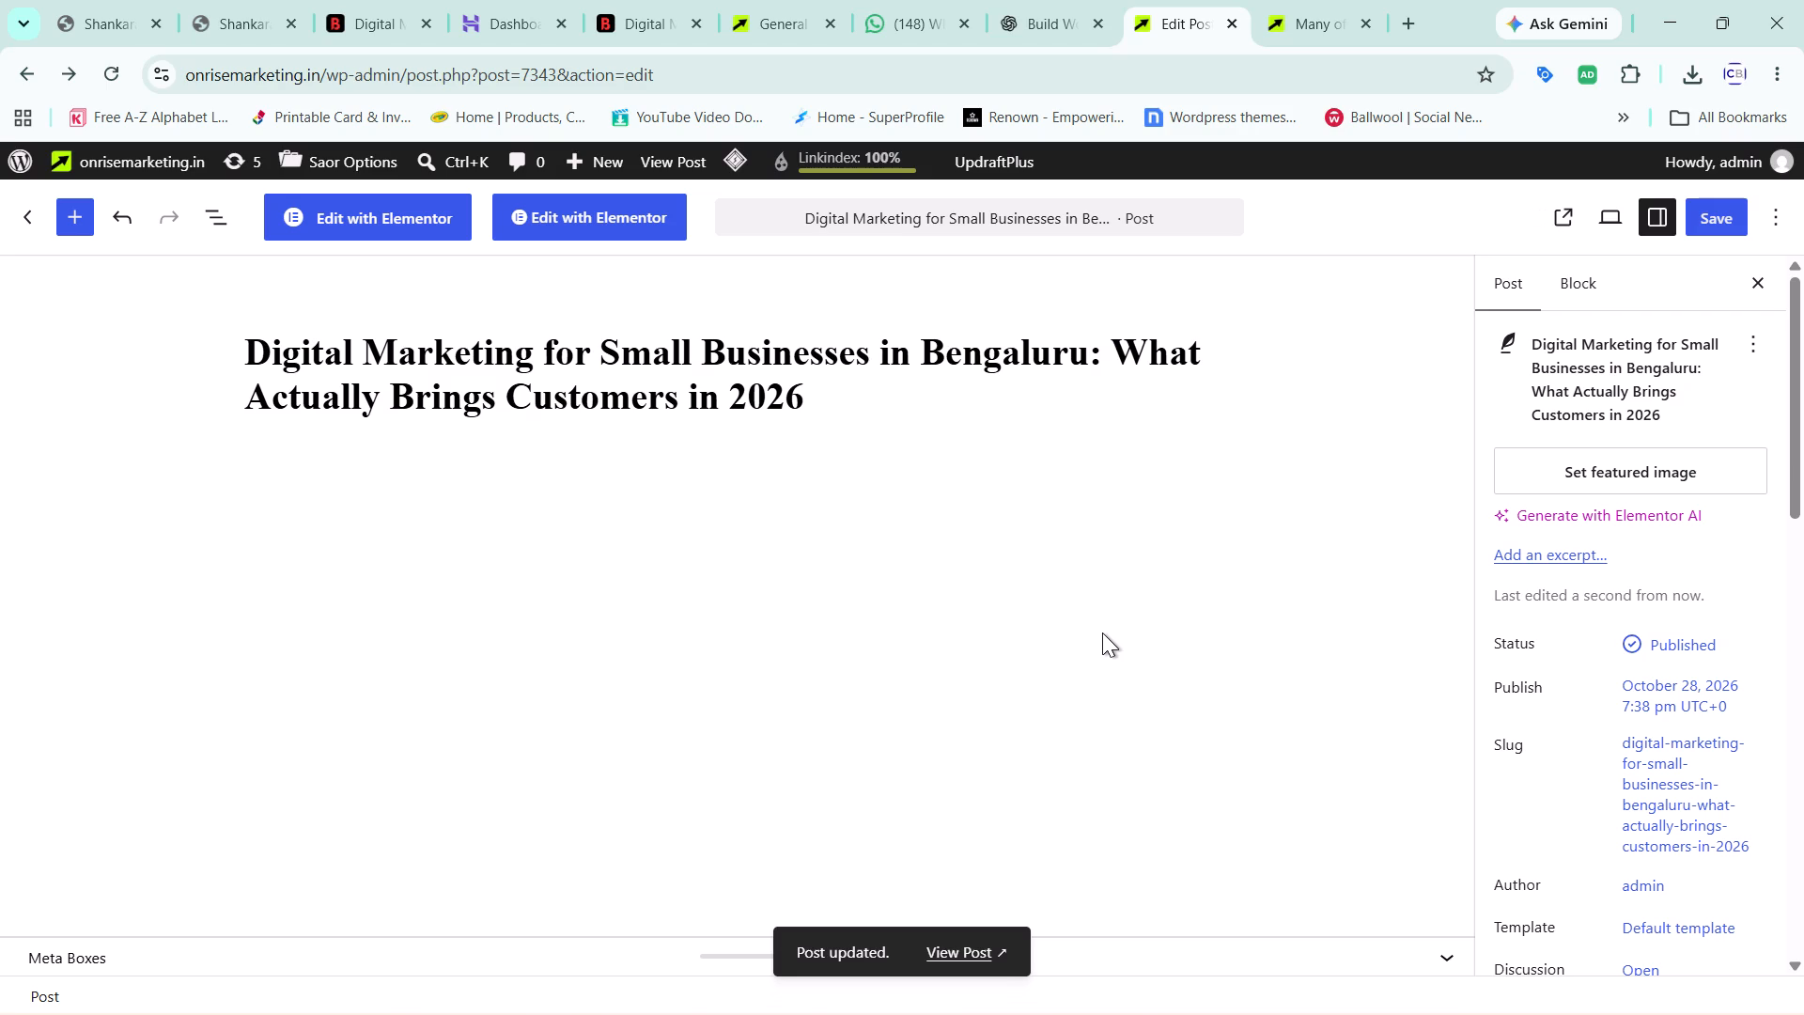
View the published Bengaluru post on the live site and examine its layout from header to comments and sidebar.
click(956, 952)
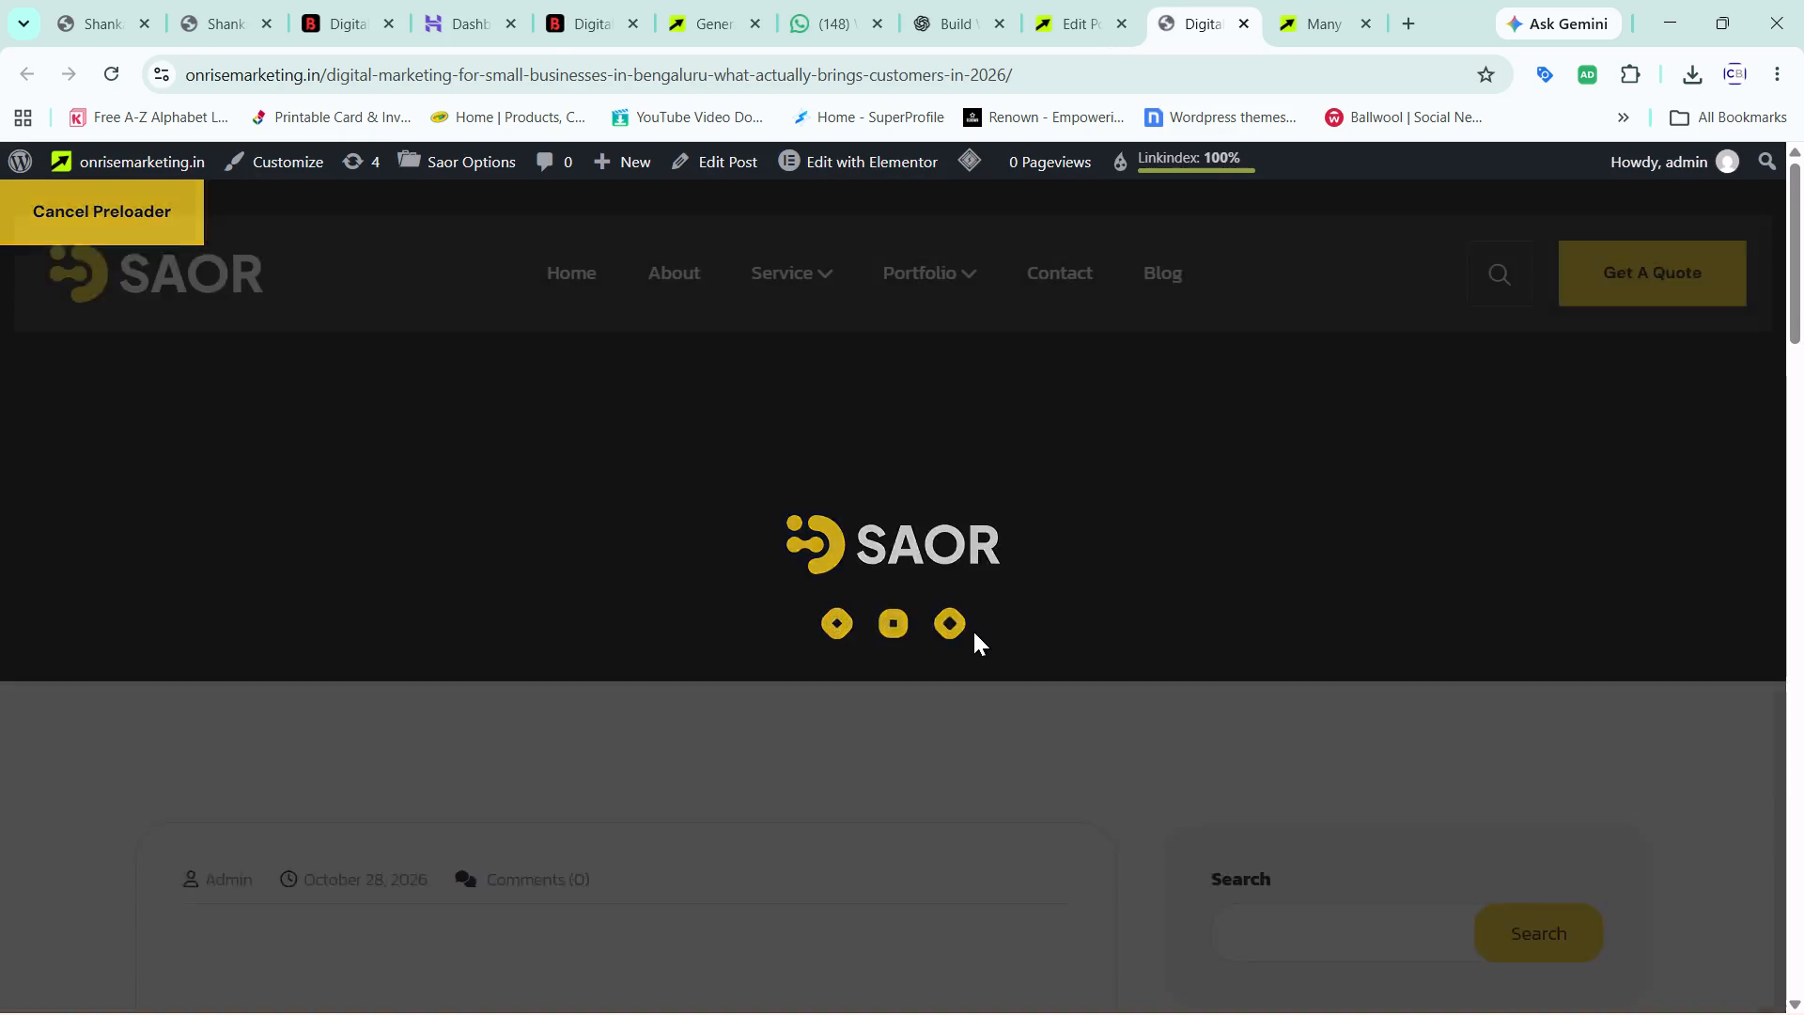
scroll(973, 632, down, 4)
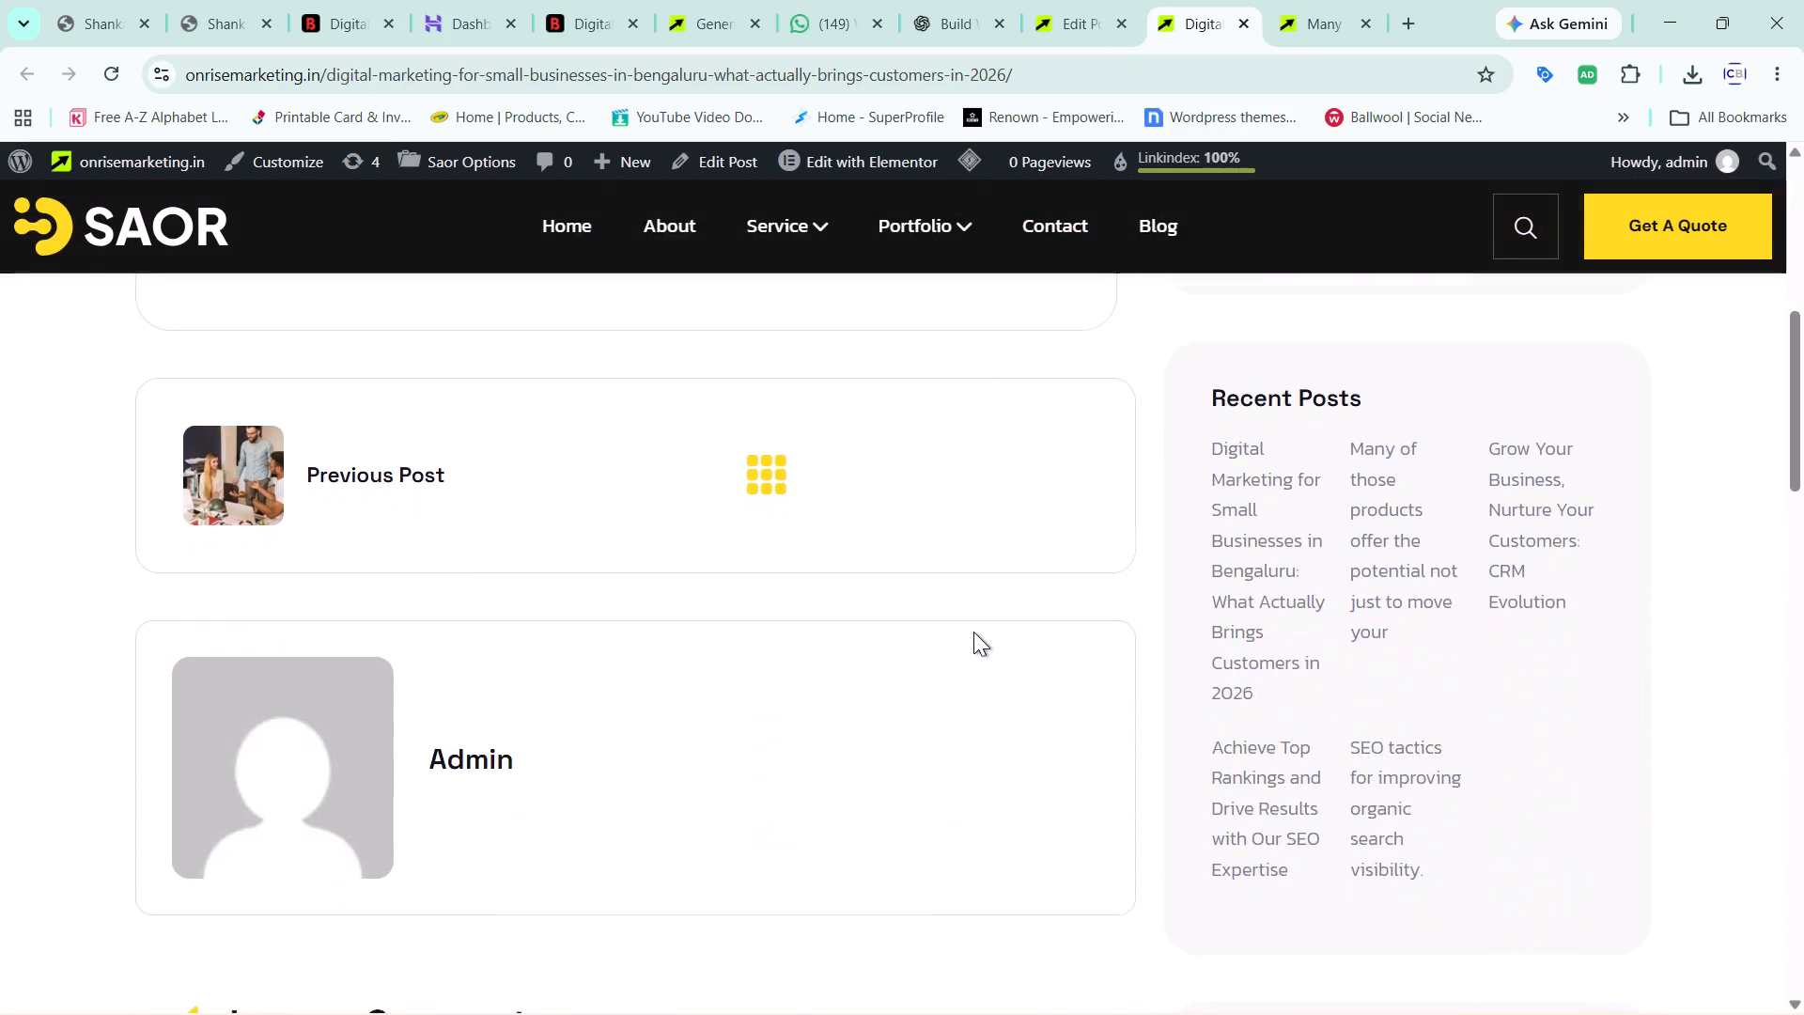
scroll(973, 632, down, 2)
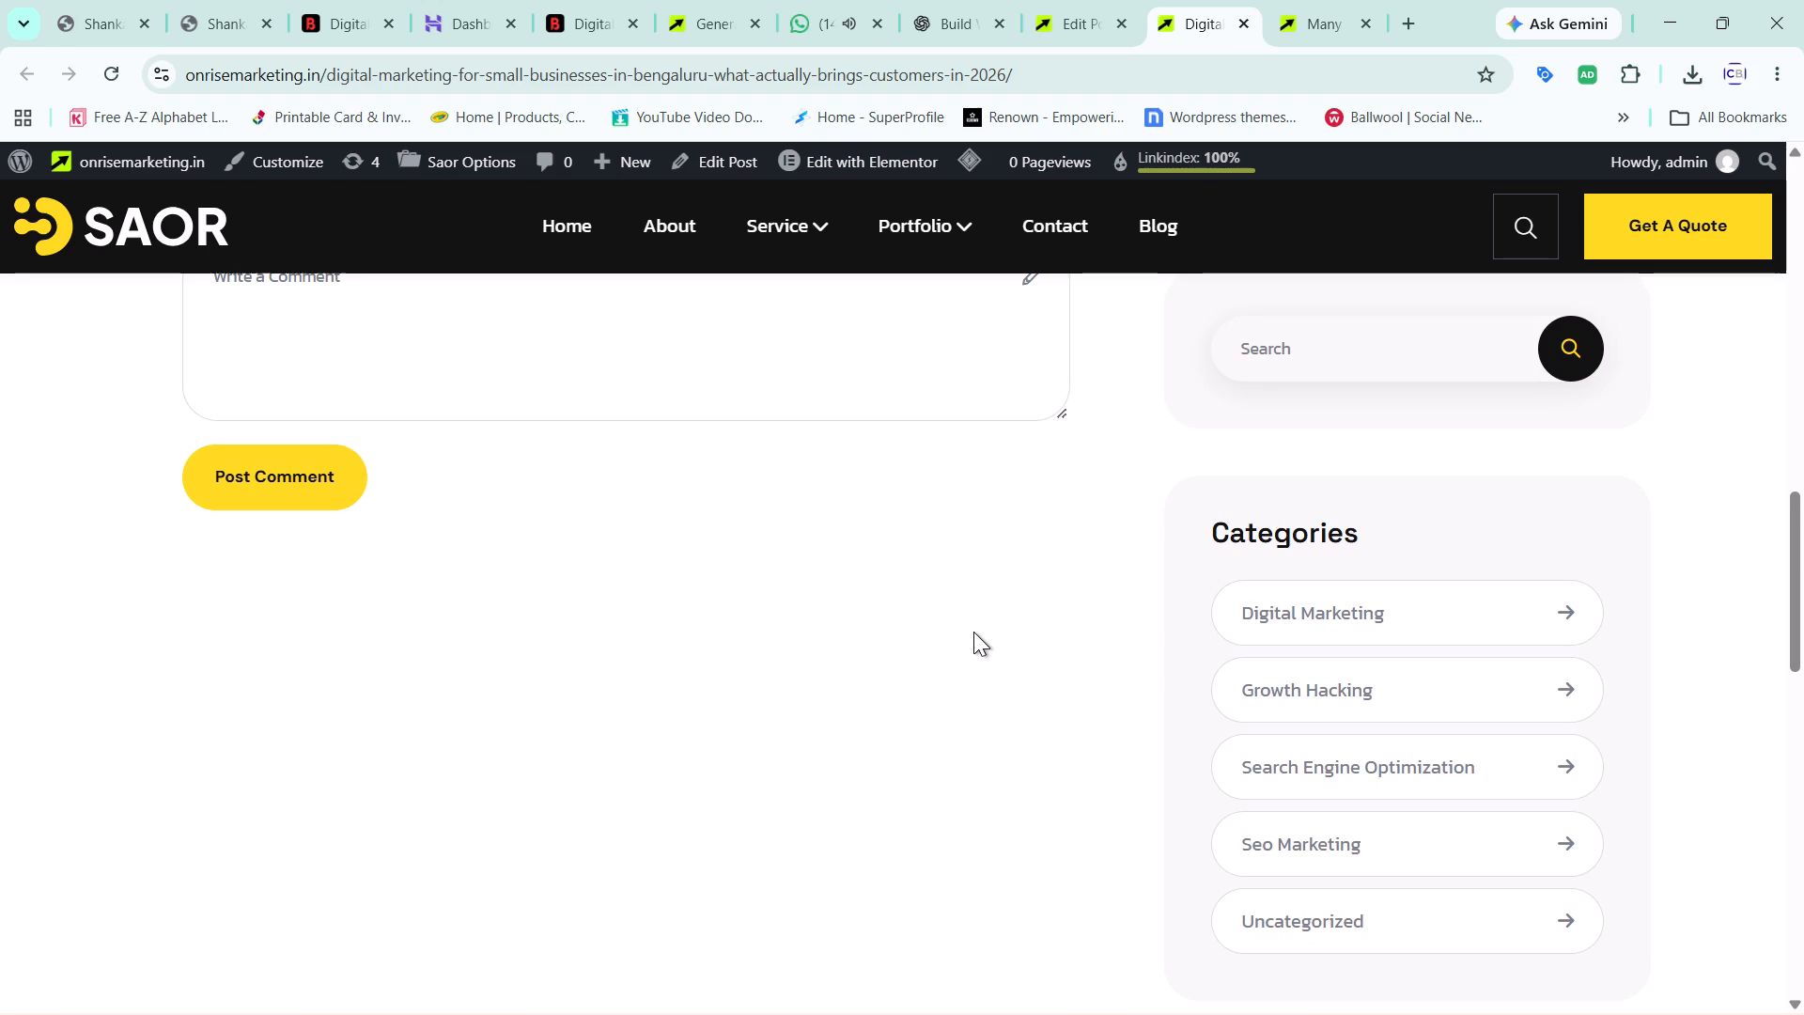
scroll(973, 632, up, 3)
scroll(973, 632, down, 3)
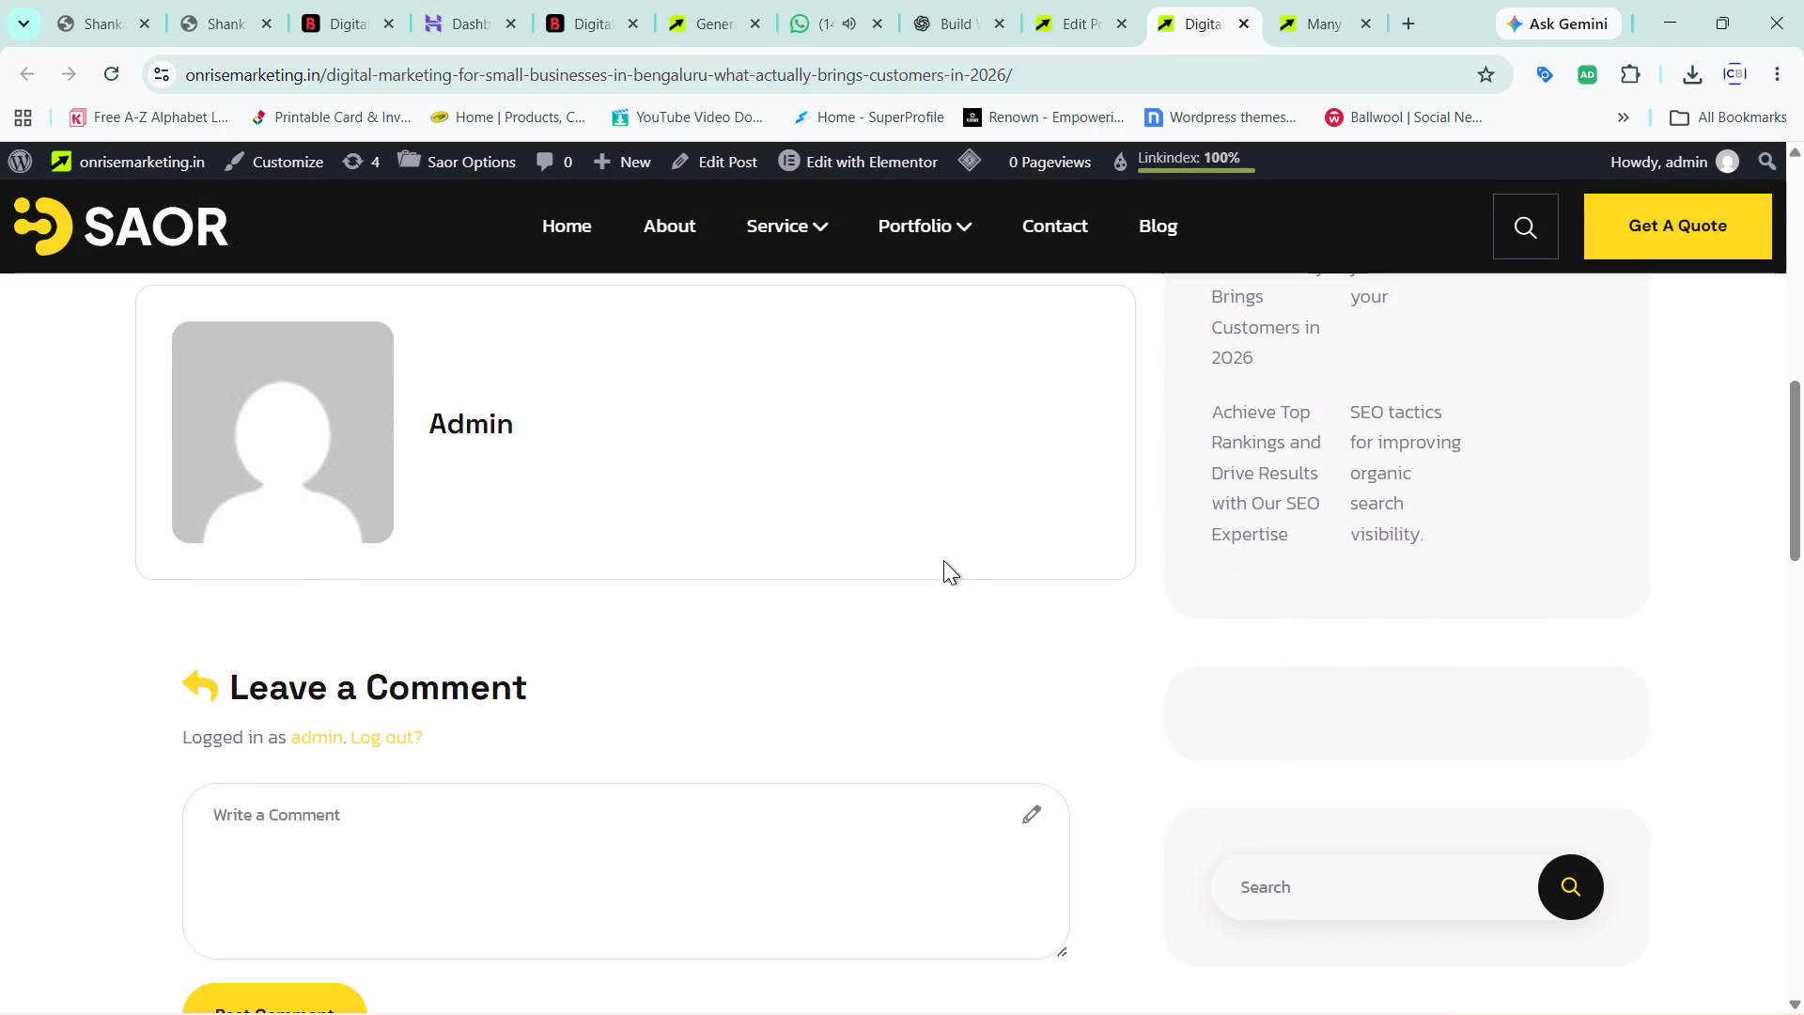
scroll(943, 560, up, 7)
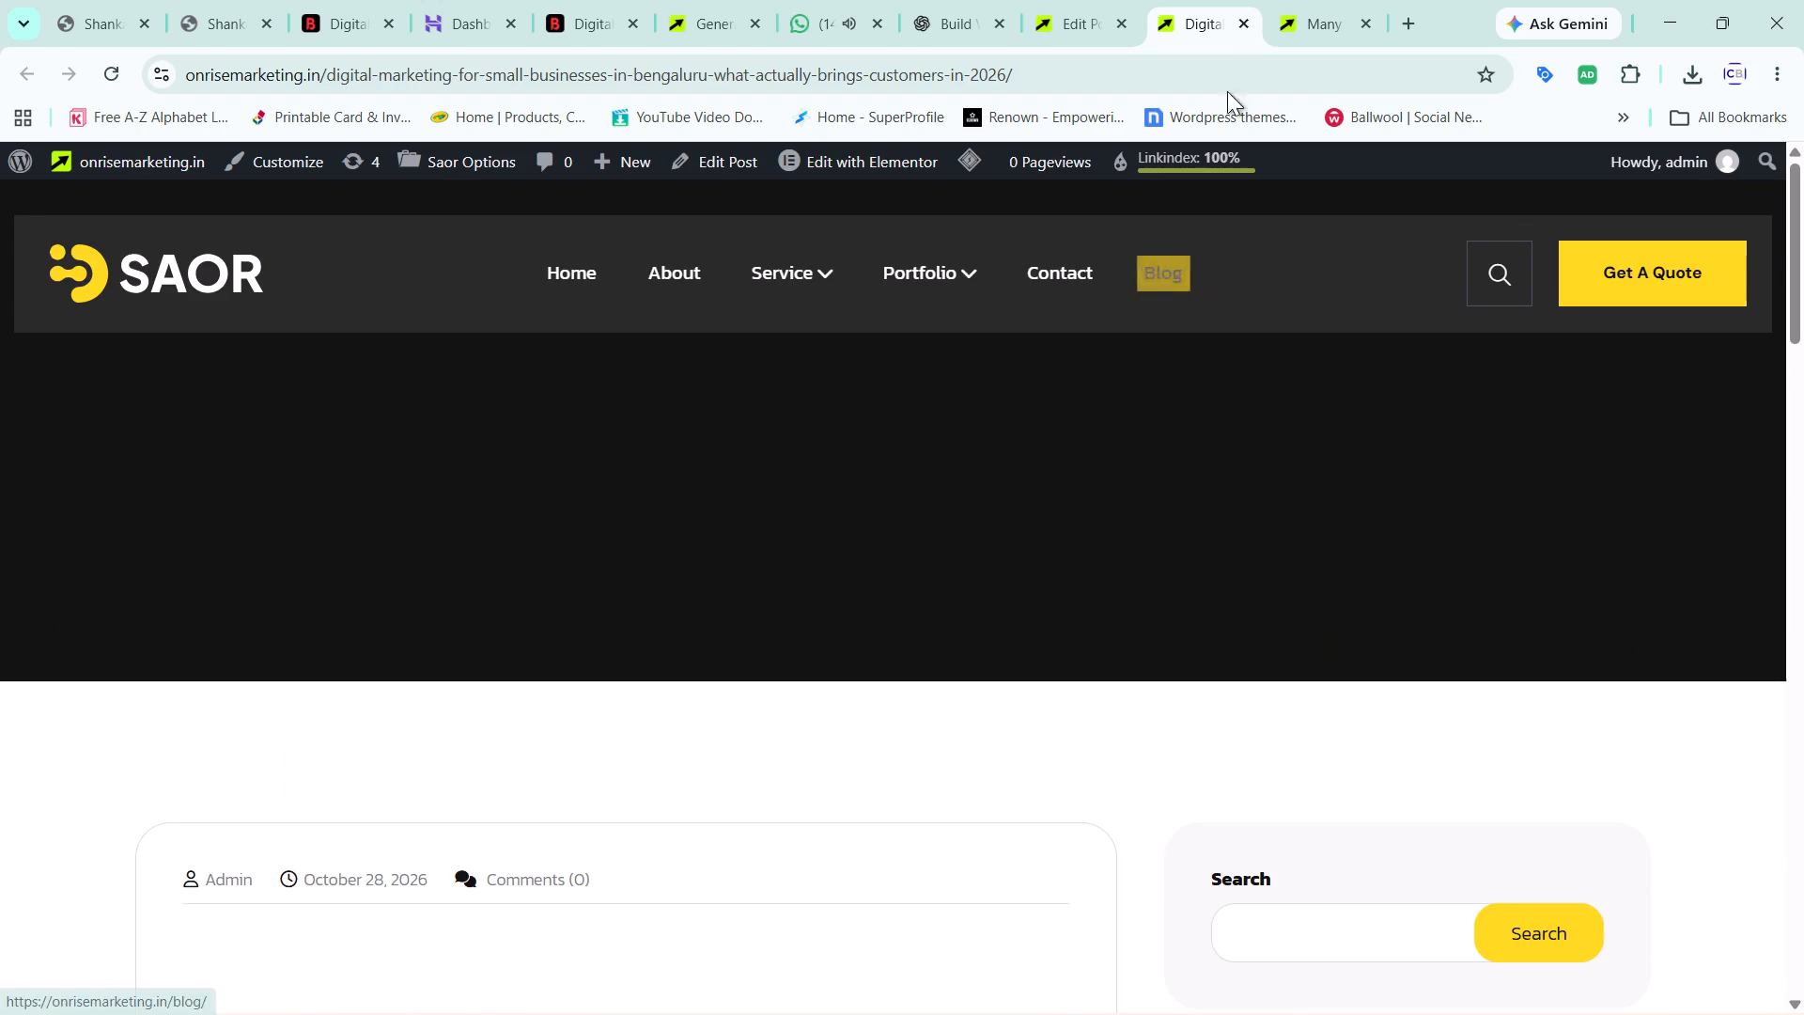
click(1242, 33)
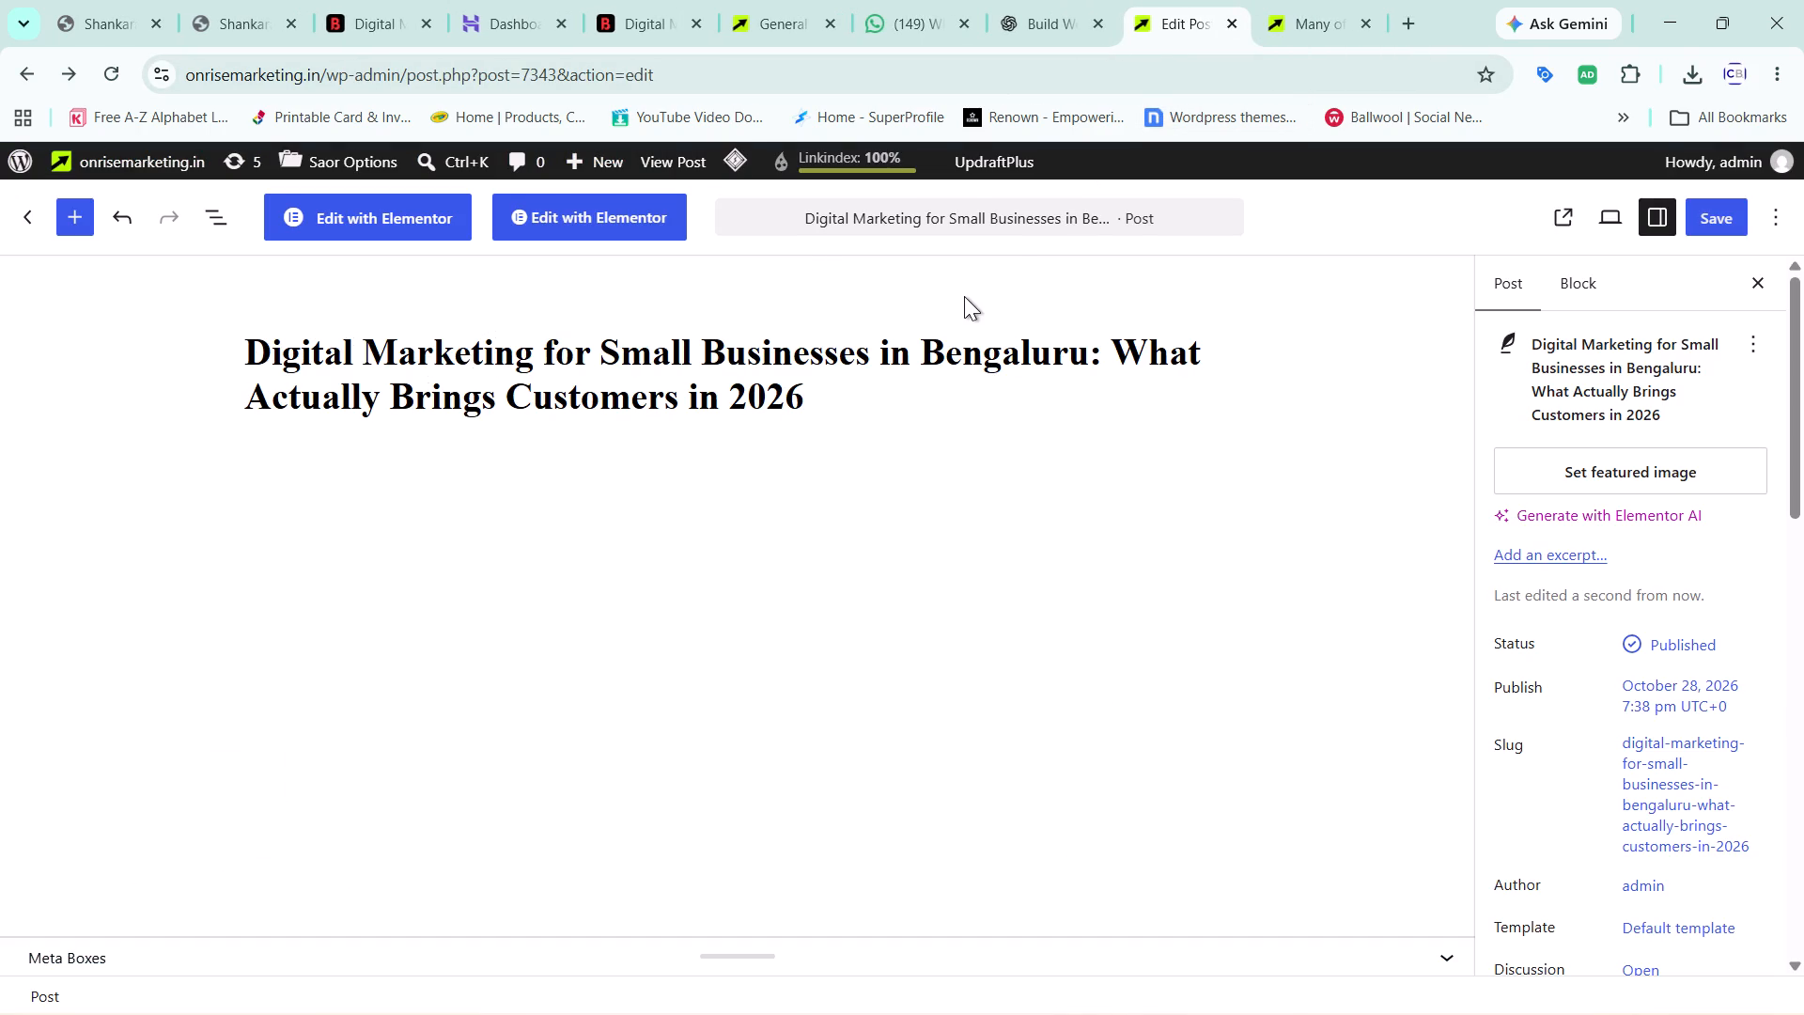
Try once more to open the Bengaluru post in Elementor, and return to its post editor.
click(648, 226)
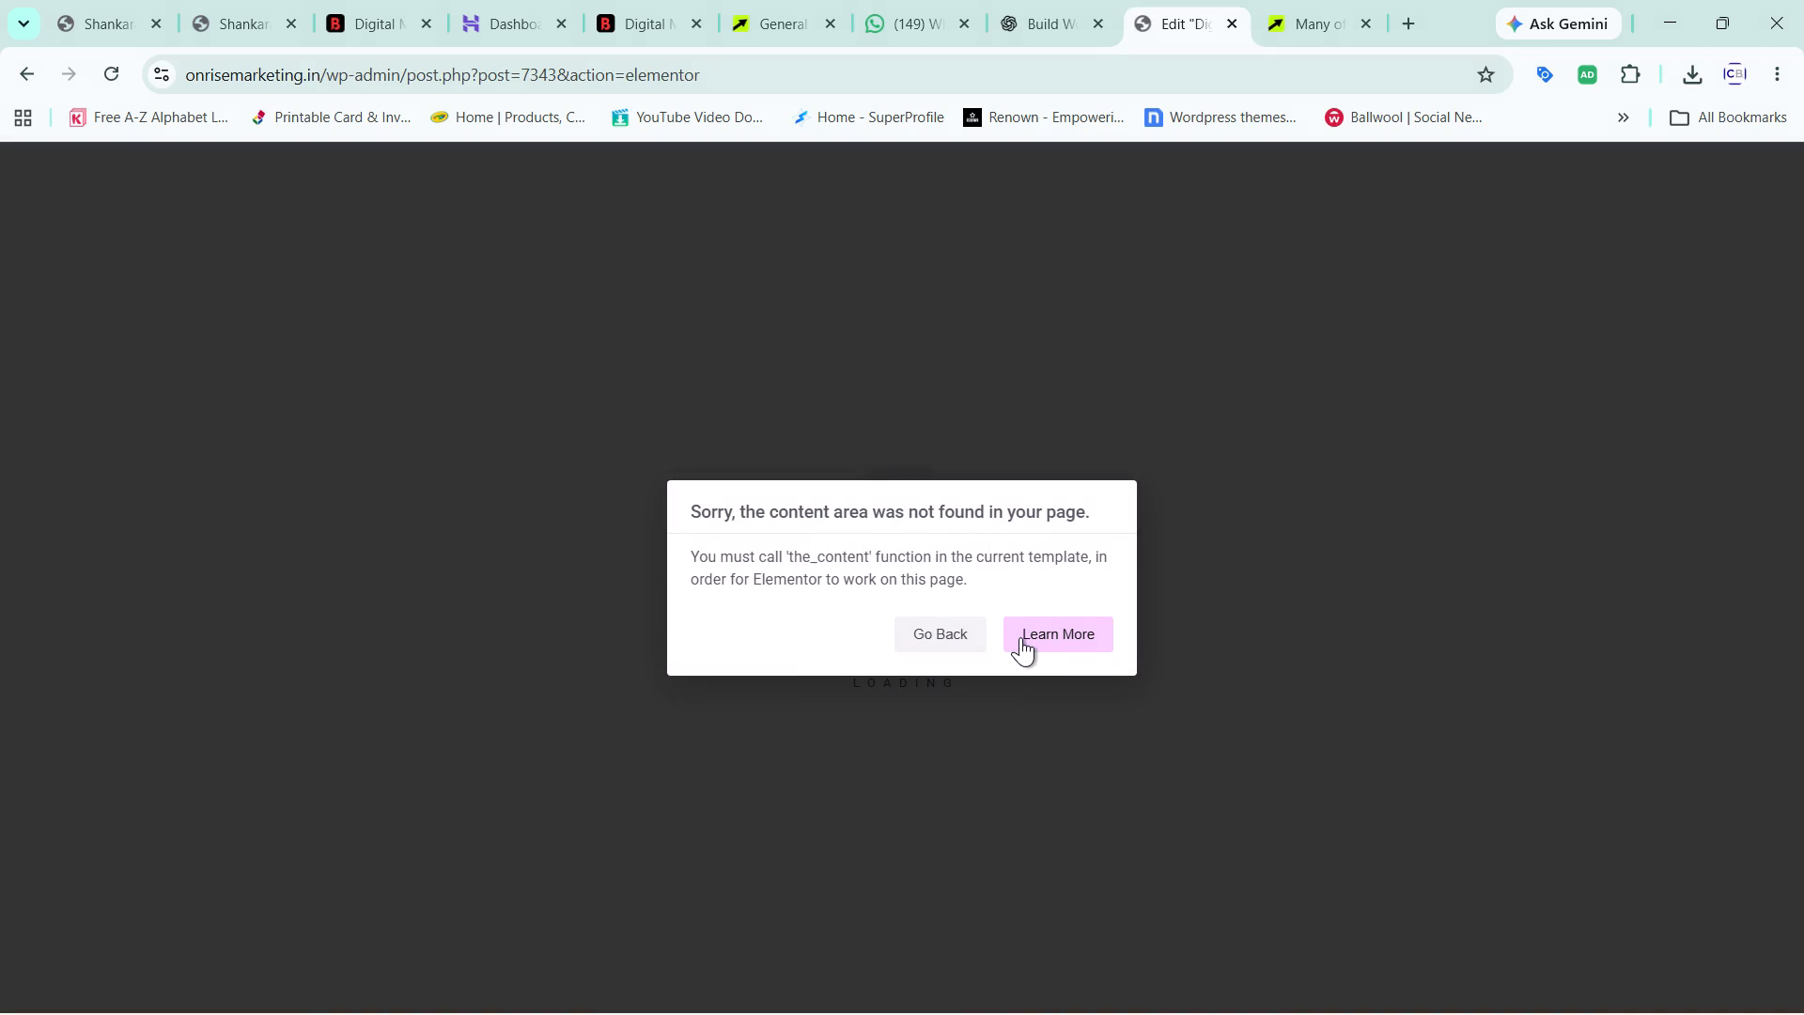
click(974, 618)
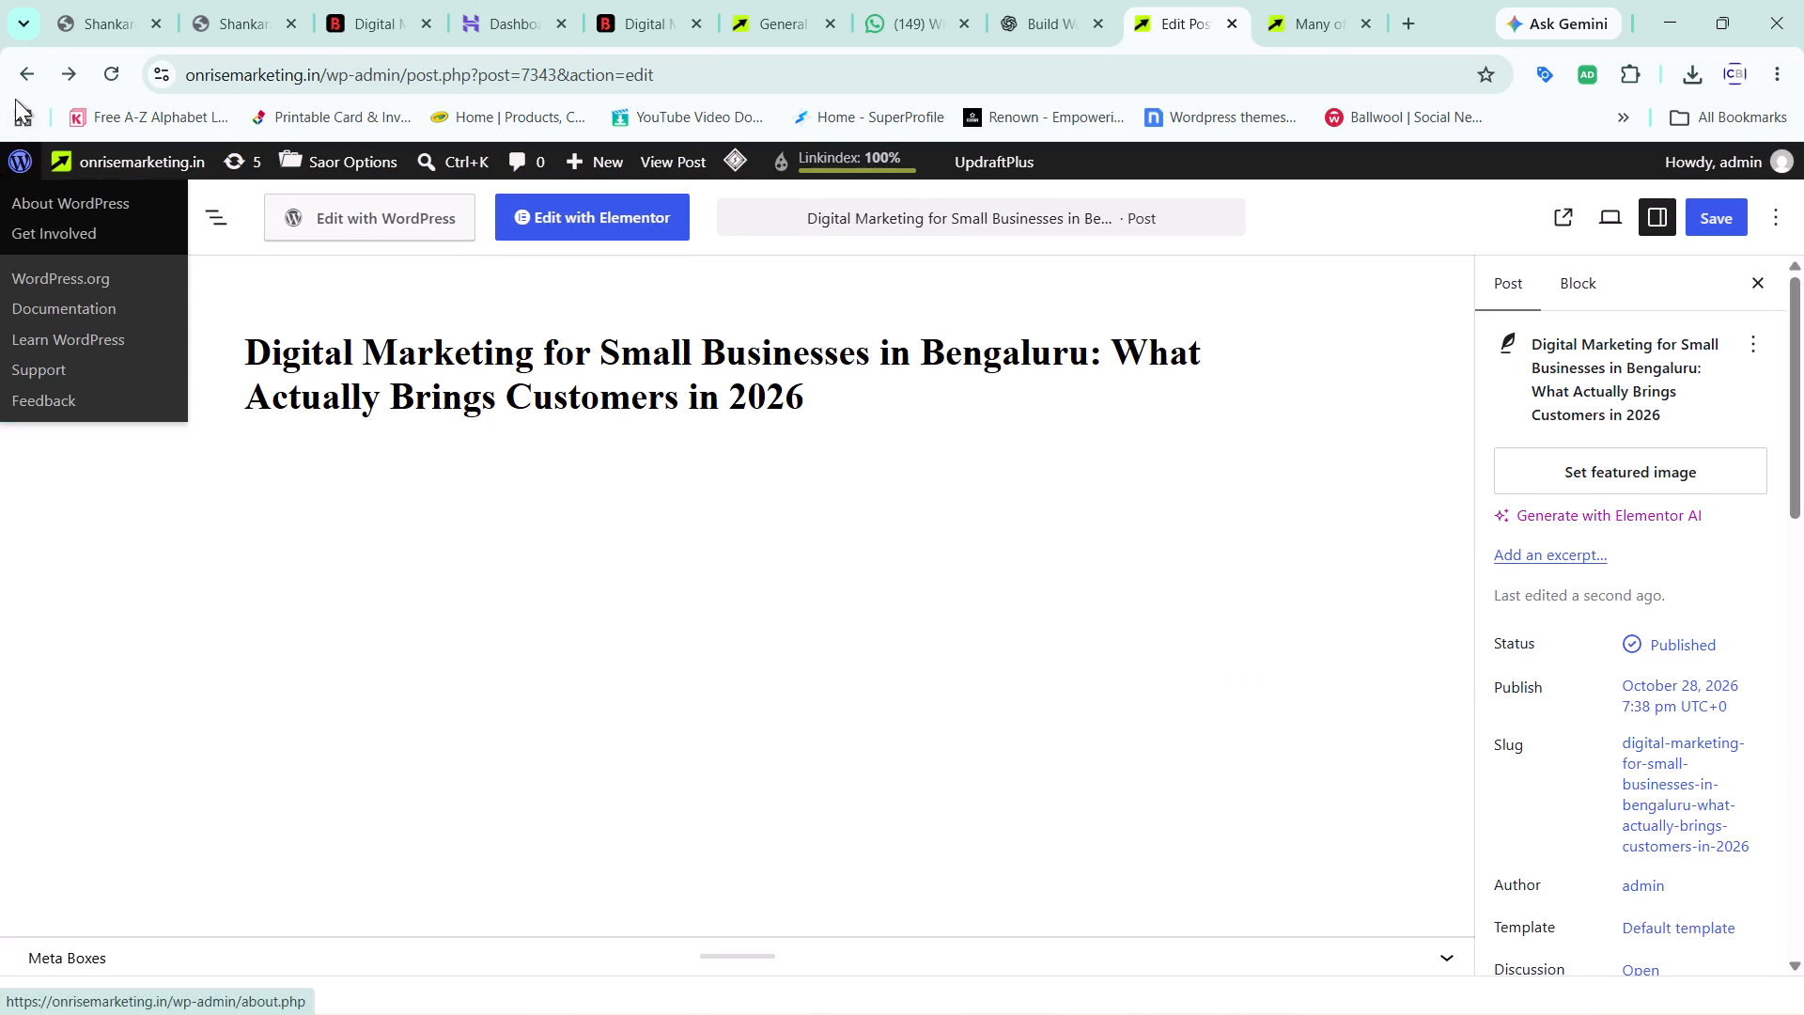
Open the existing post "Many of those products offer the potential not just to move your" from the posts list and edit it with Elementor.
click(27, 58)
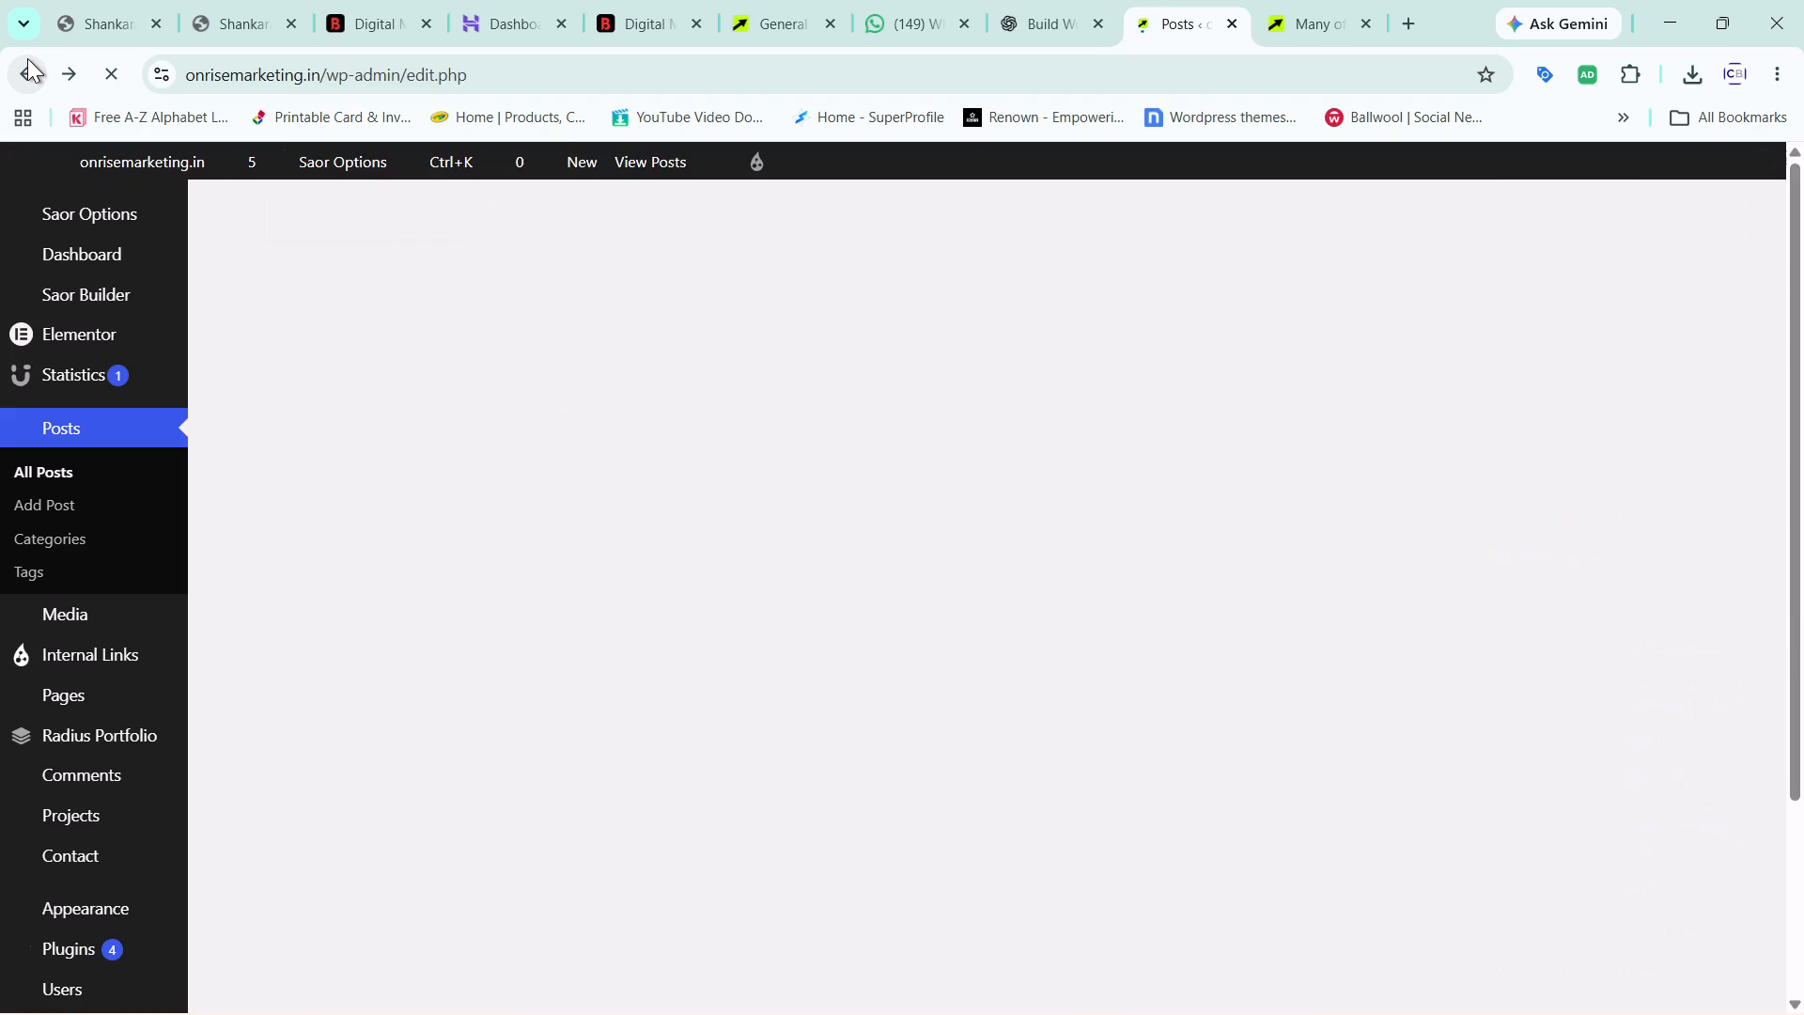
scroll(544, 737, down, 3)
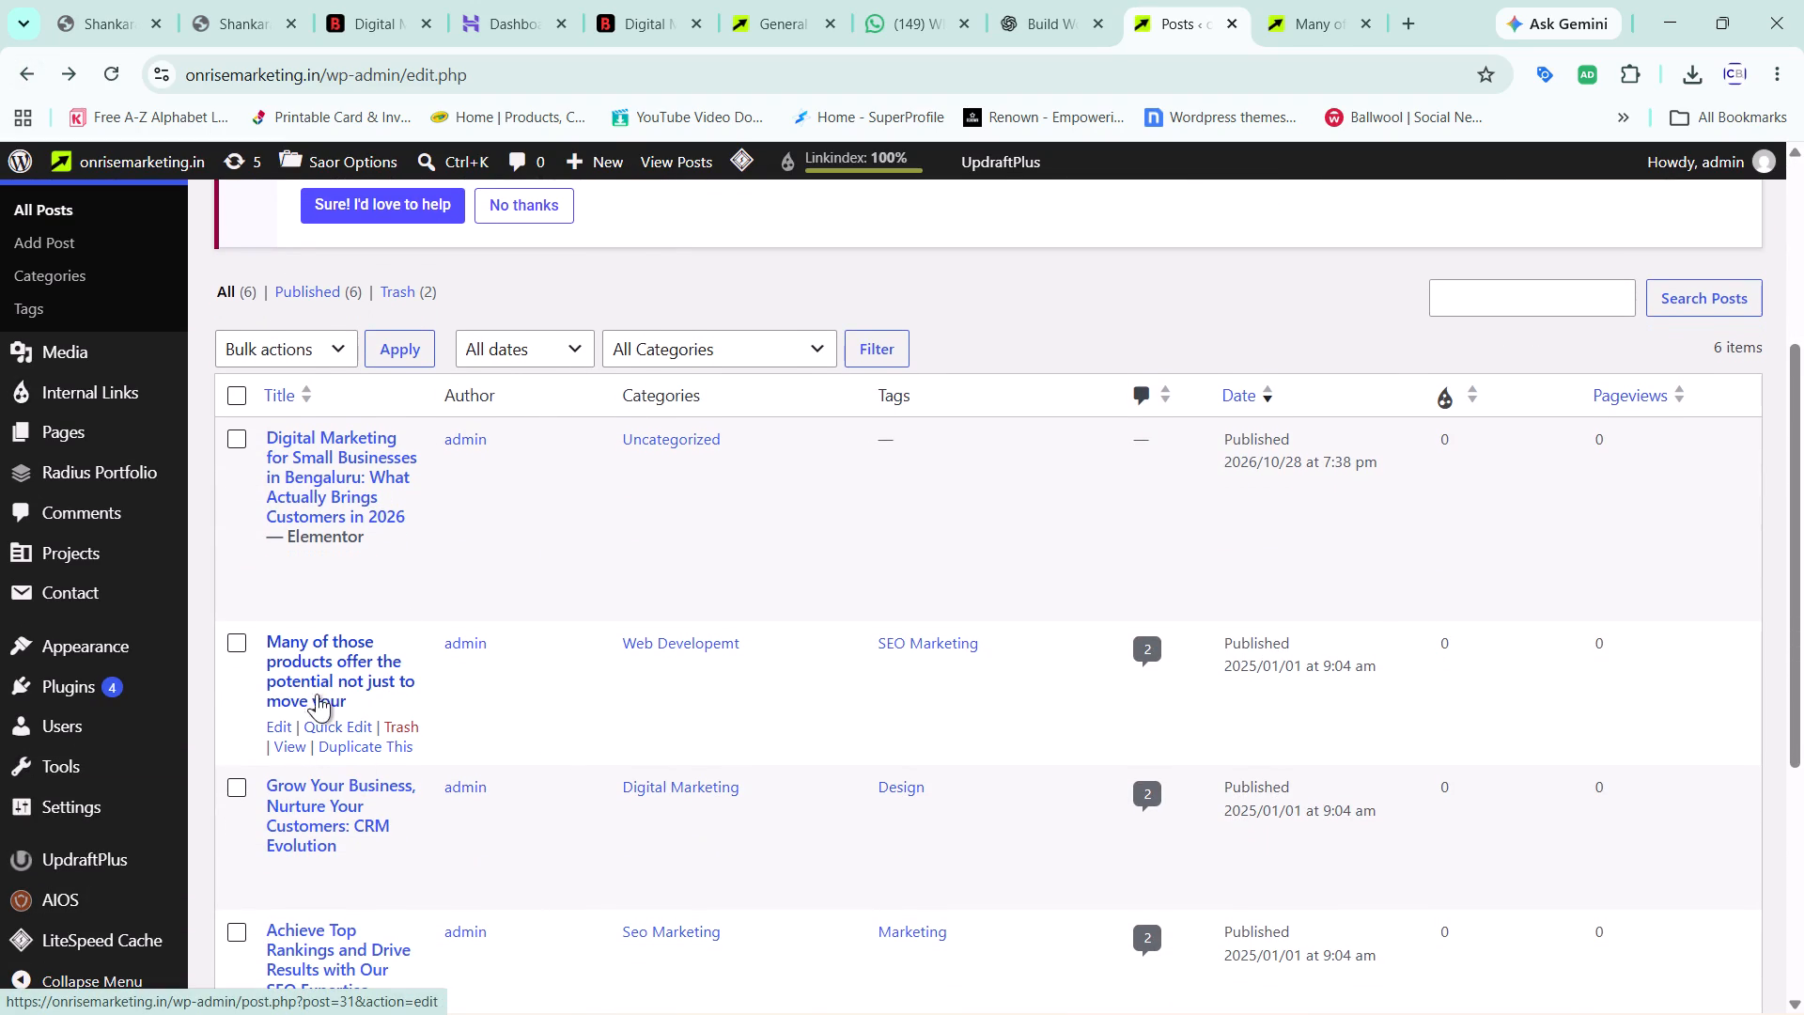
click(275, 729)
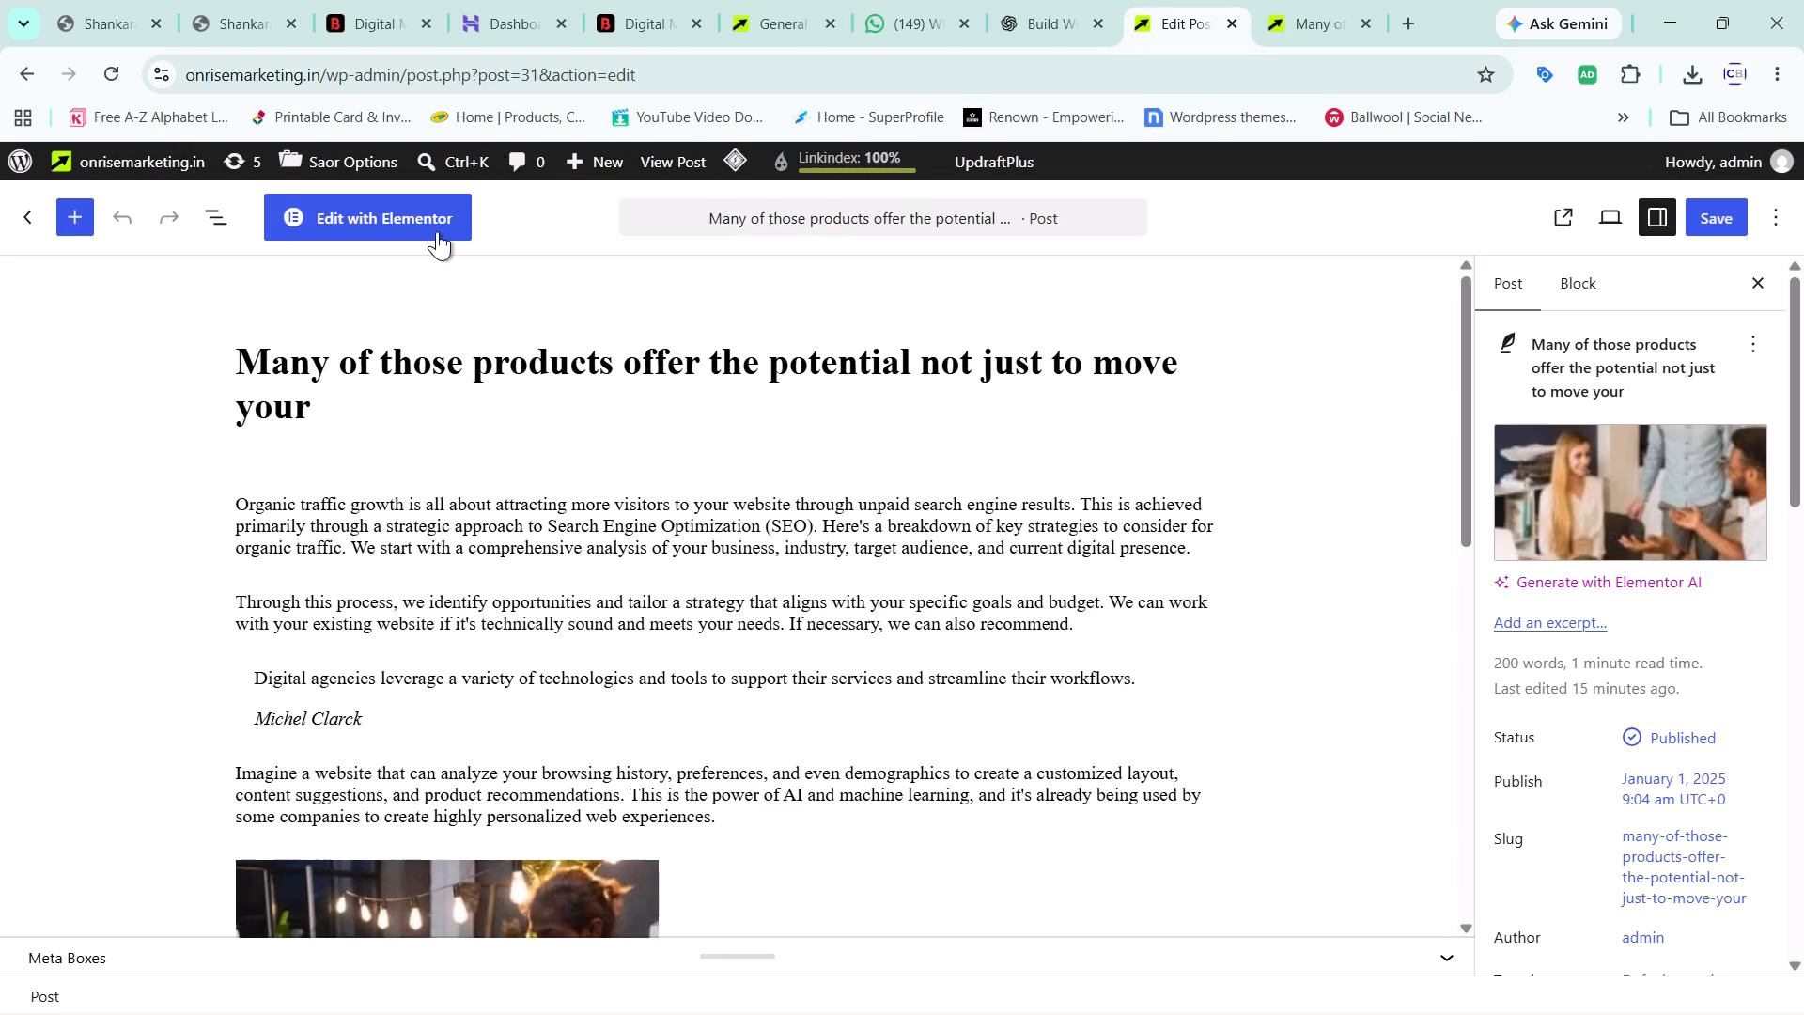
scroll(563, 451, down, 4)
scroll(563, 451, up, 5)
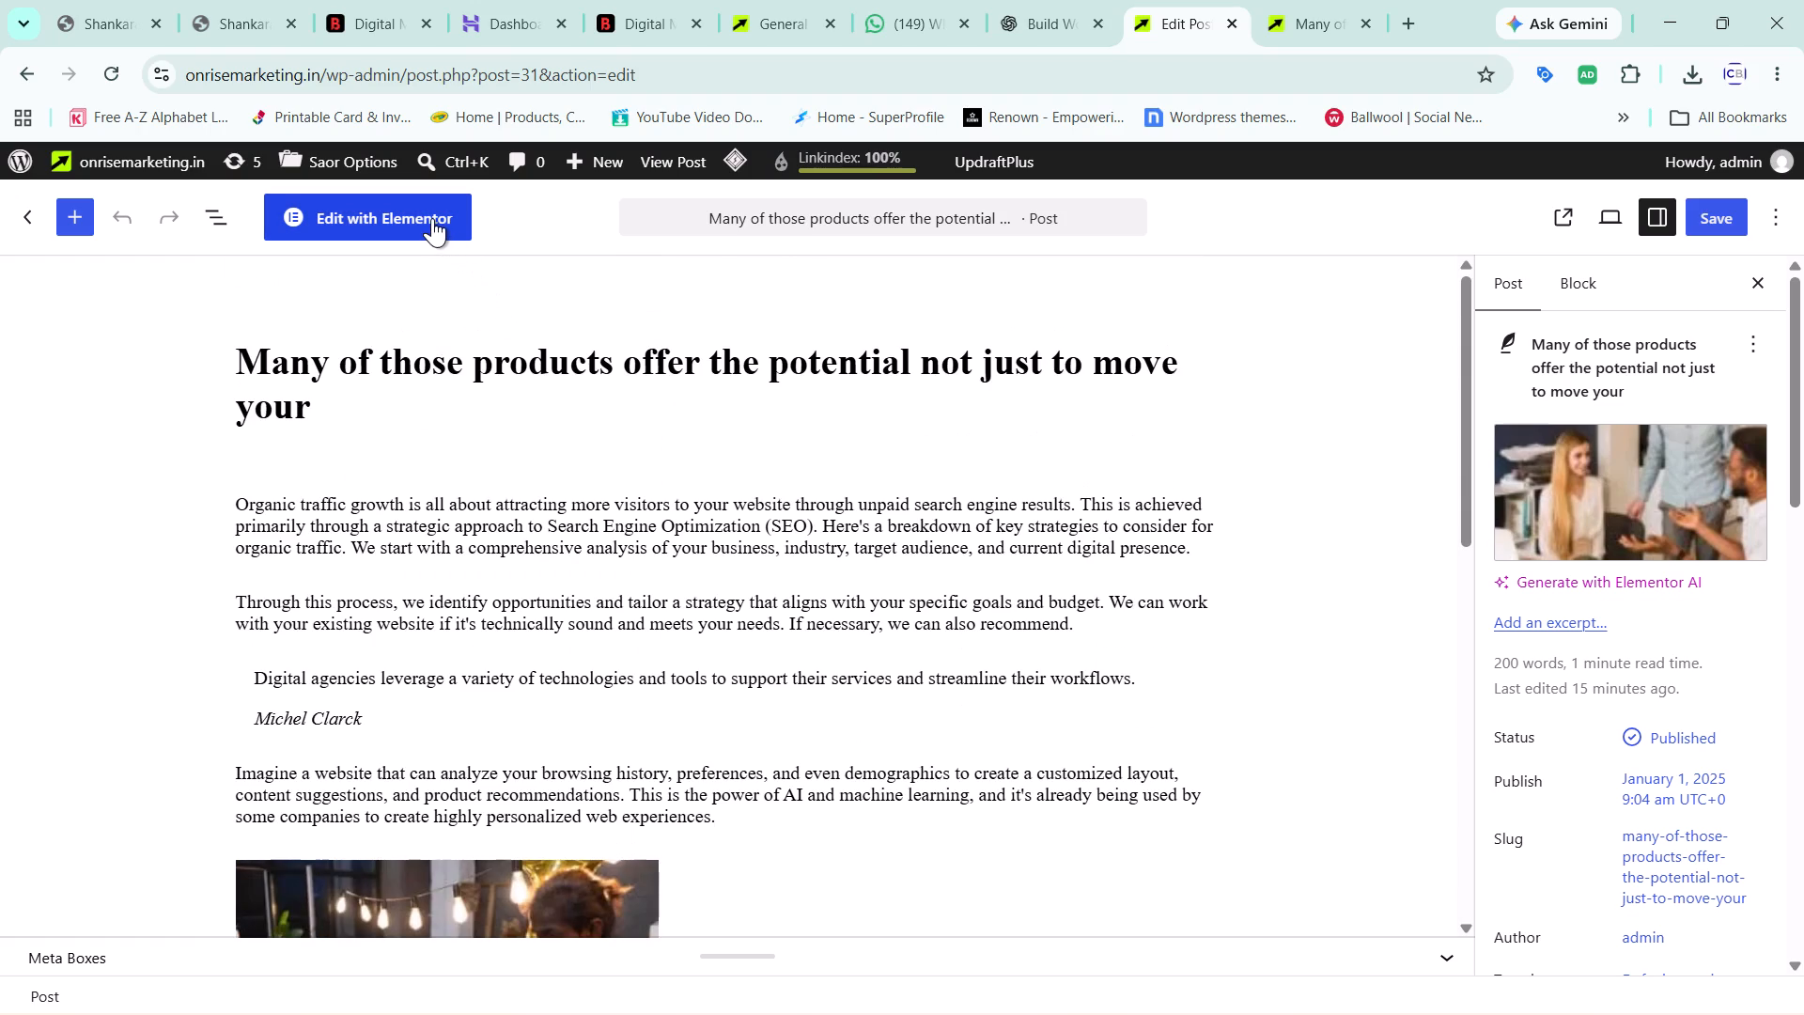
click(432, 218)
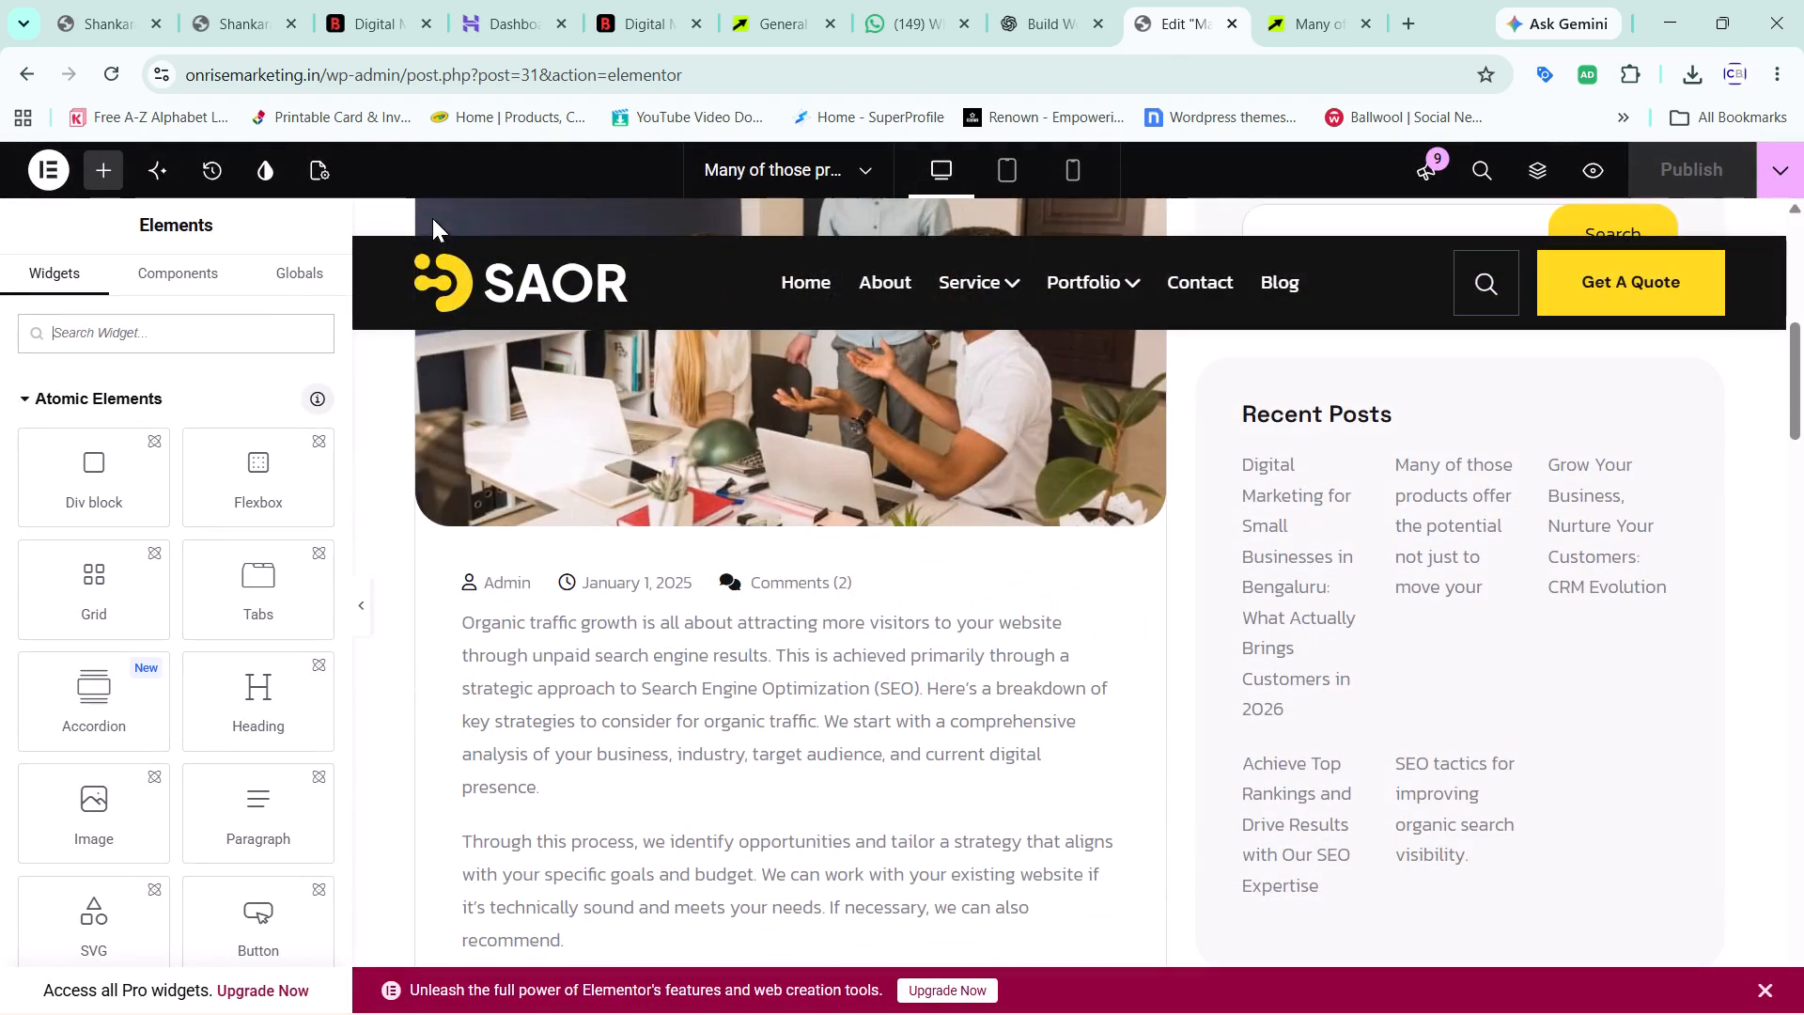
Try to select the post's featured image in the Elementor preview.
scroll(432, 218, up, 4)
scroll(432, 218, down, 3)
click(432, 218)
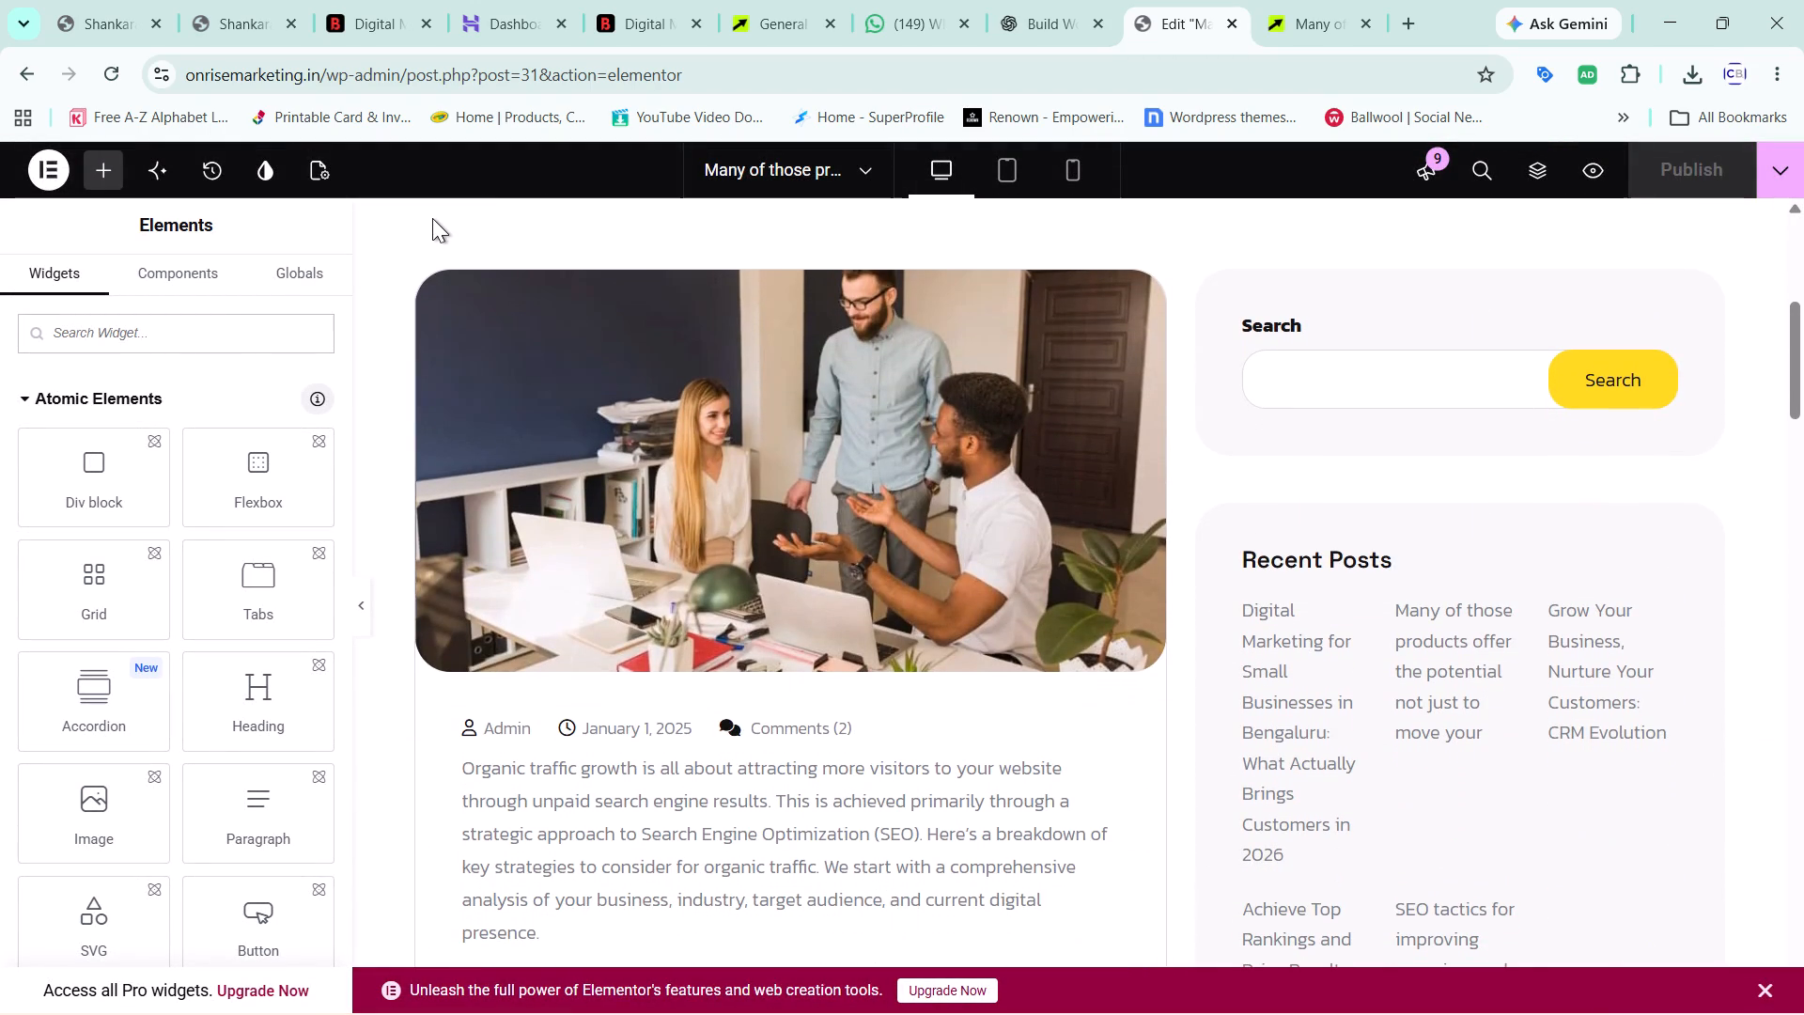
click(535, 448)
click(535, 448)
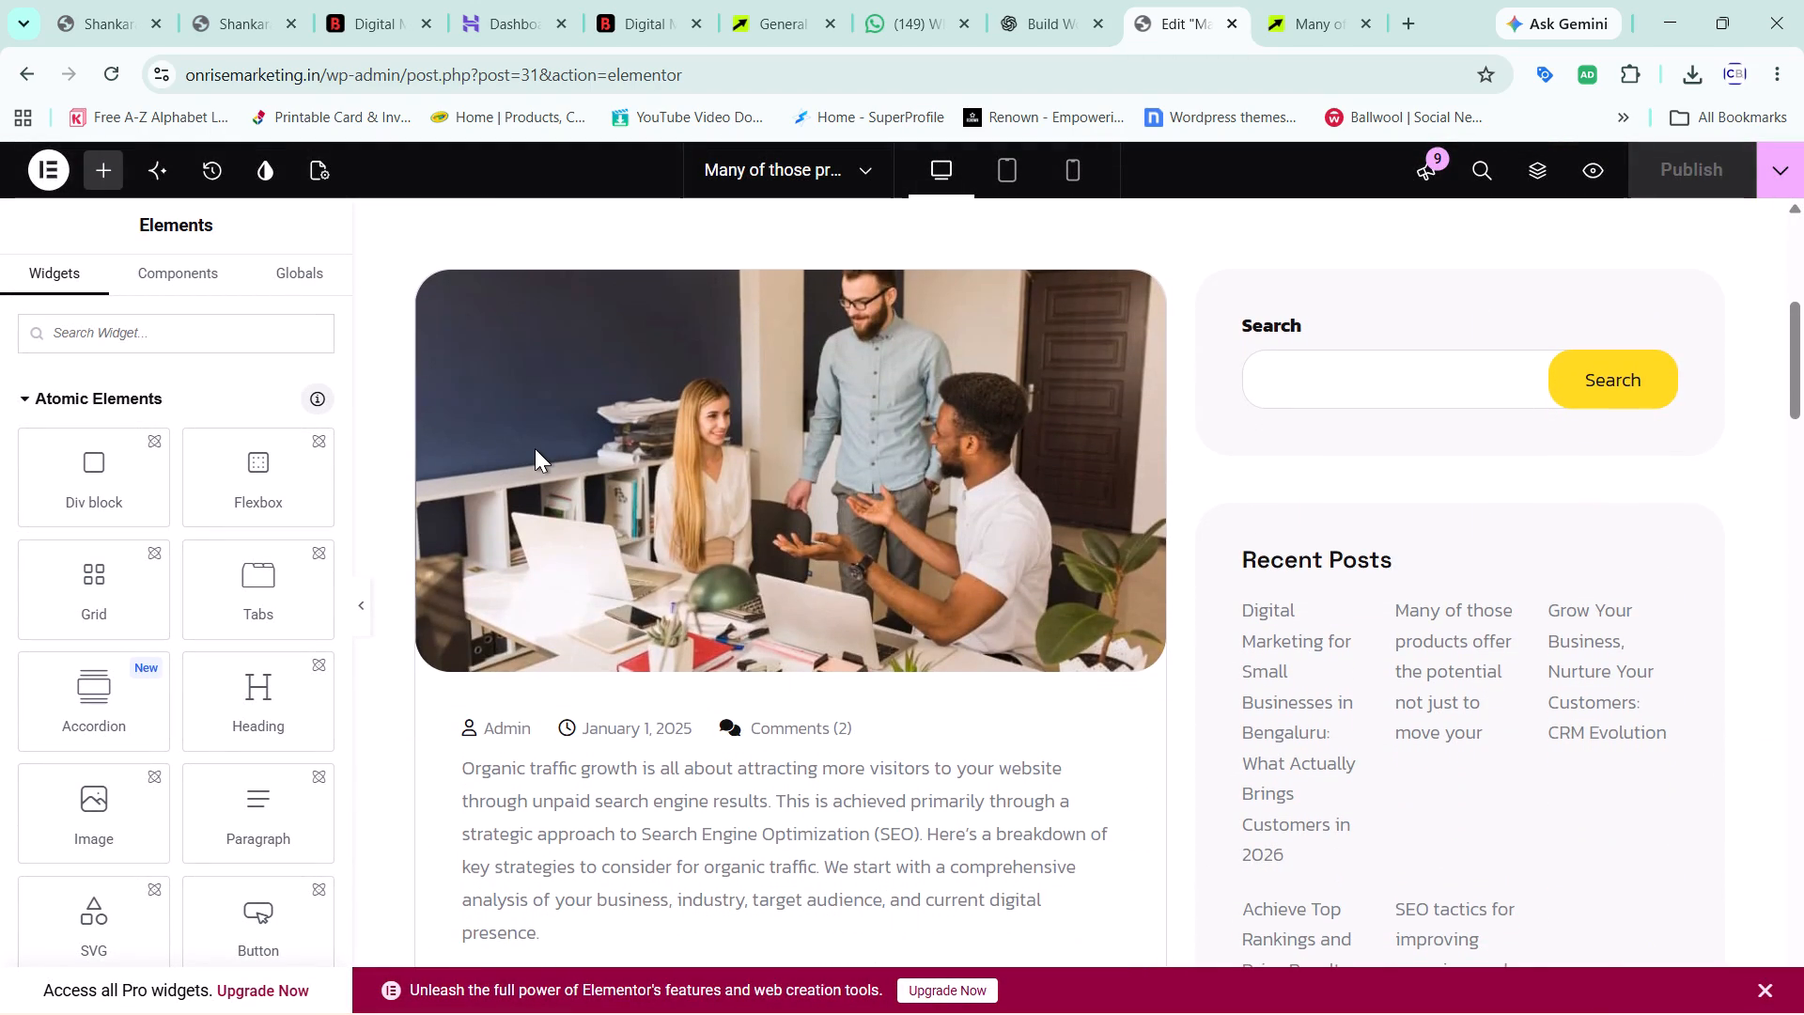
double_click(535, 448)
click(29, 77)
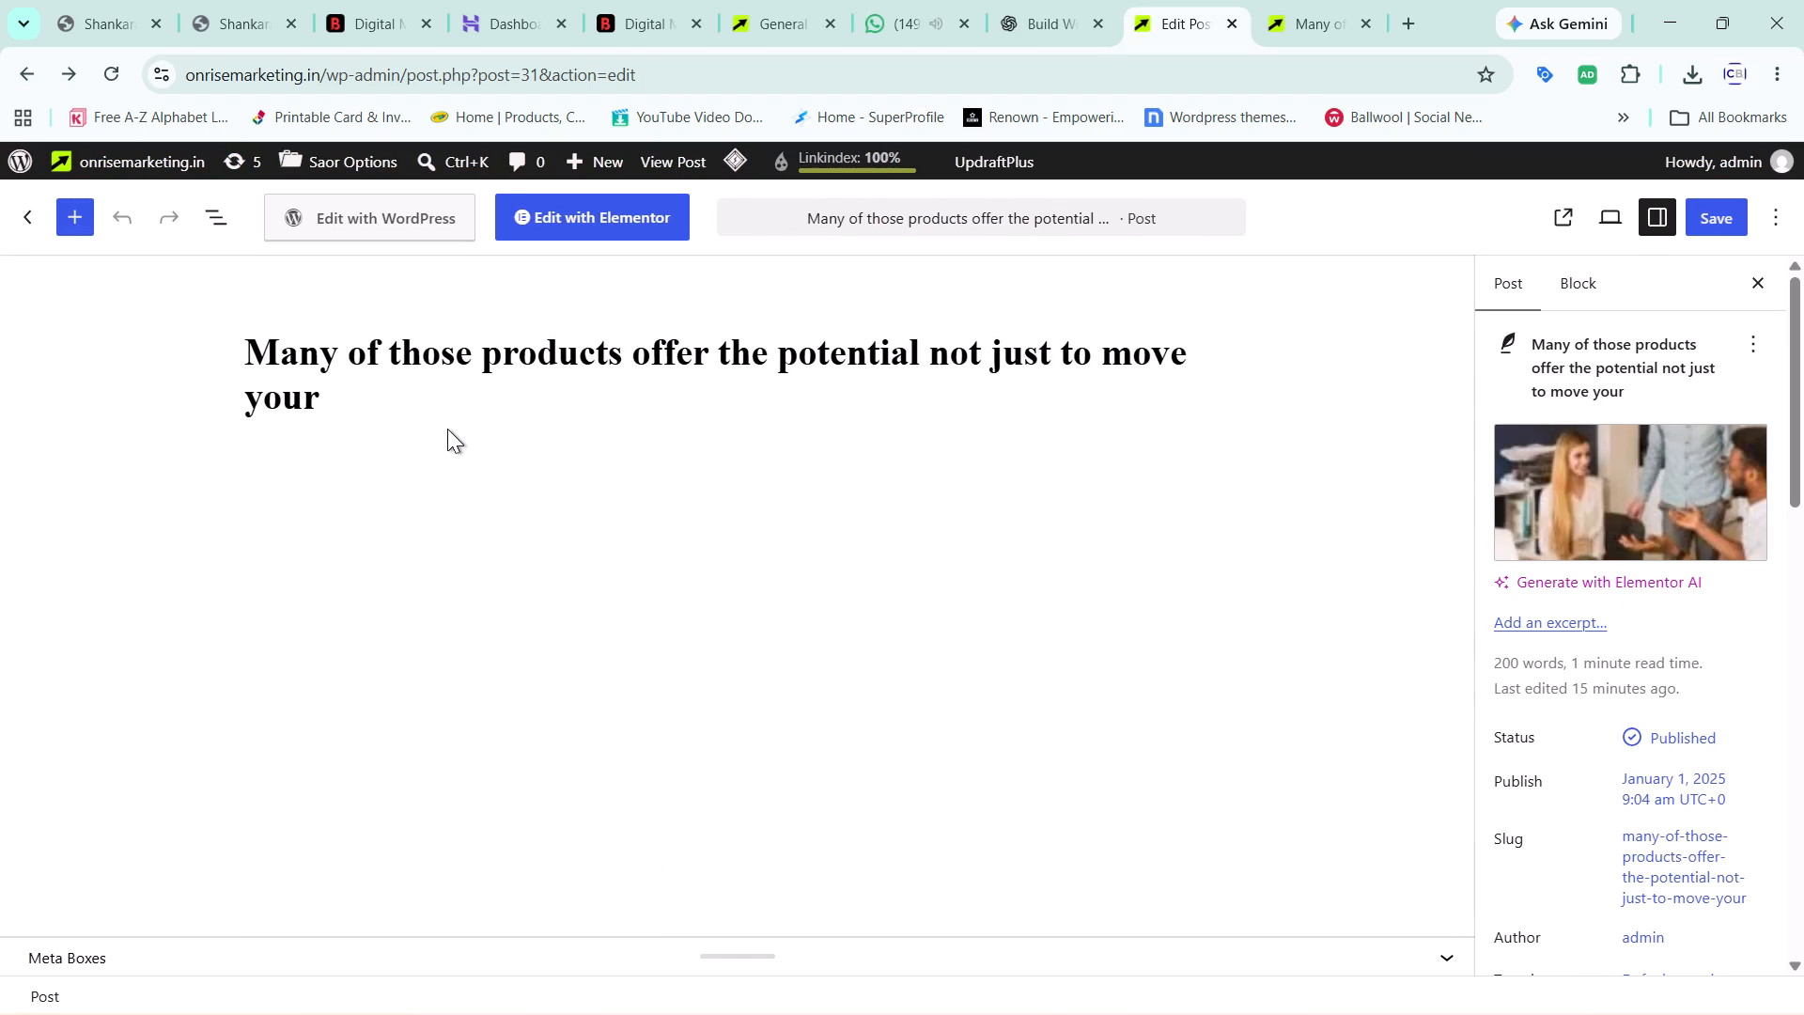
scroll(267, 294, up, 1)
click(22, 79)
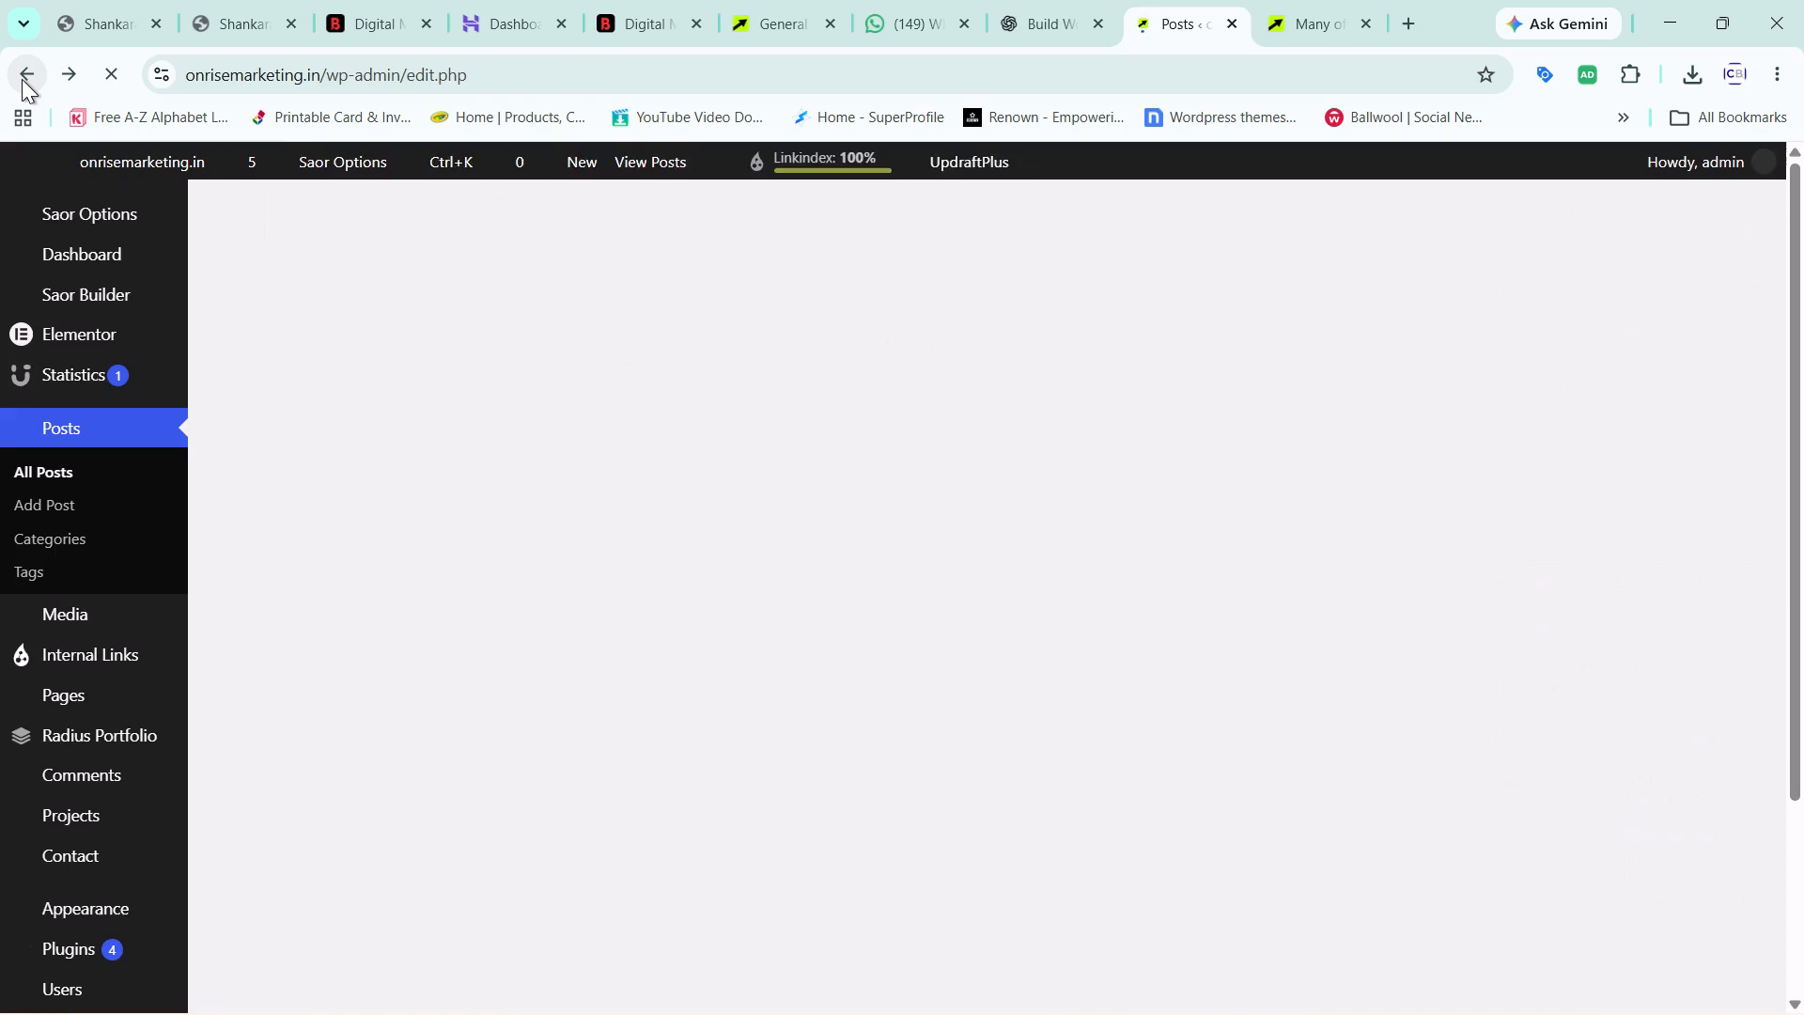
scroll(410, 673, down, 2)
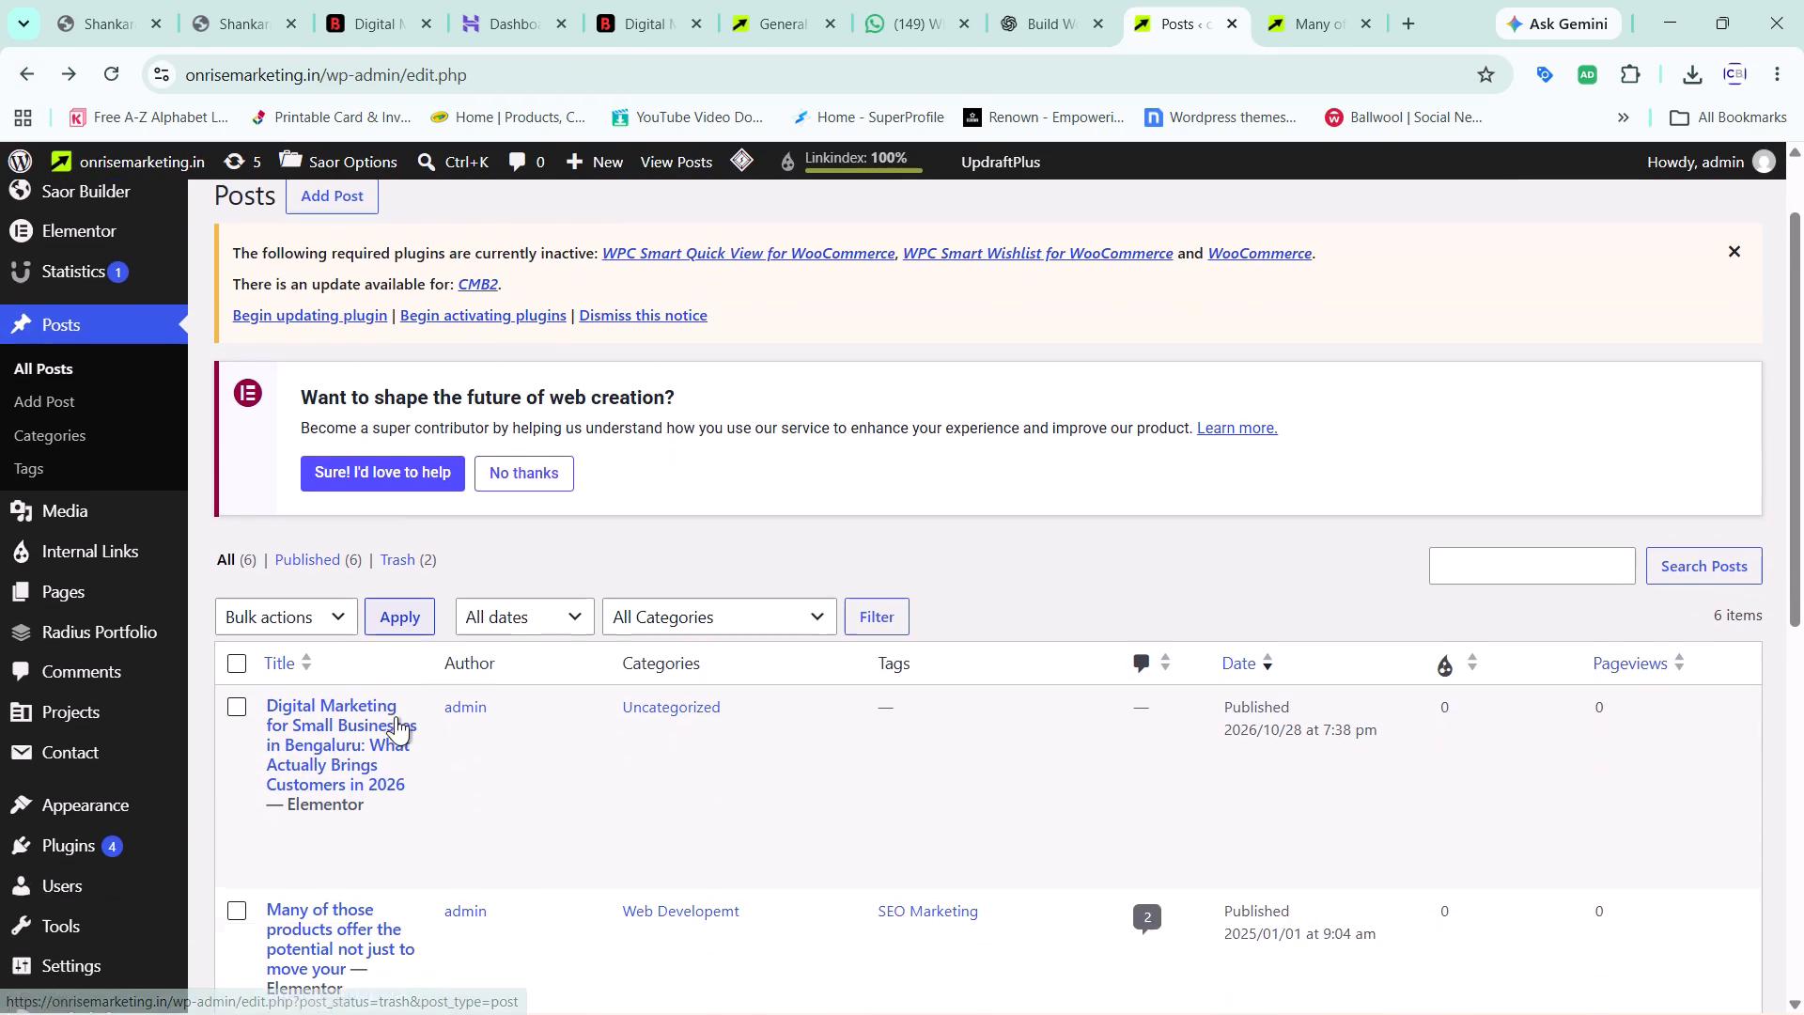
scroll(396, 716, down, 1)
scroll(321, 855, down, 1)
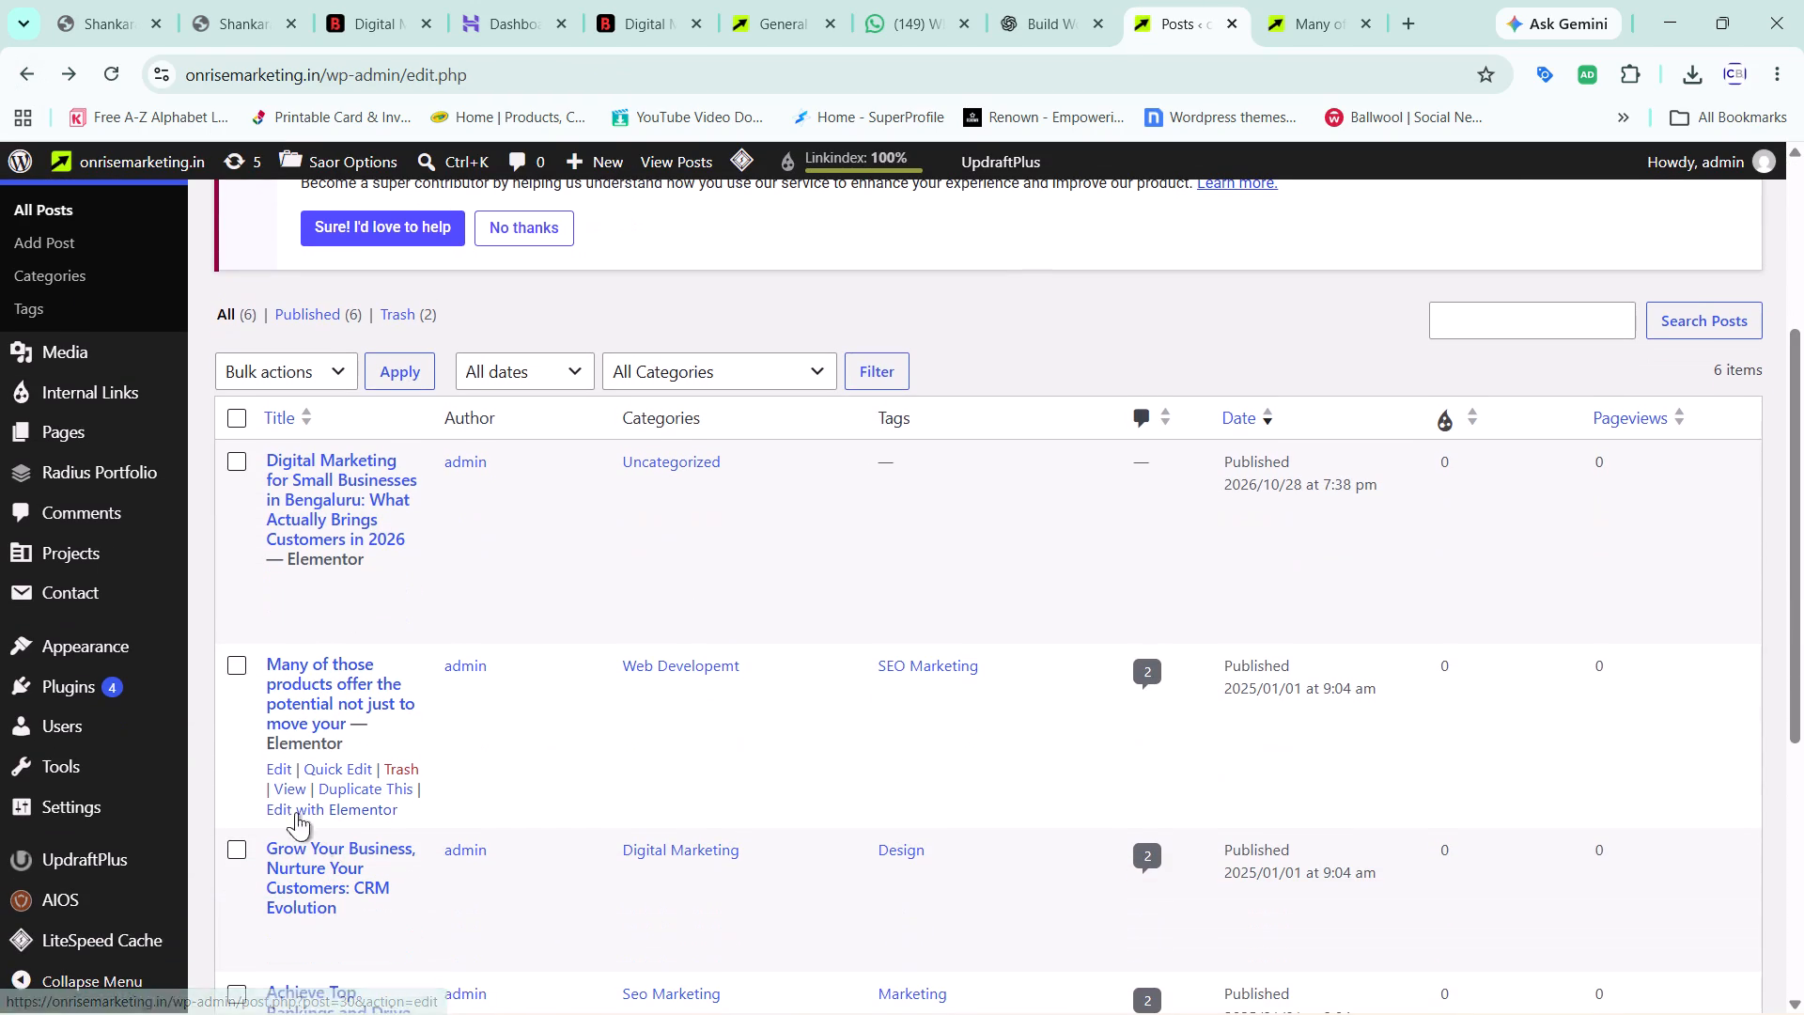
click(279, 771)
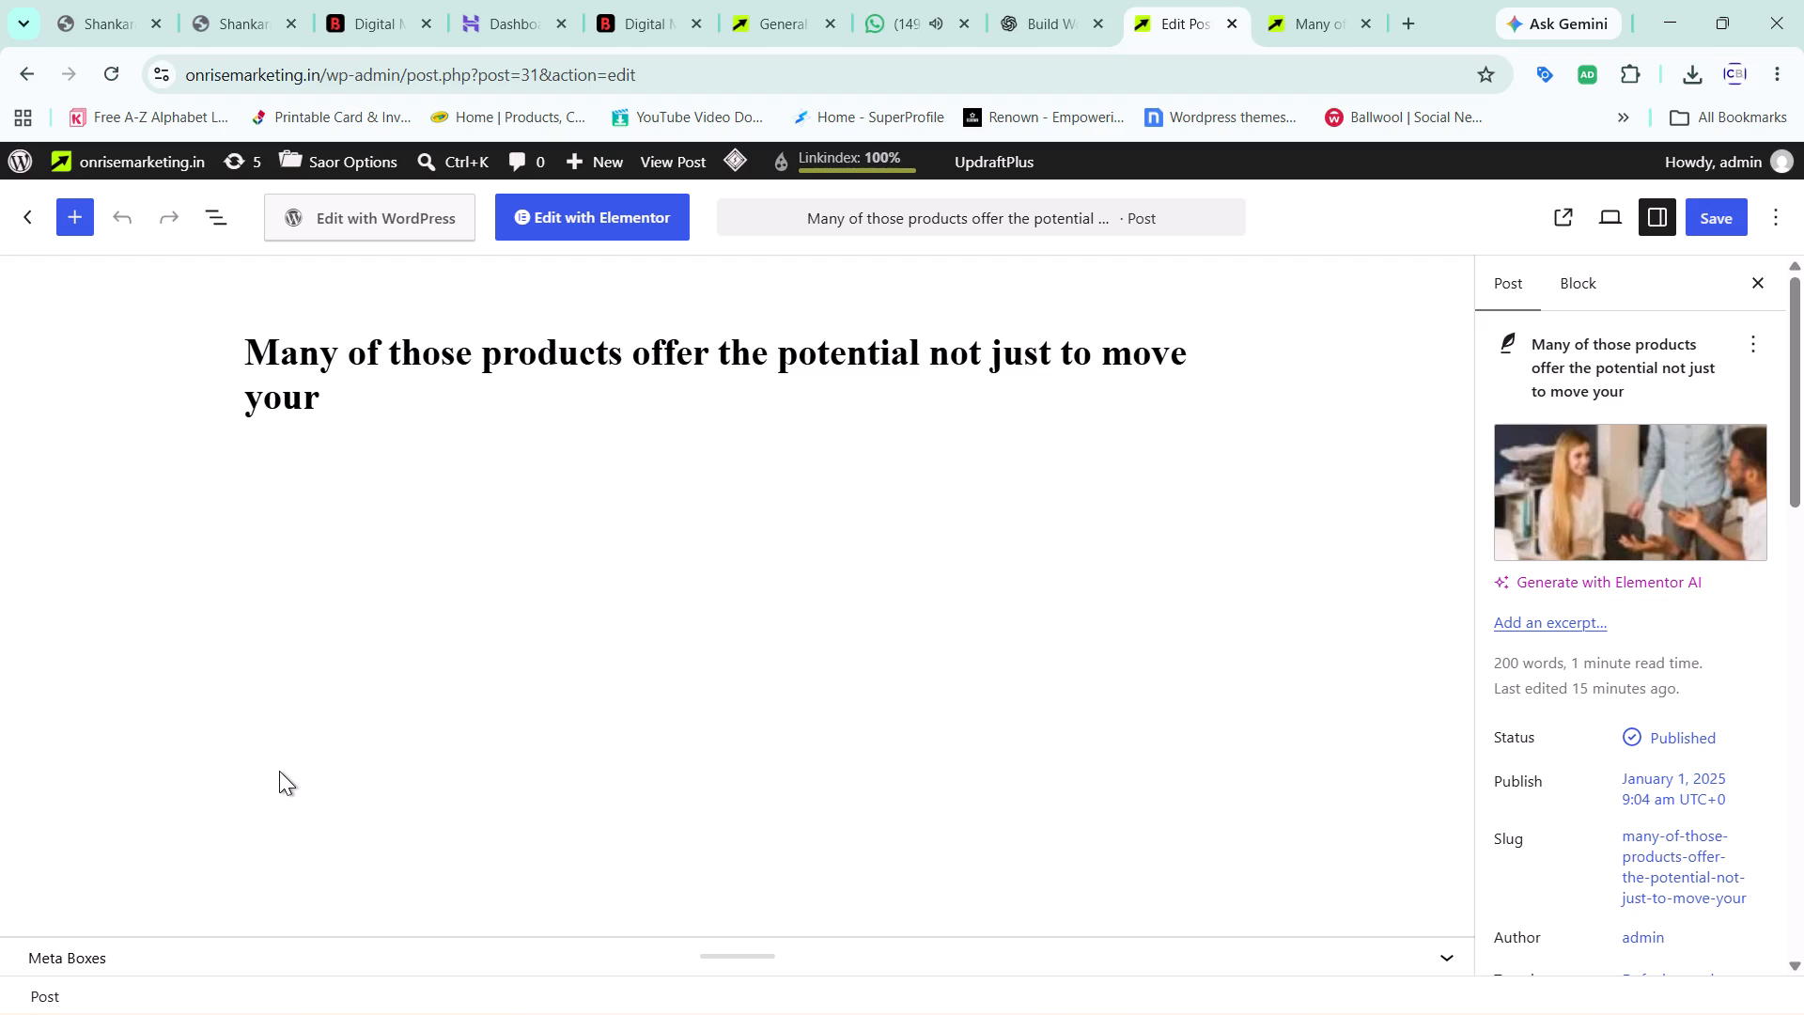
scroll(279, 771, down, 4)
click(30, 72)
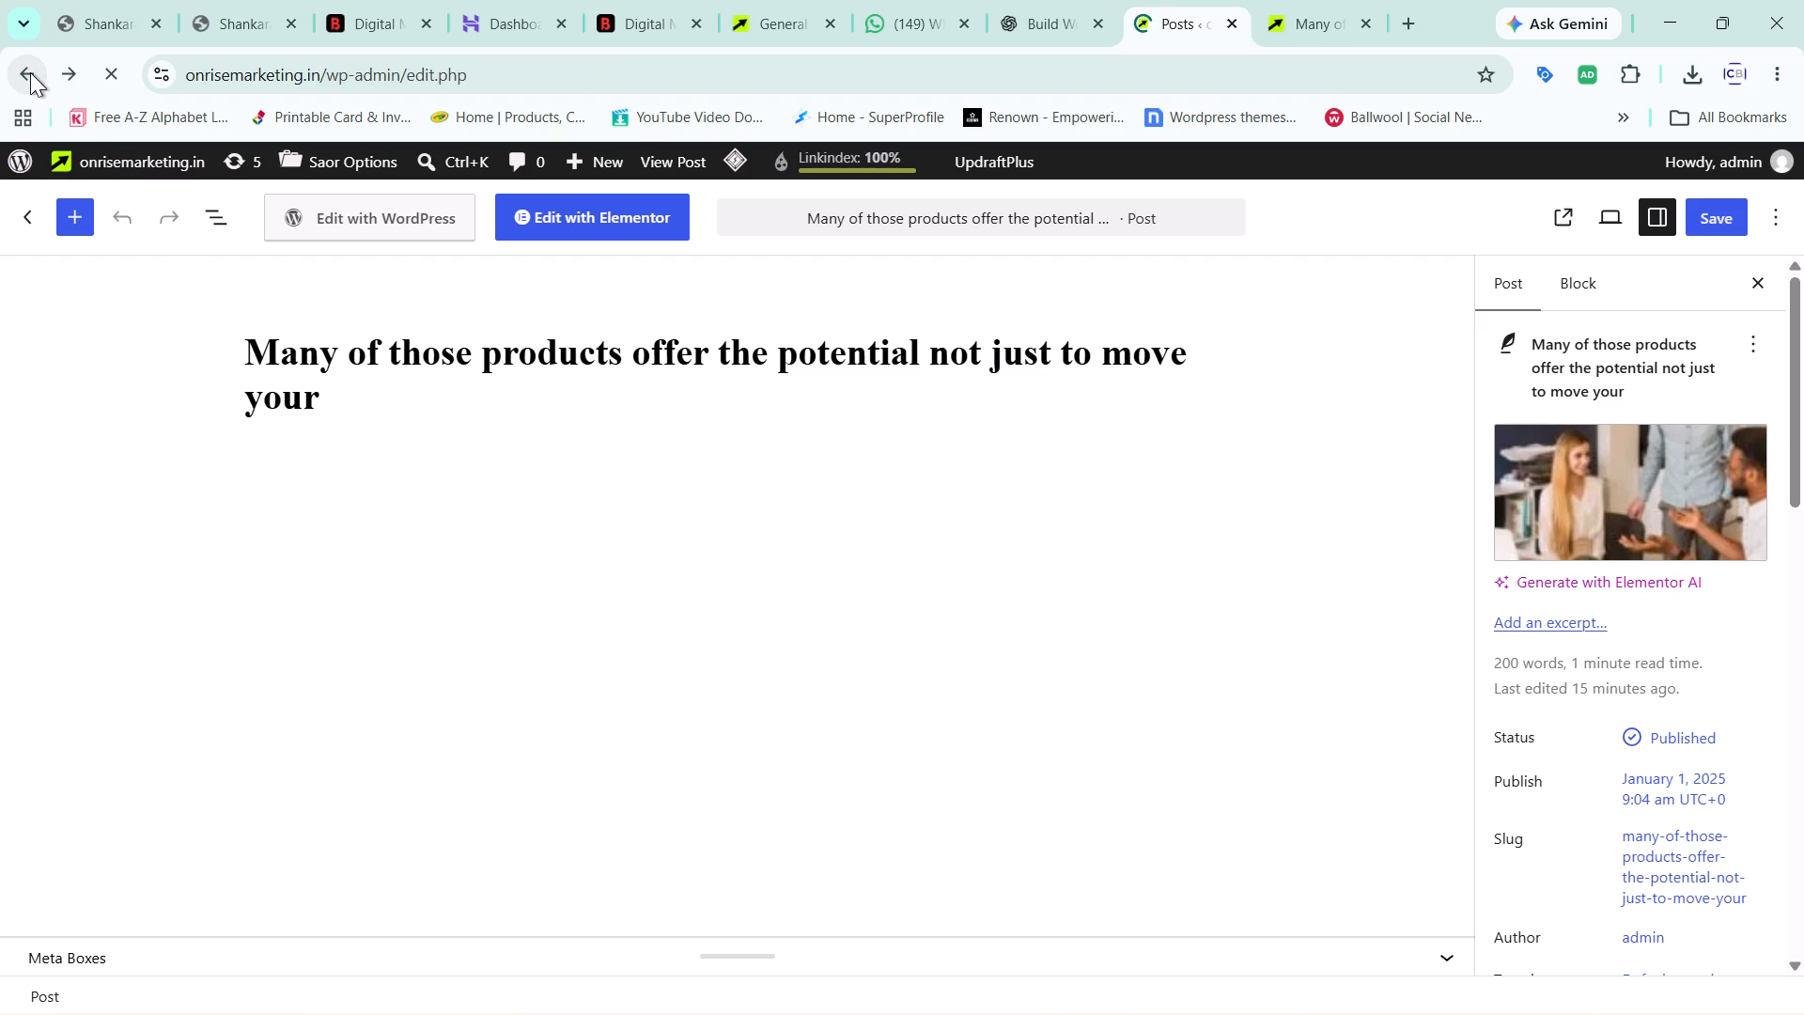
Reopen the "Many of those products" post in the post editor and check its featured image in the media library.
scroll(413, 680, down, 3)
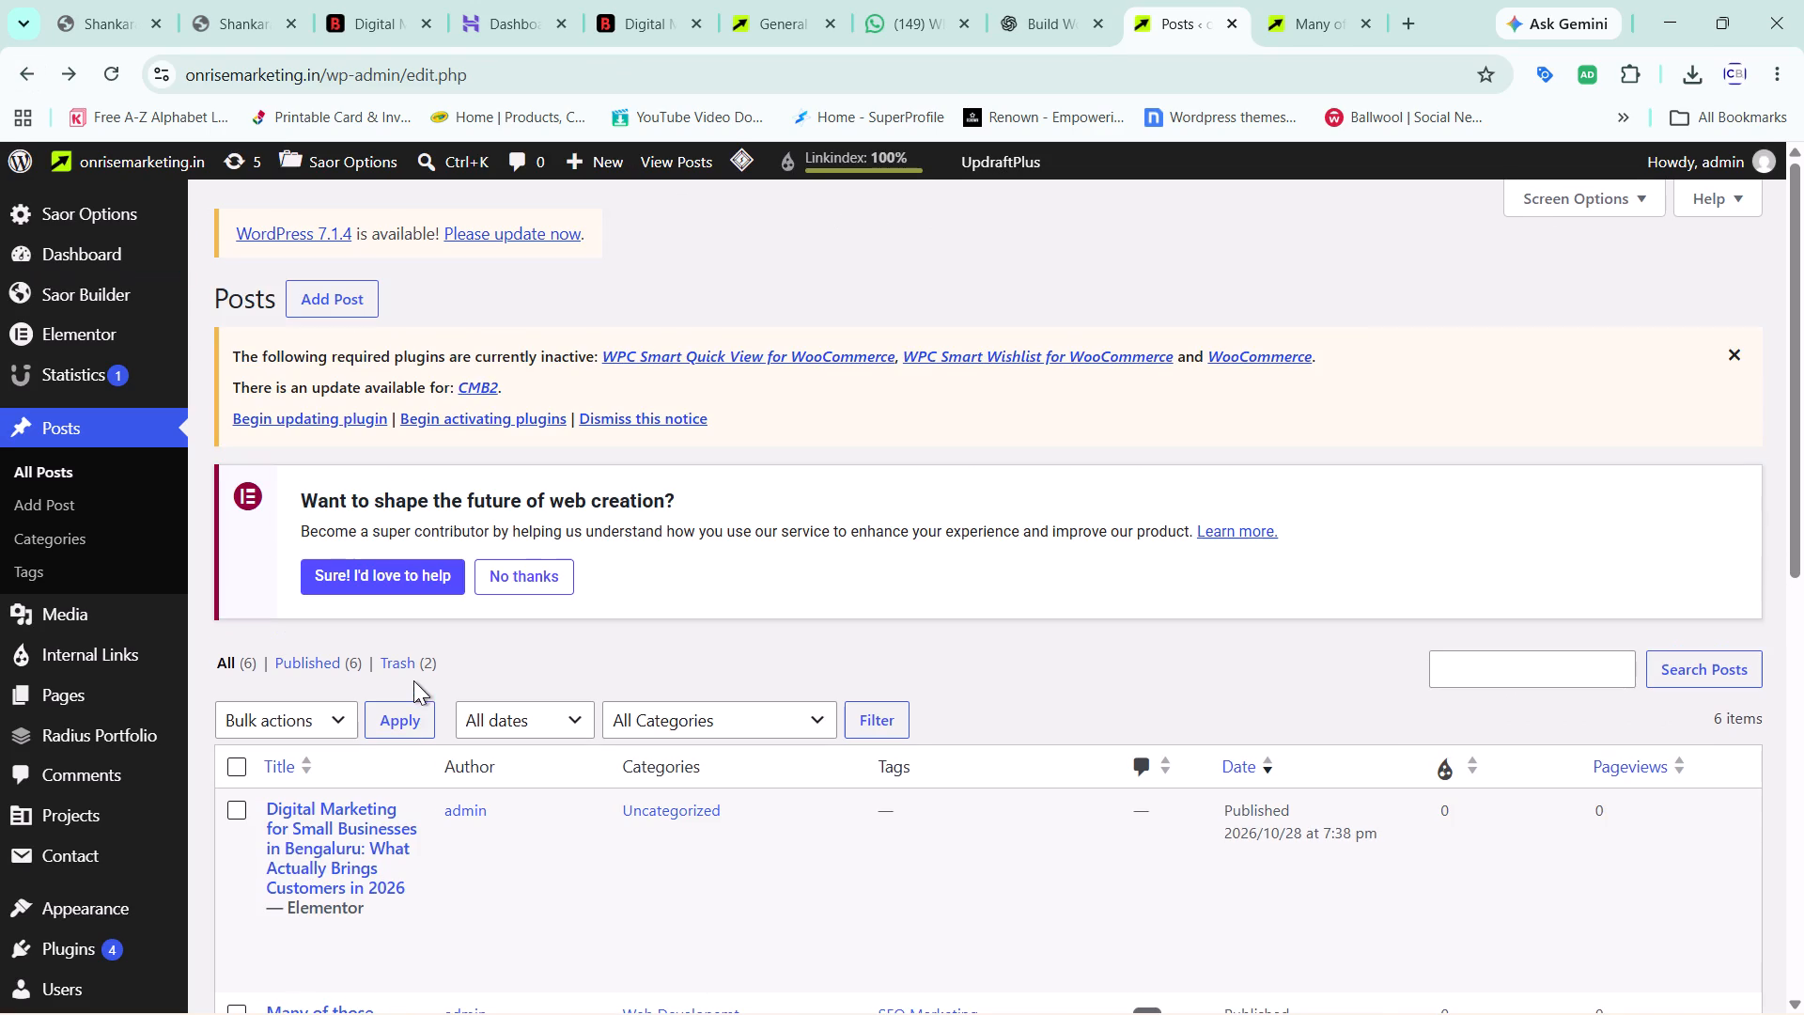
scroll(315, 786, down, 3)
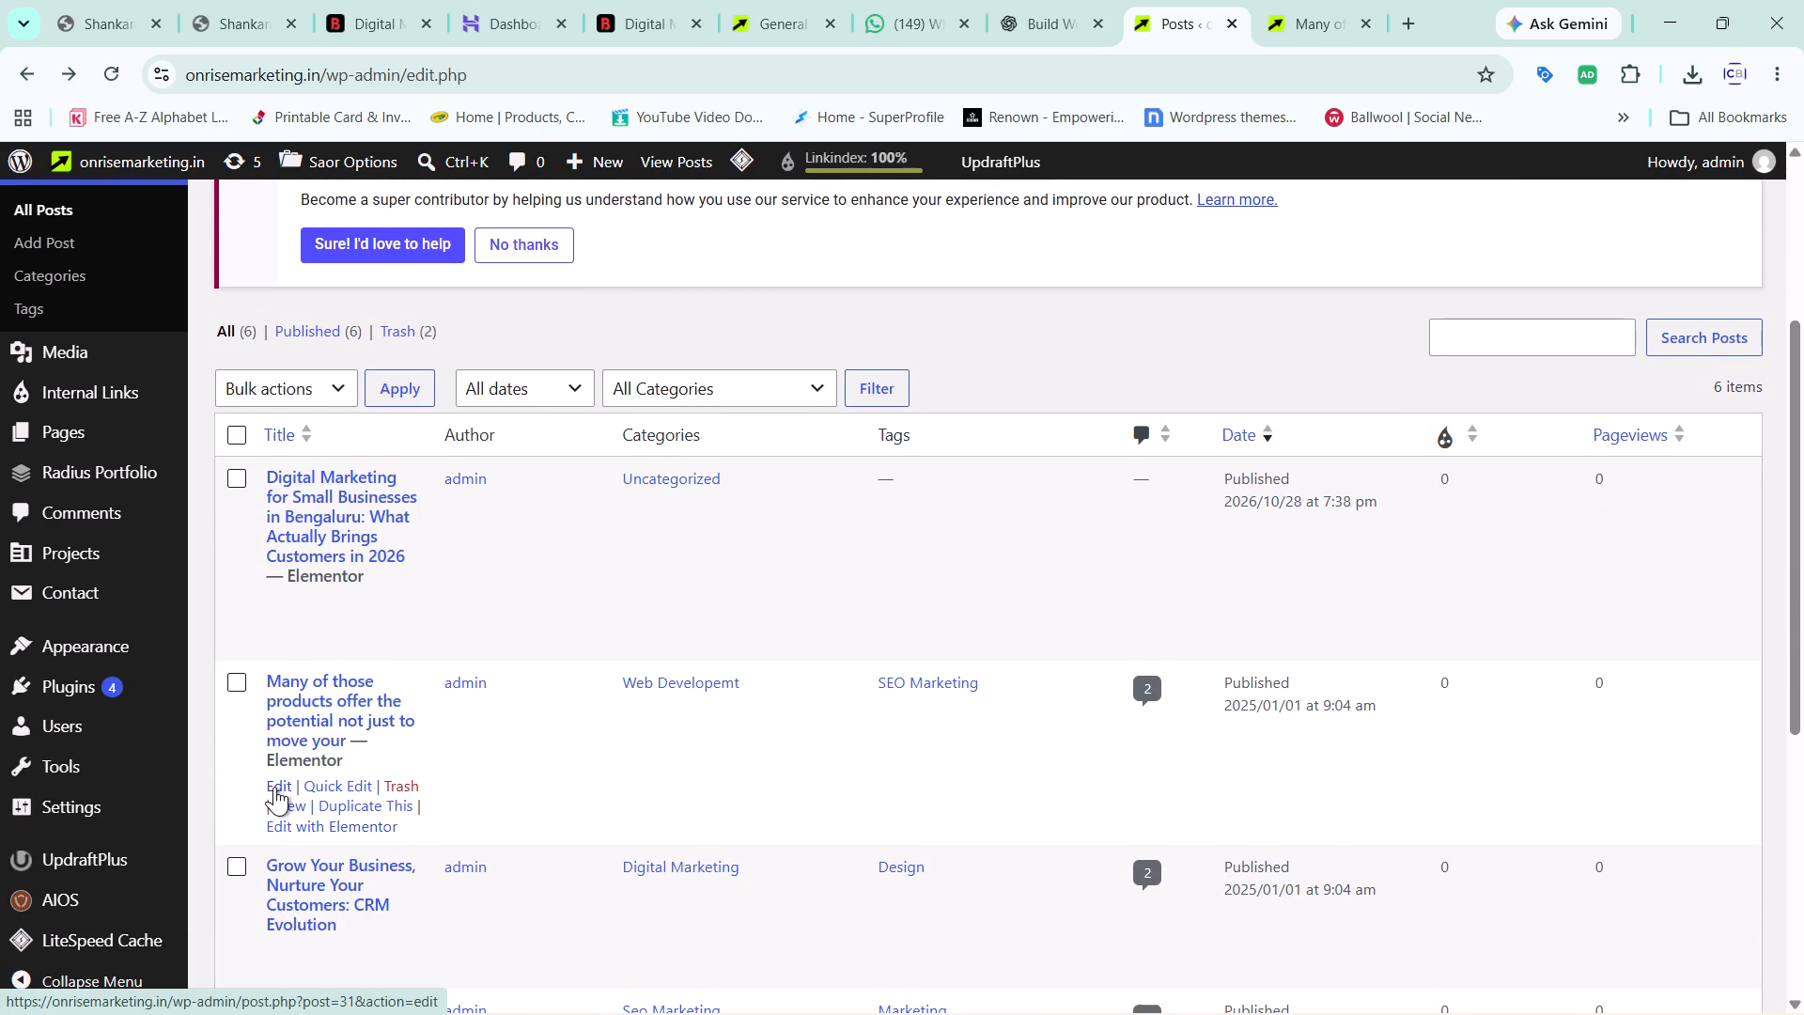
click(276, 790)
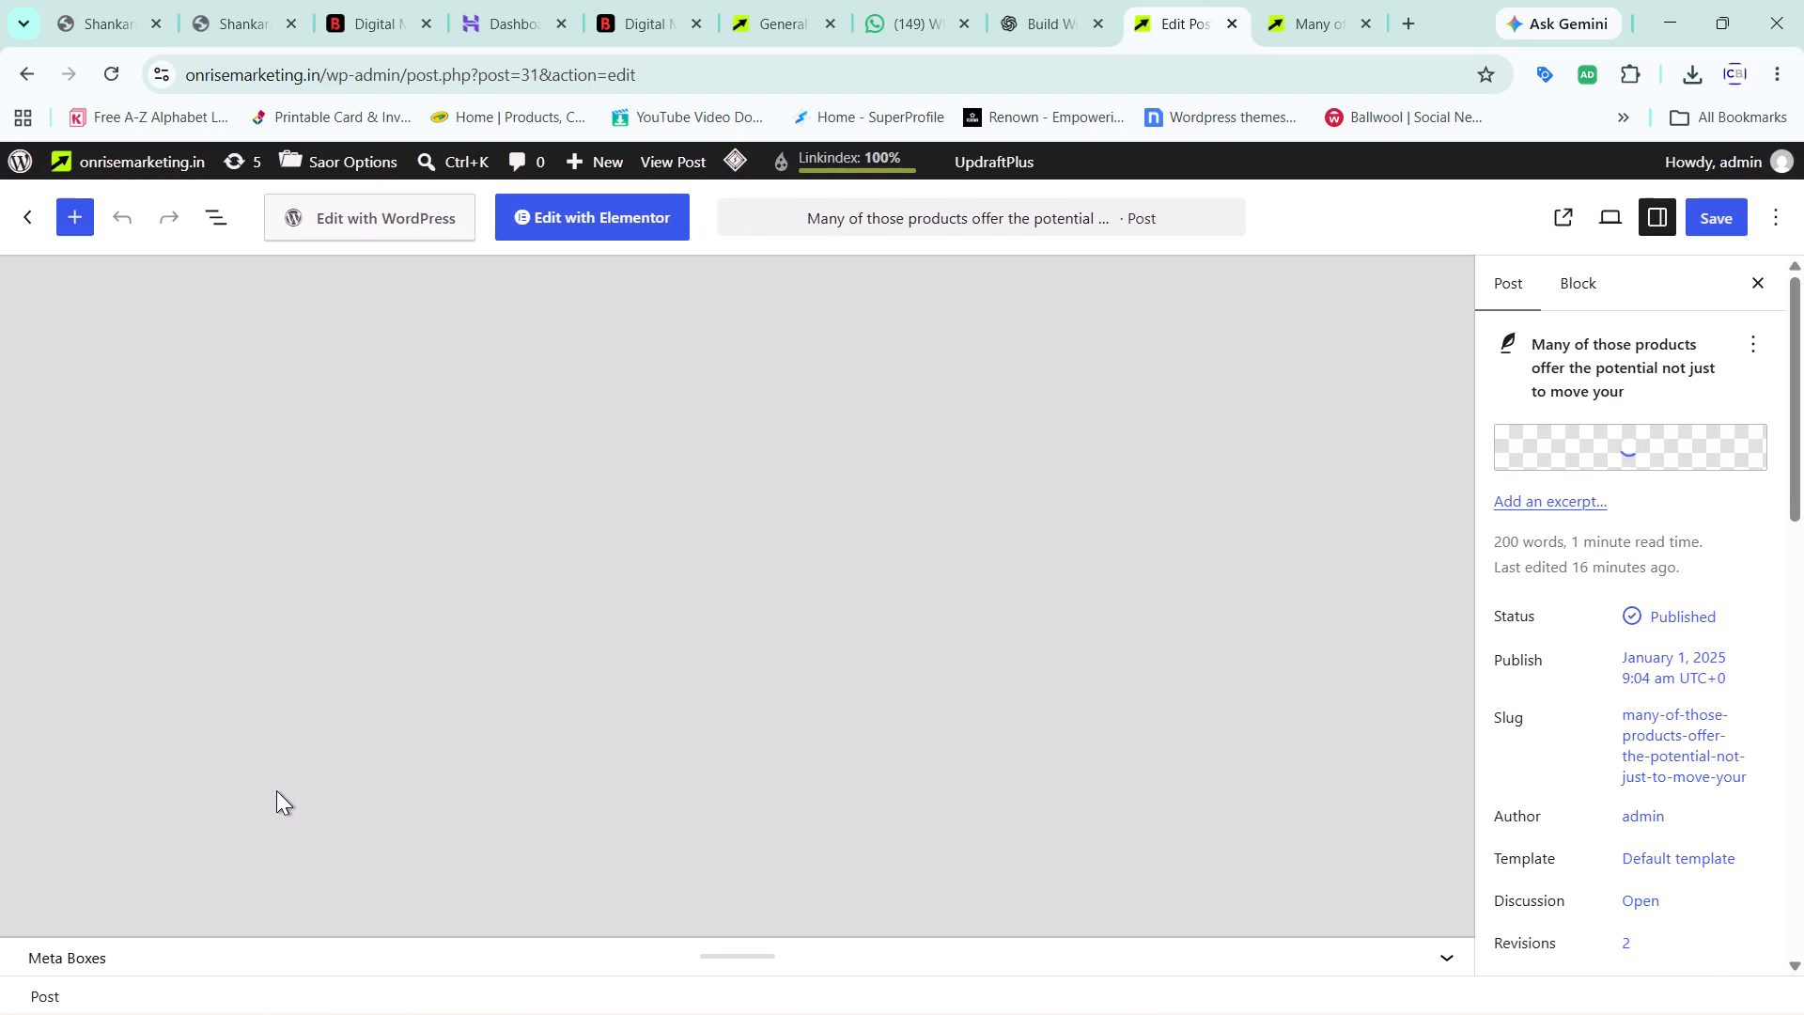
scroll(276, 790, down, 4)
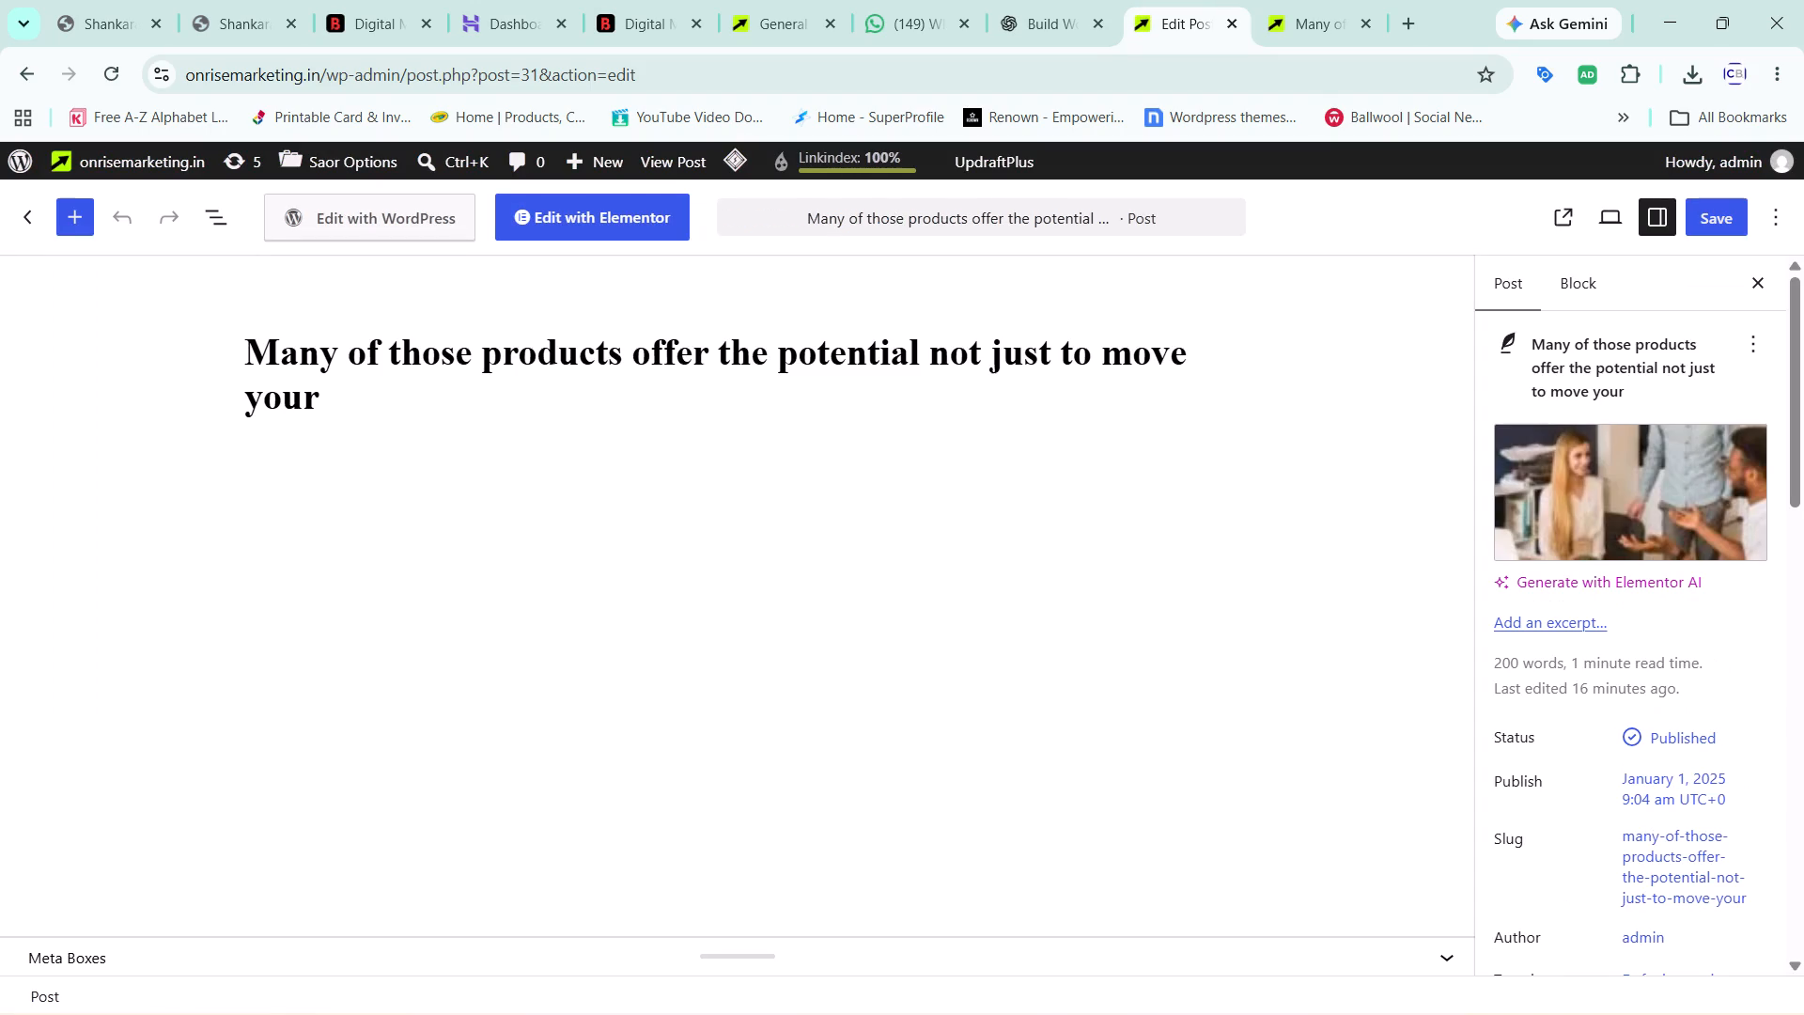
click(1549, 487)
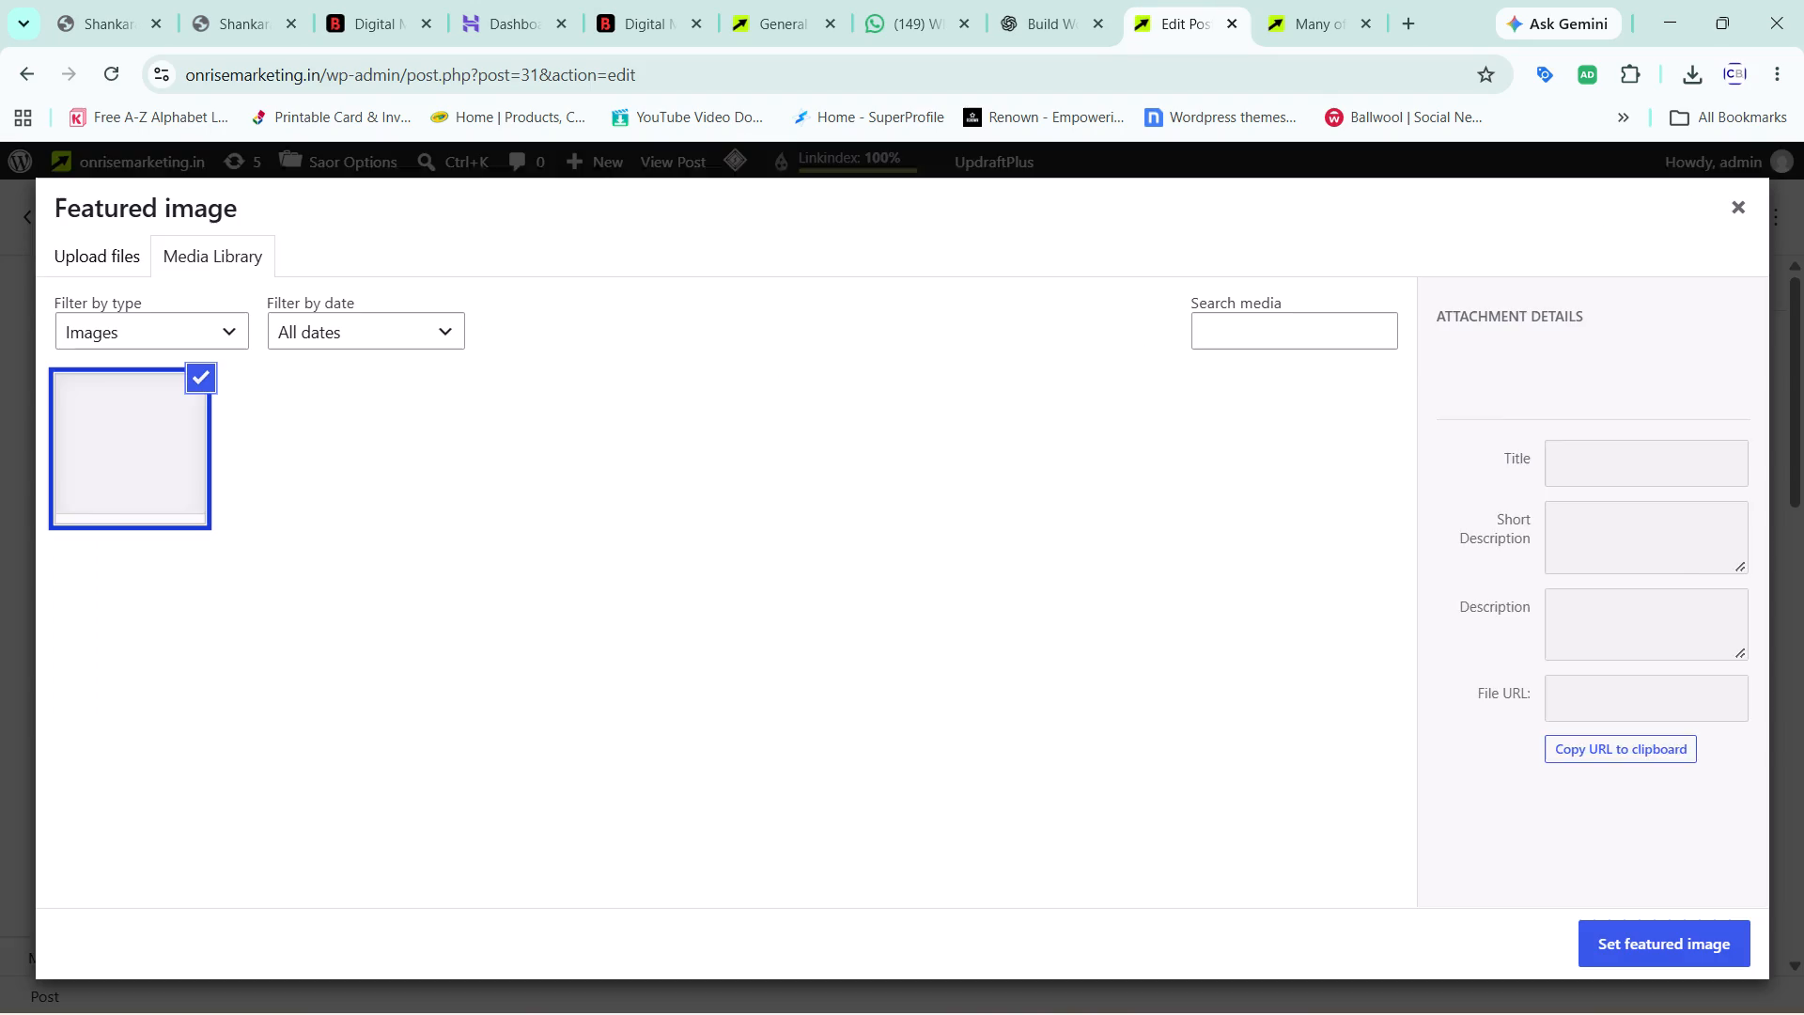
click(1741, 217)
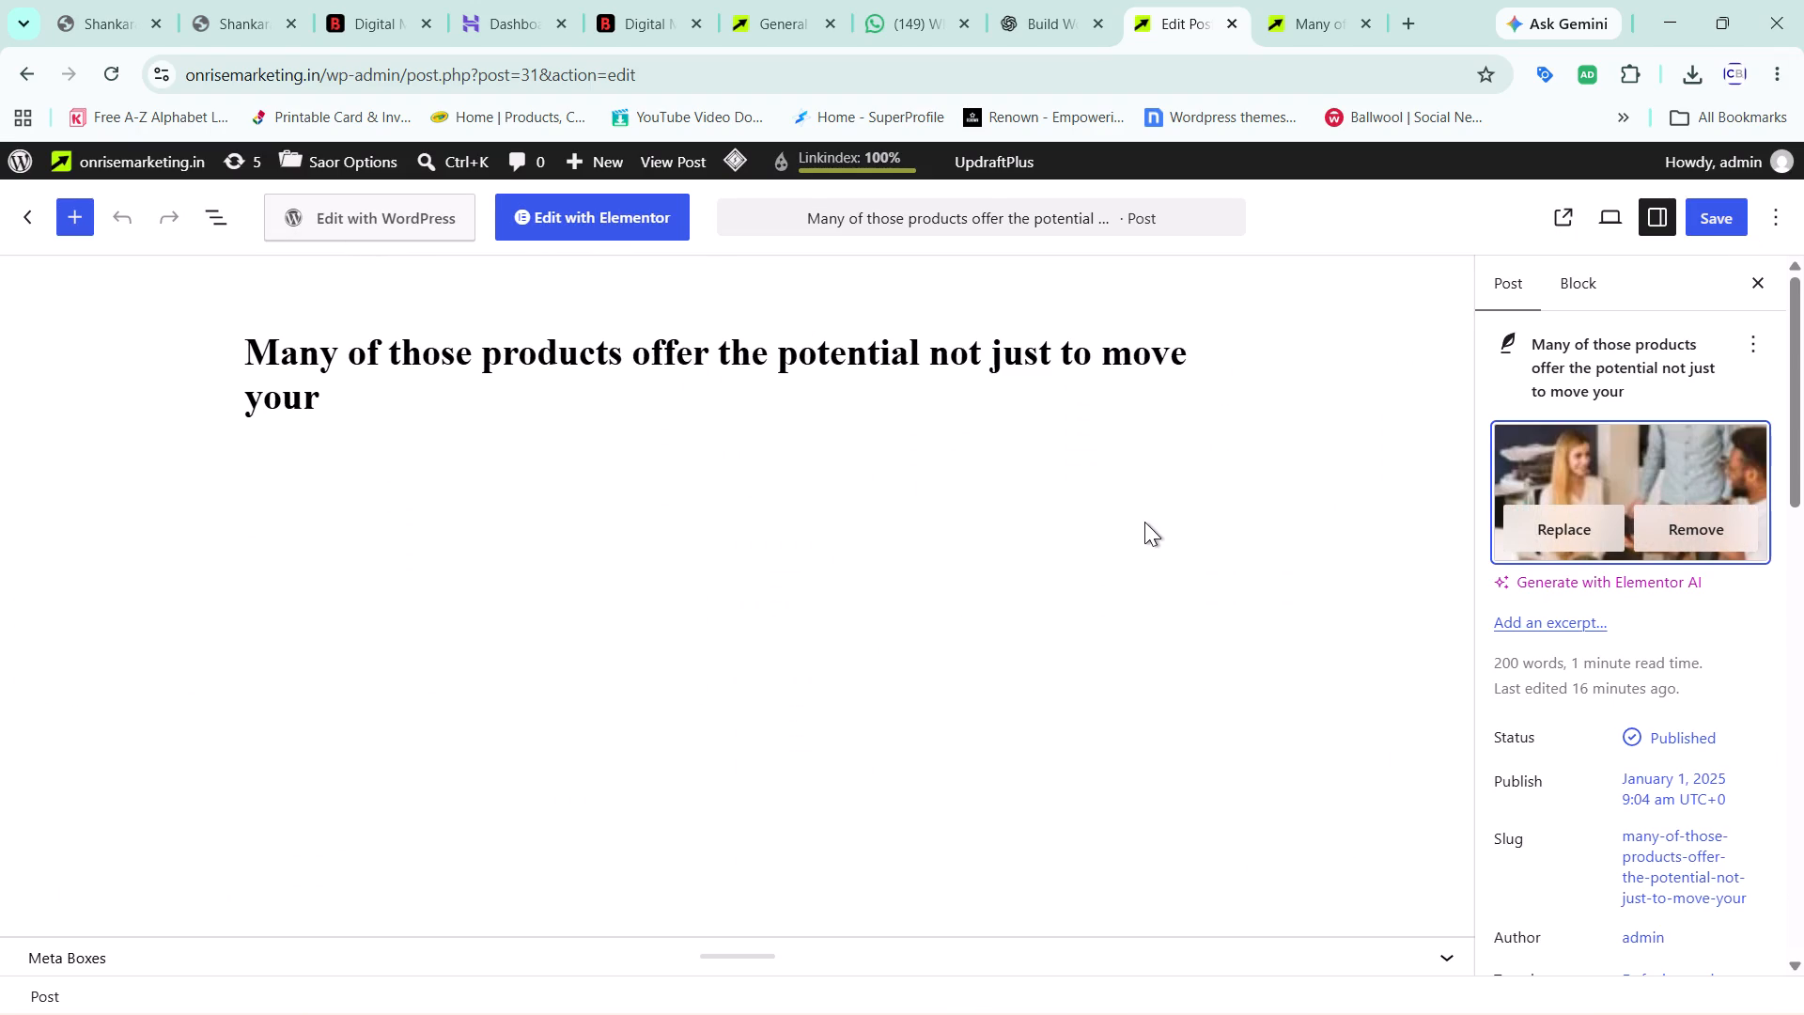
Open the "Many of those products" post in Elementor and select its main body text for editing.
click(563, 221)
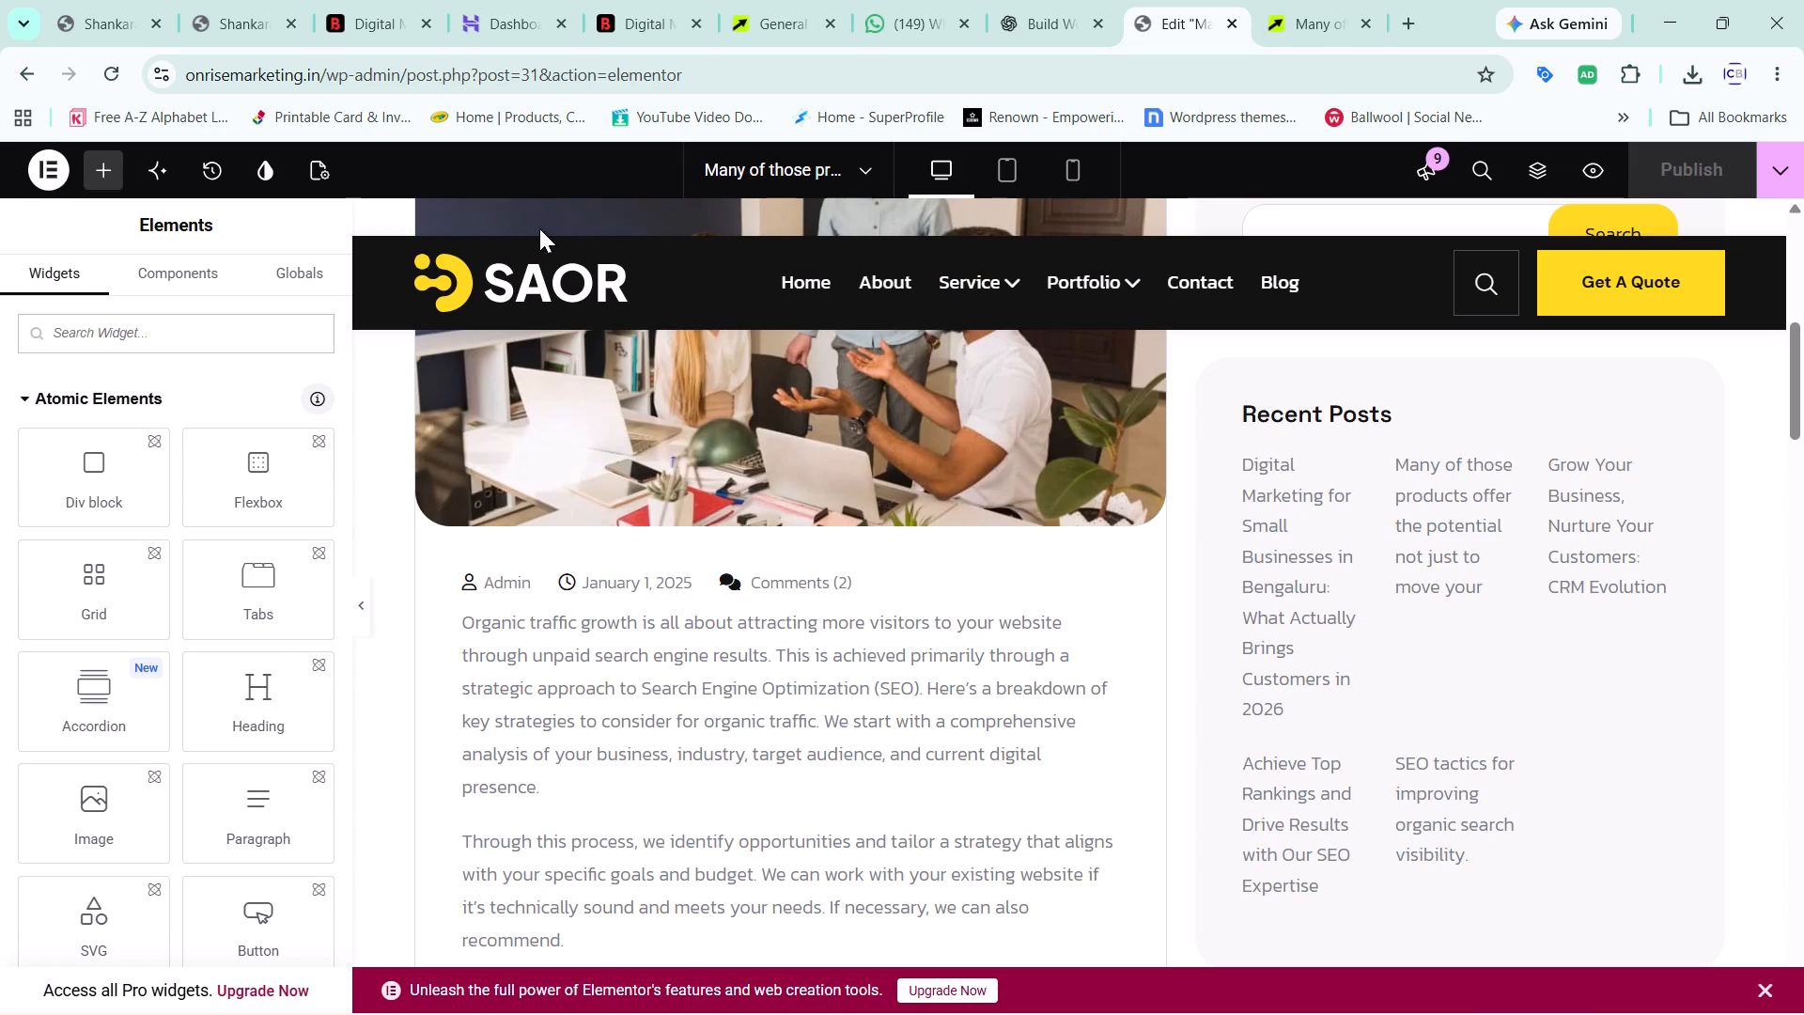
scroll(710, 535, up, 1)
scroll(710, 535, down, 1)
click(667, 554)
scroll(667, 554, down, 2)
scroll(667, 554, up, 1)
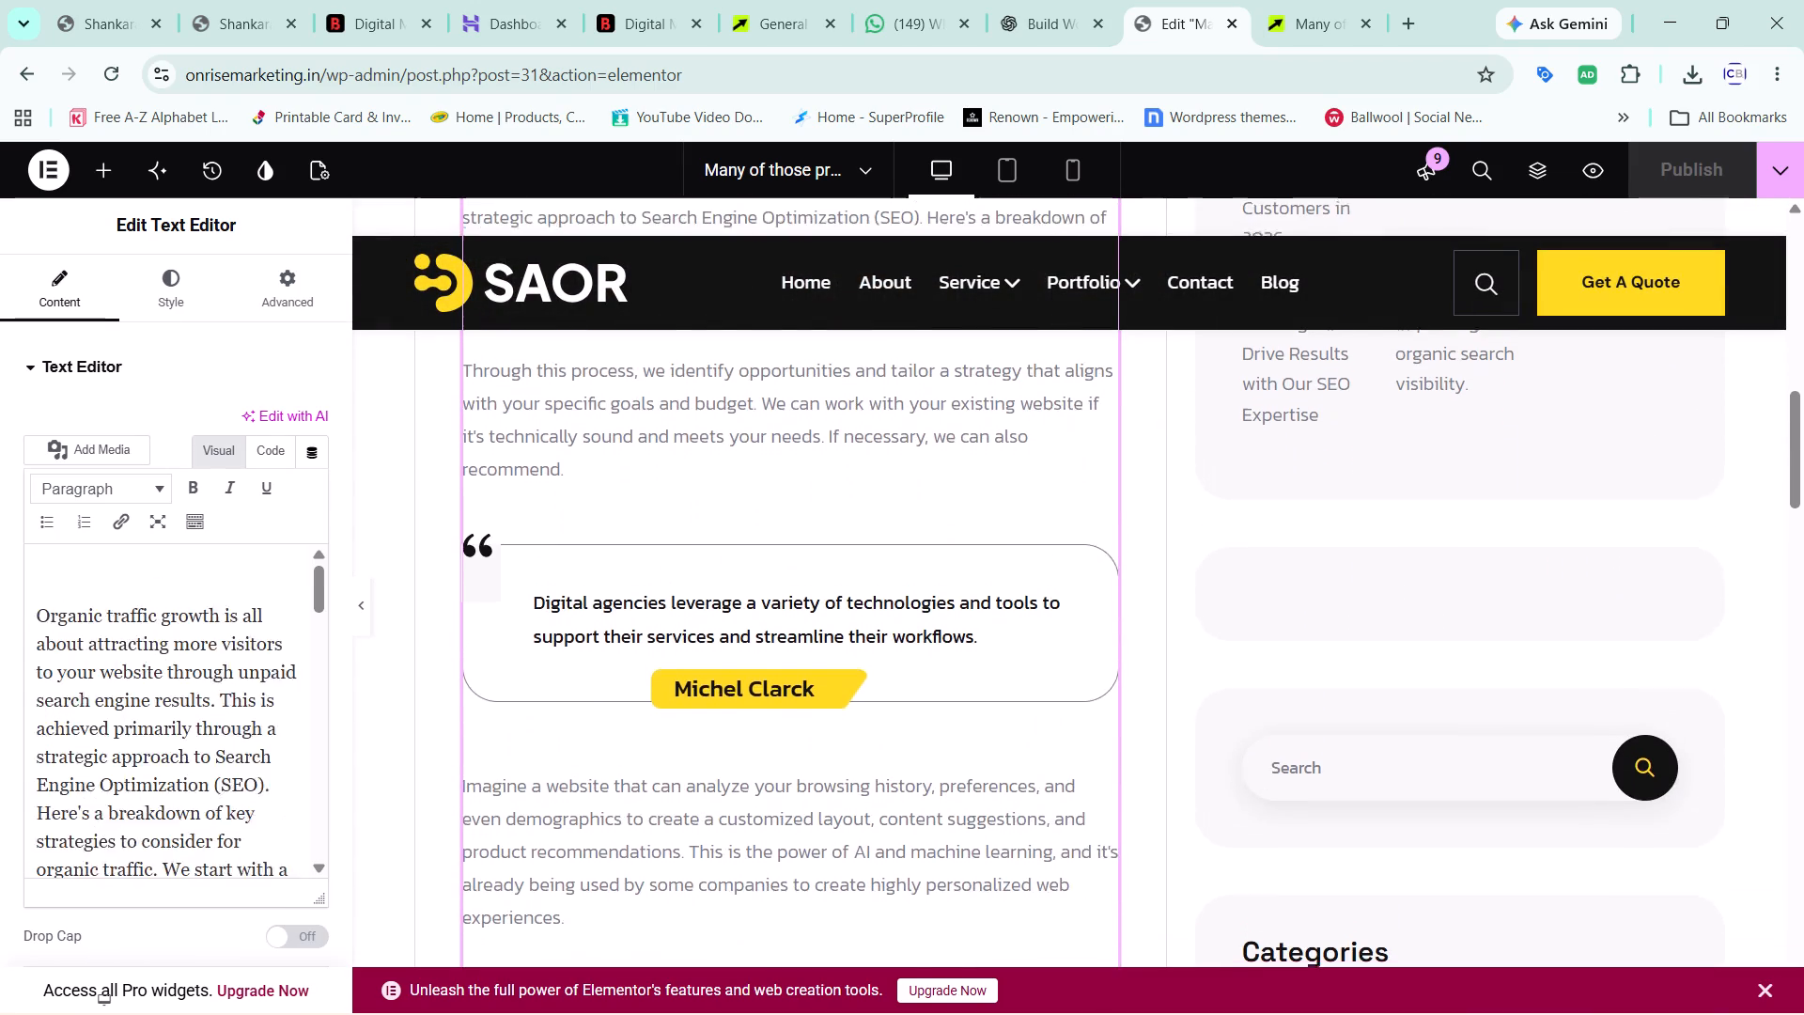
scroll(667, 554, up, 1)
click(682, 603)
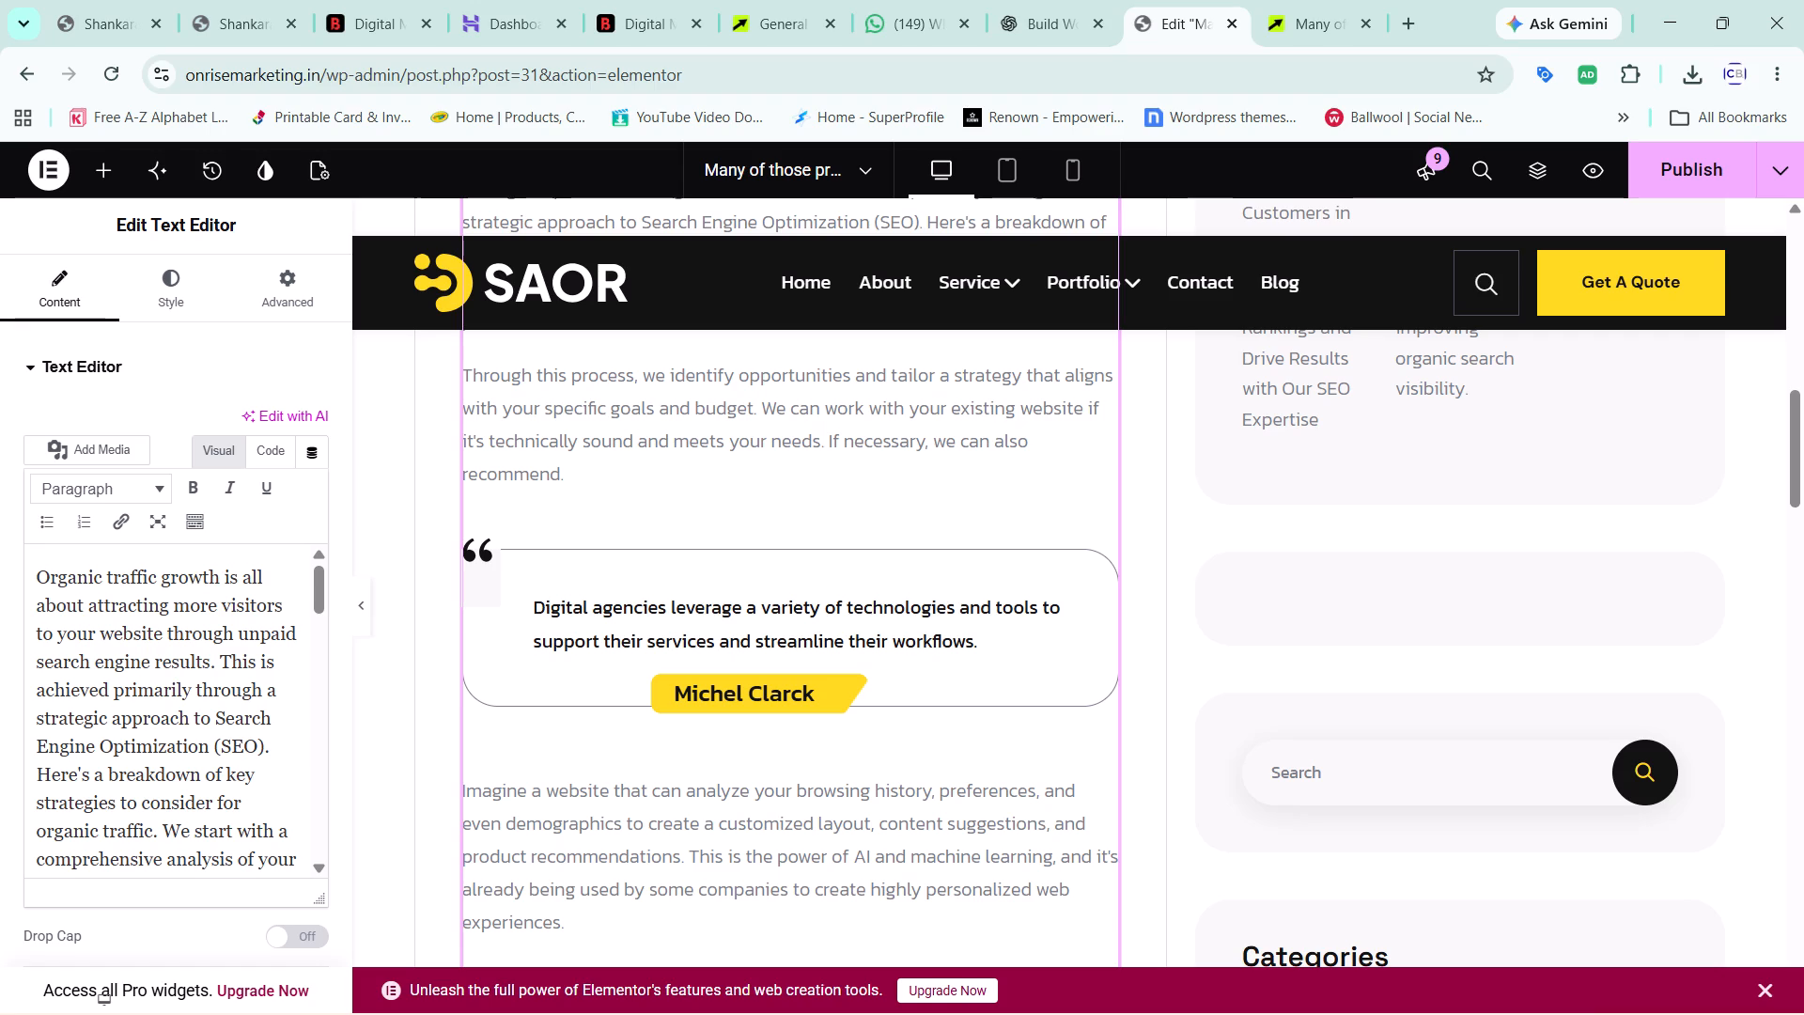
Switch to the Kuro app.
click(963, 988)
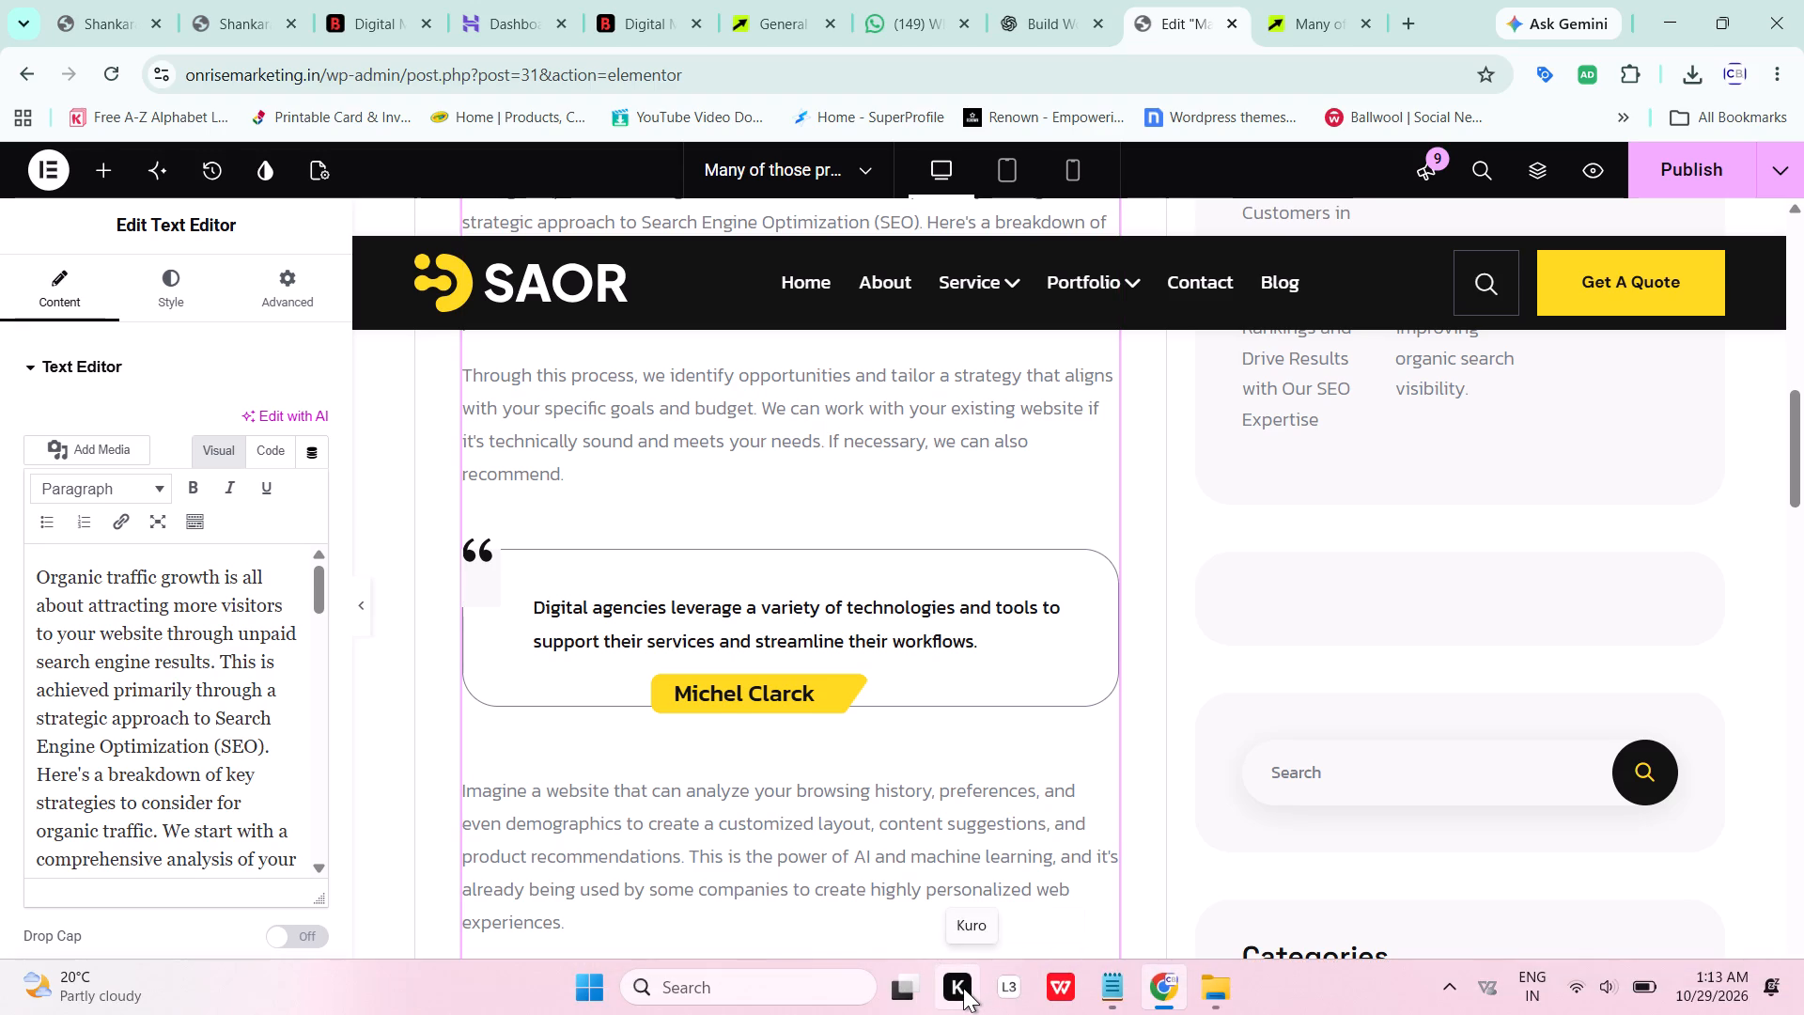
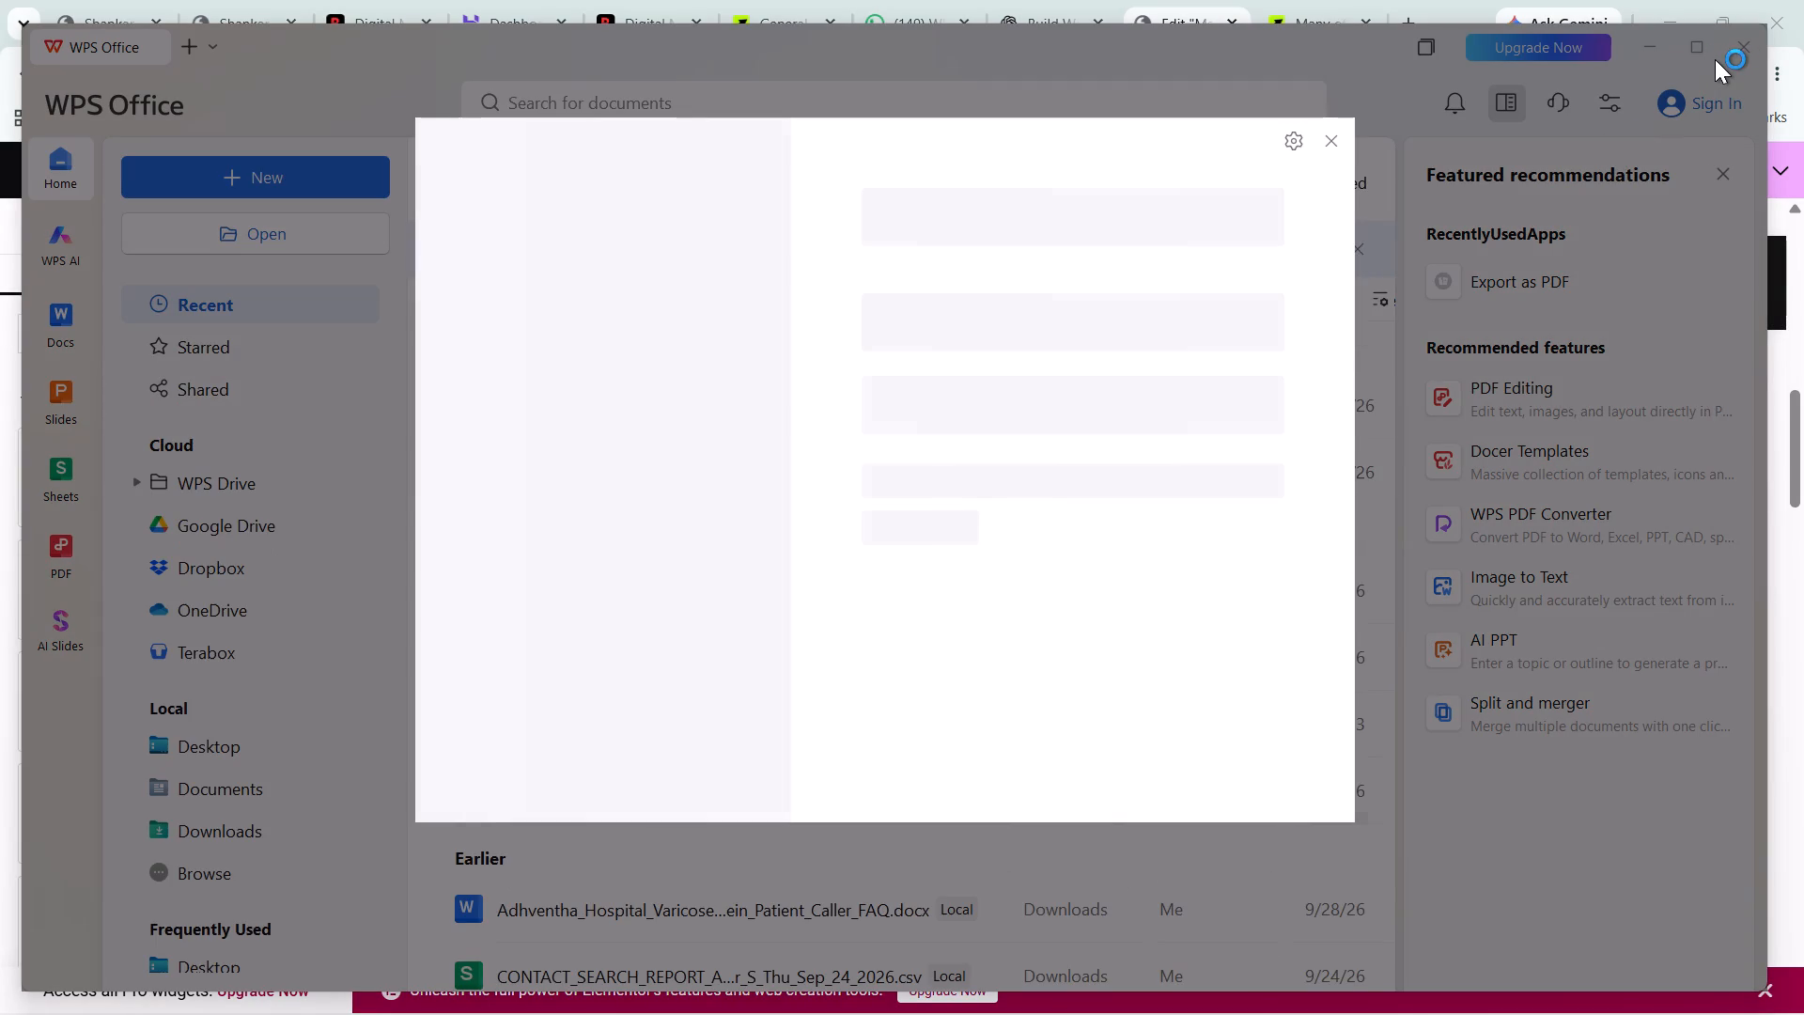
Decline signing in to WPS Office, look through its recent documents and close it.
click(1343, 141)
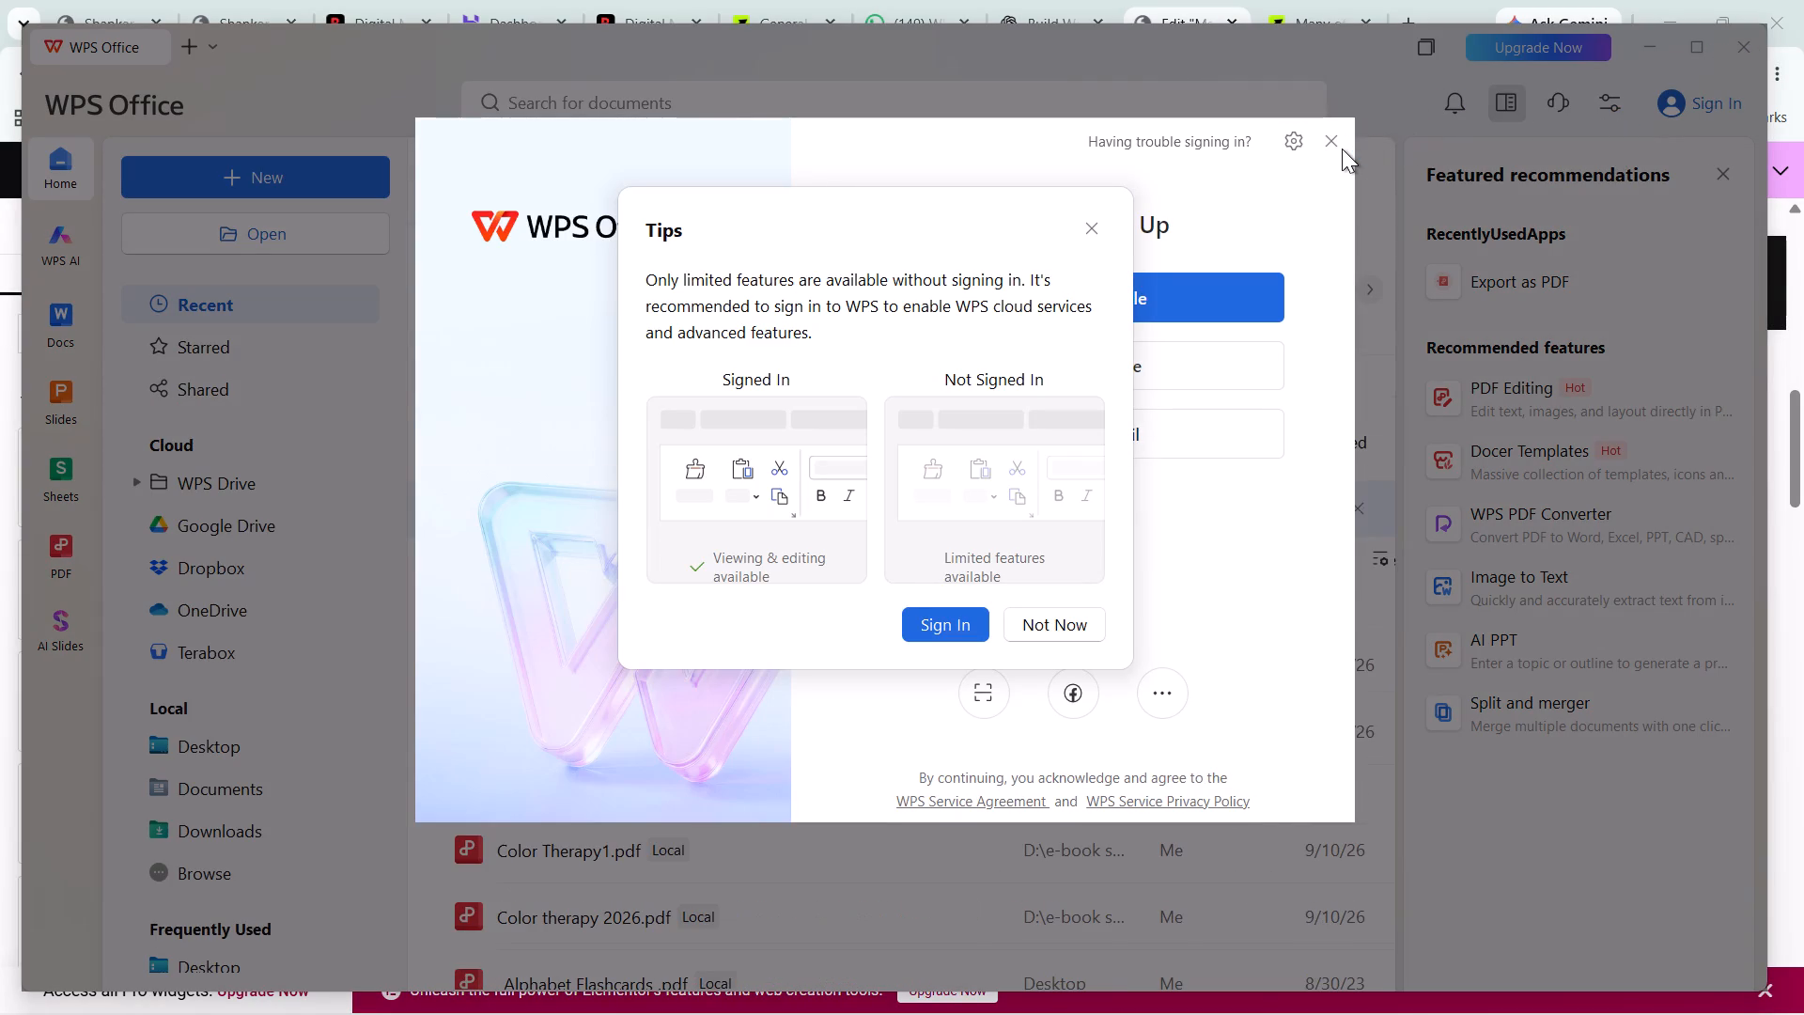
click(1032, 624)
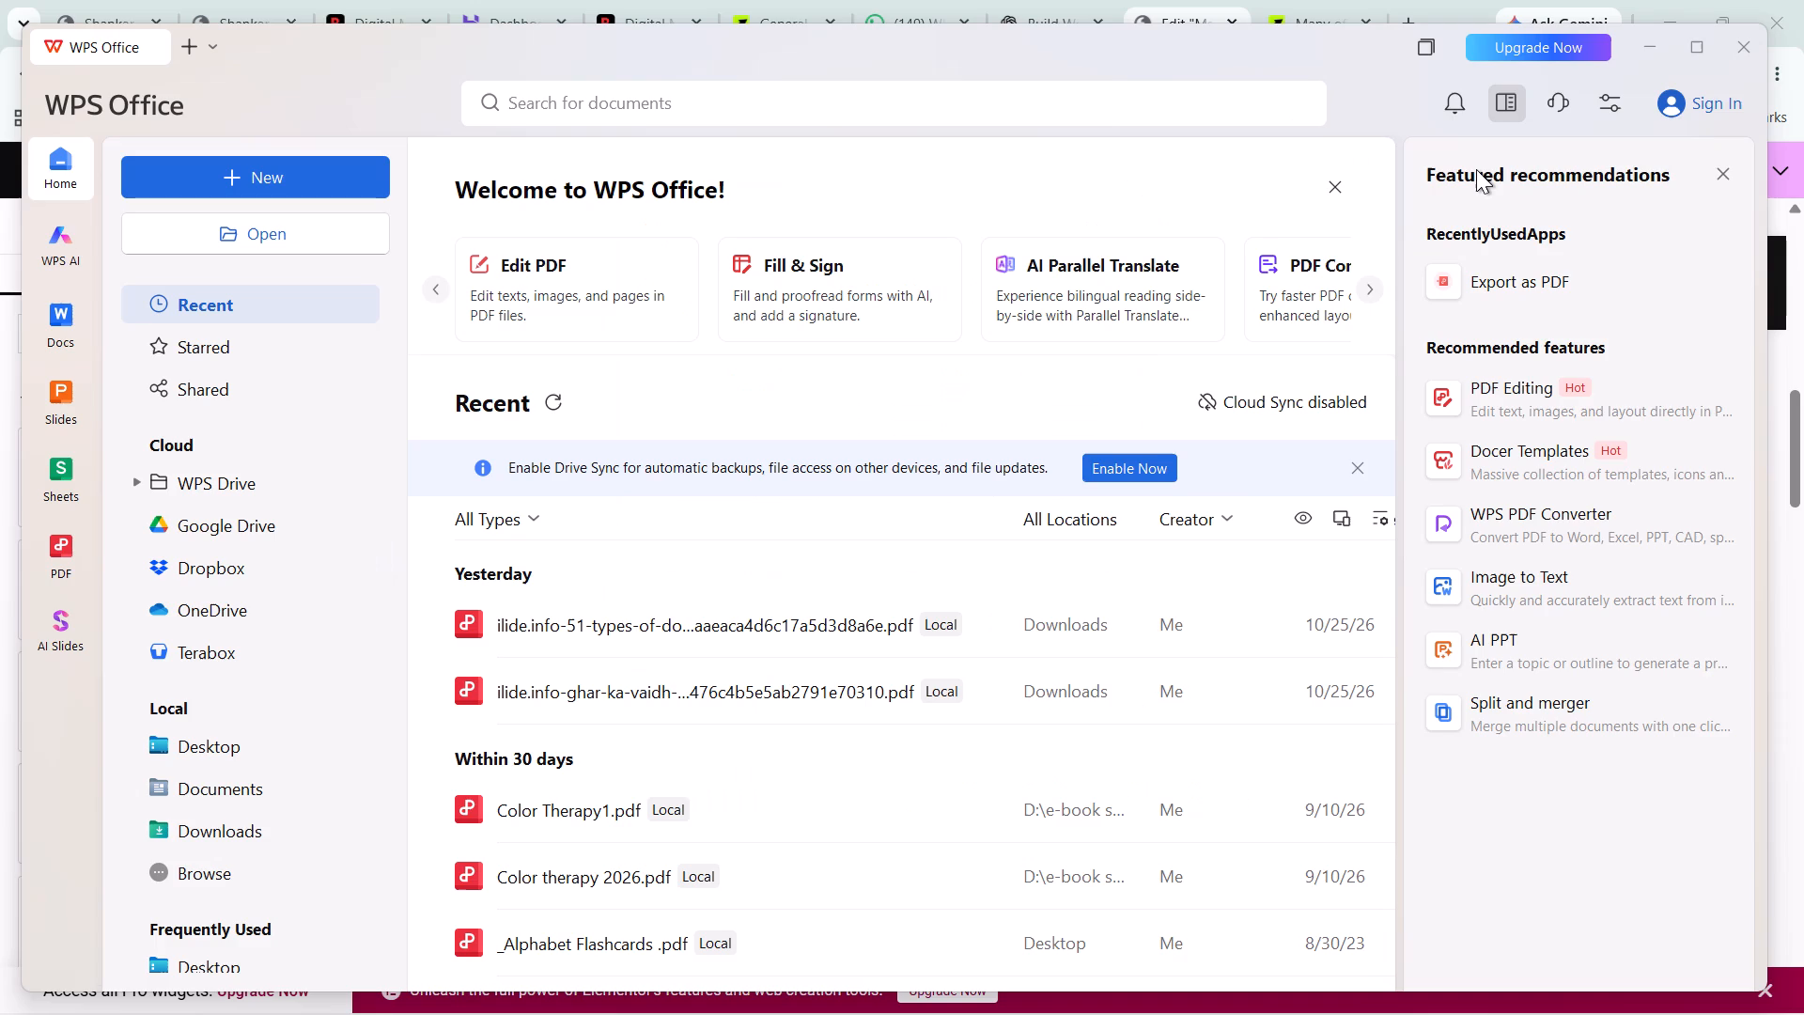
scroll(1106, 490, down, 5)
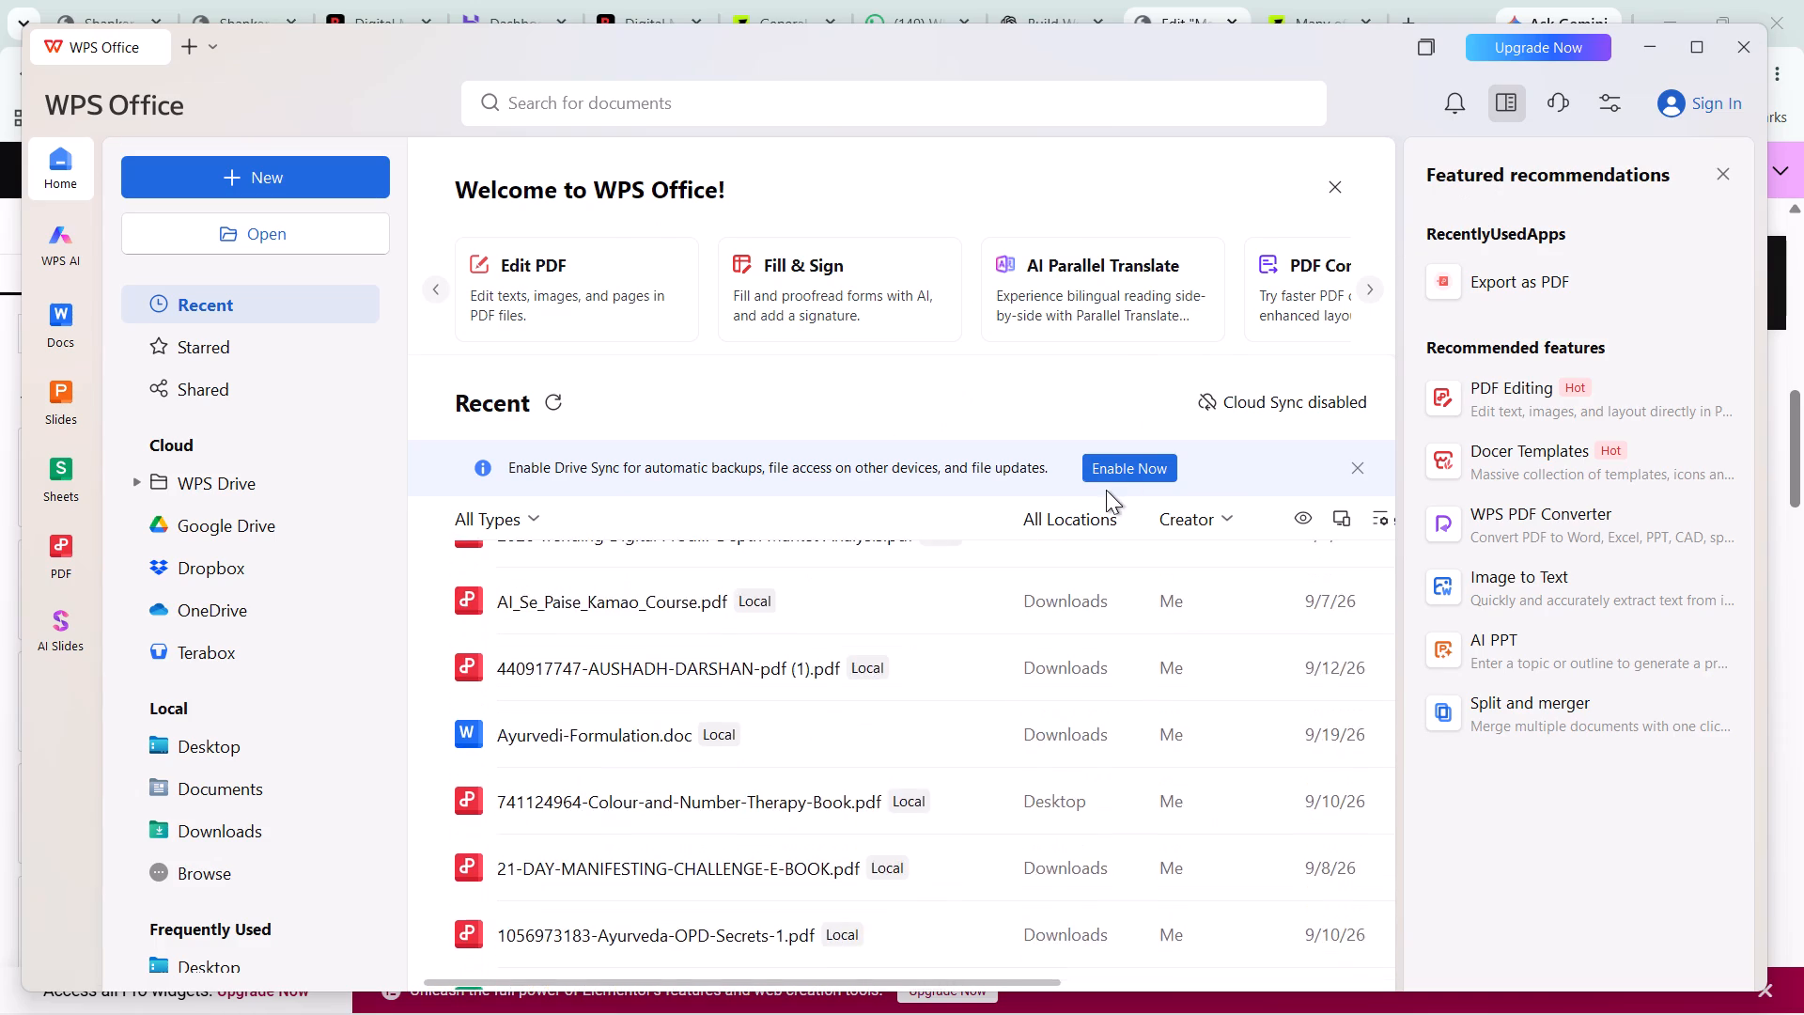
scroll(1106, 490, down, 3)
scroll(1290, 371, down, 20)
scroll(1290, 371, down, 20)
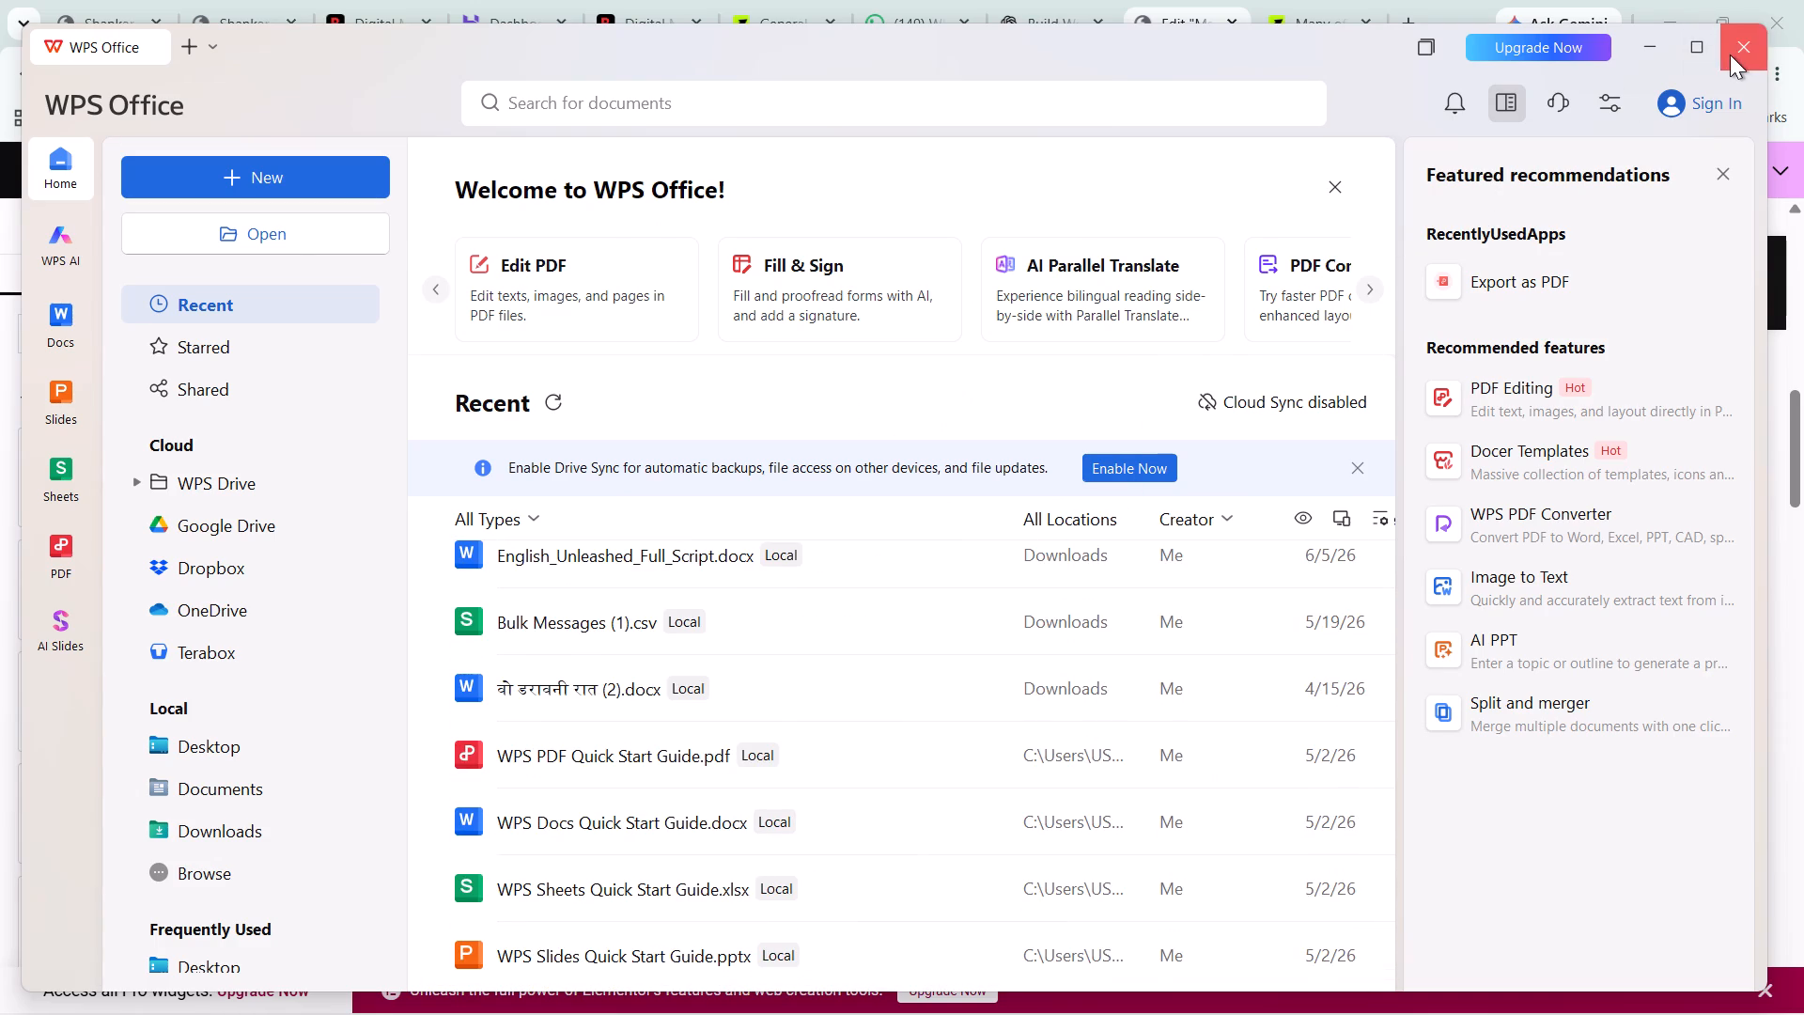
click(1730, 55)
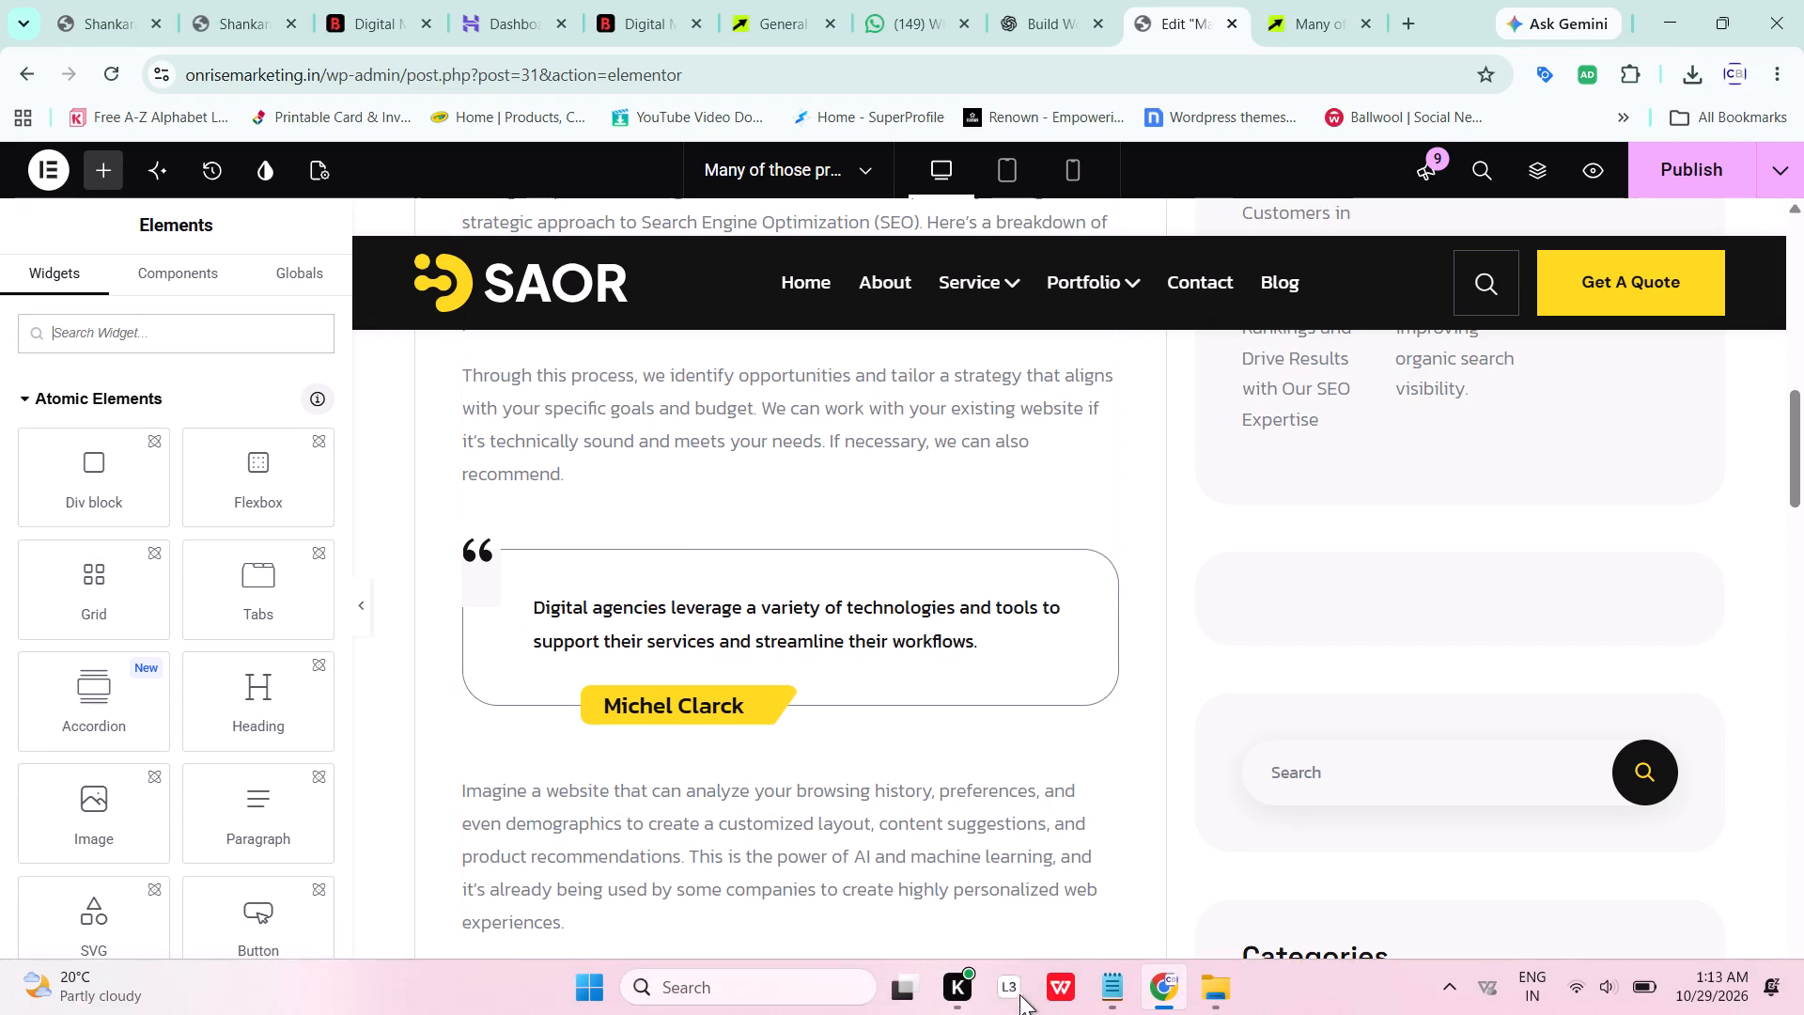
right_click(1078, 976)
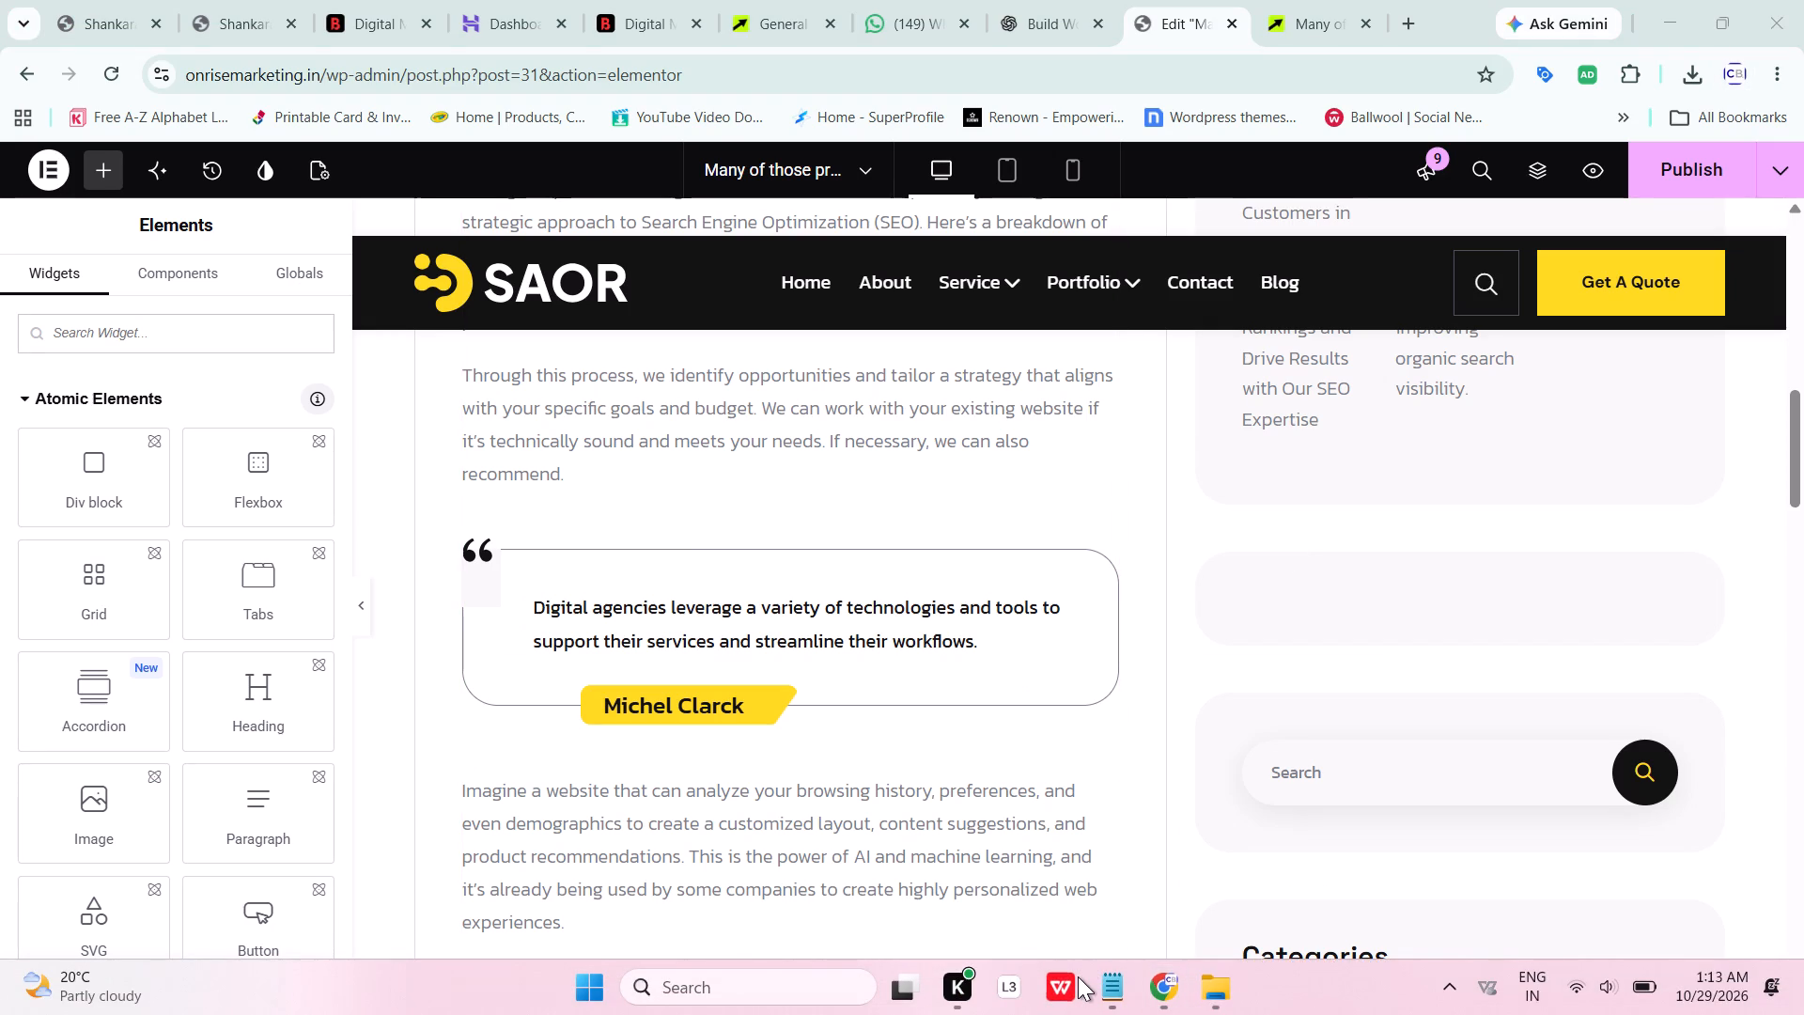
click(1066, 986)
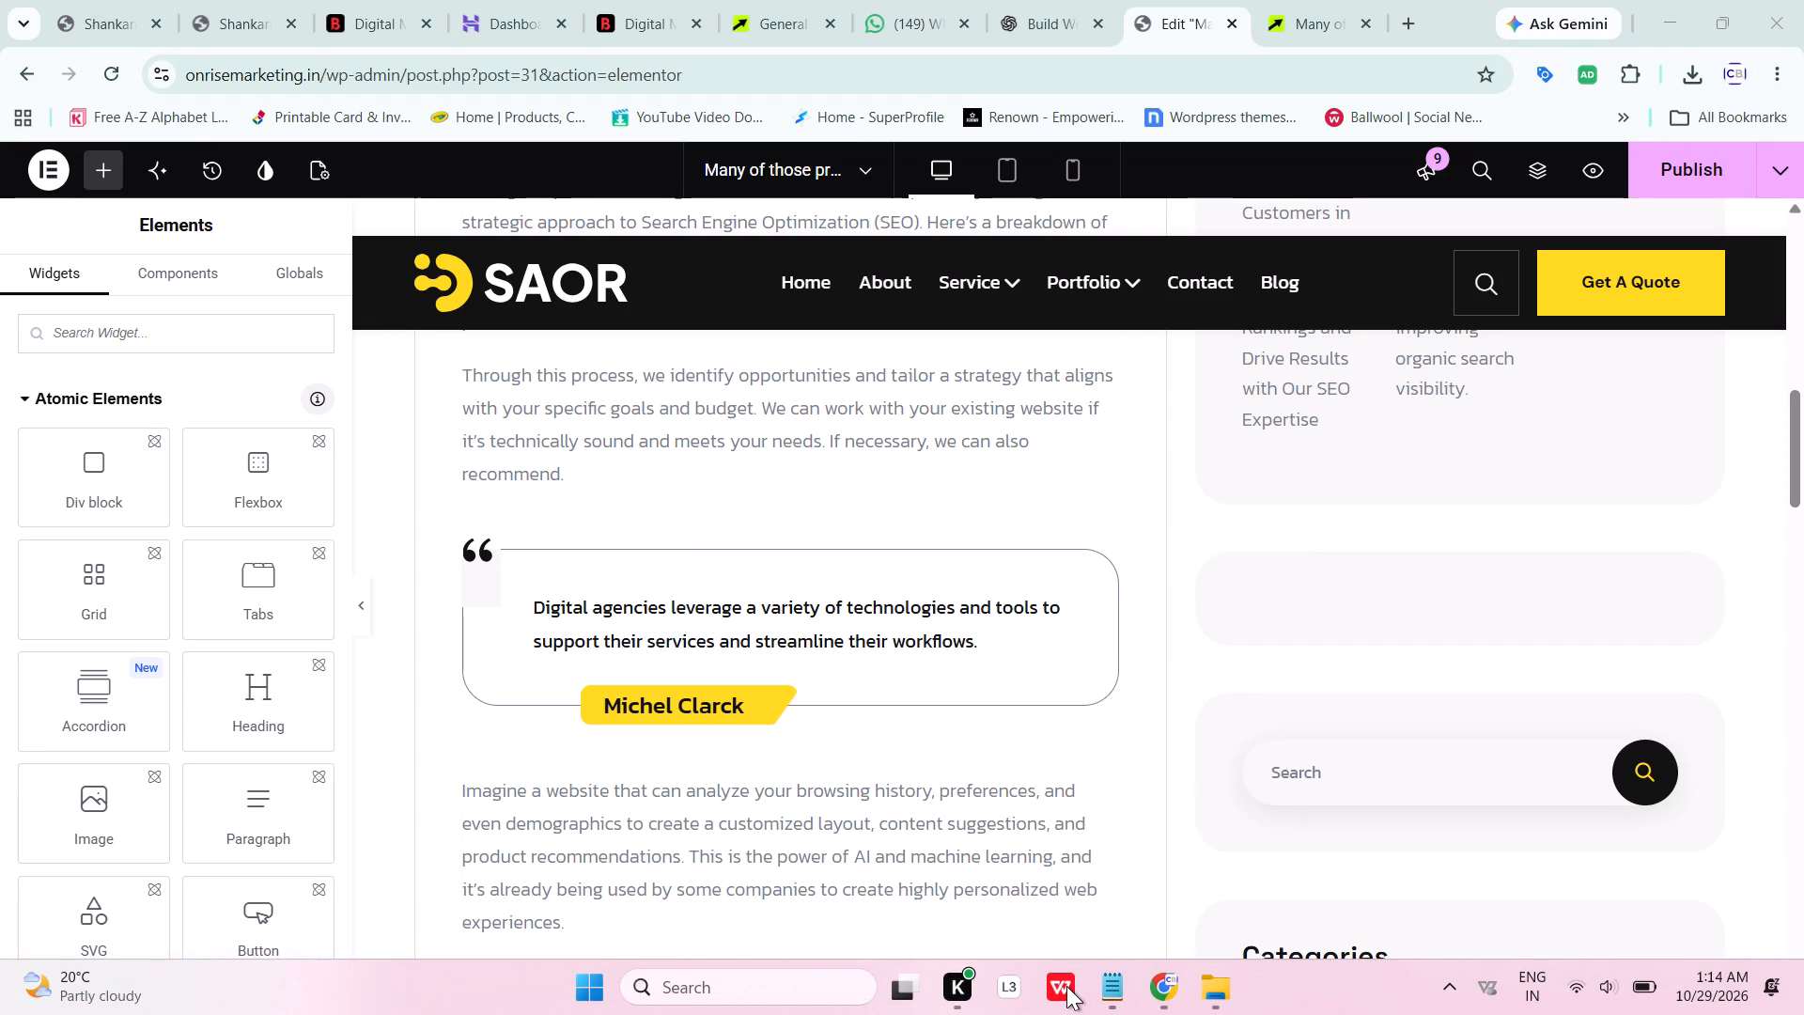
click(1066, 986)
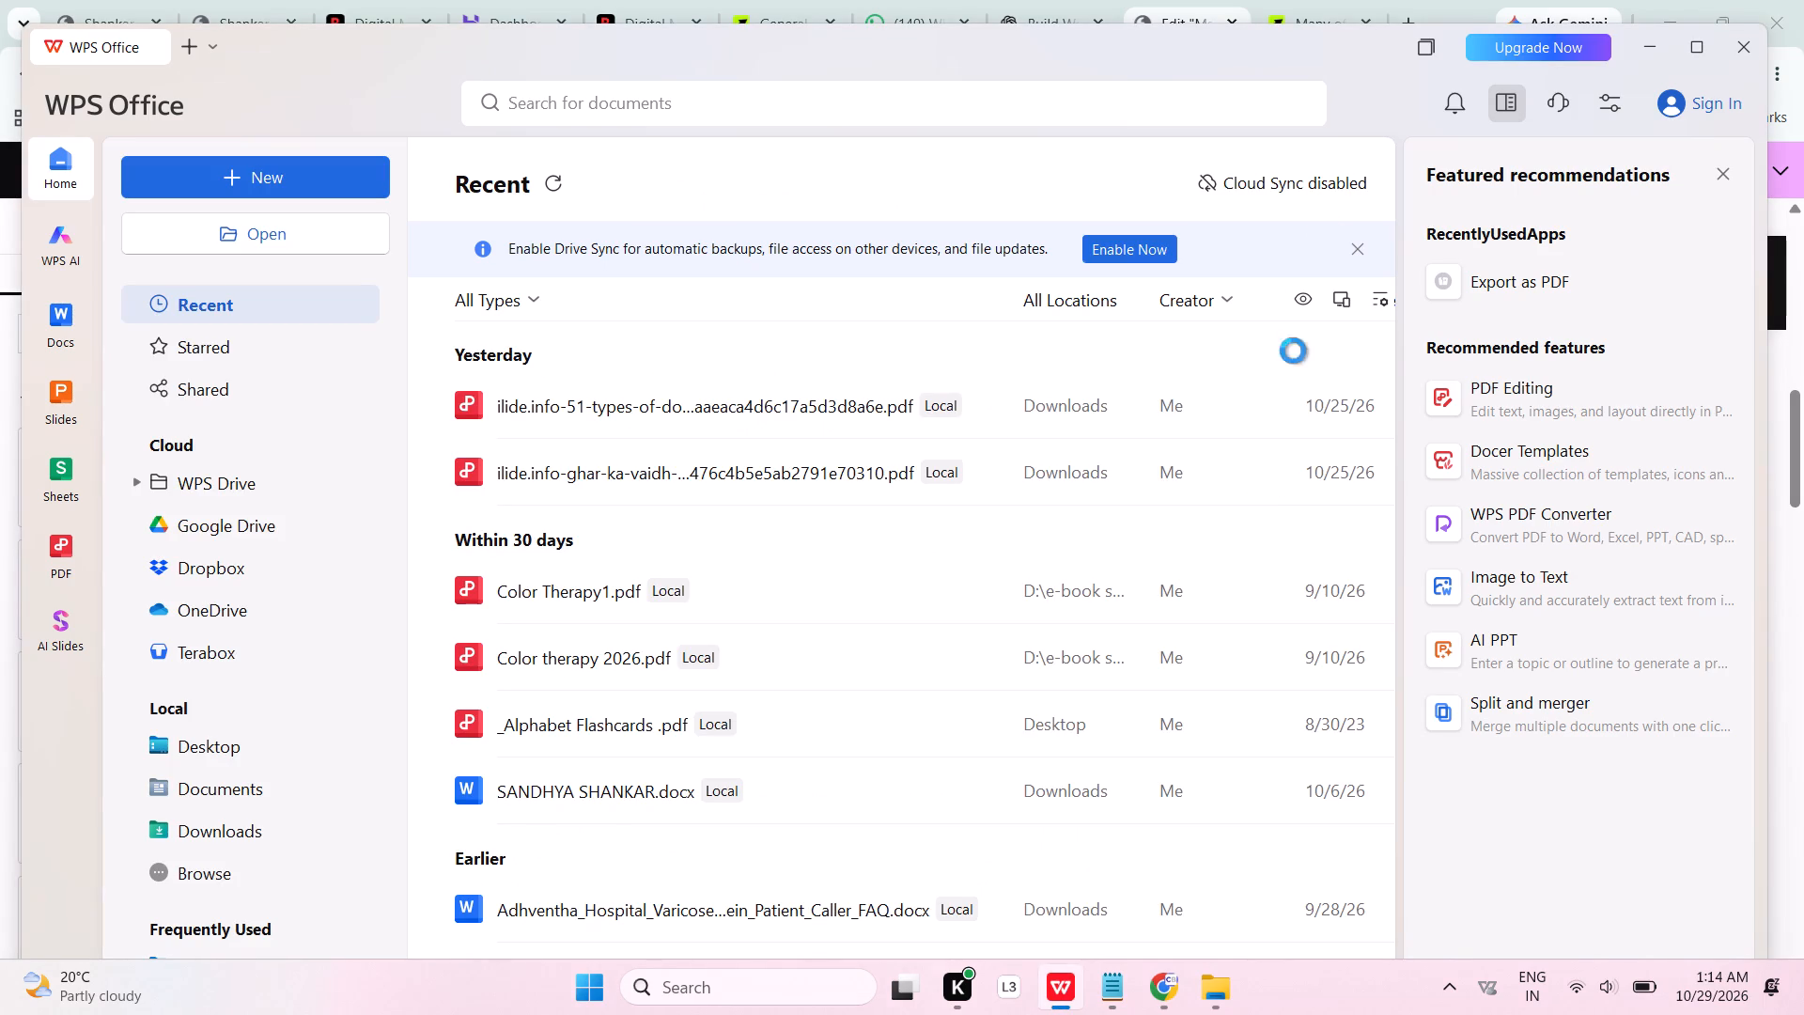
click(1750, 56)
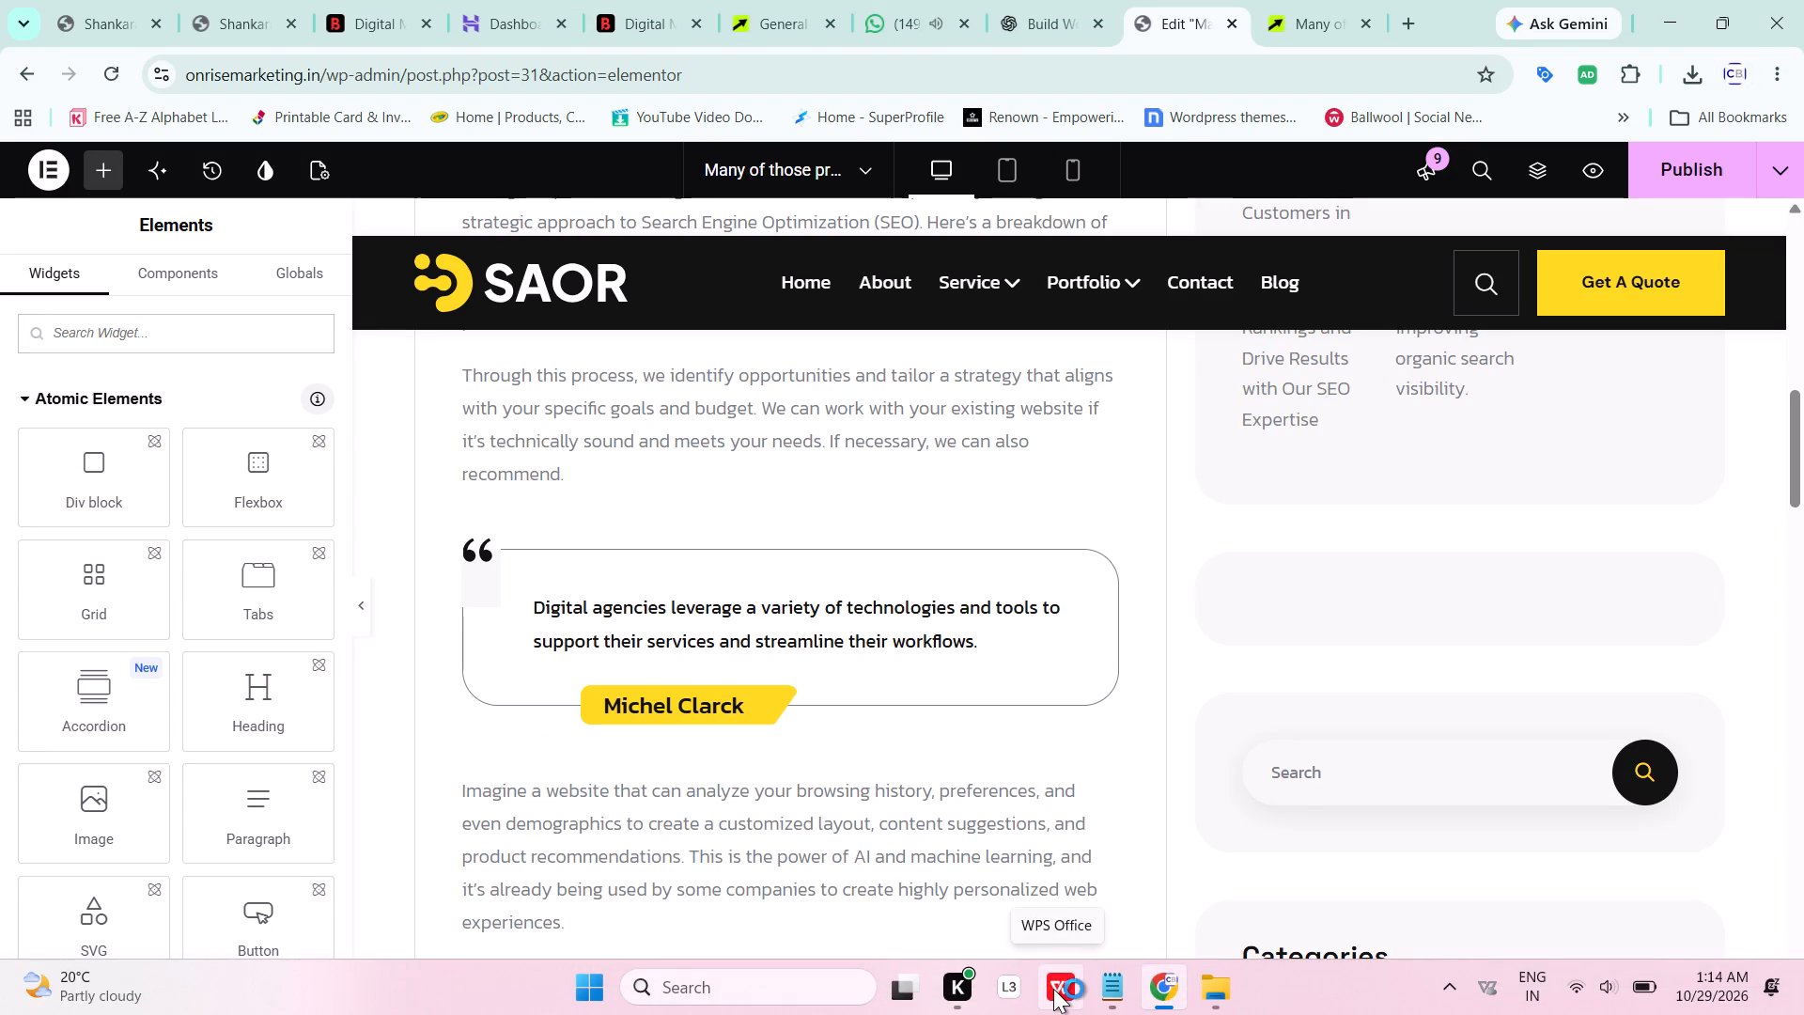
Unpin WPS Office from the taskbar.
right_click(1053, 989)
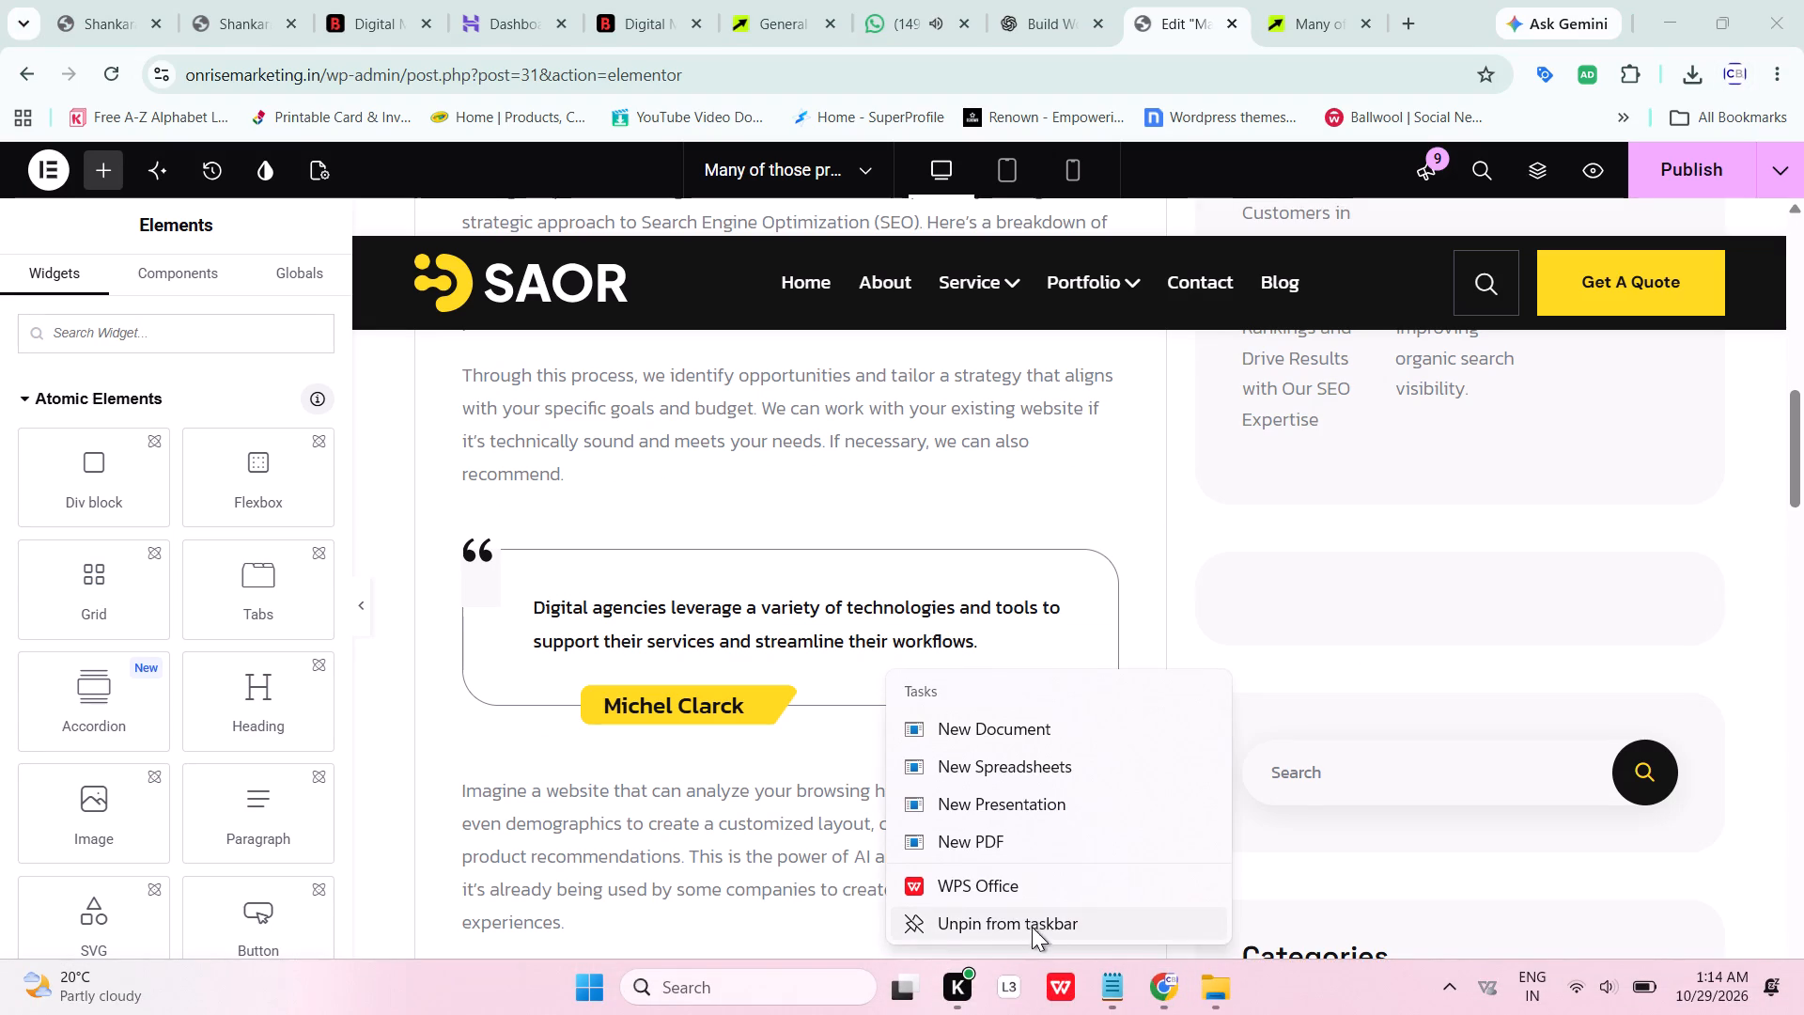
click(1031, 923)
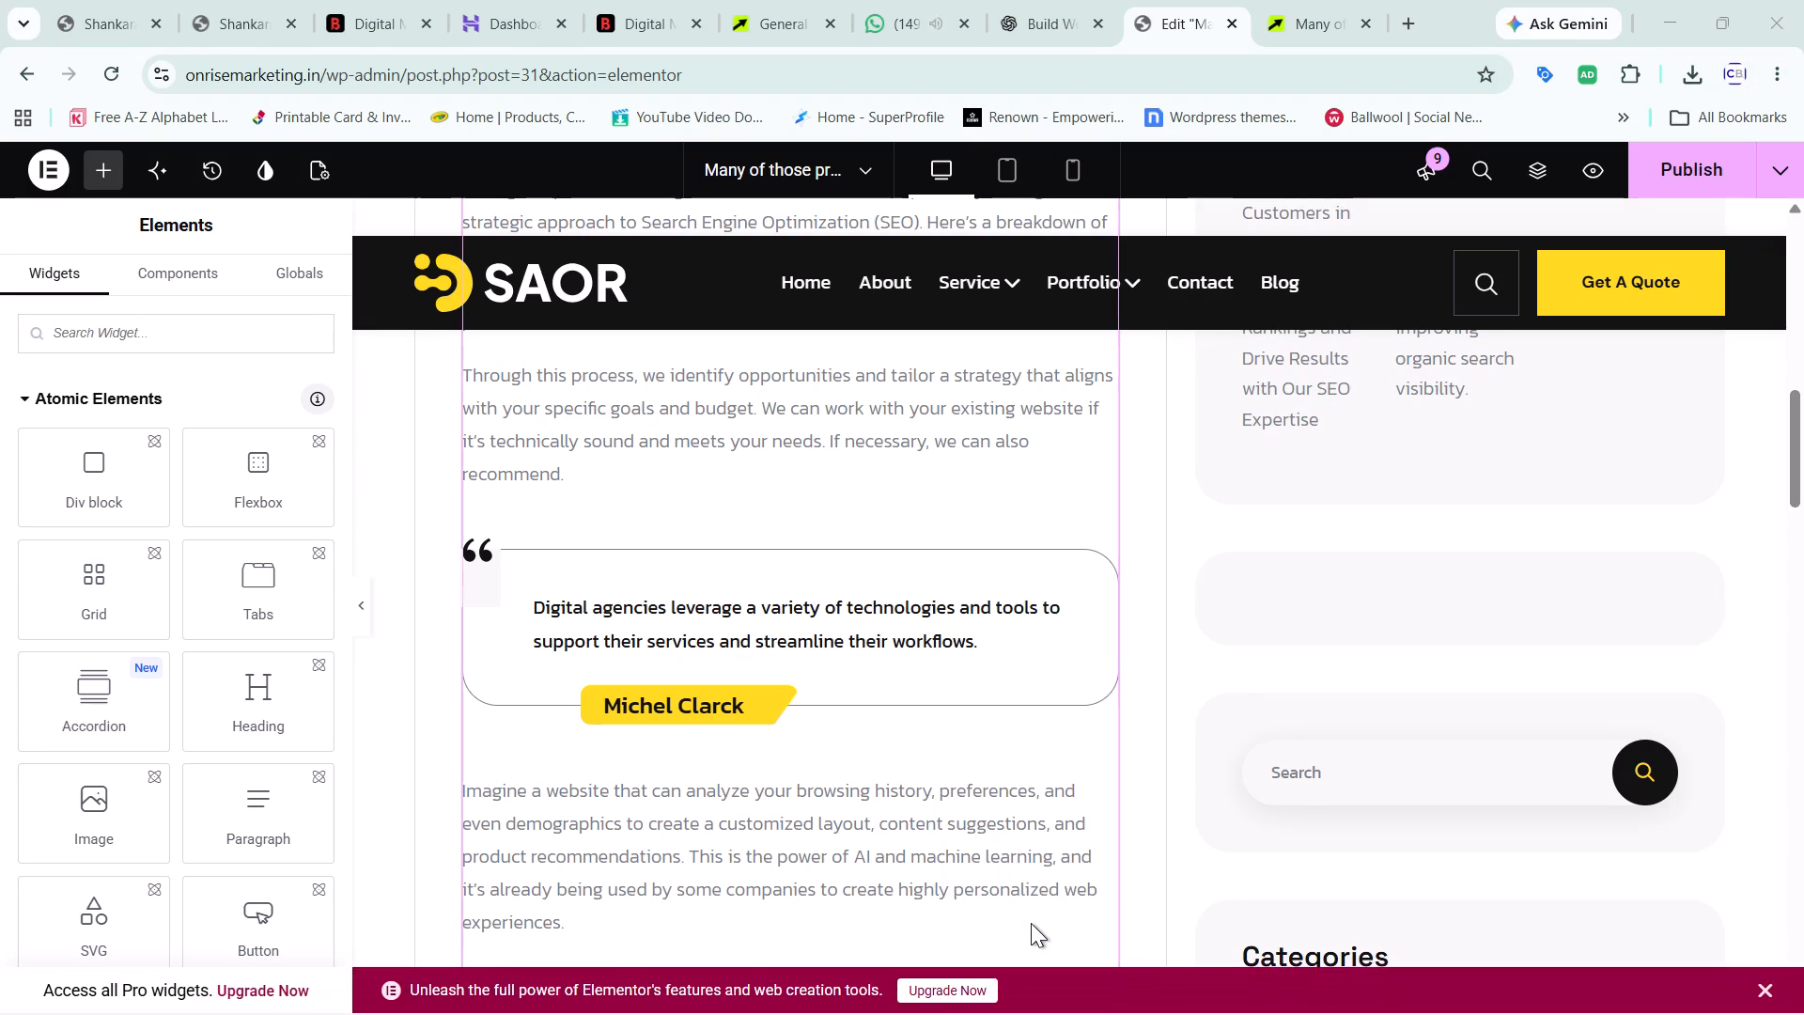
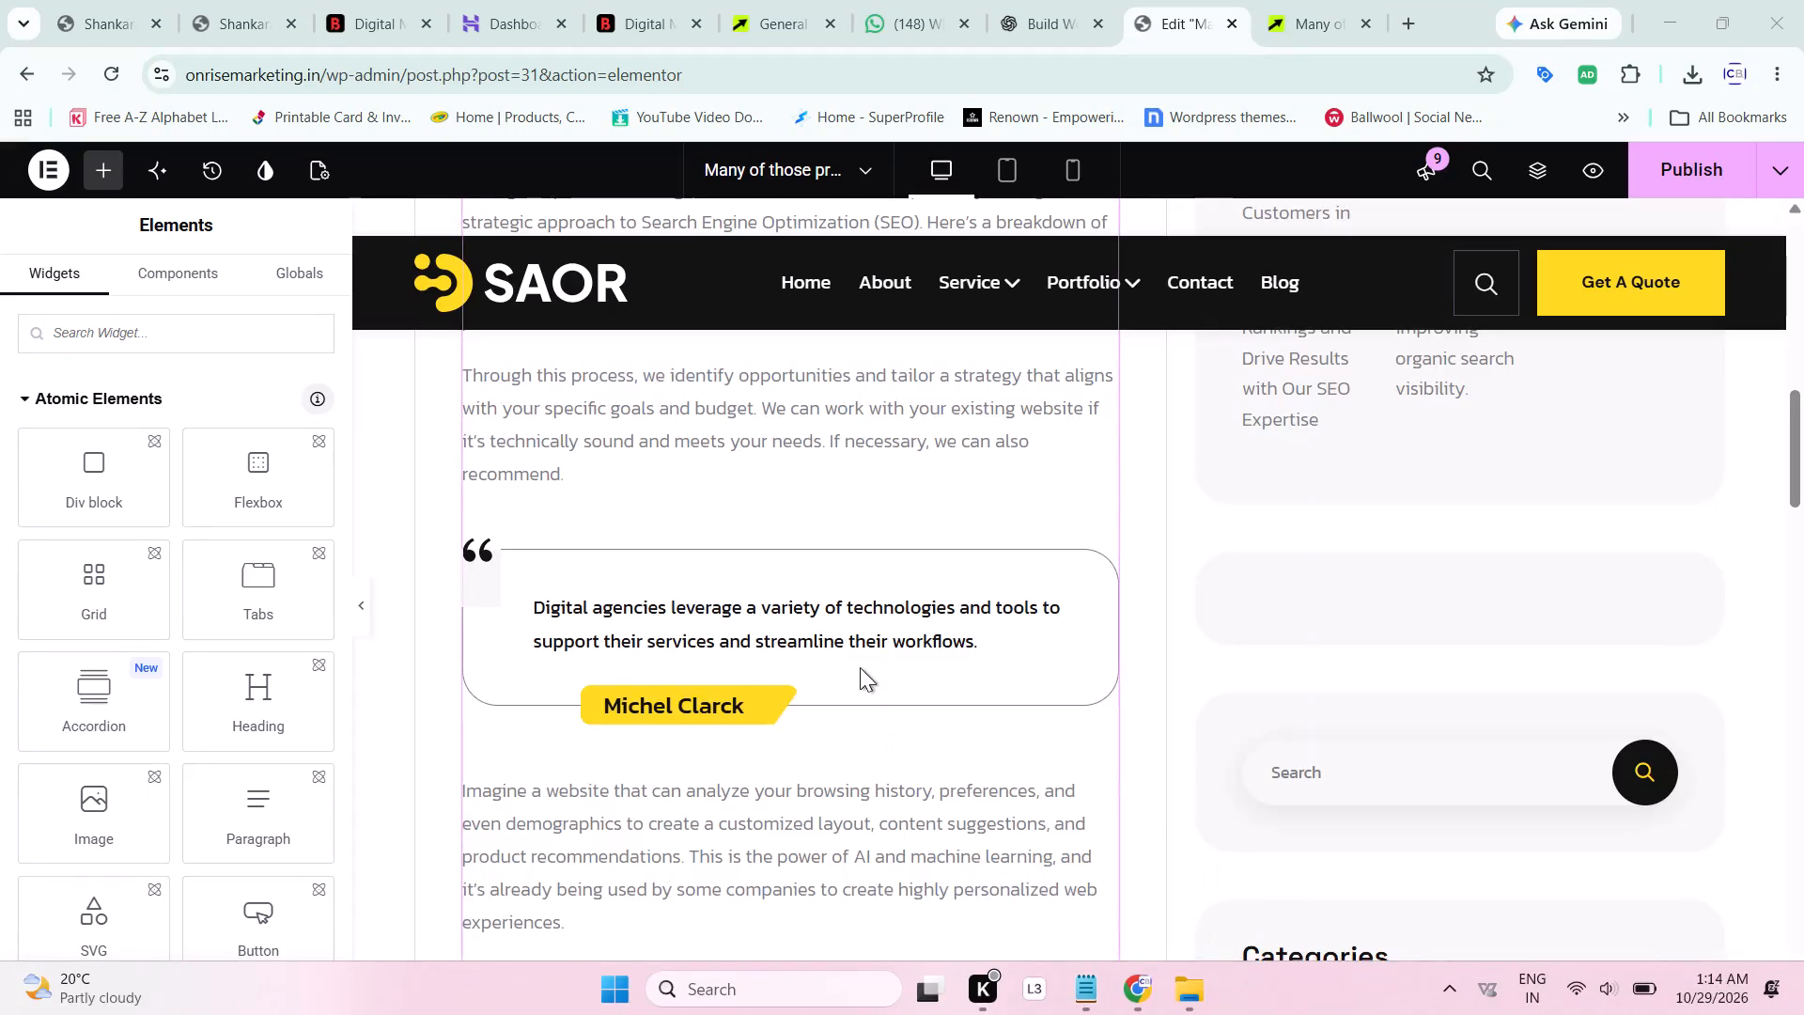
Delete the text editor widget holding the sample organic-traffic article, the quote and the two team photos from the post.
scroll(860, 667, down, 2)
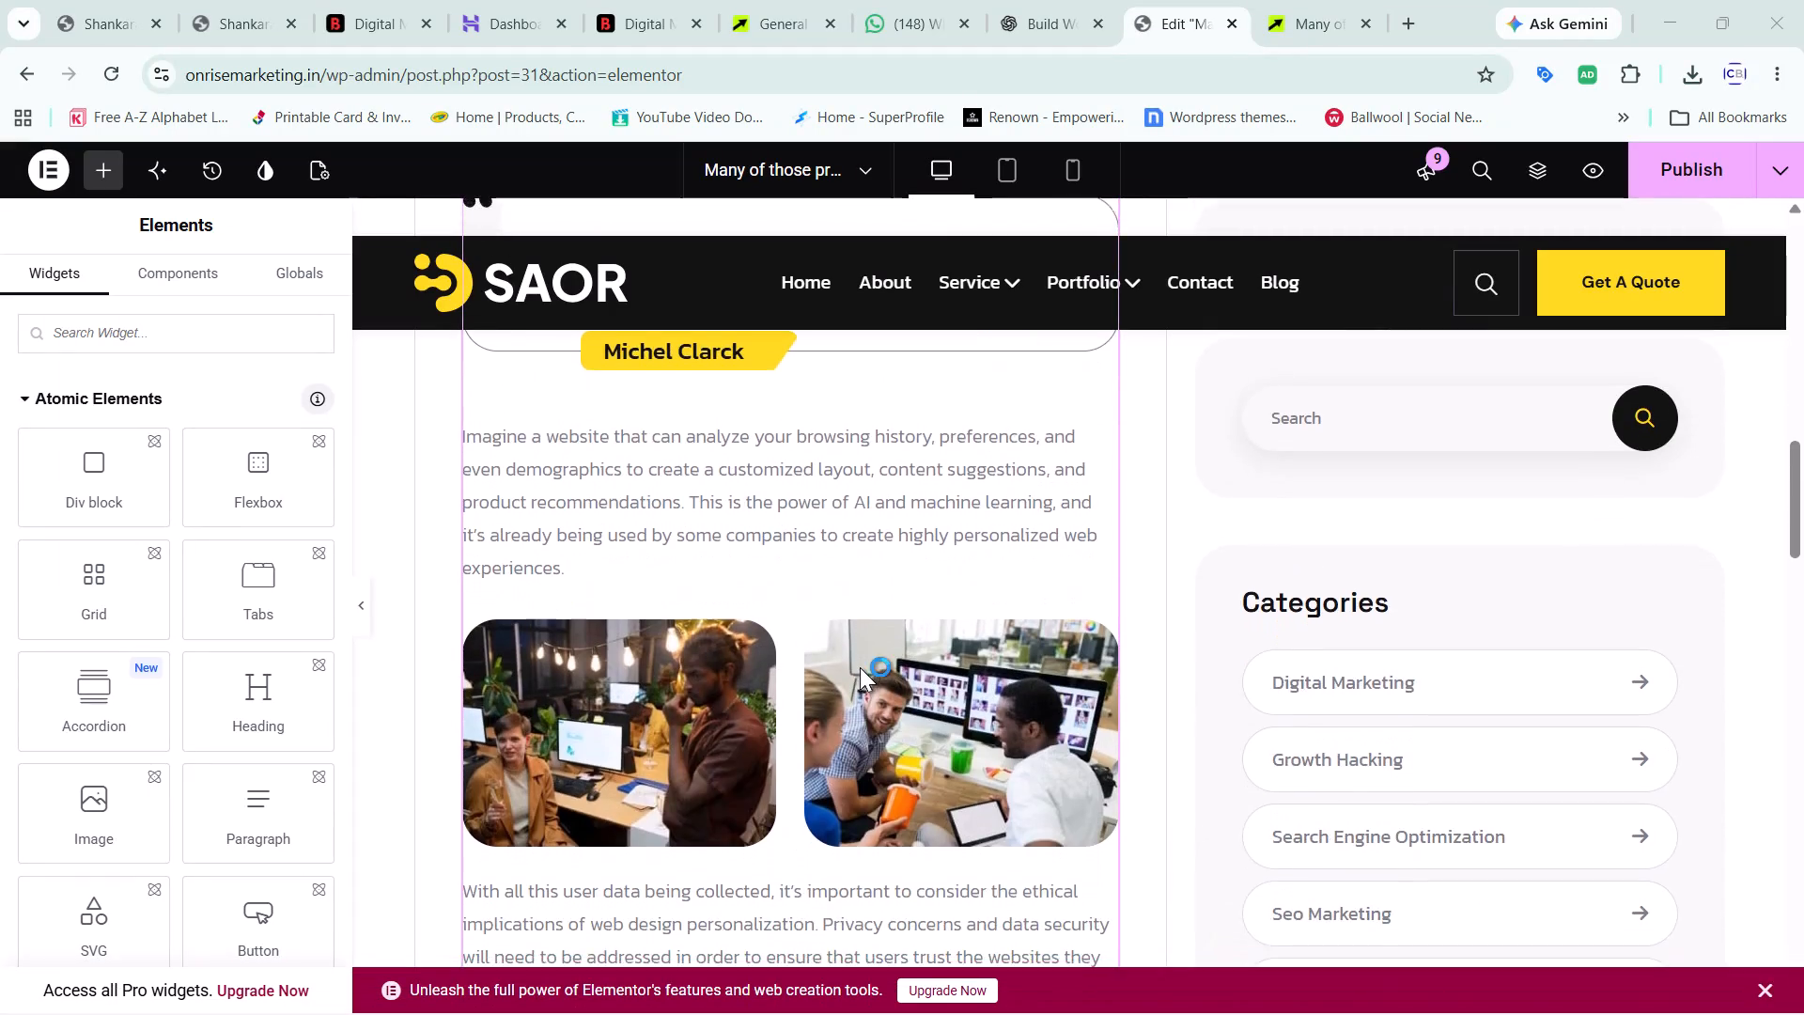
scroll(860, 667, down, 1)
click(906, 481)
click(872, 585)
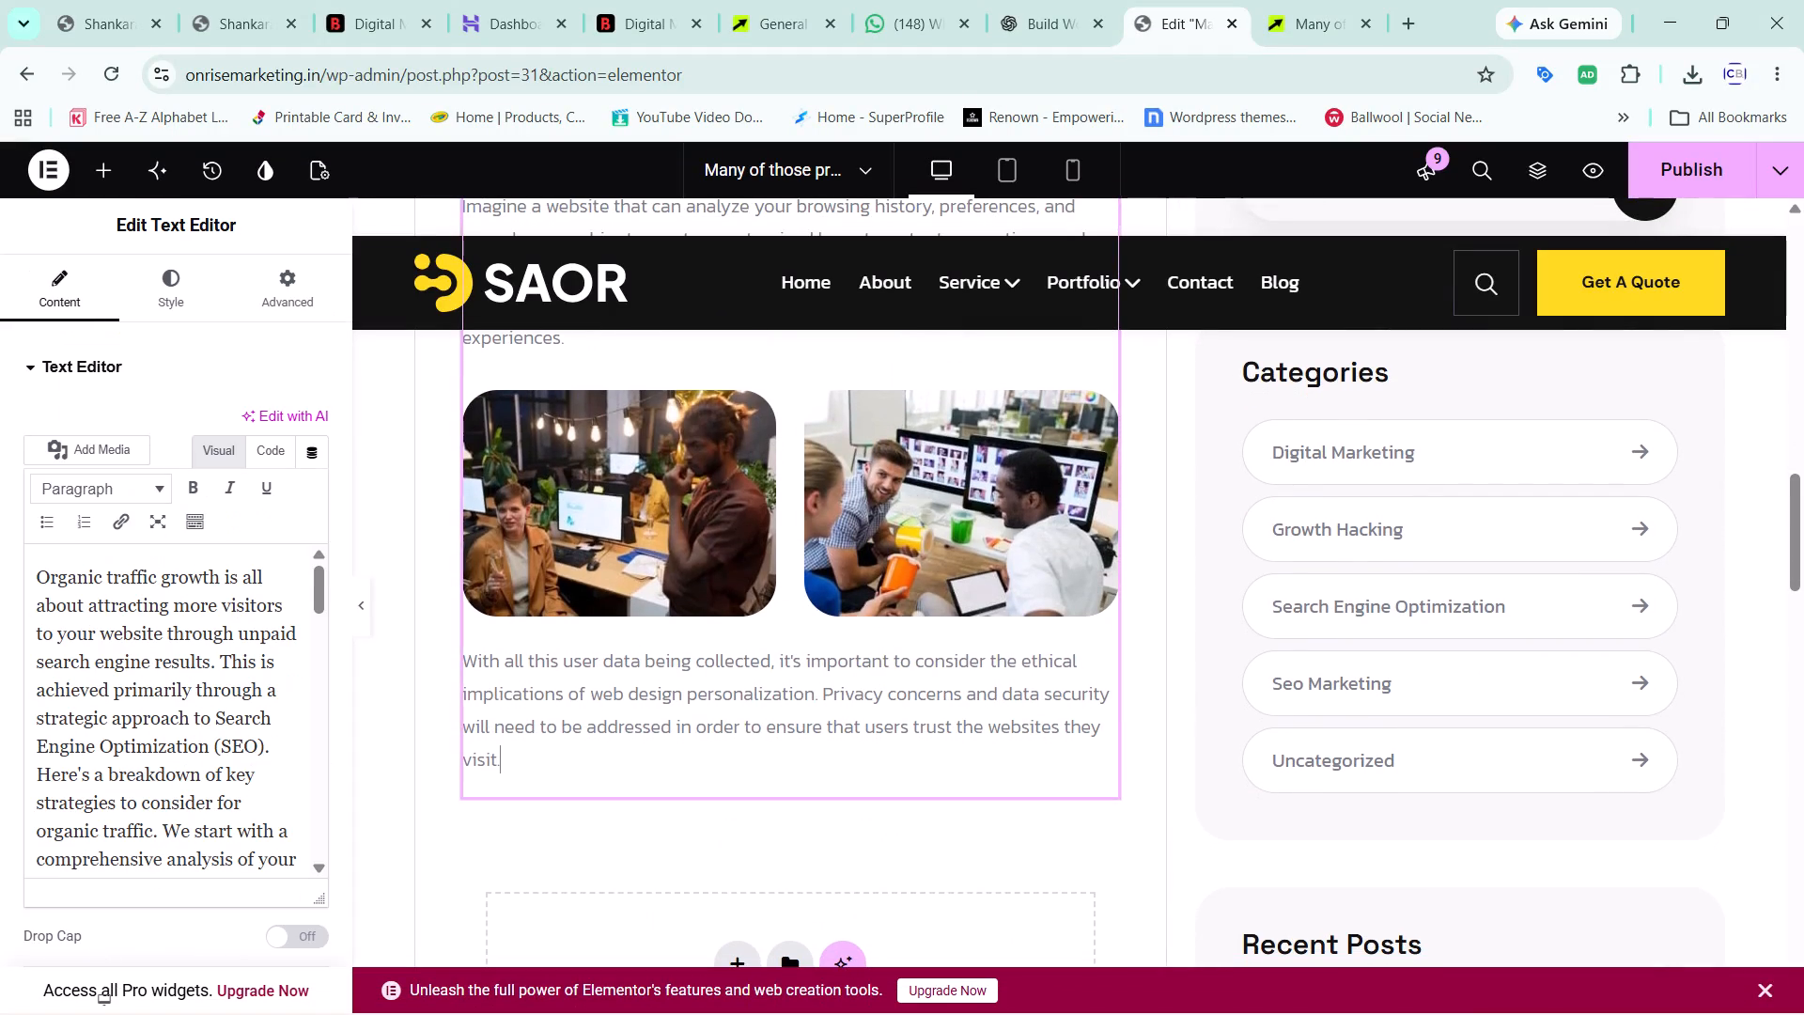
click(849, 456)
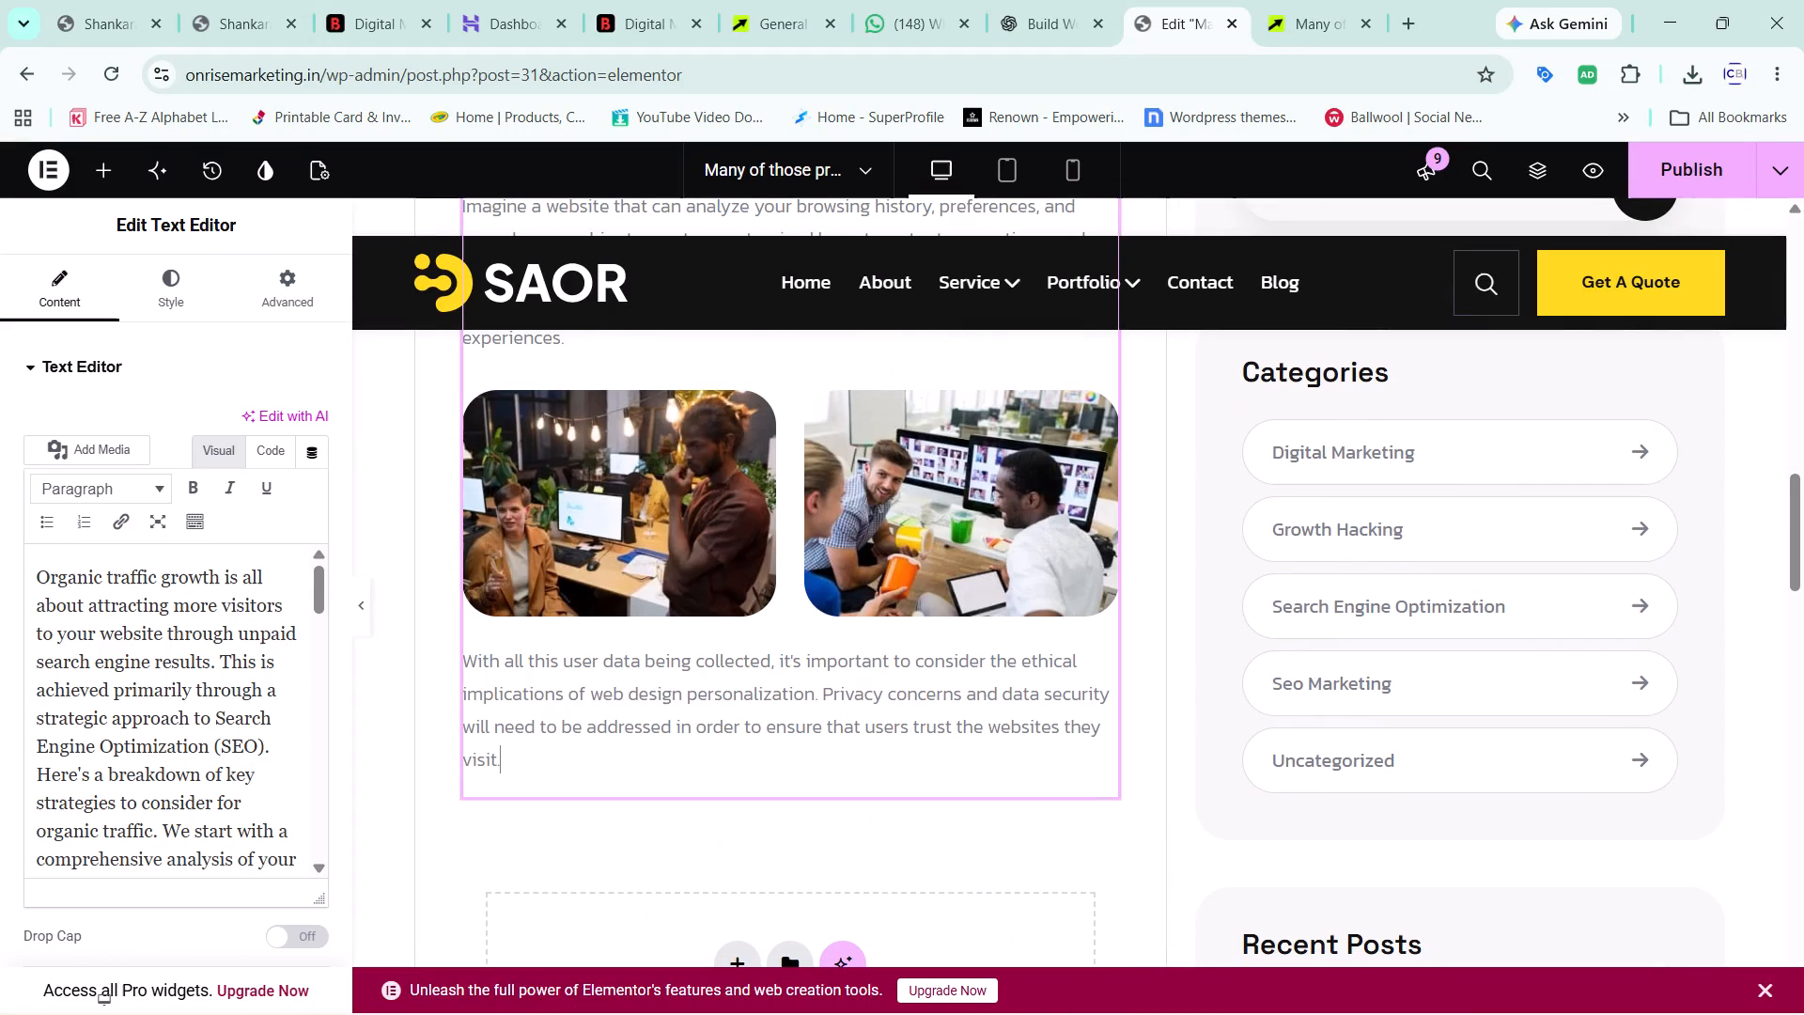
click(849, 456)
scroll(693, 472, up, 1)
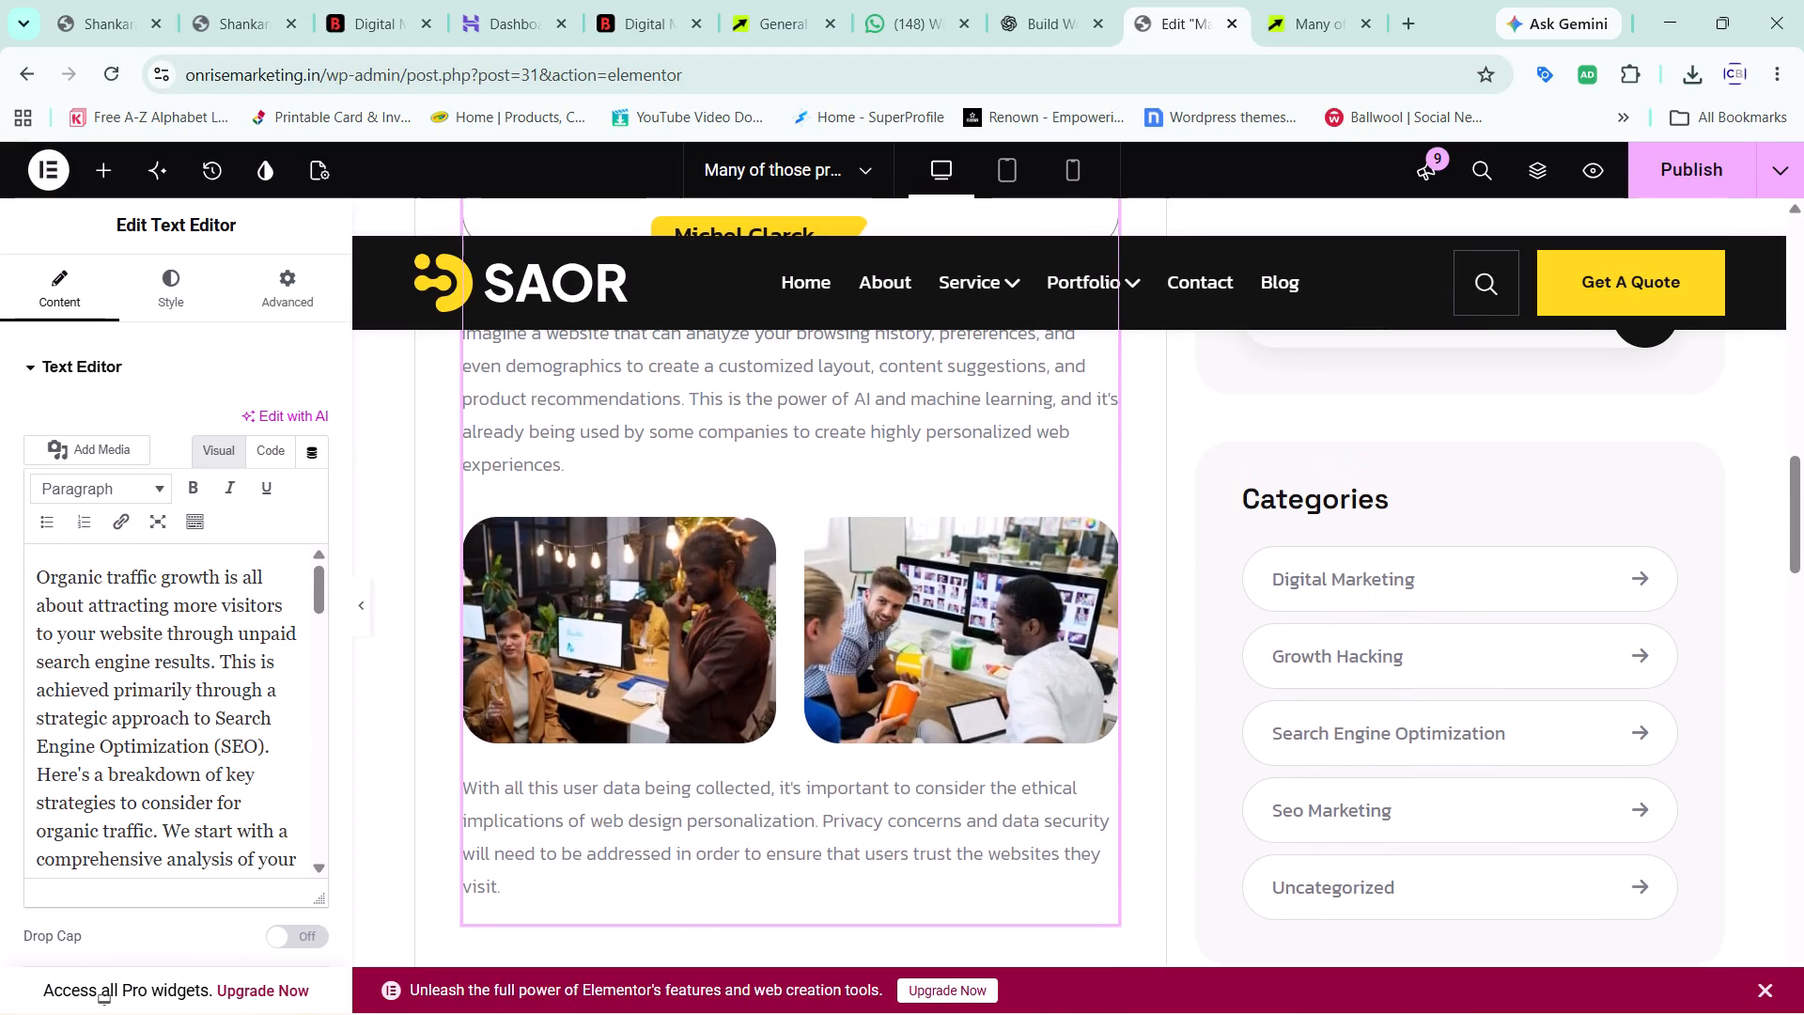
triple_click(676, 601)
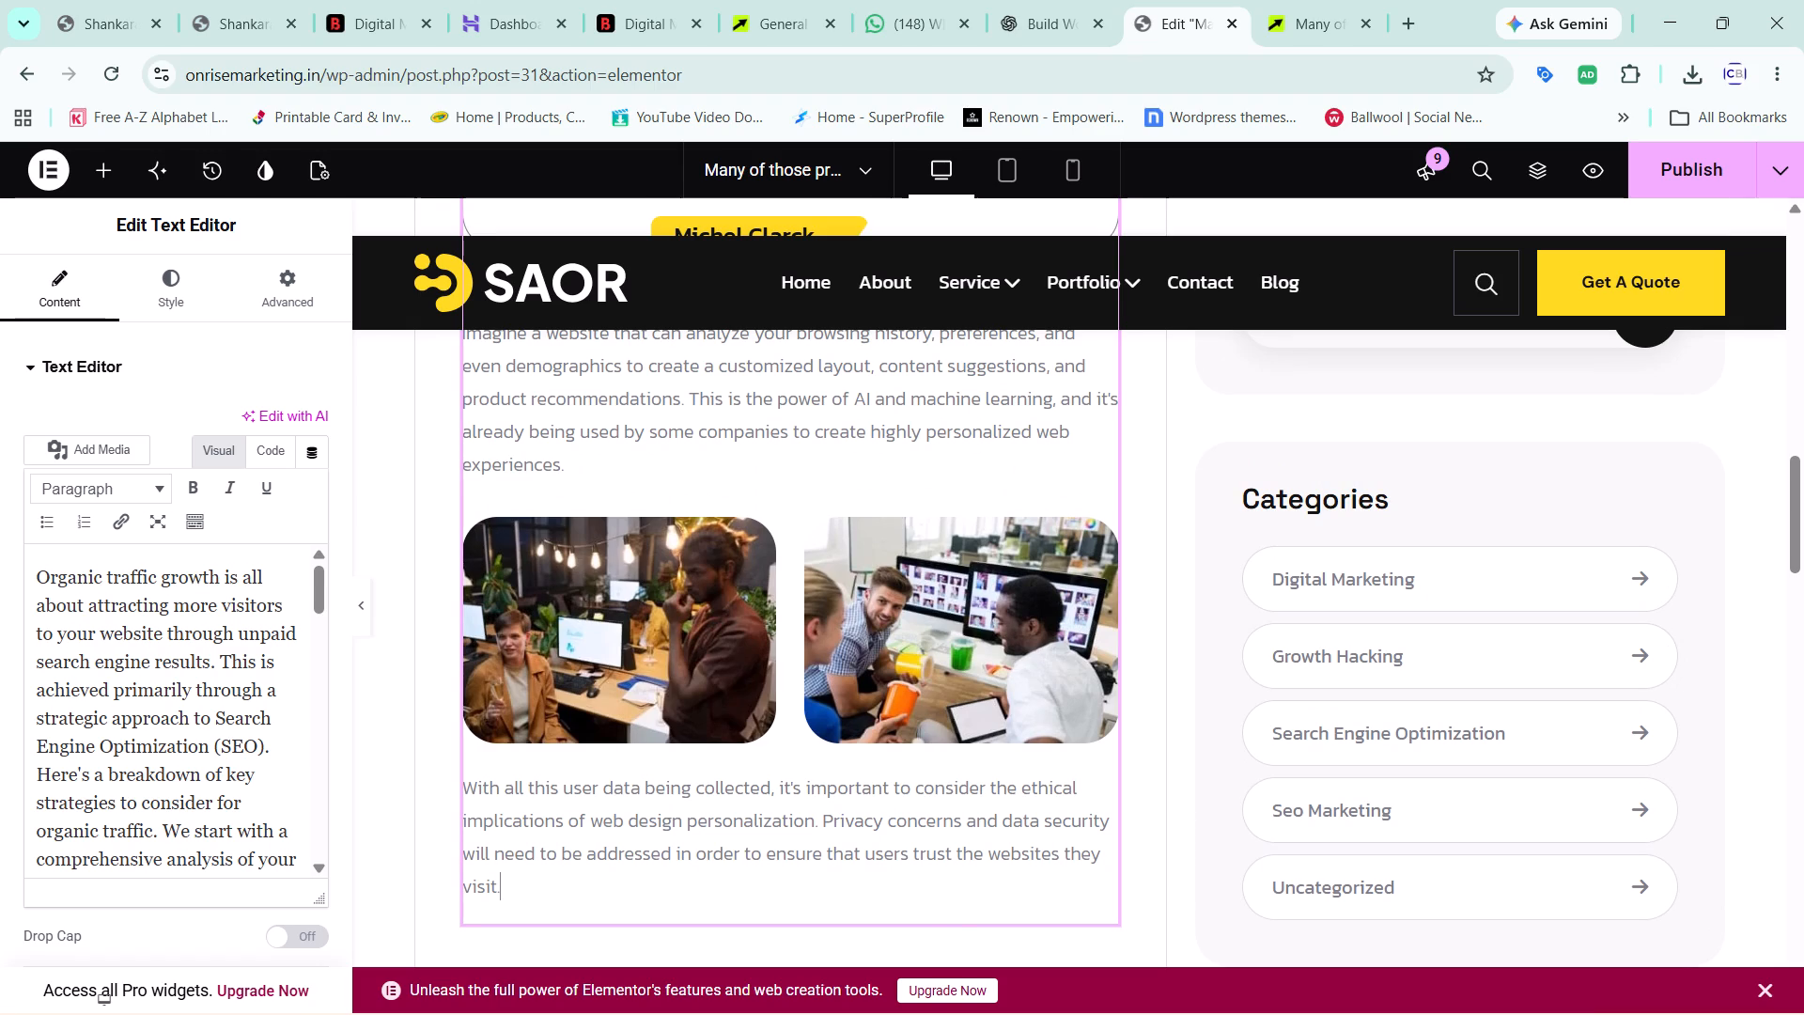
click(909, 603)
right_click(909, 603)
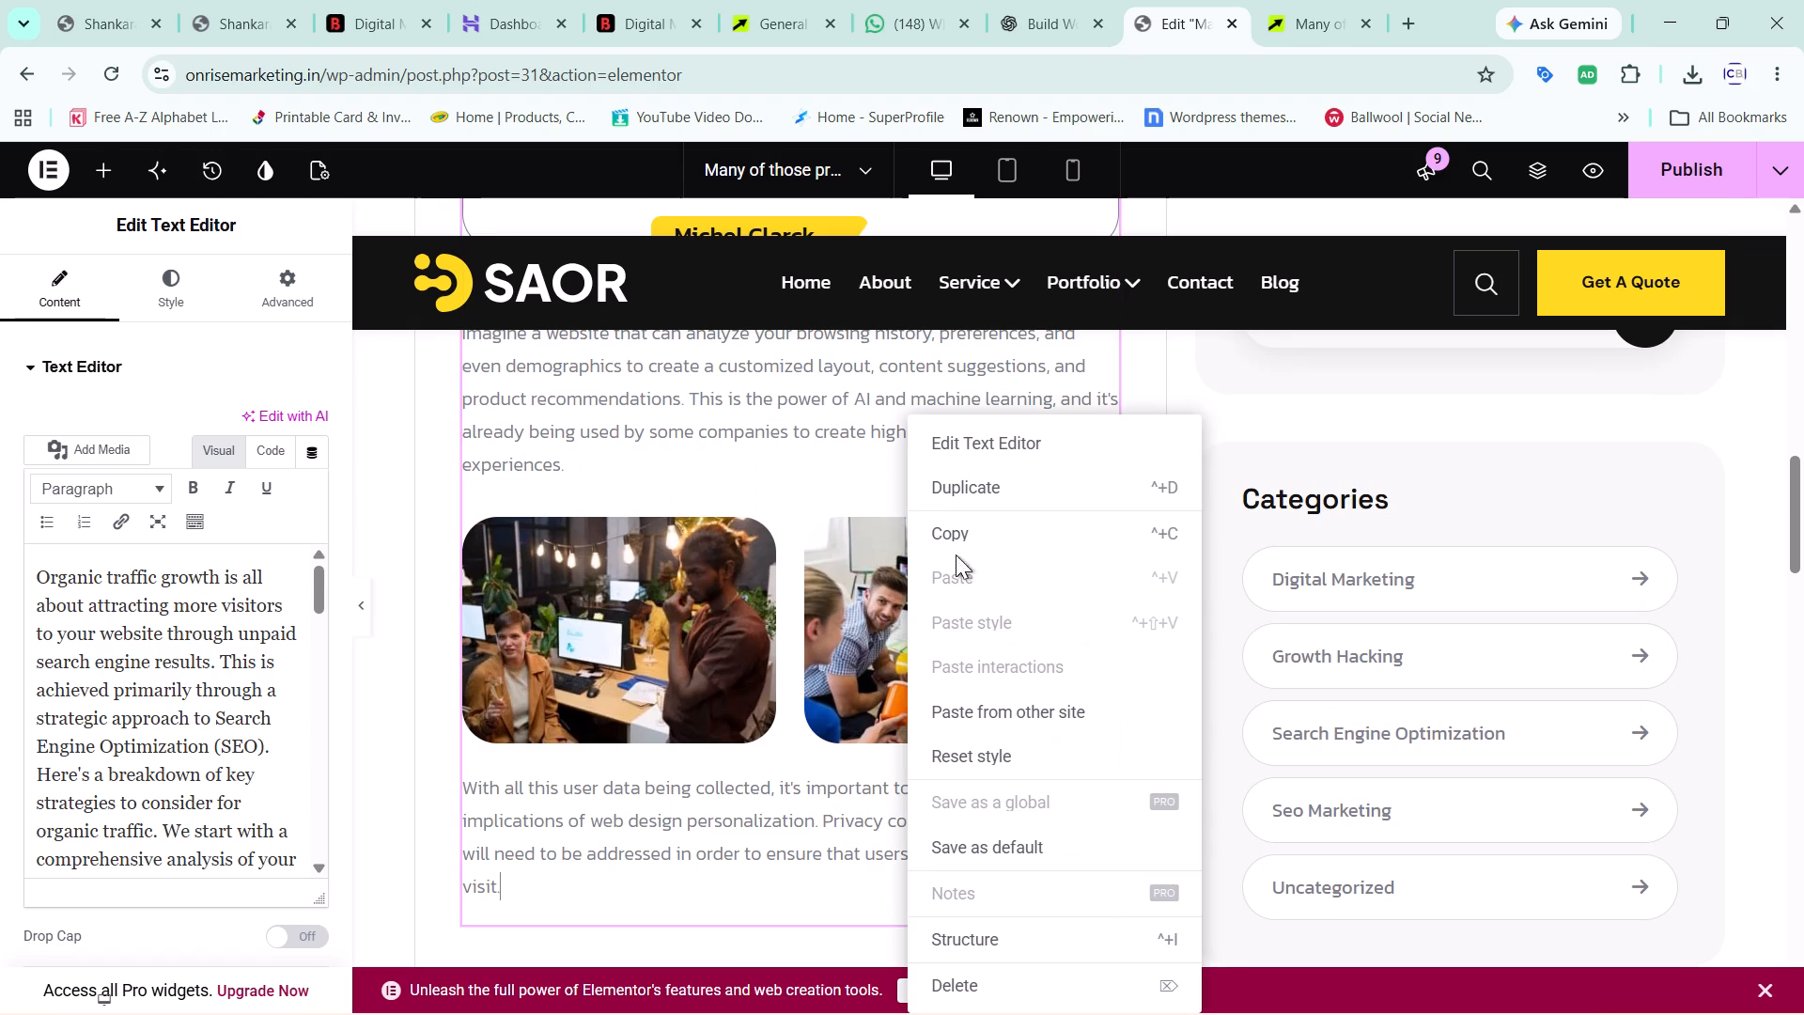
click(960, 973)
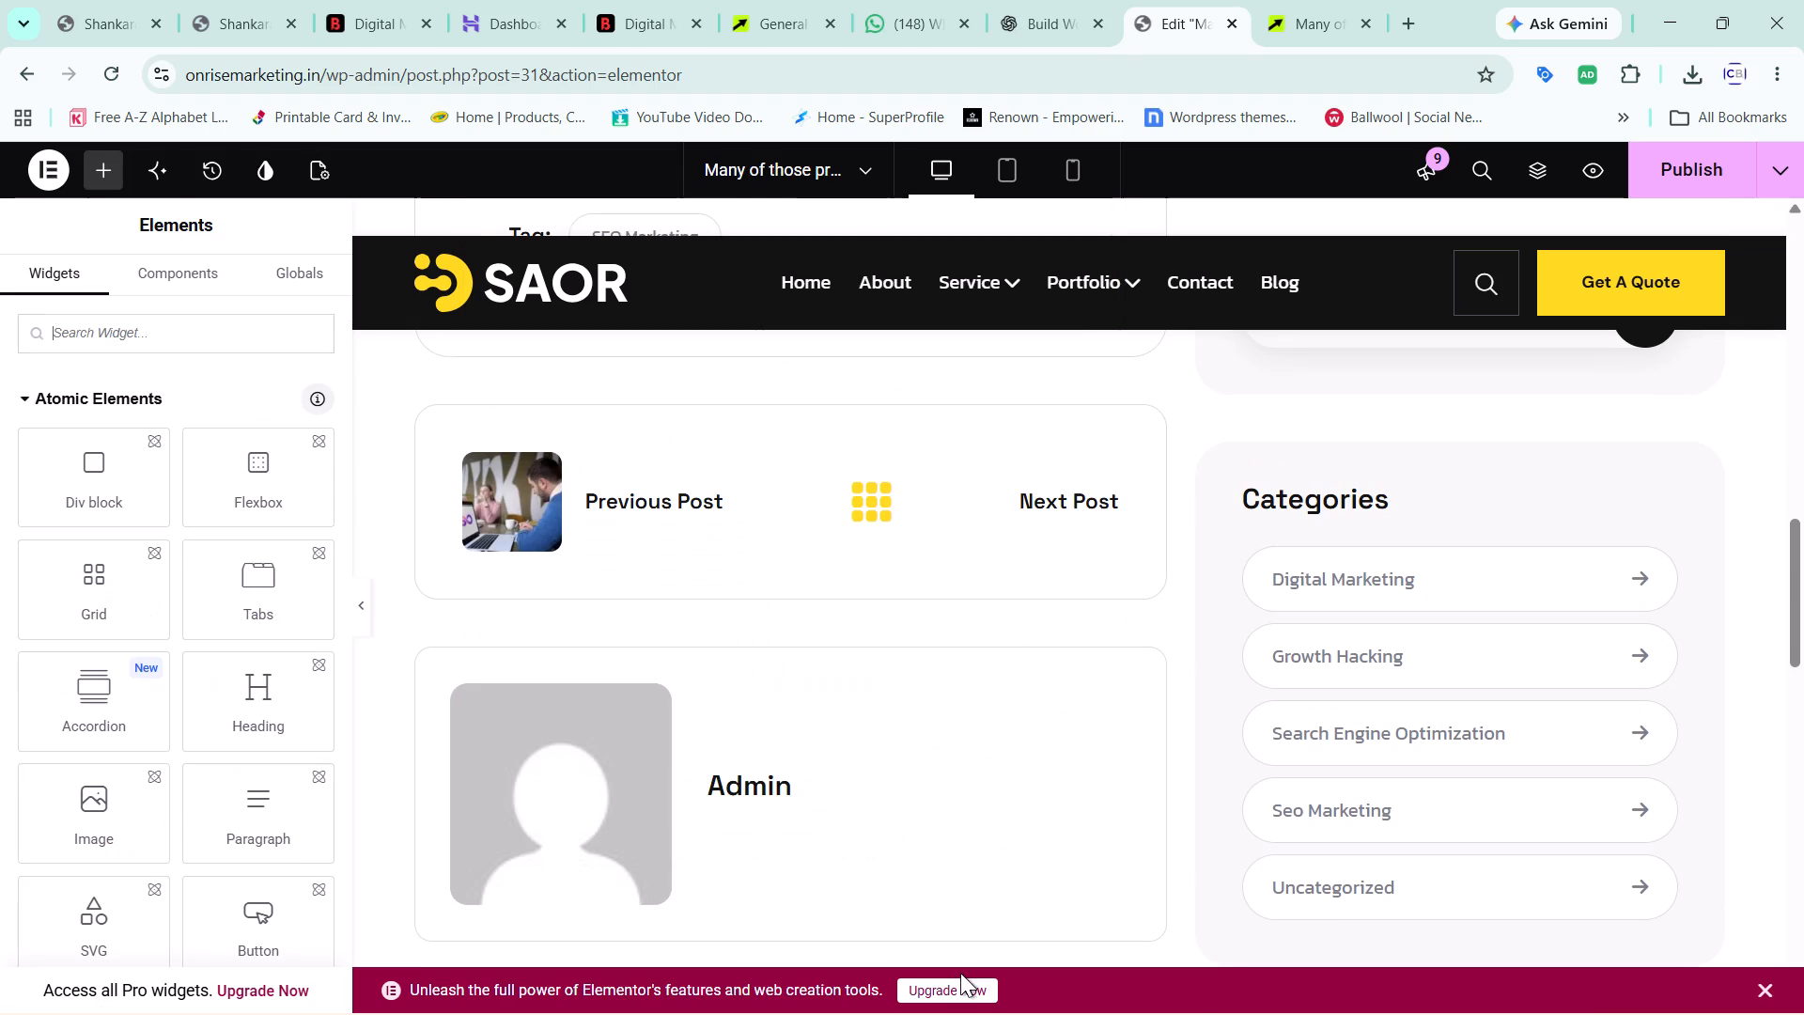
Look over the rest of the post layout, from the tag and post navigation sections down to the comment form and footer.
scroll(850, 766, up, 1)
right_click(822, 652)
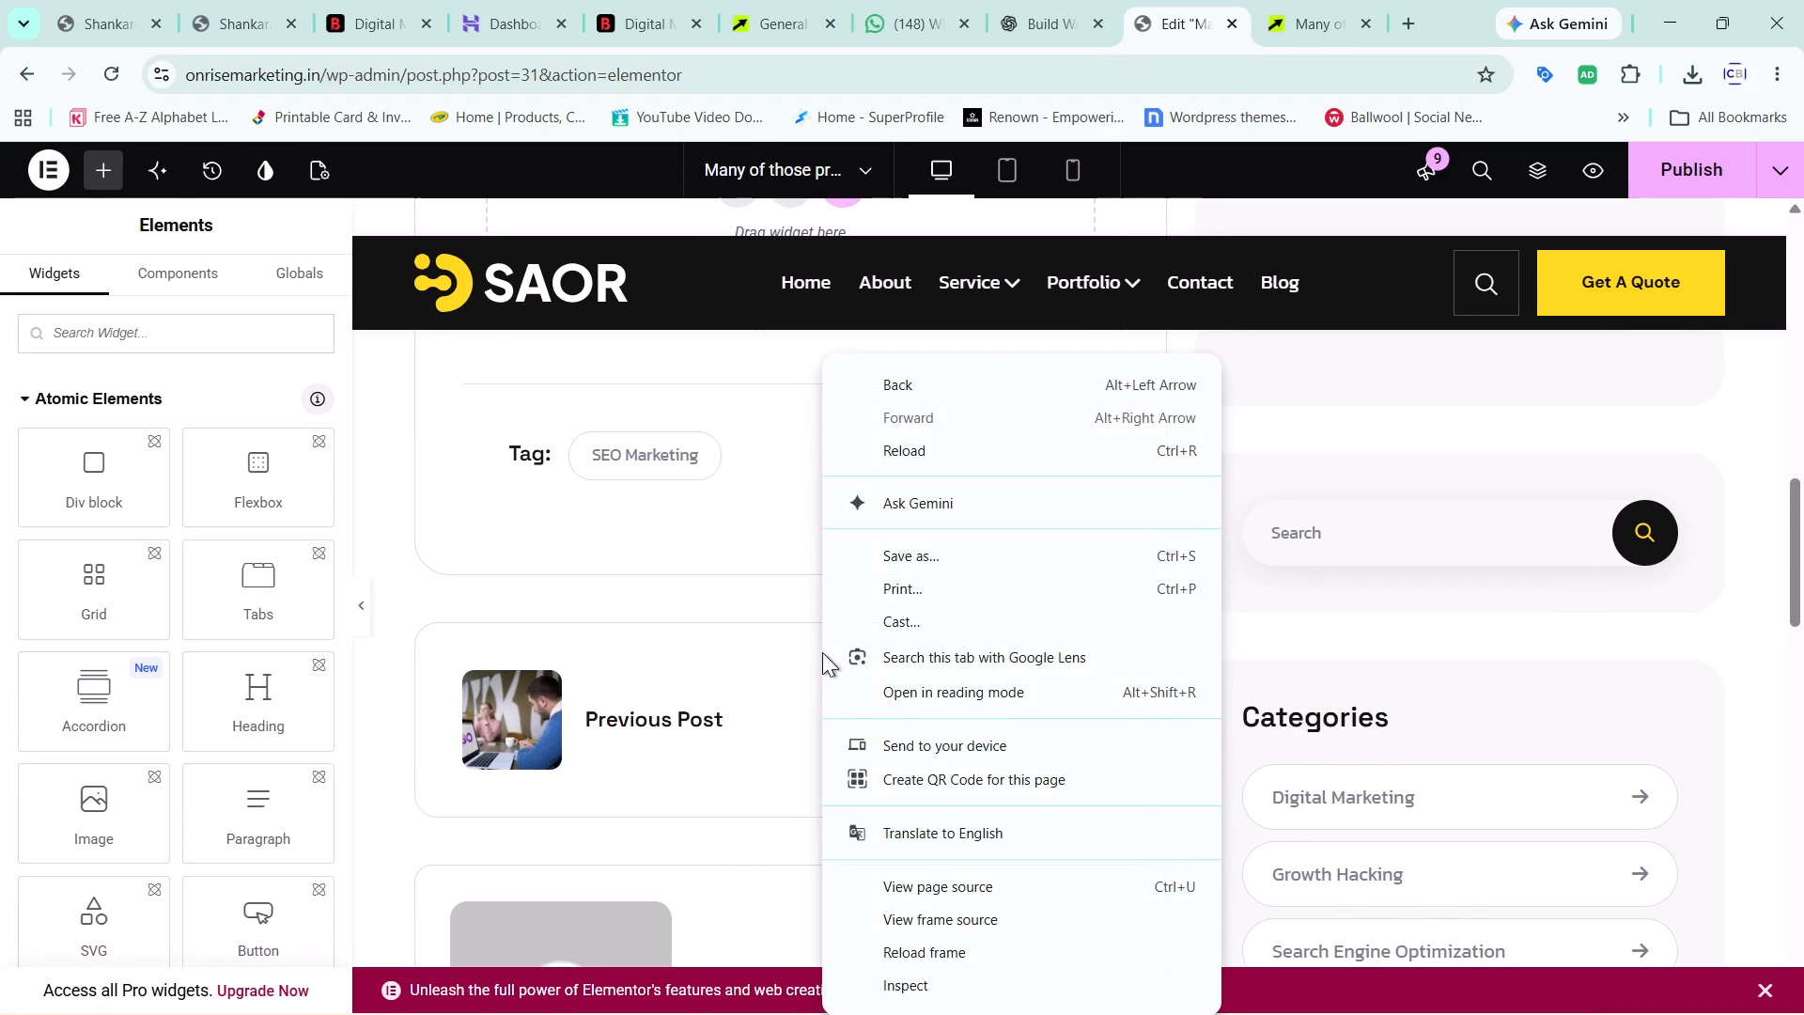
click(753, 666)
scroll(753, 666, down, 1)
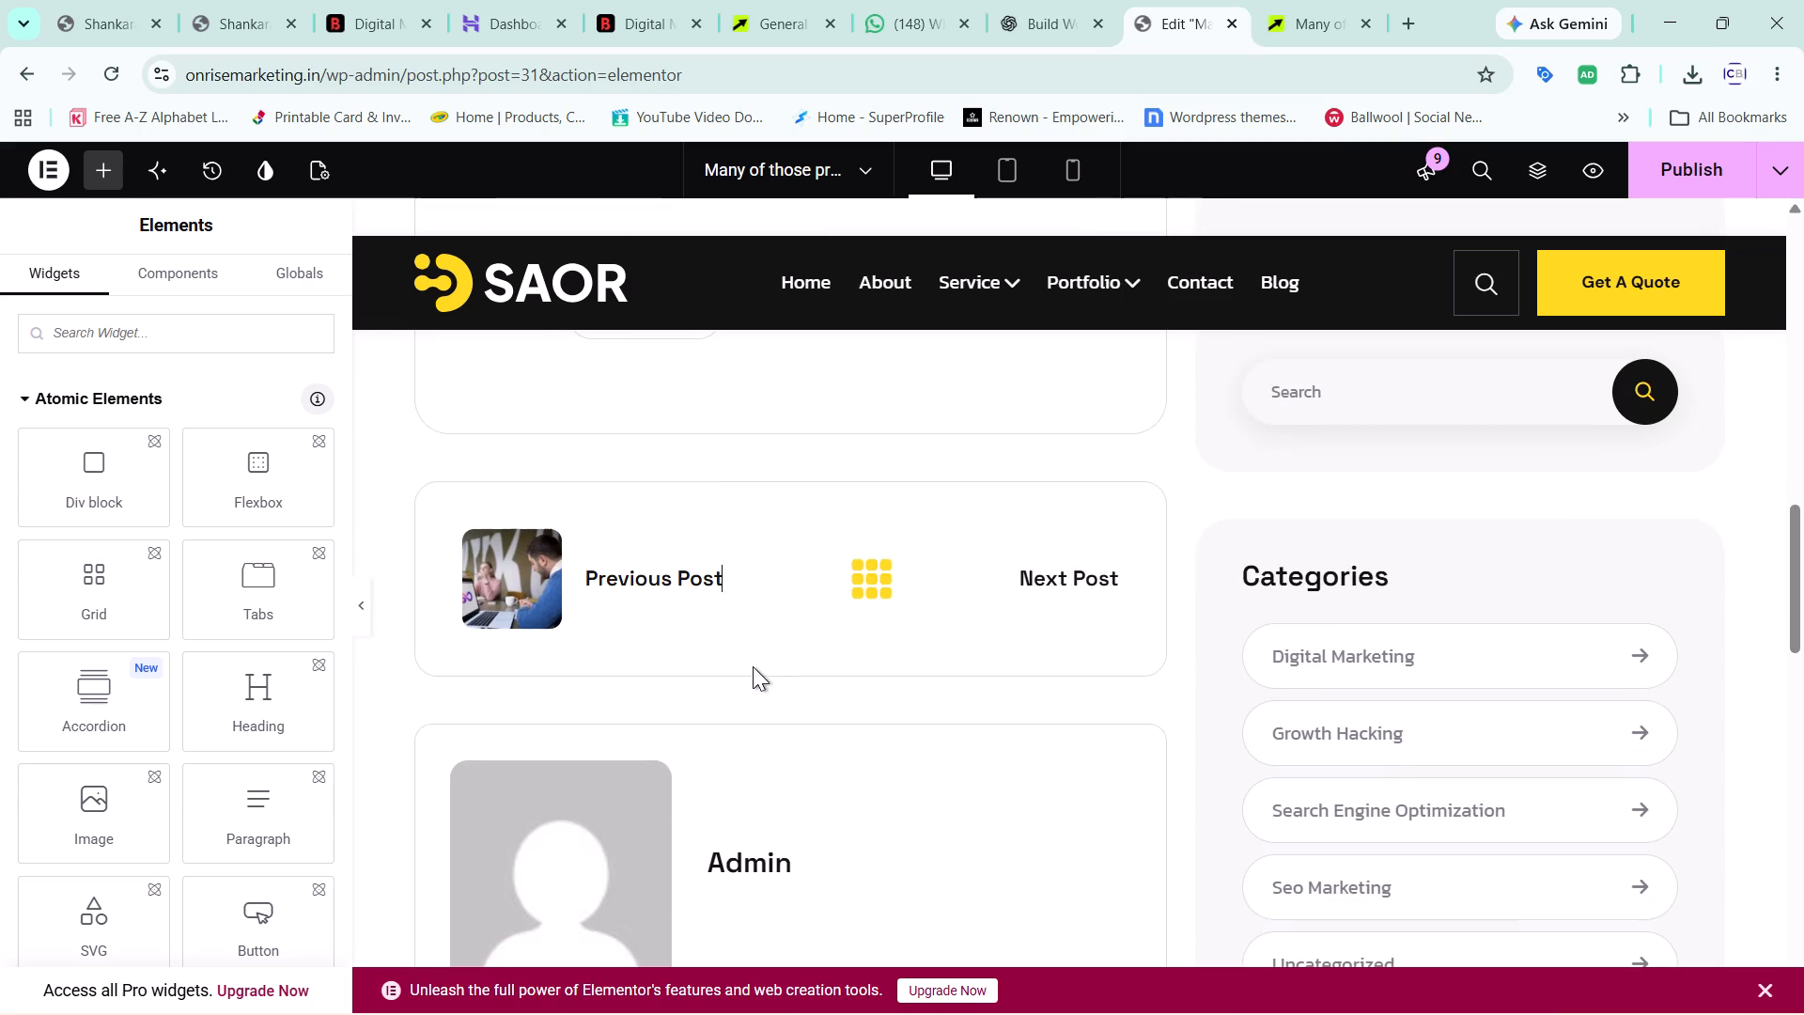
scroll(753, 666, down, 6)
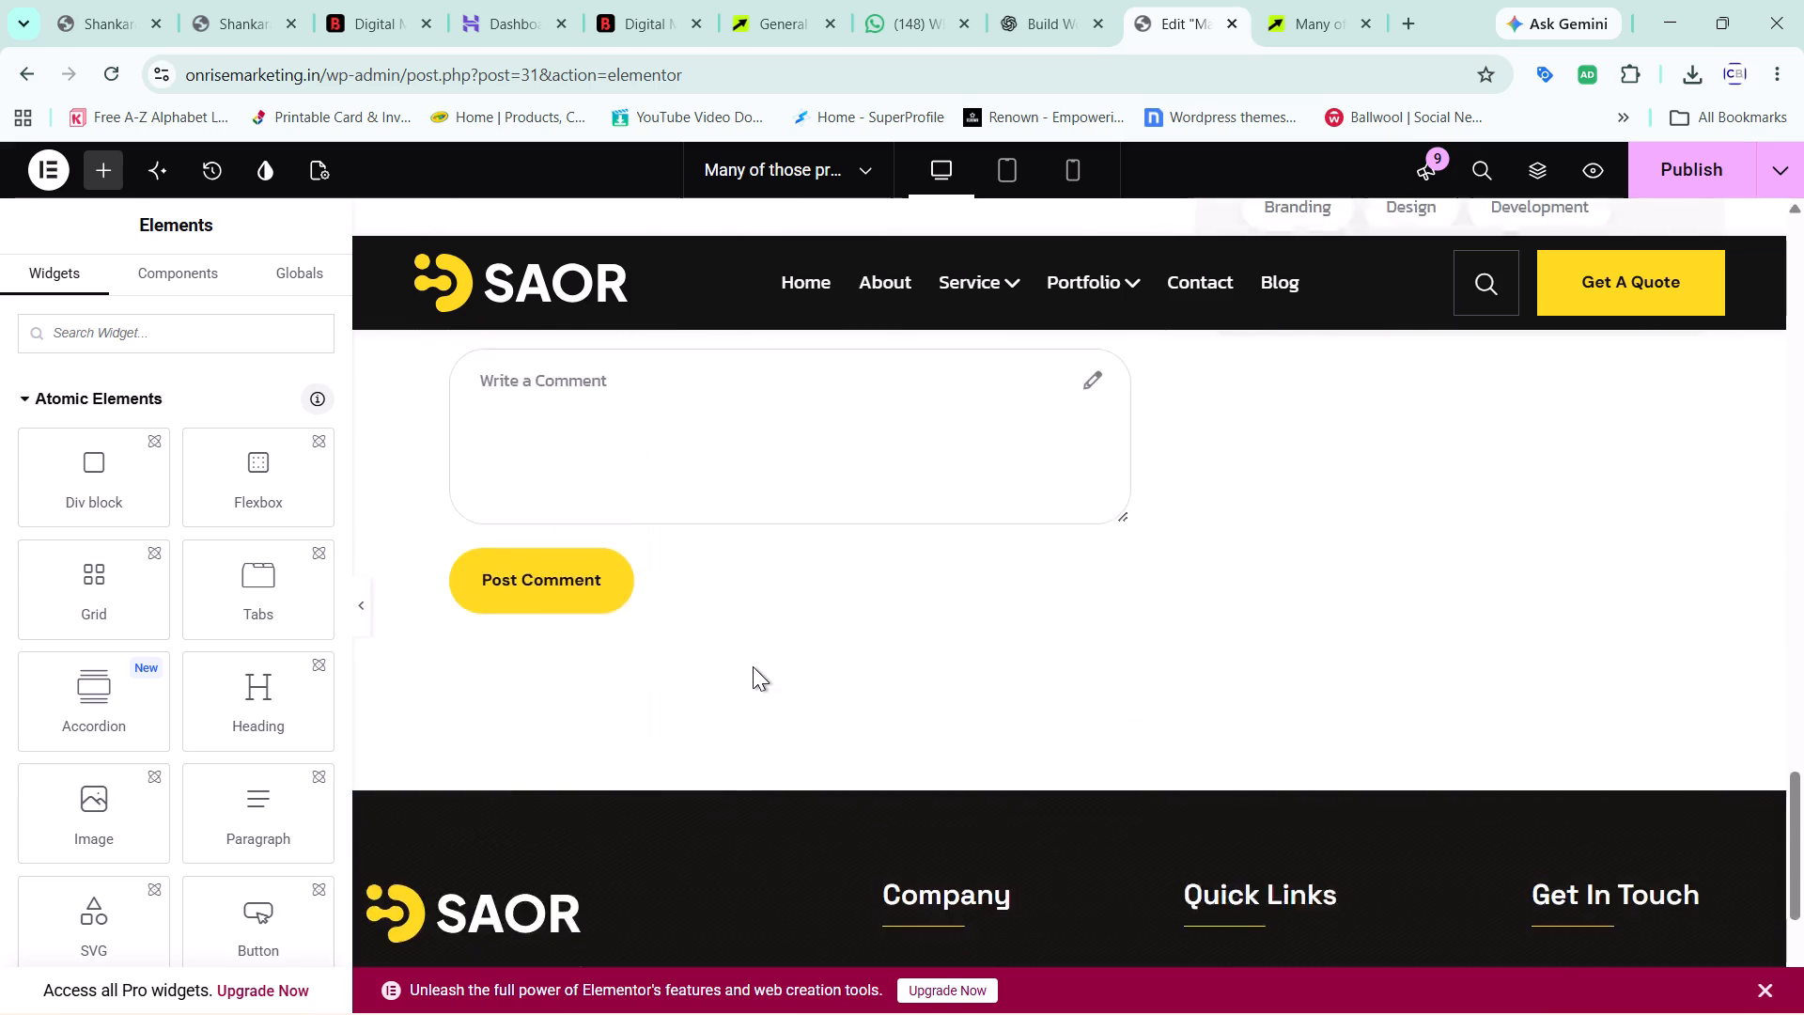
scroll(753, 666, up, 3)
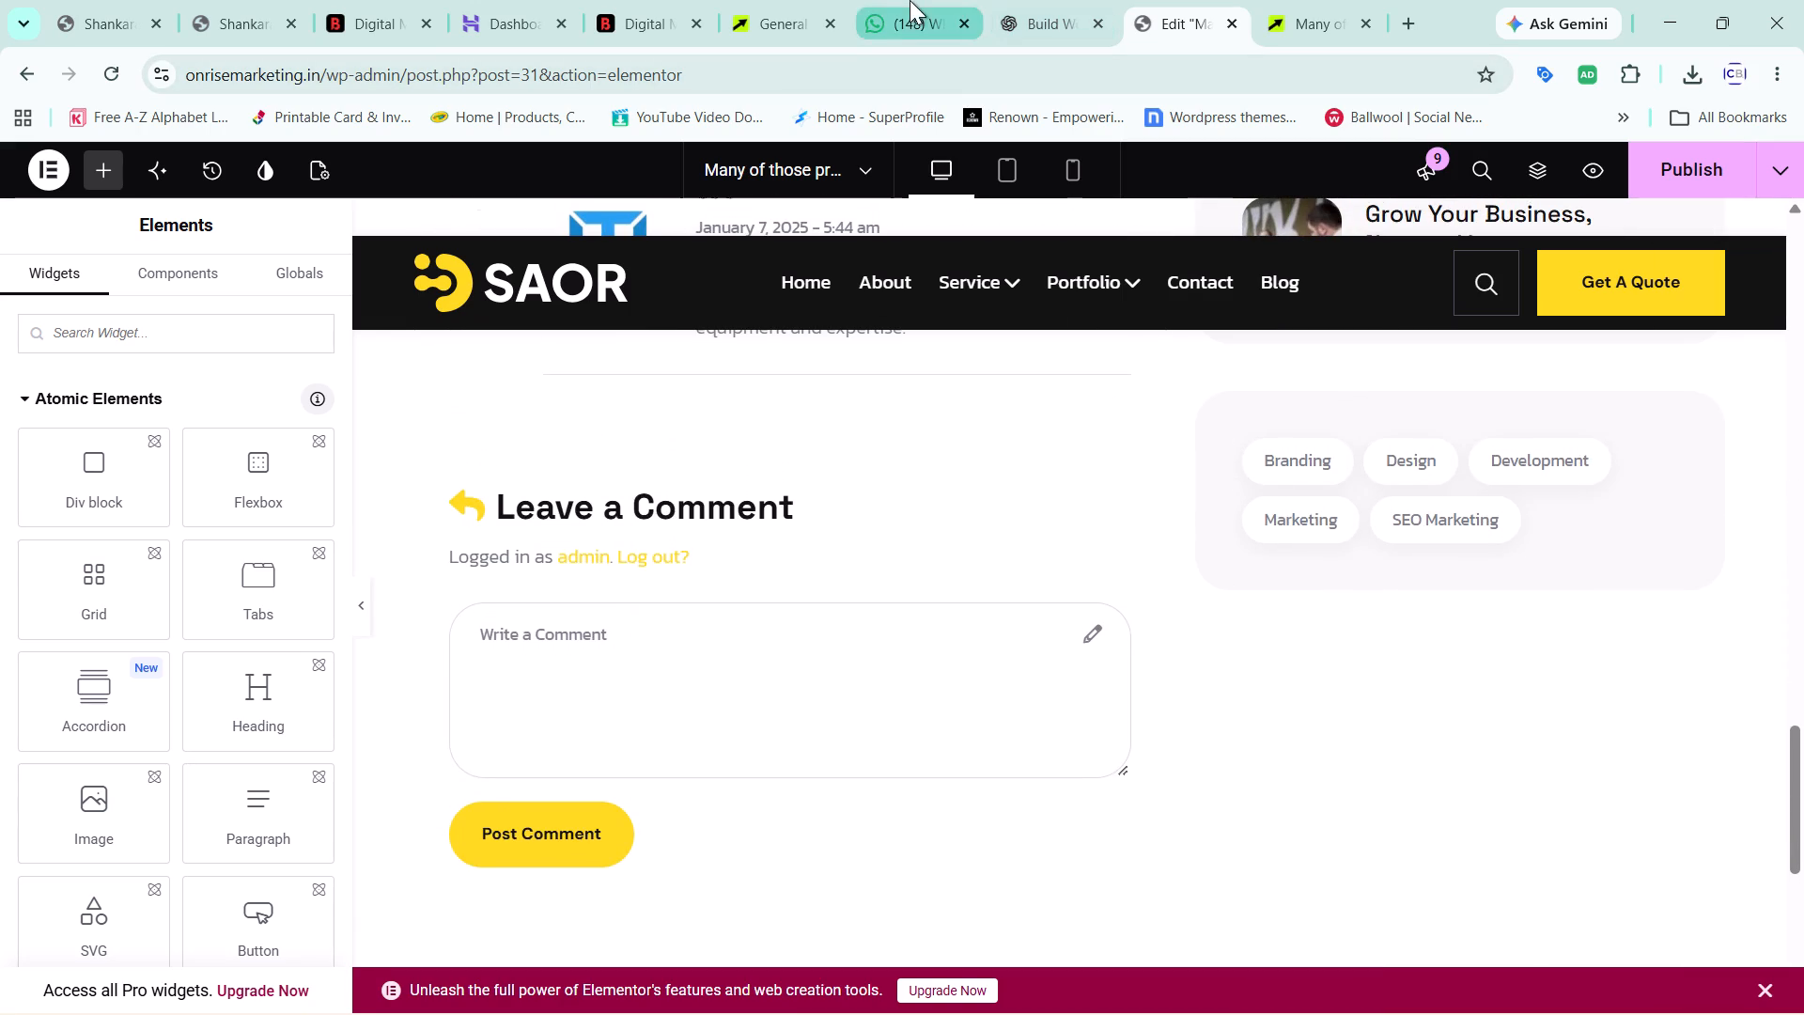
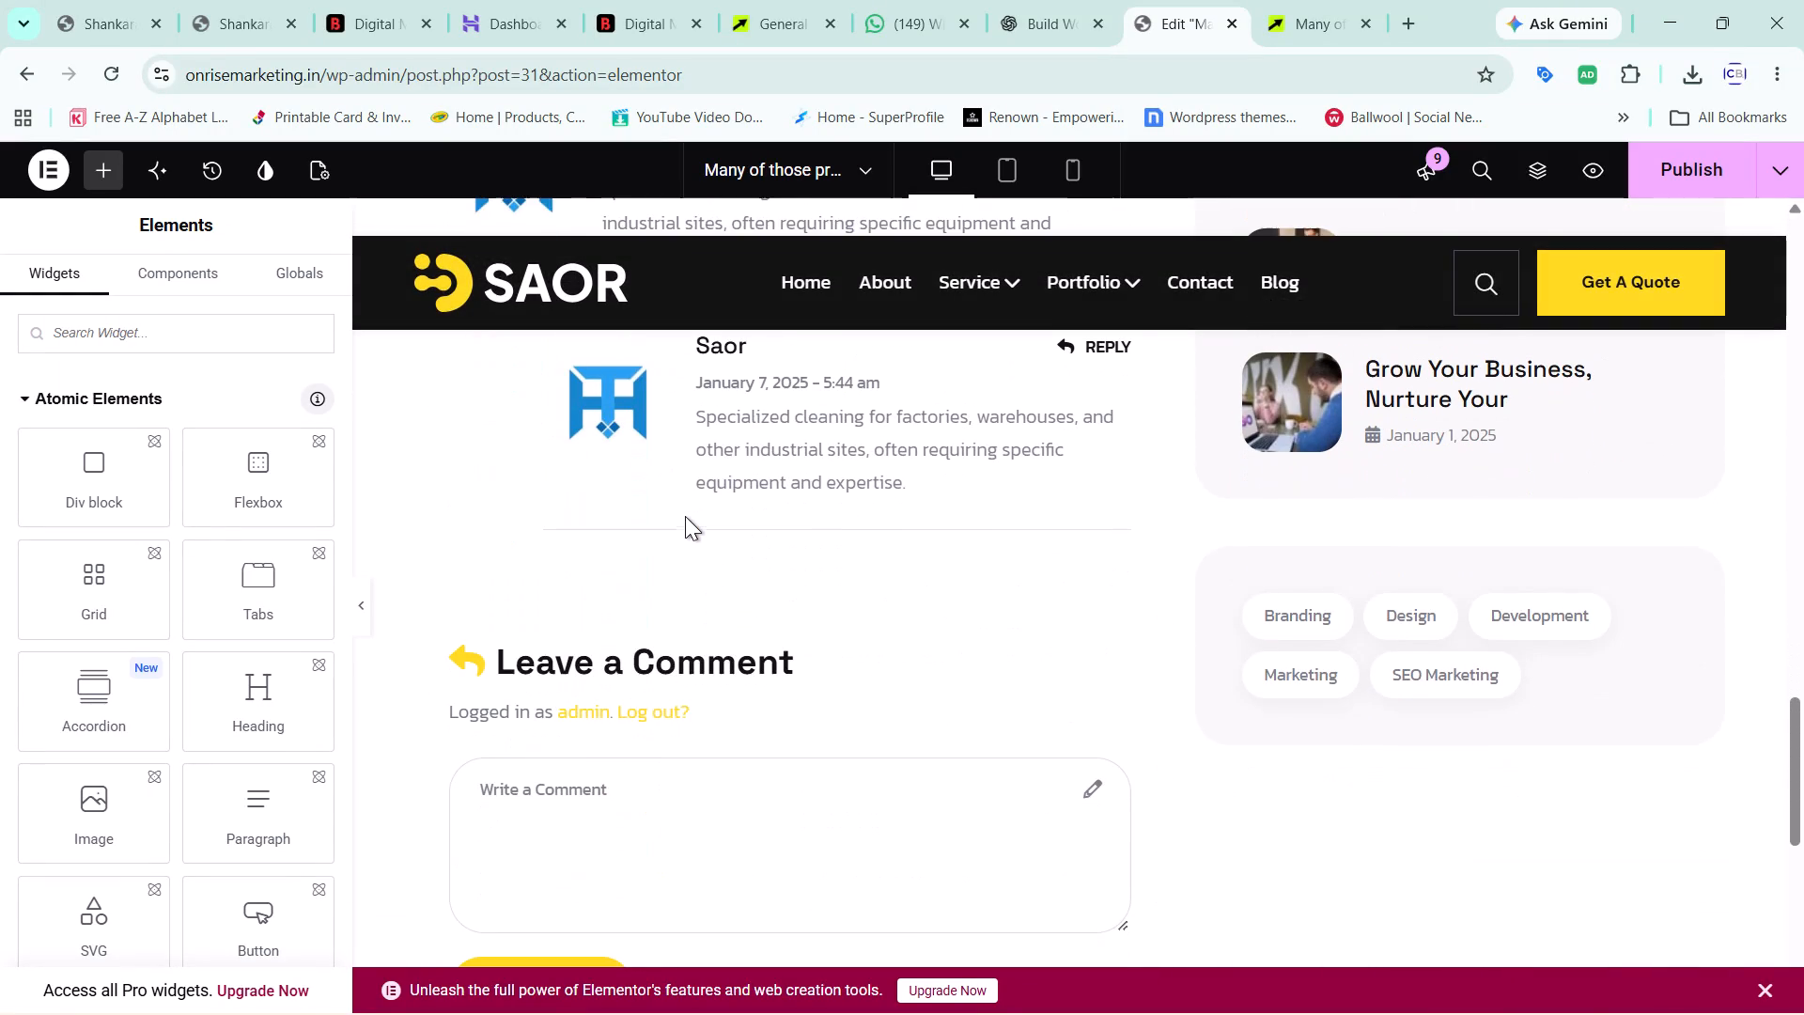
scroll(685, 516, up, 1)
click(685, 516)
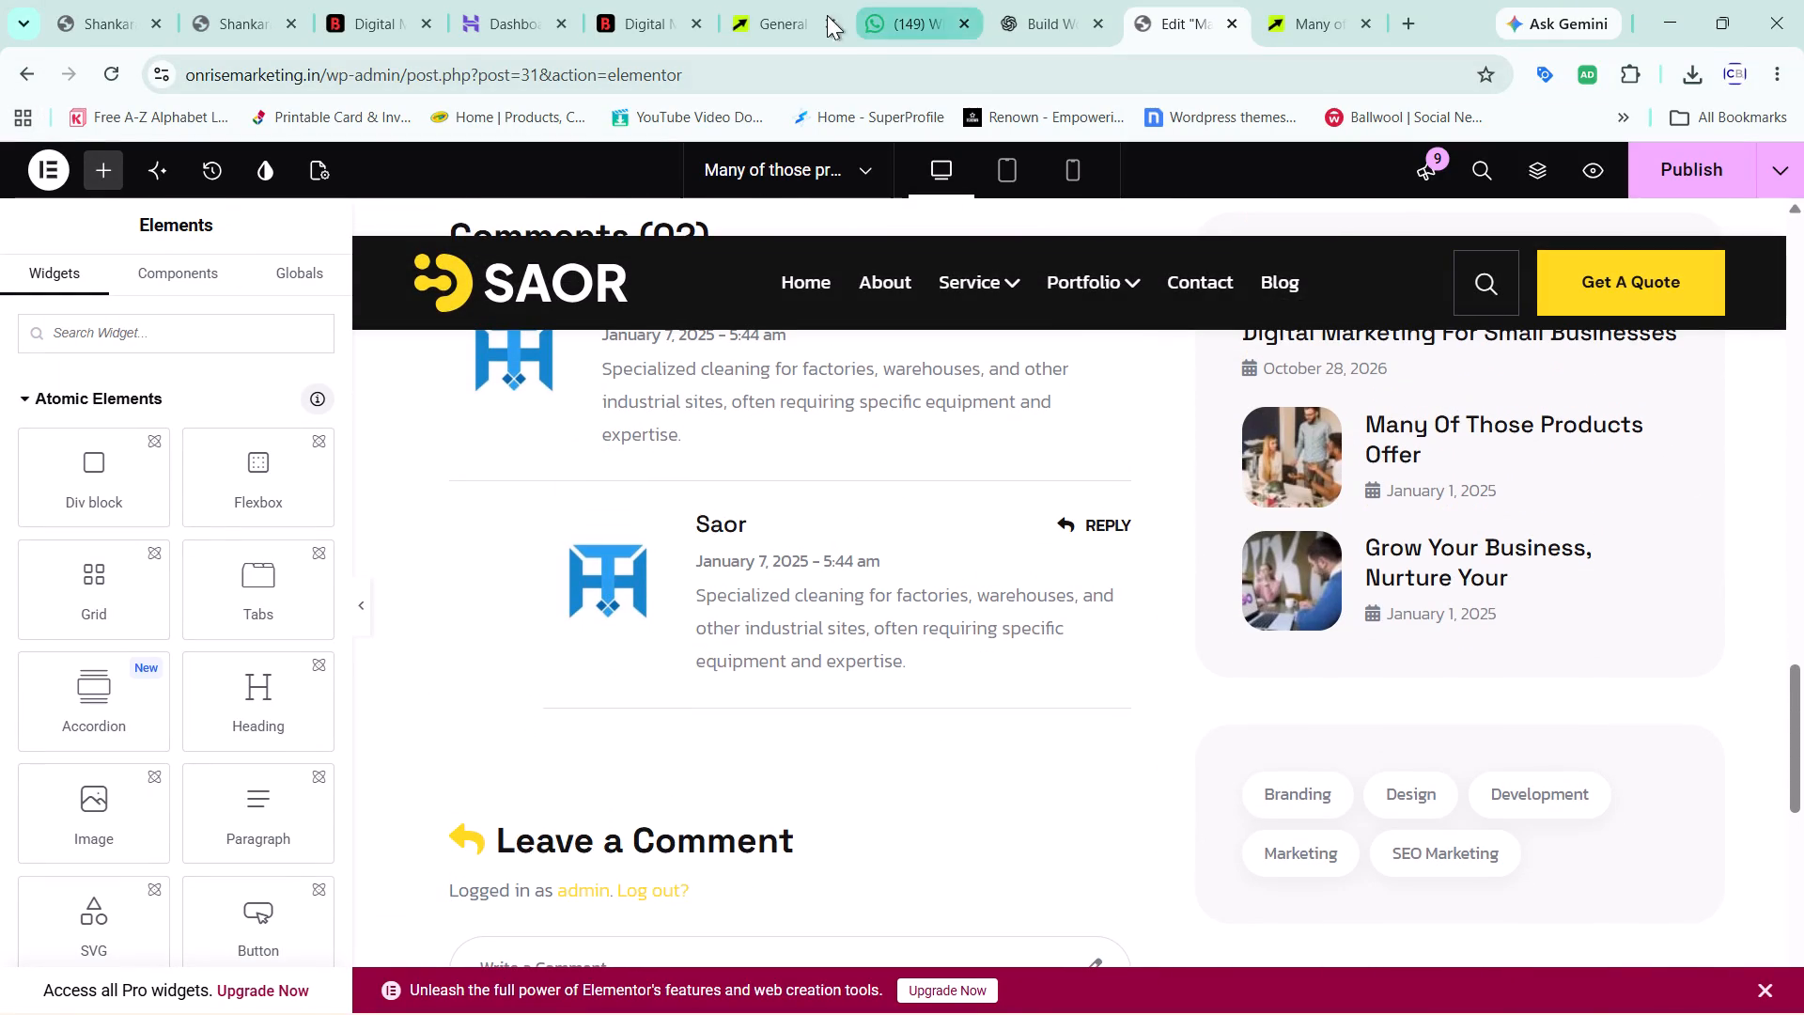
Switch to the WordPress admin settings page and open the site's Widgets management screen.
click(766, 0)
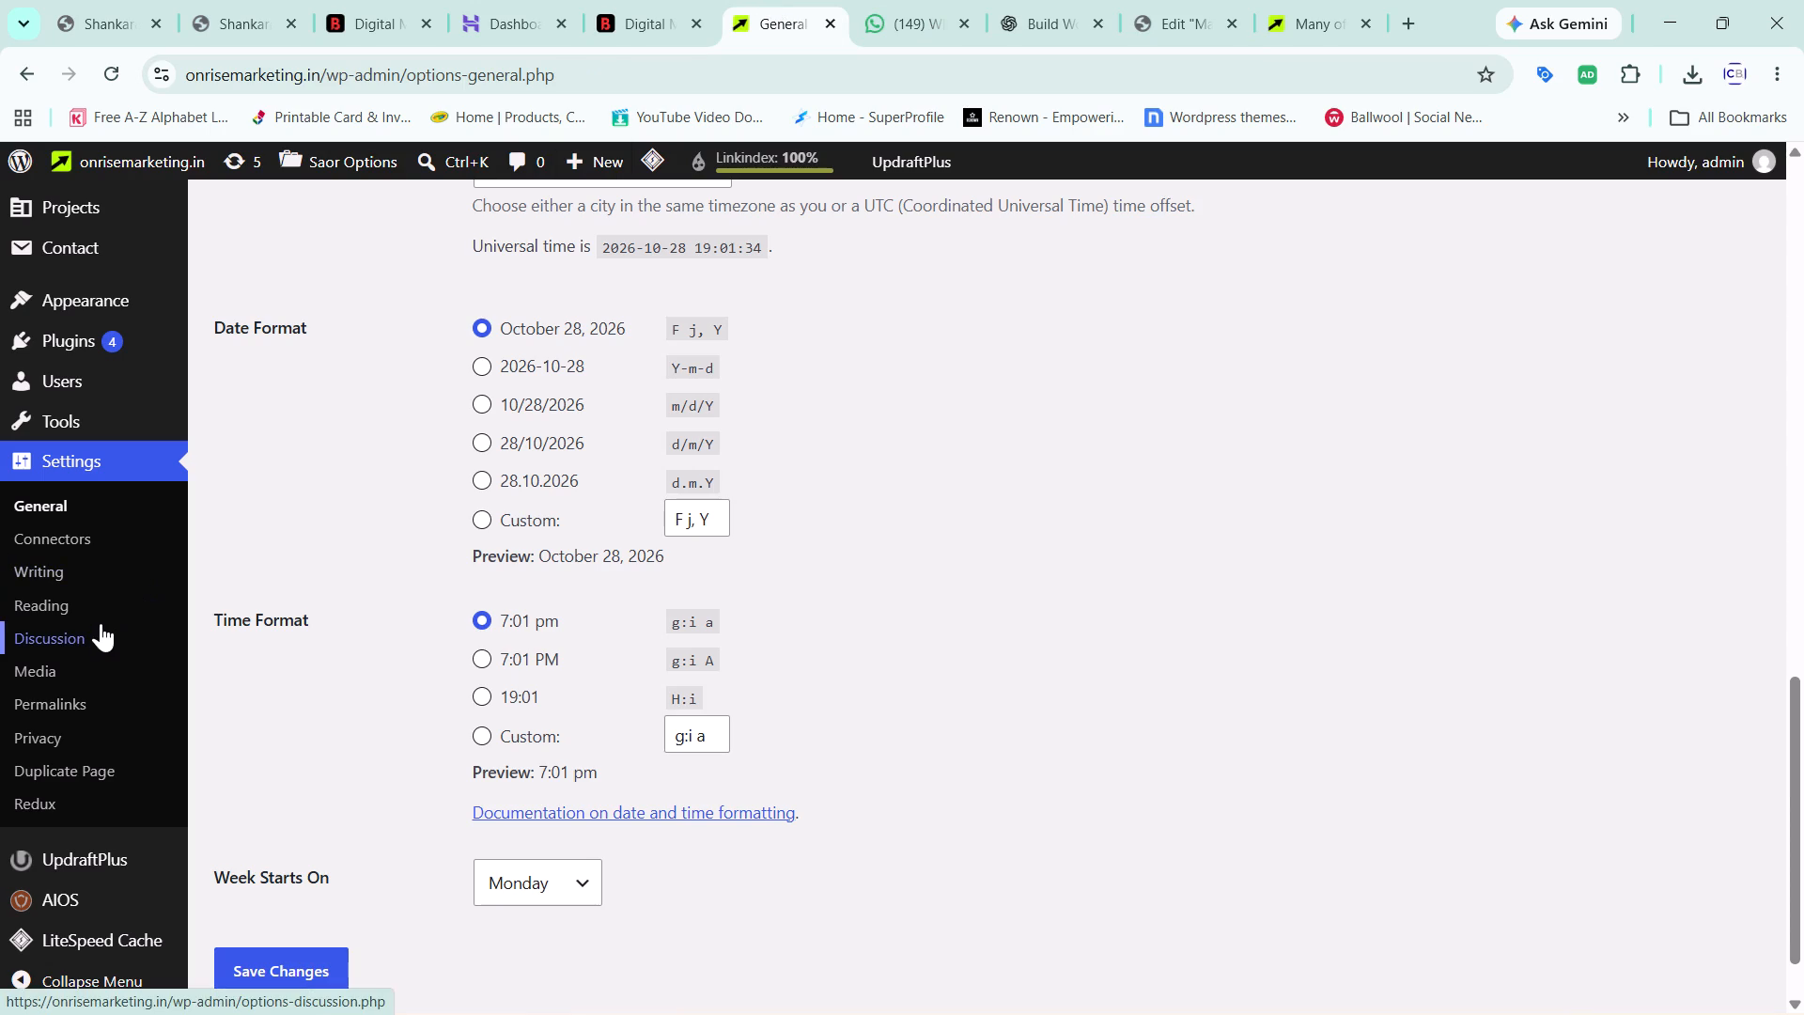
scroll(98, 813, down, 2)
scroll(98, 813, up, 1)
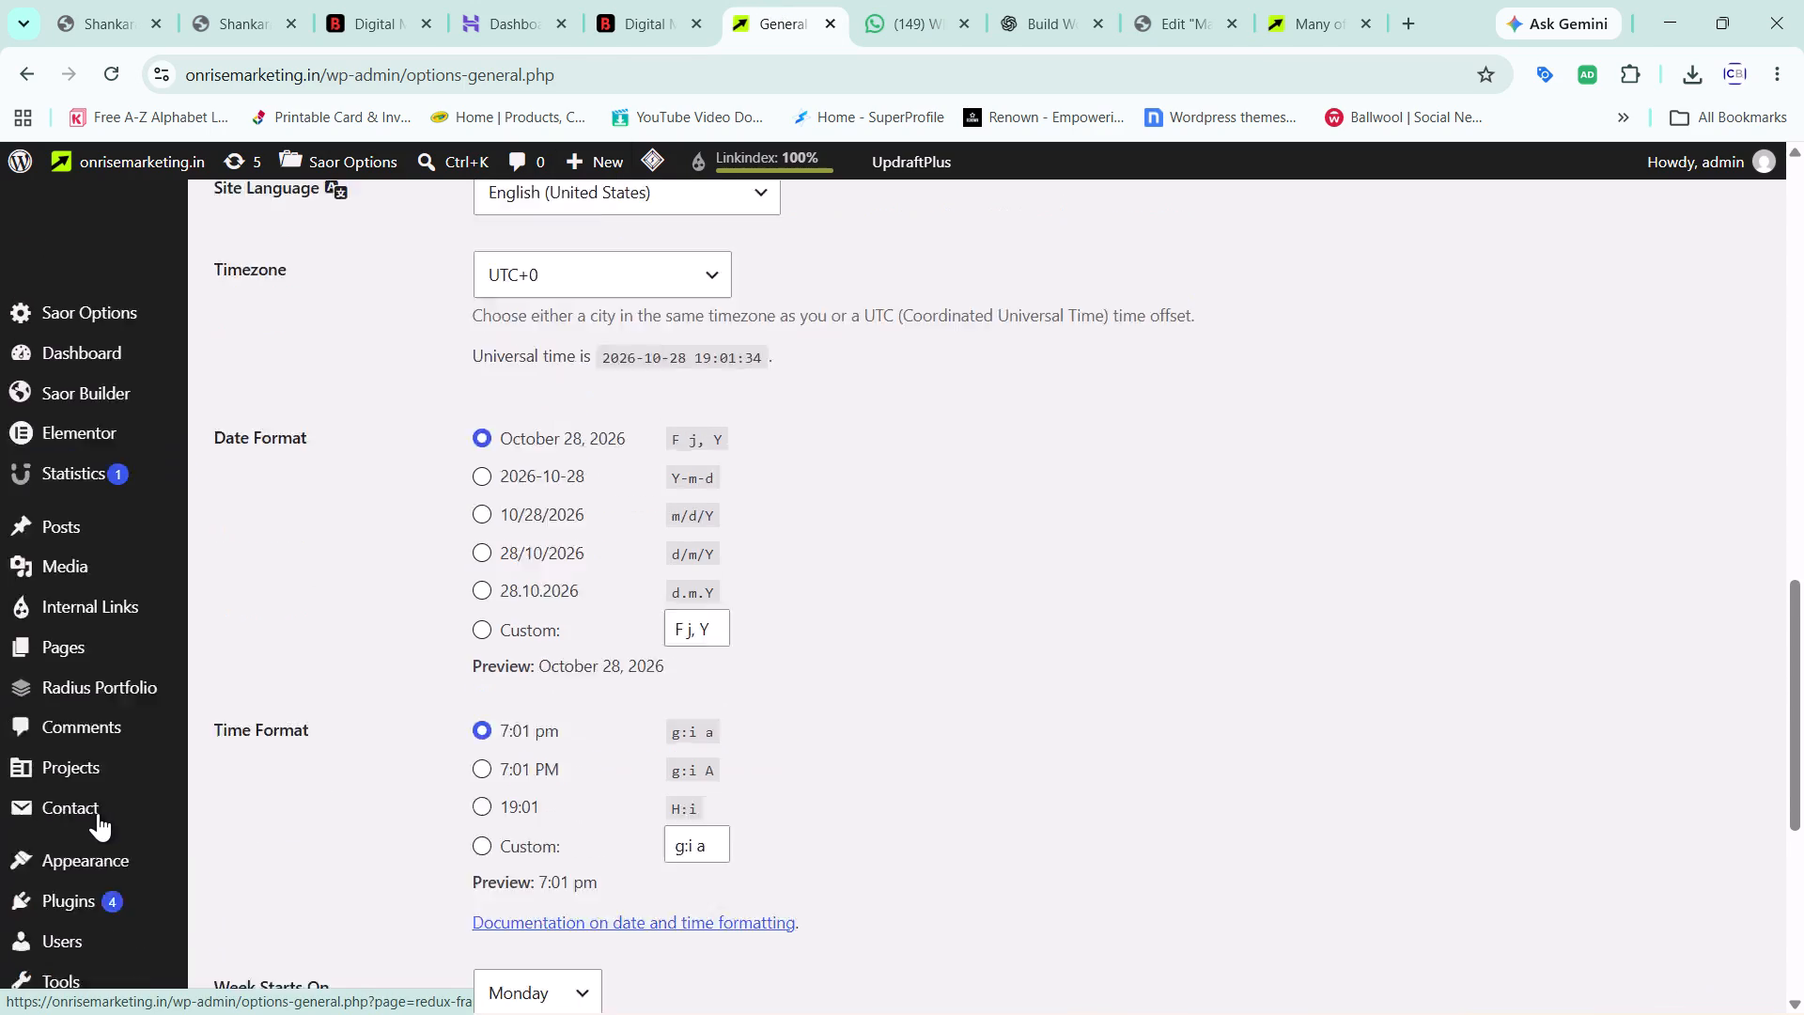
scroll(98, 813, up, 1)
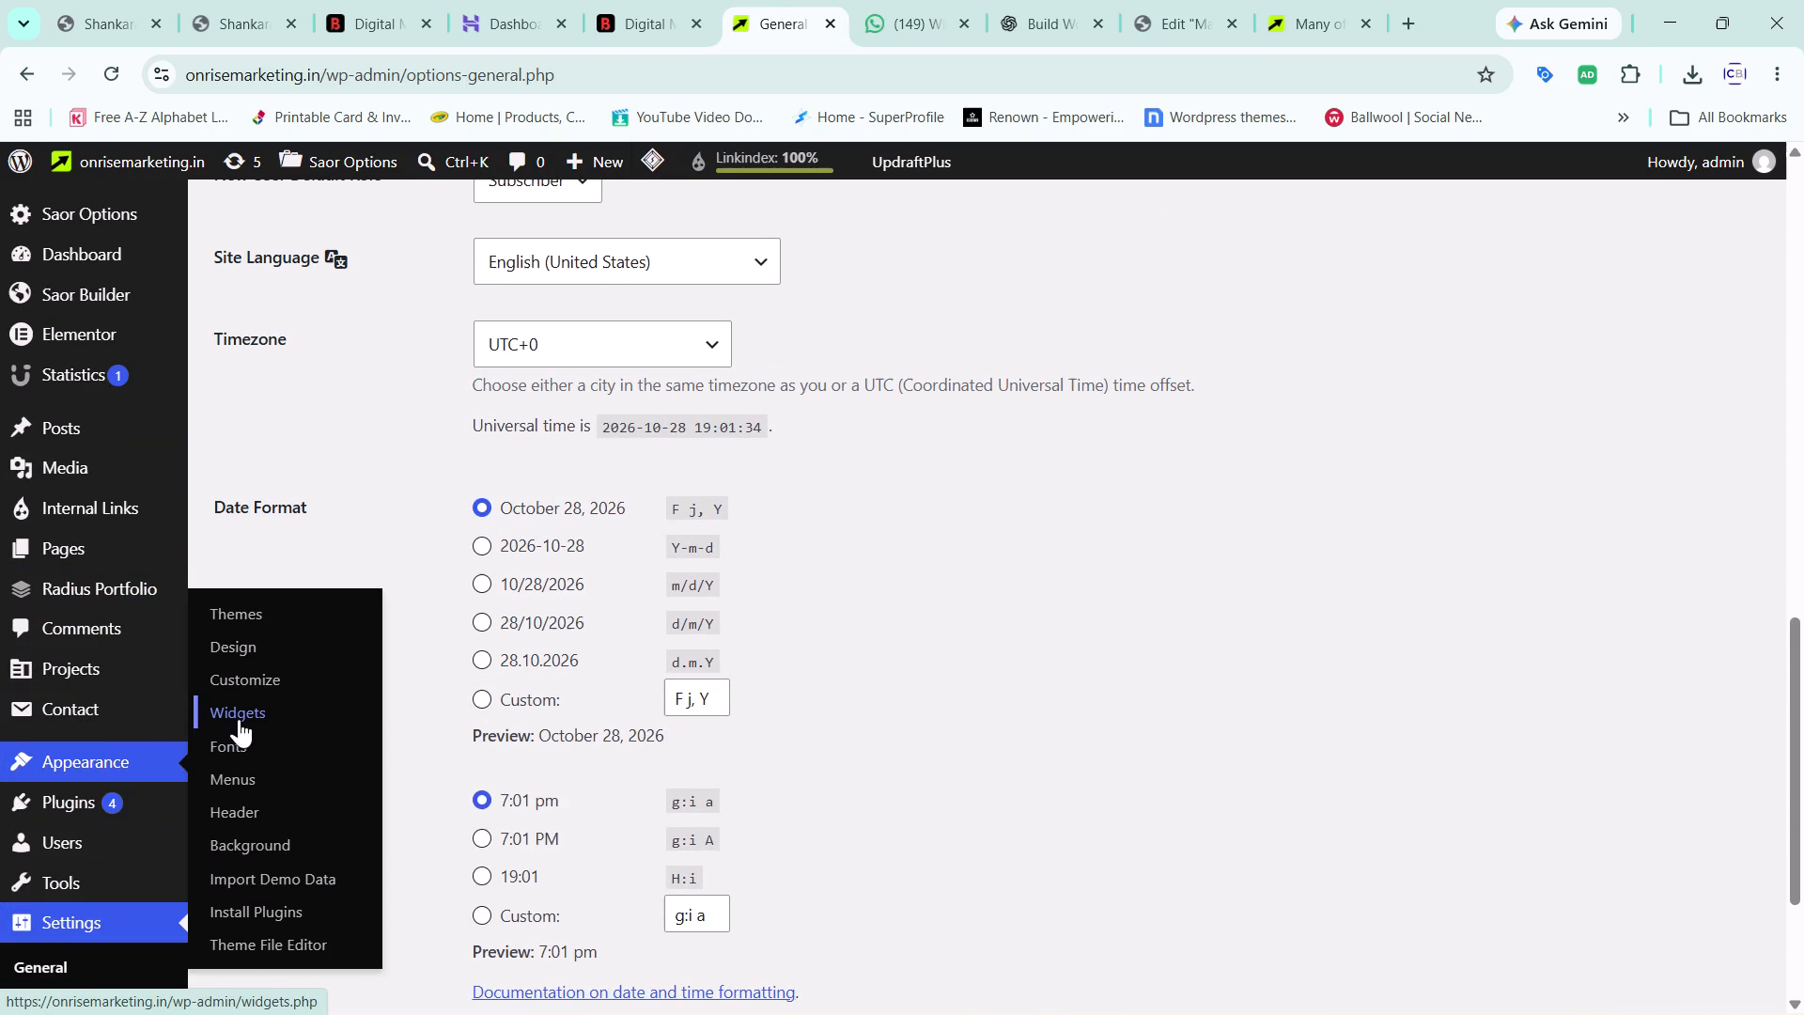
click(239, 719)
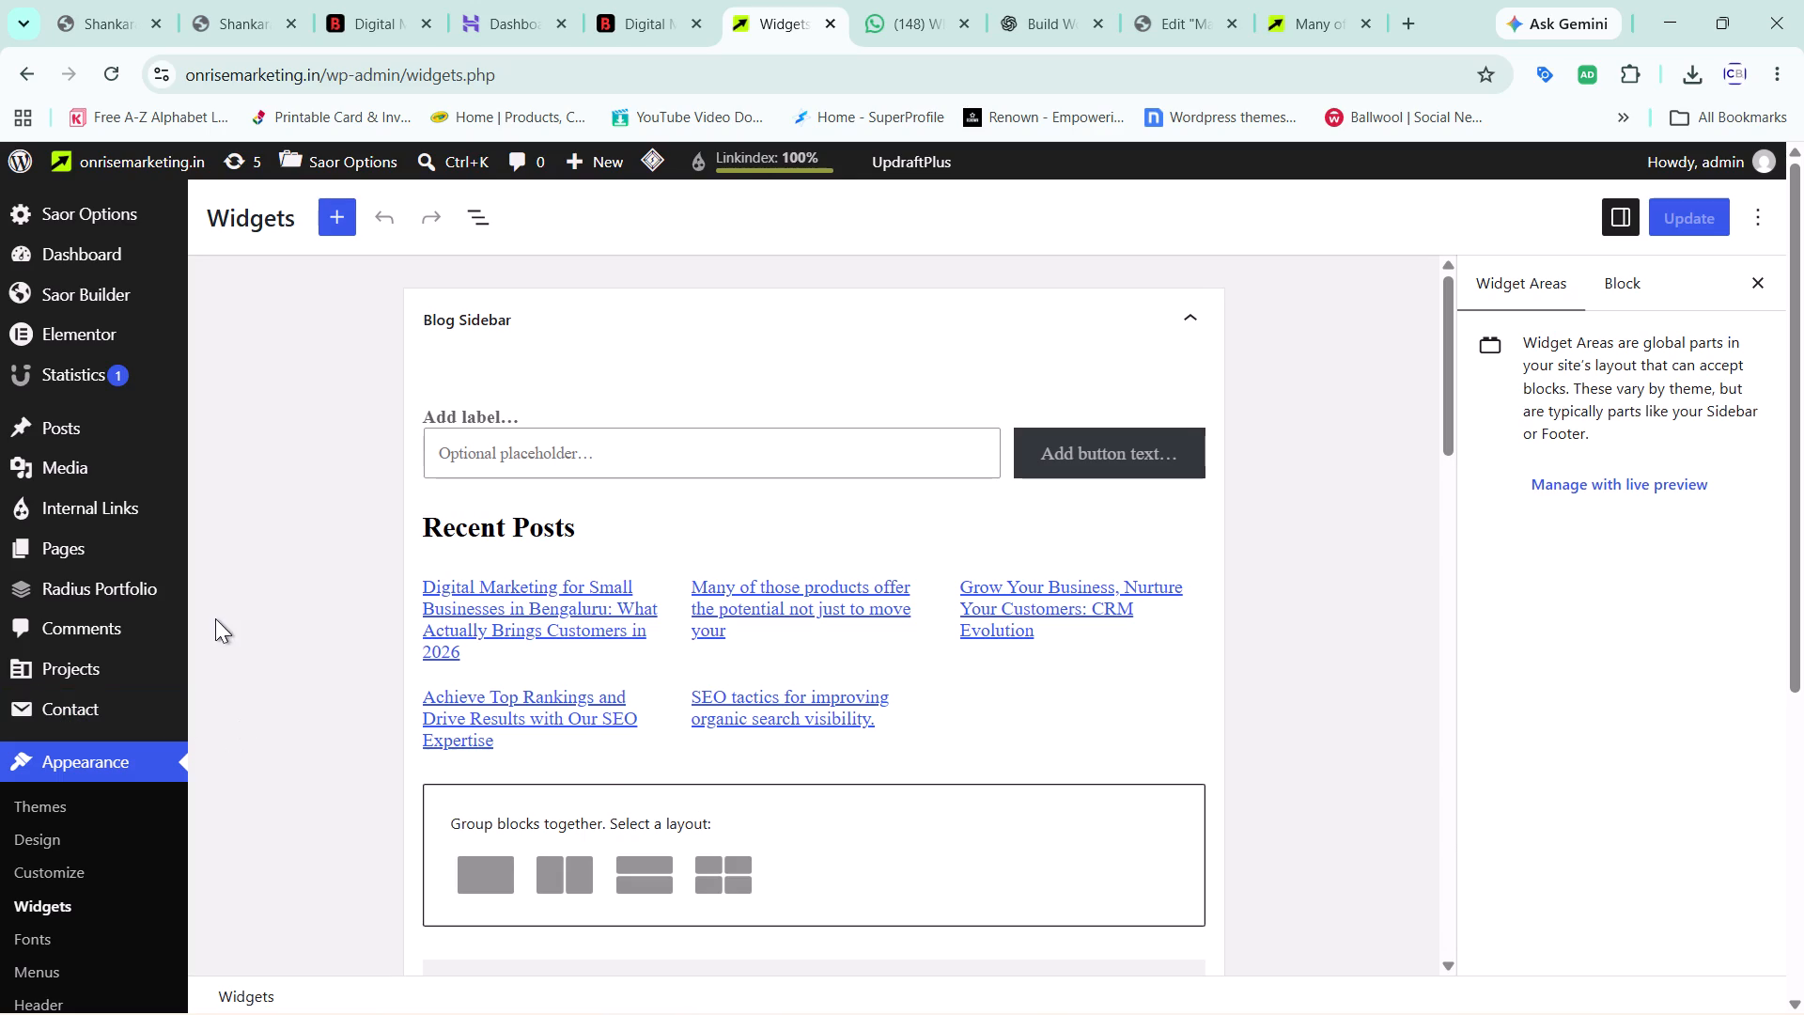
Delete the saor :: Search Form widget from the Blog Sidebar widget area.
scroll(810, 891, down, 4)
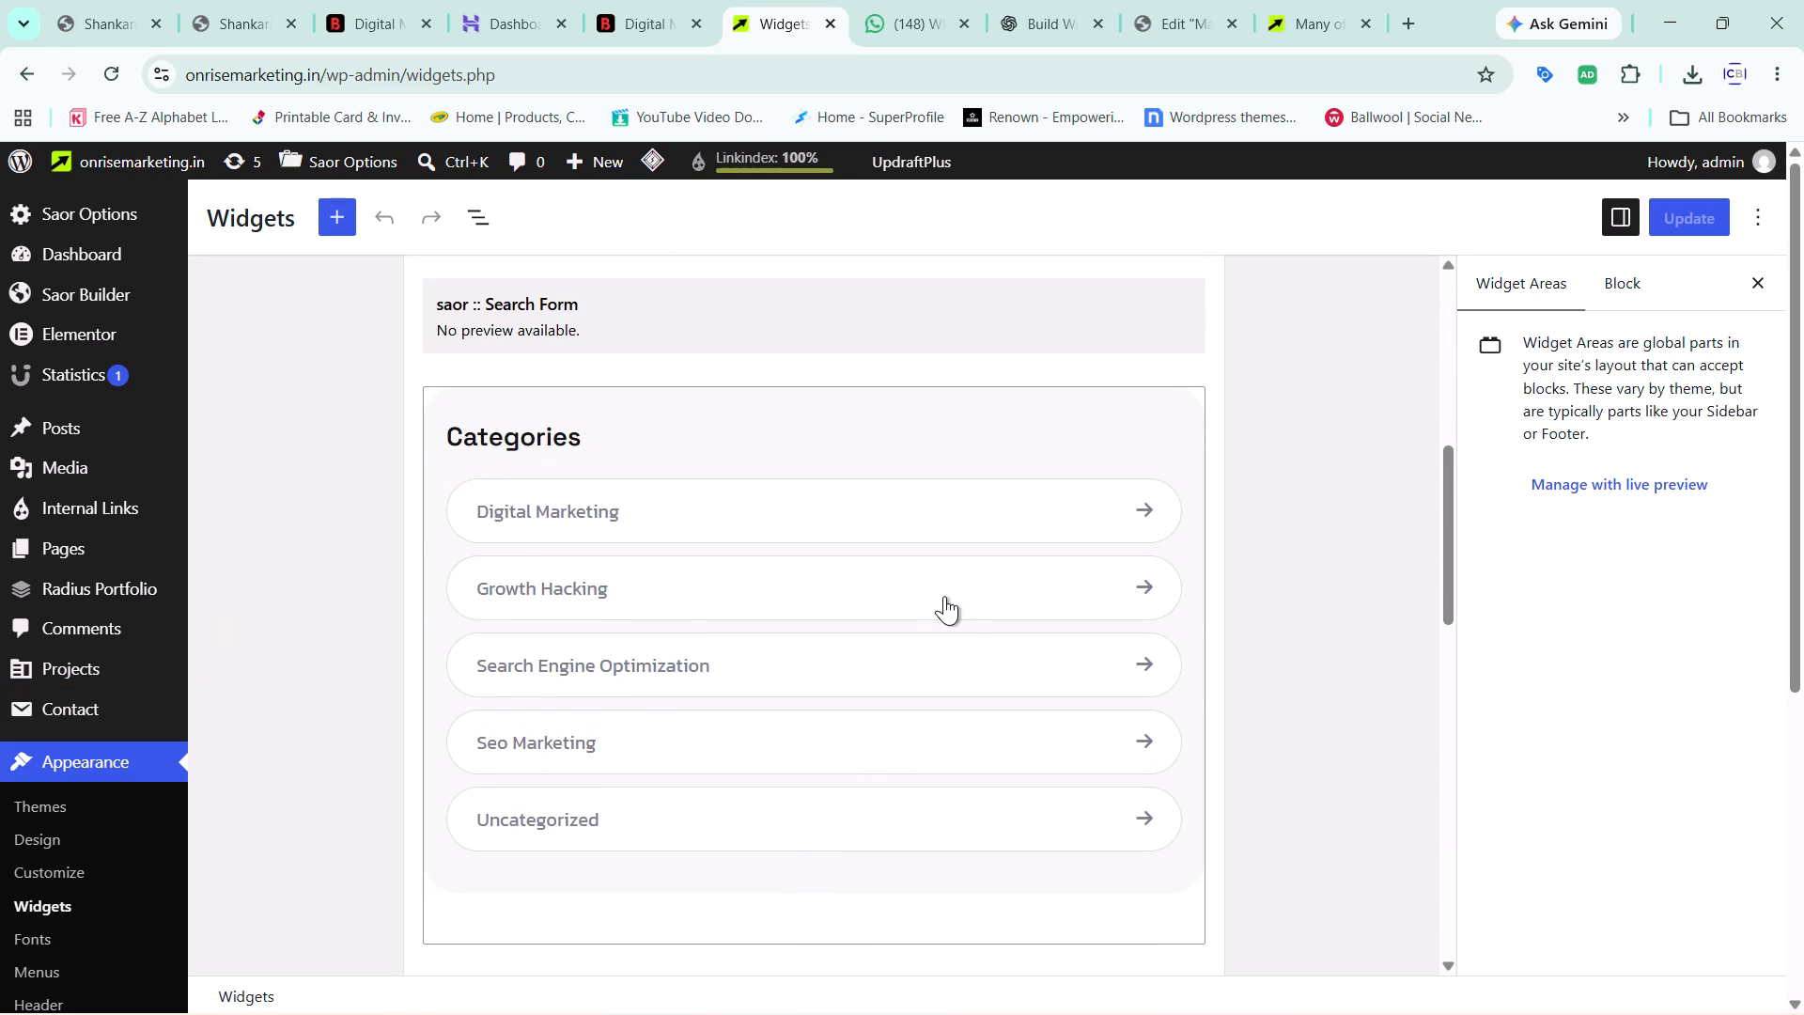
scroll(944, 596, up, 1)
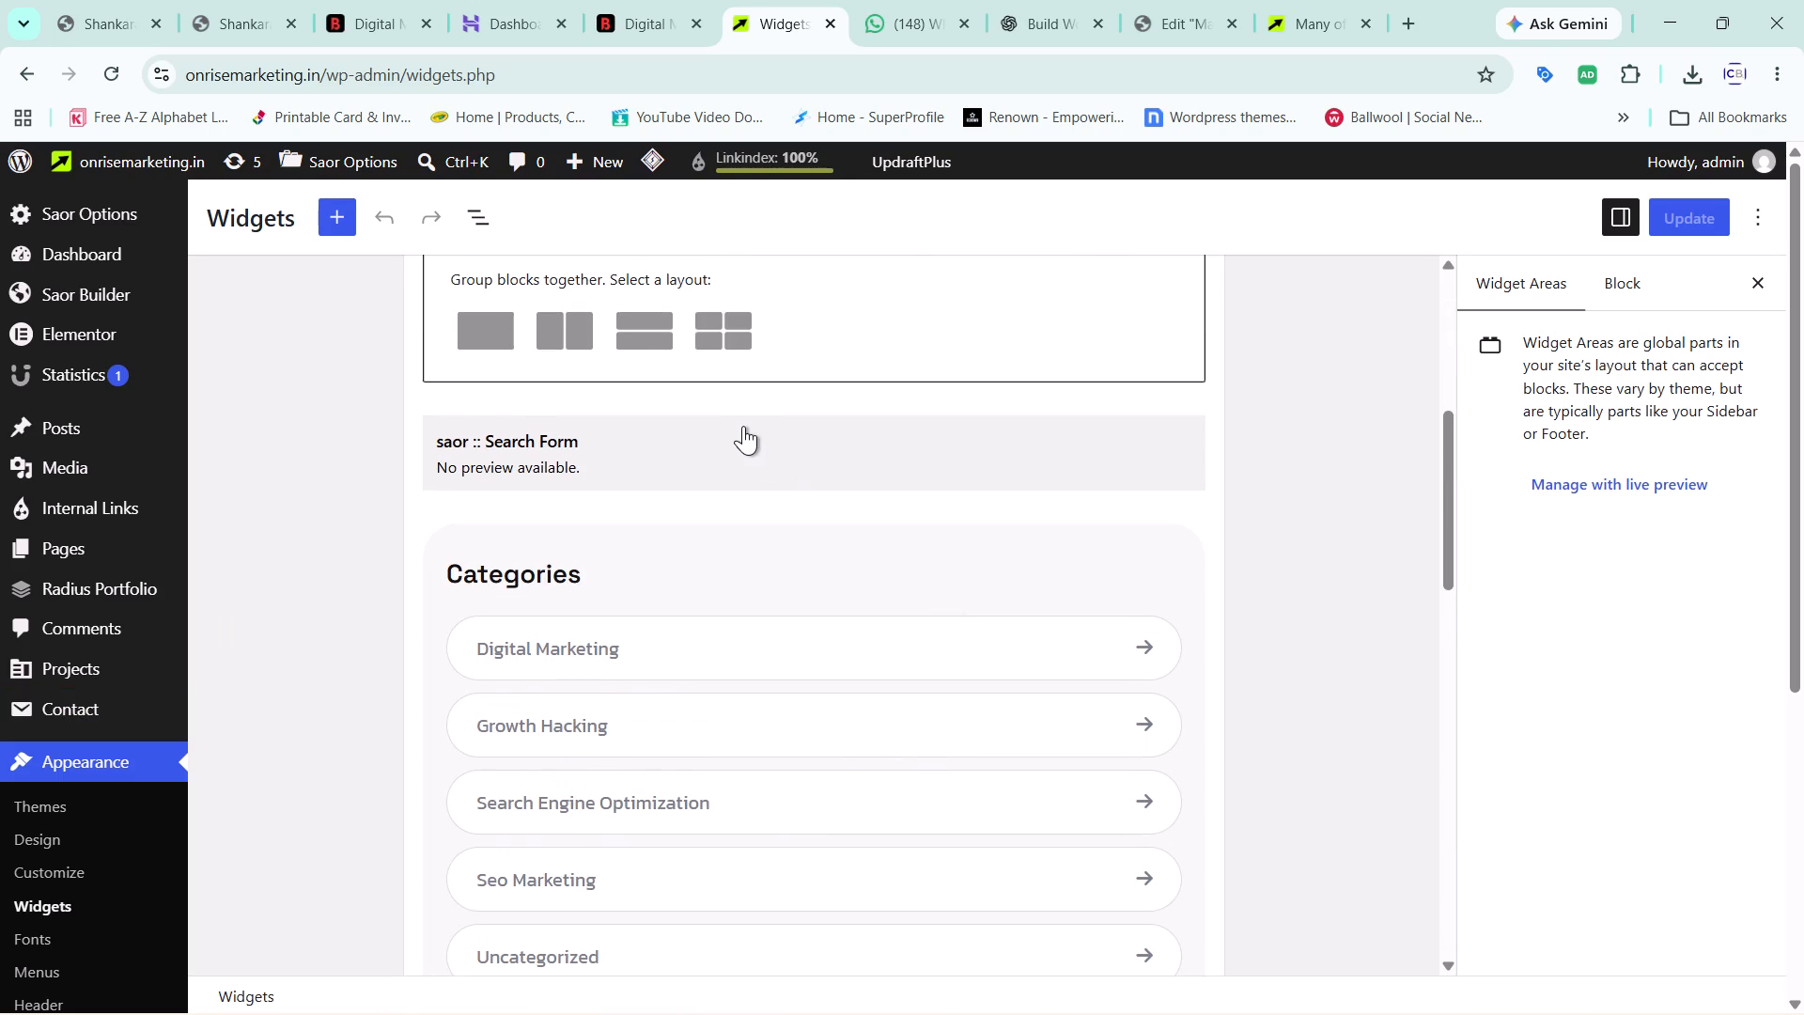
right_click(743, 426)
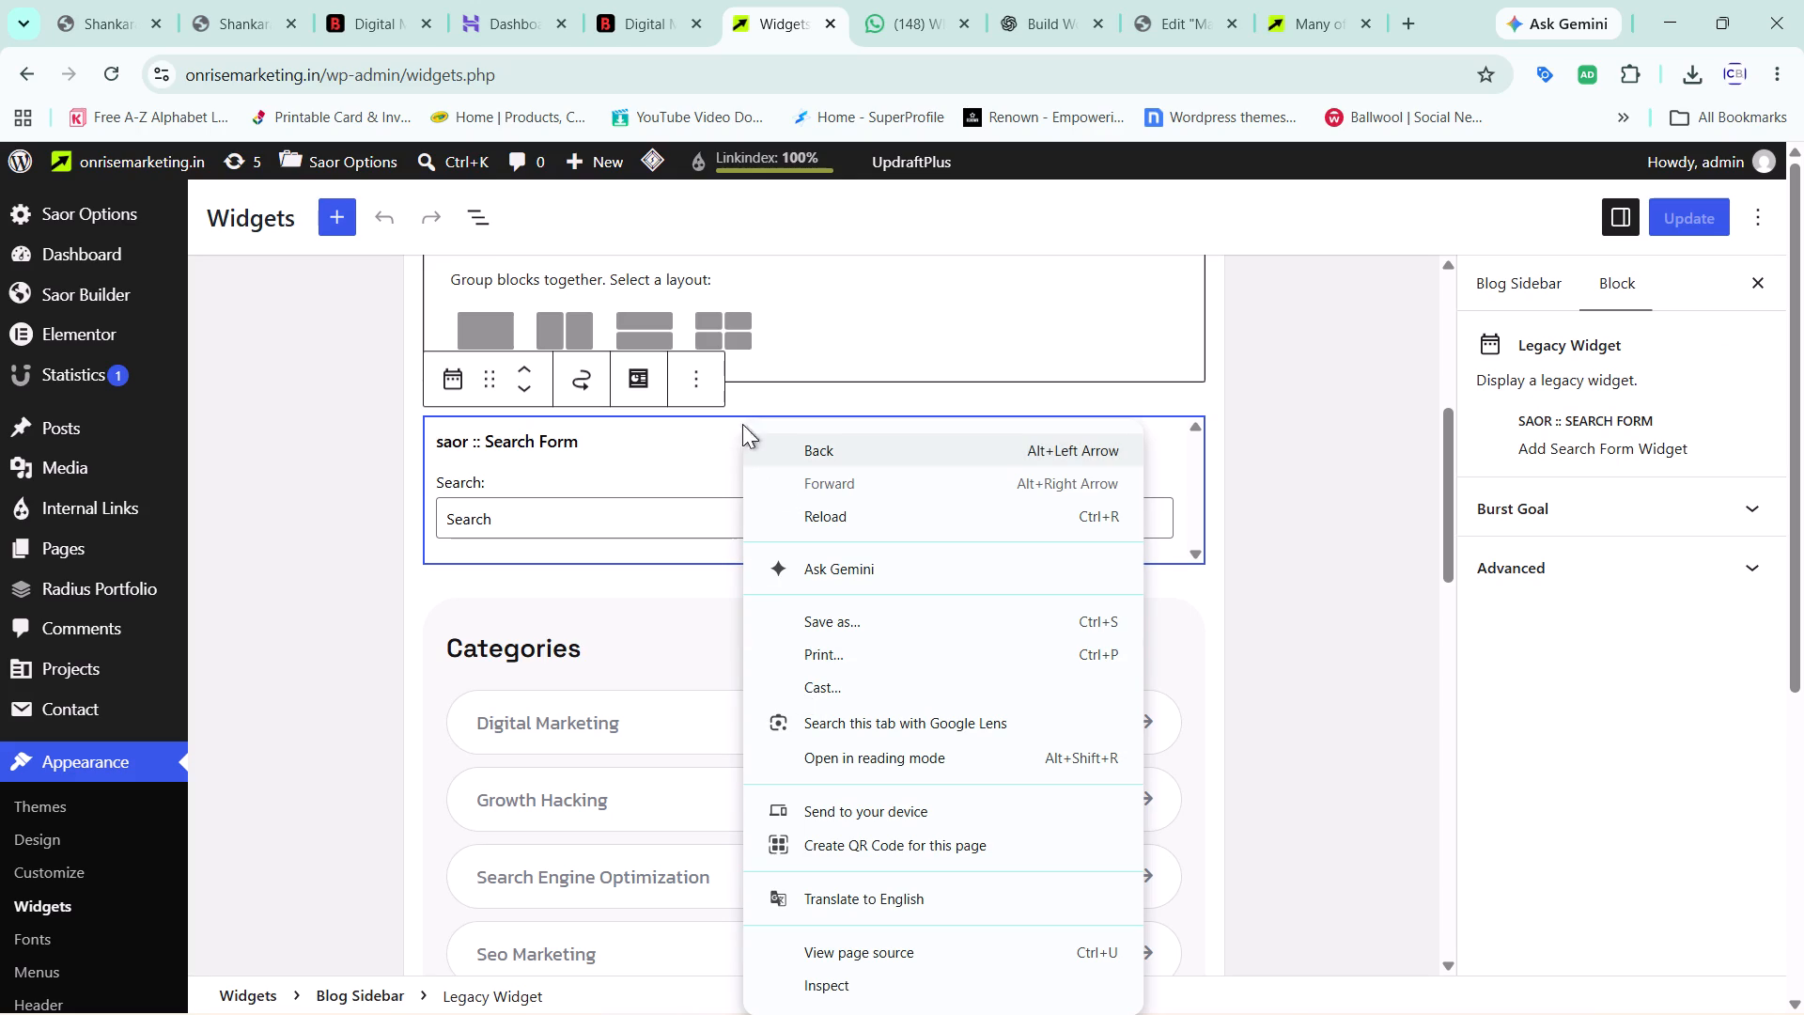
click(692, 378)
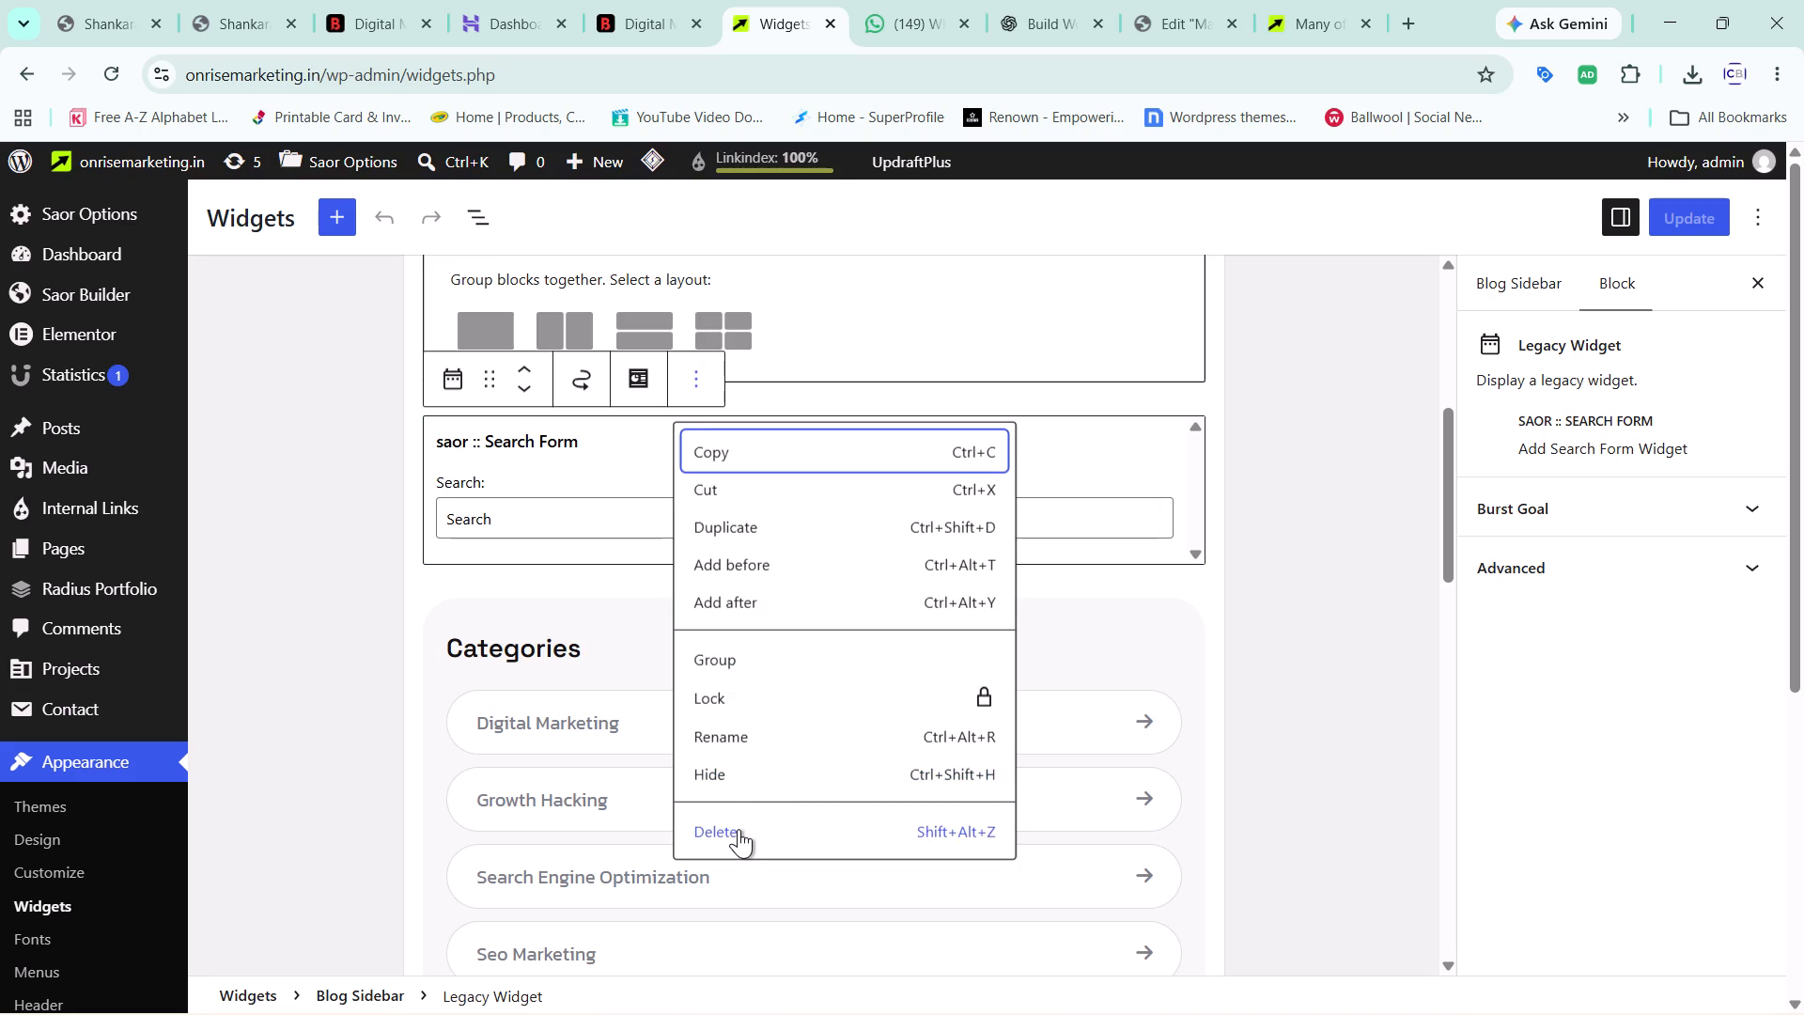
click(739, 829)
Look over the remaining Blog Sidebar widgets, from the categories down to the recent posts and tags.
scroll(739, 820, down, 3)
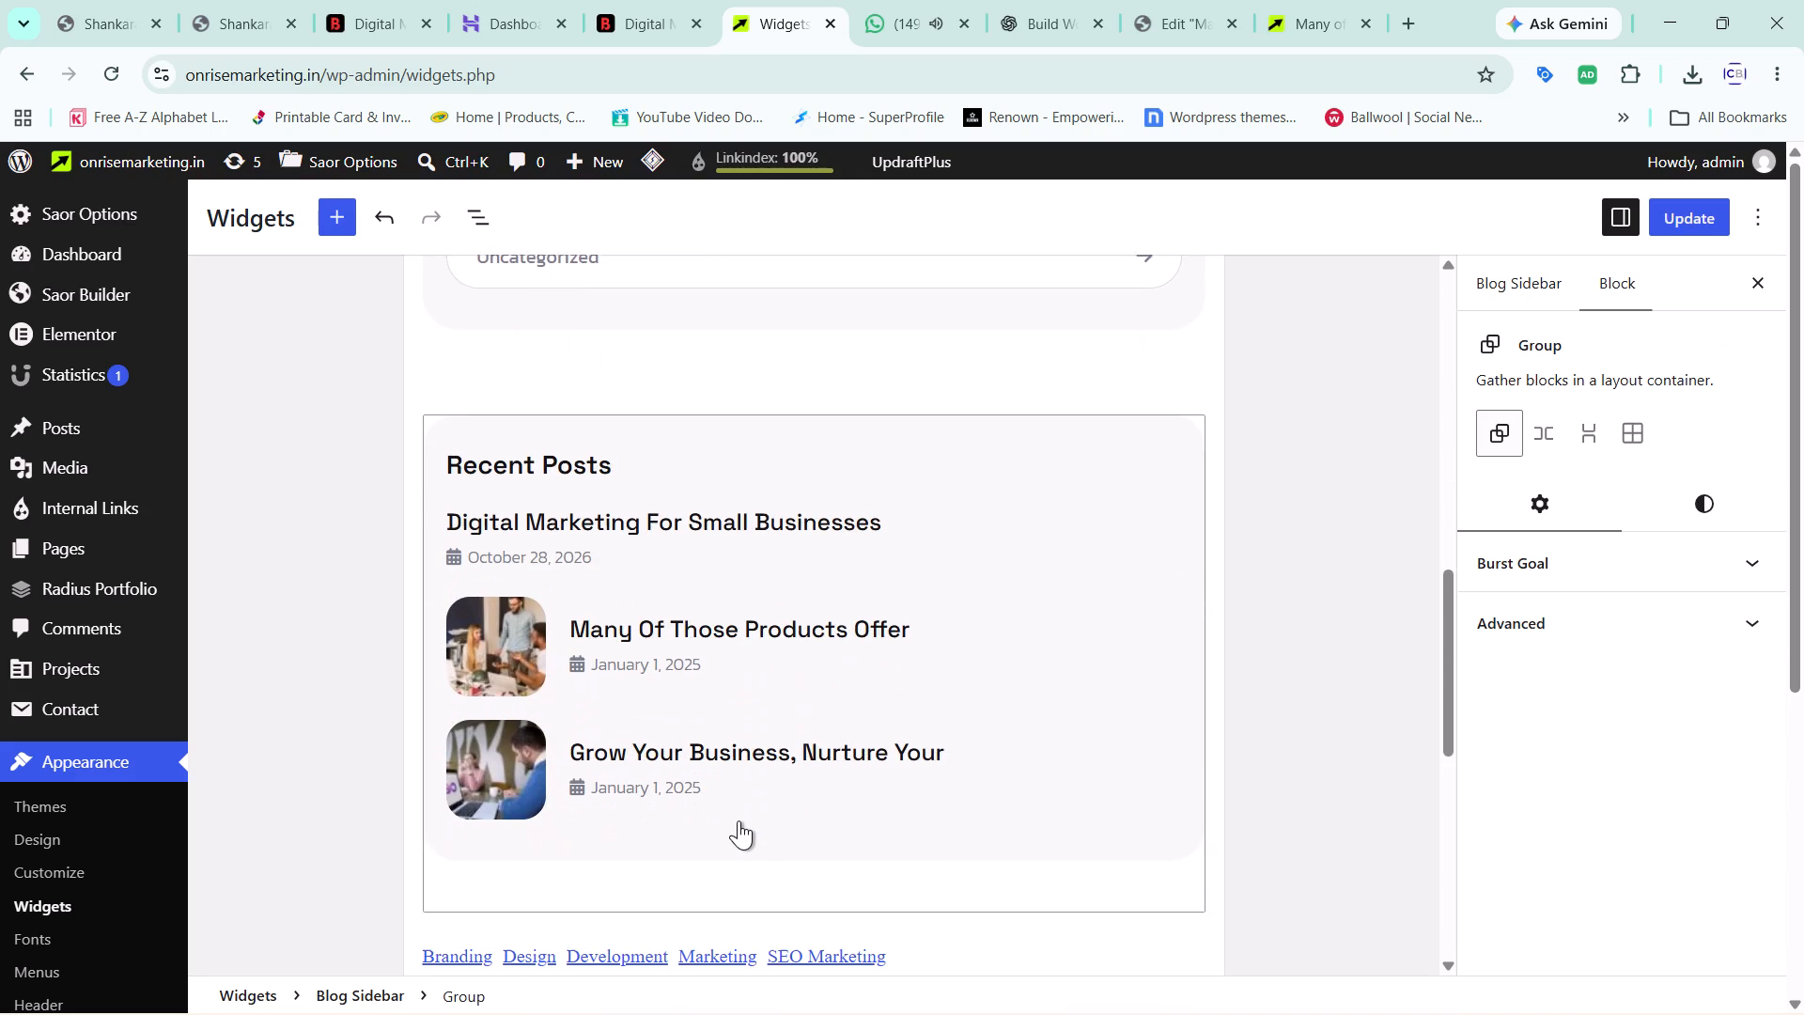
scroll(739, 820, down, 1)
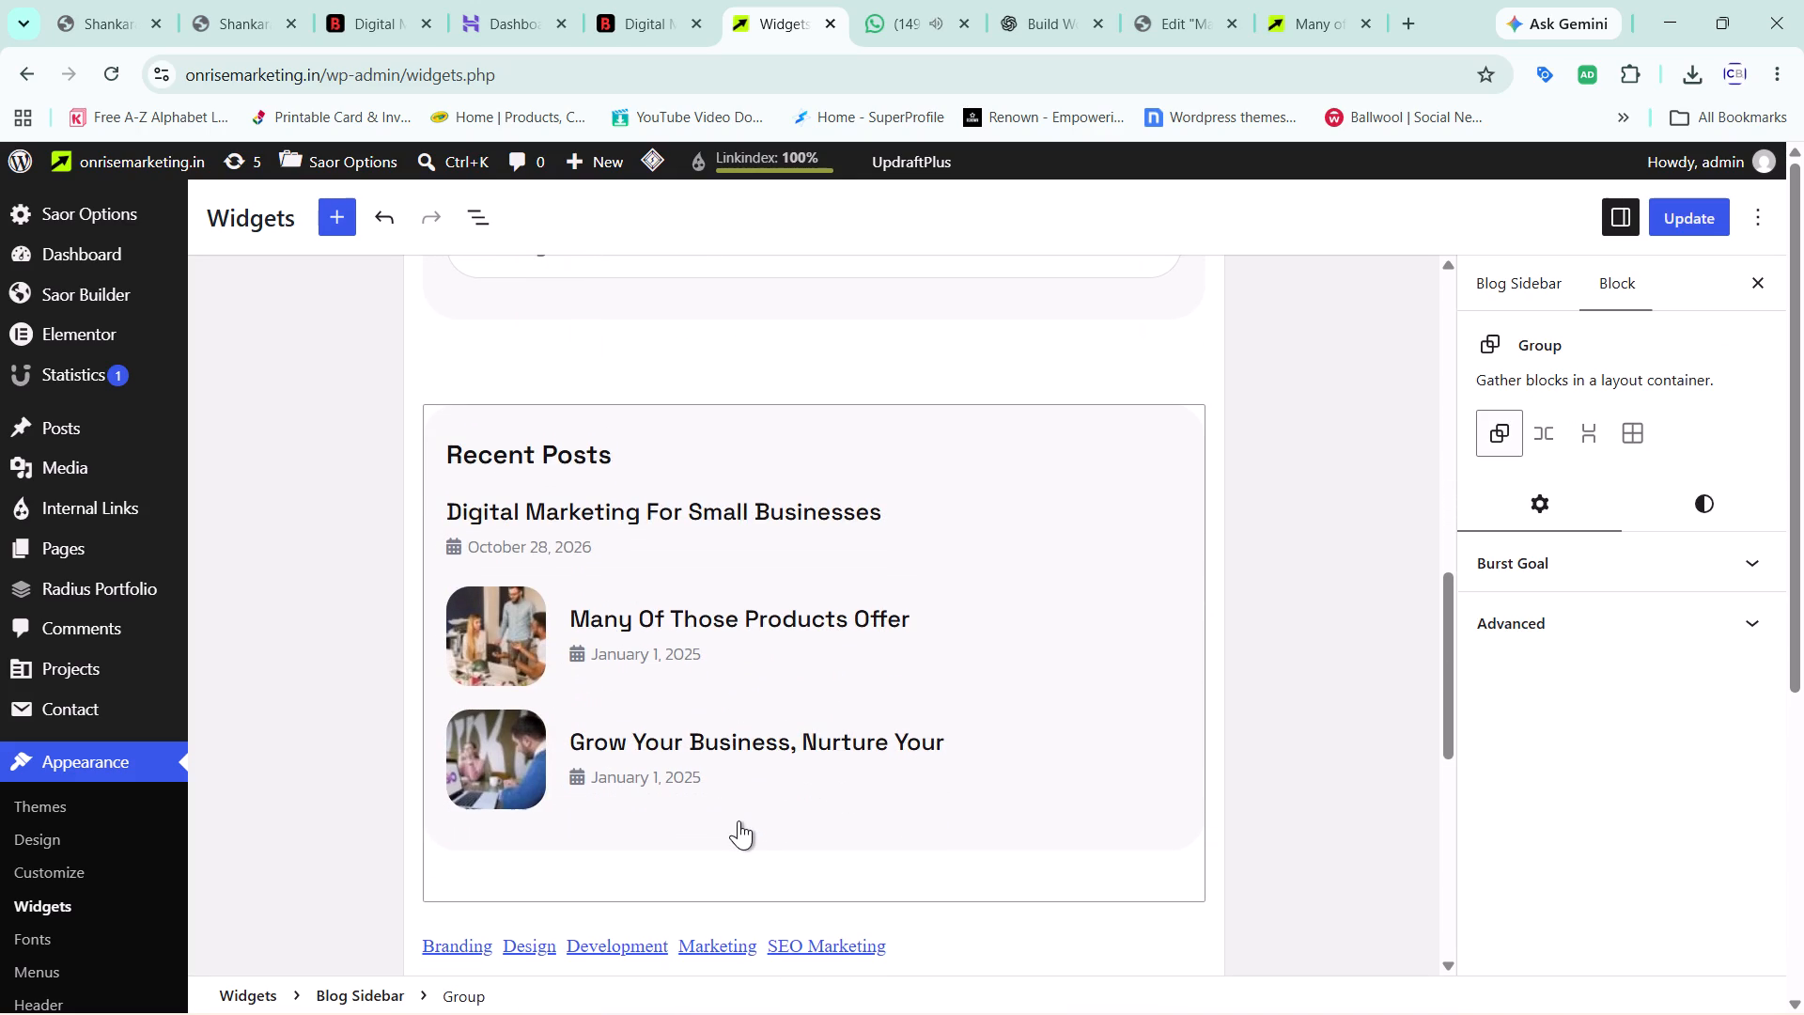
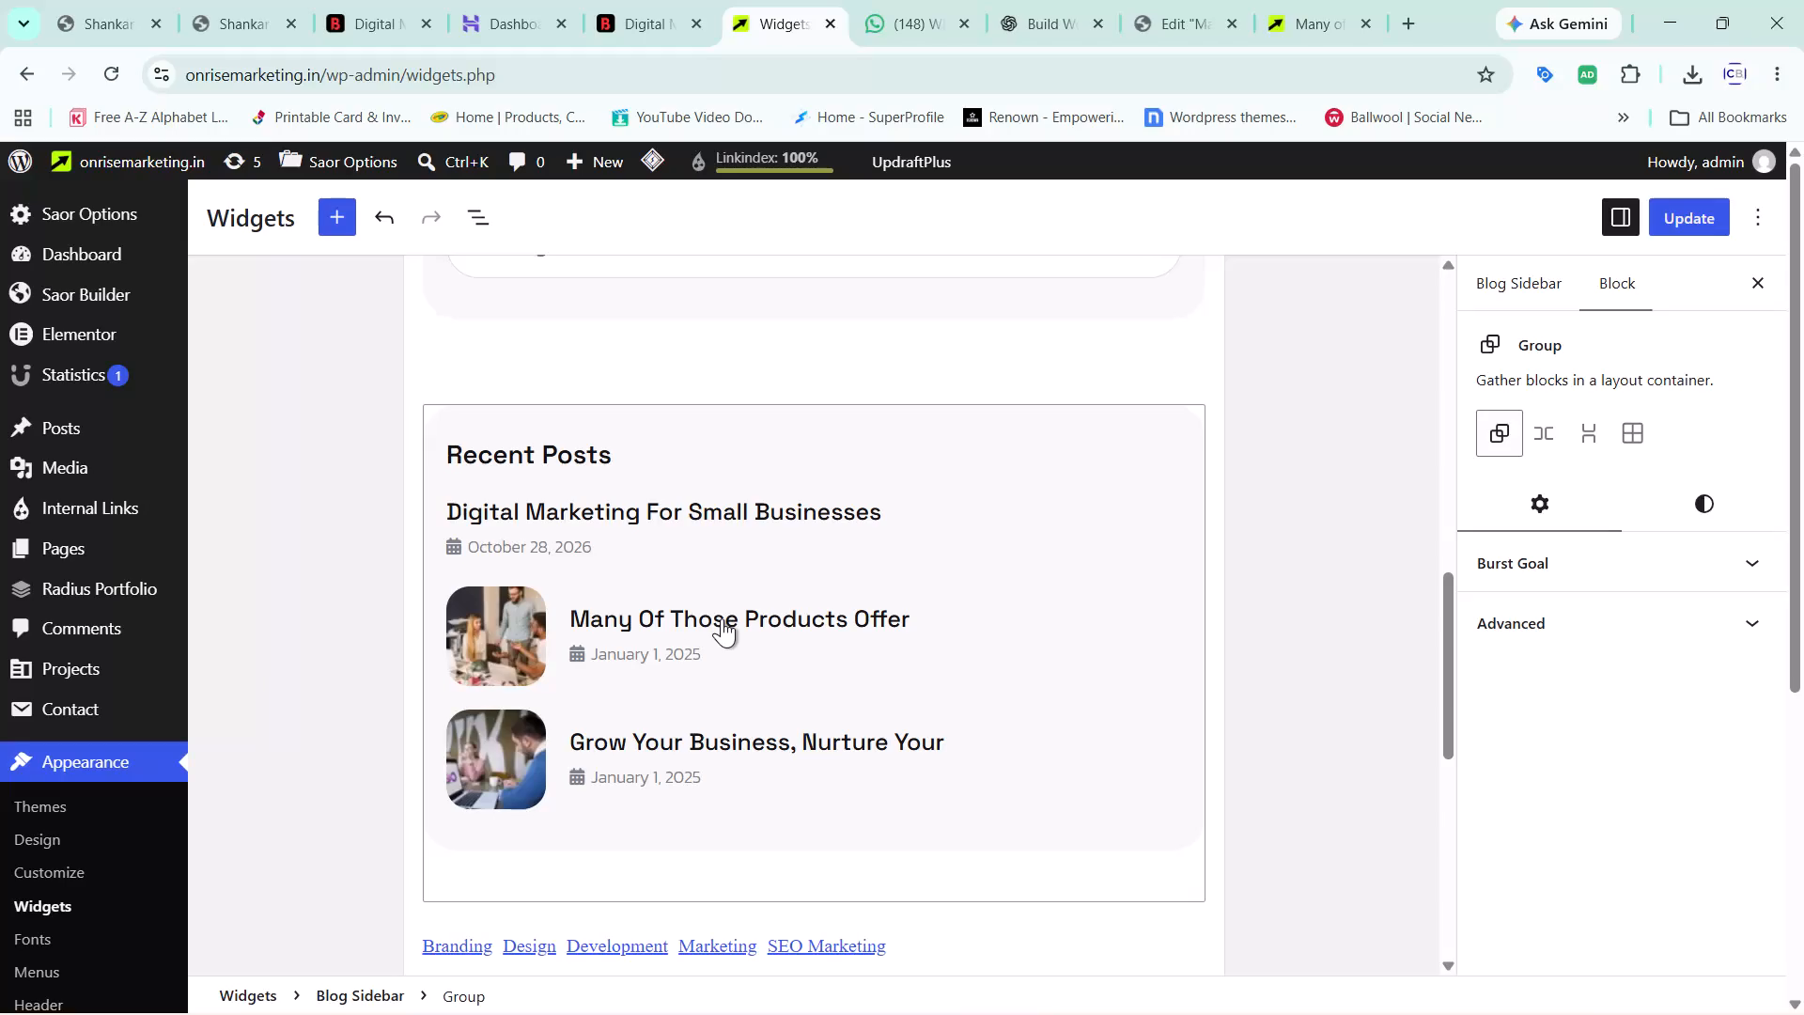
Expand the Page Sidebar and Footer Widgets Areas 1, 2 and 3 to examine which widgets each contains.
scroll(722, 618, down, 4)
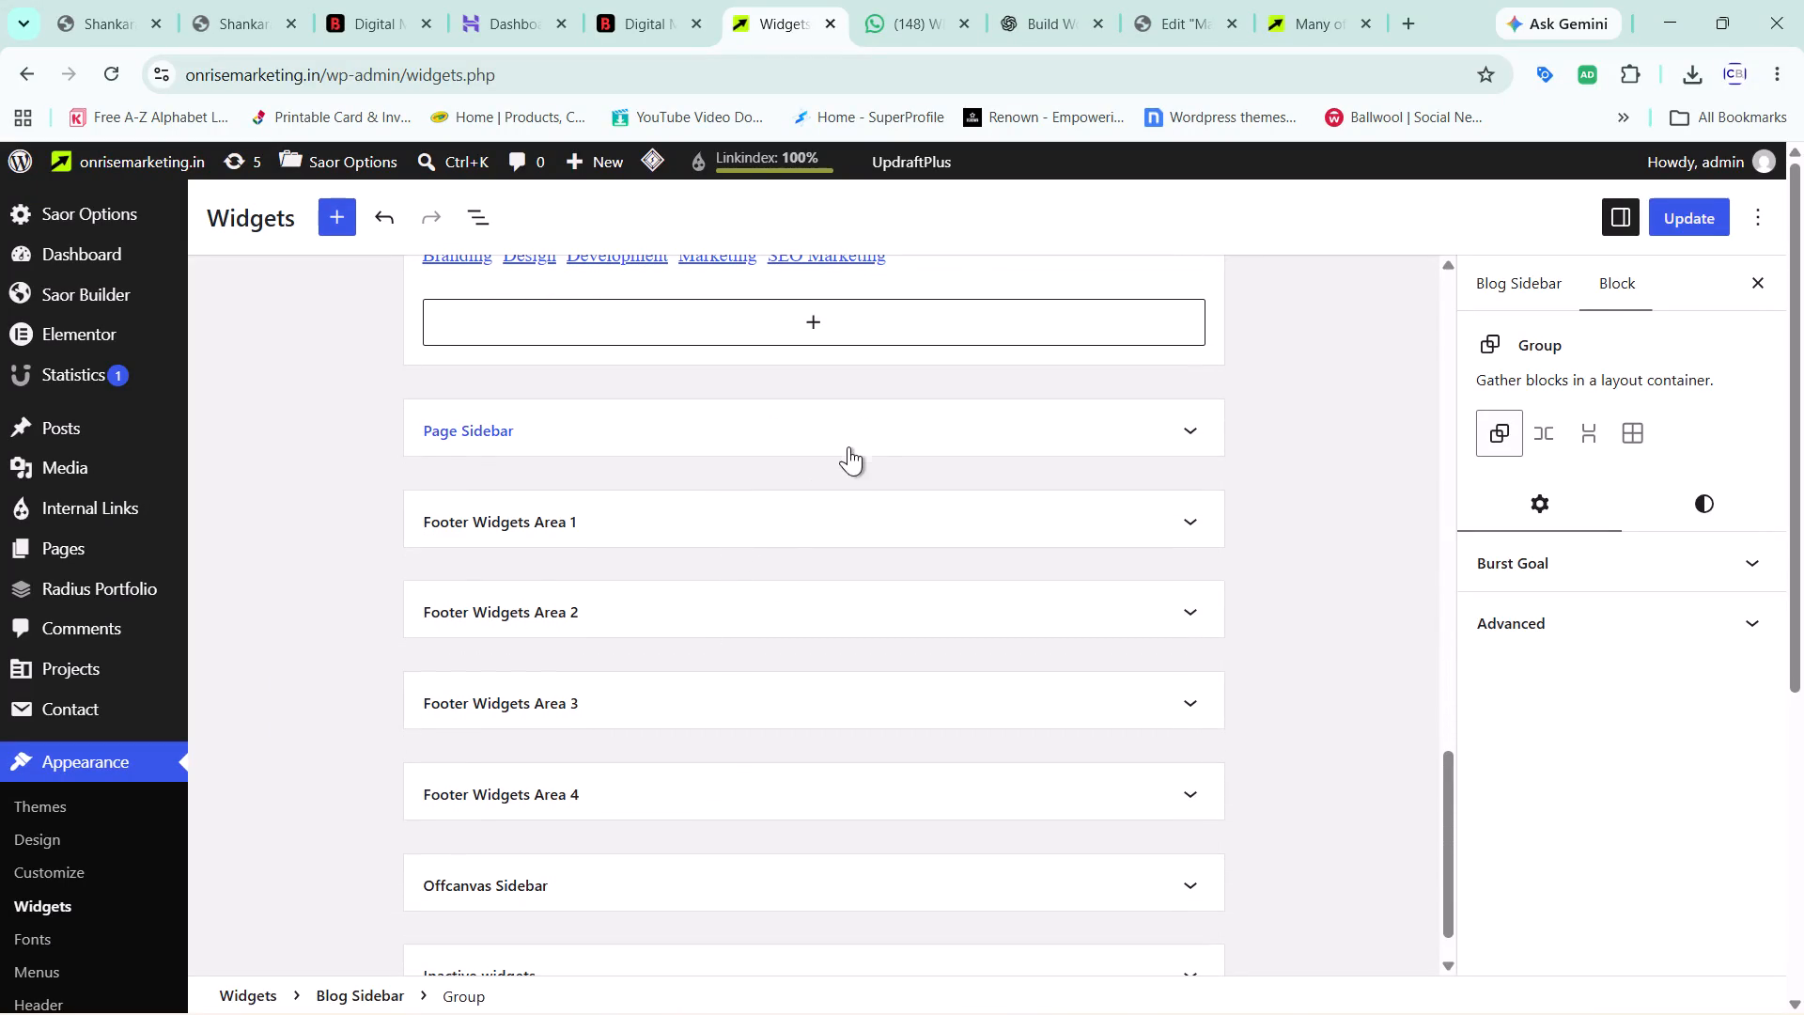
click(877, 429)
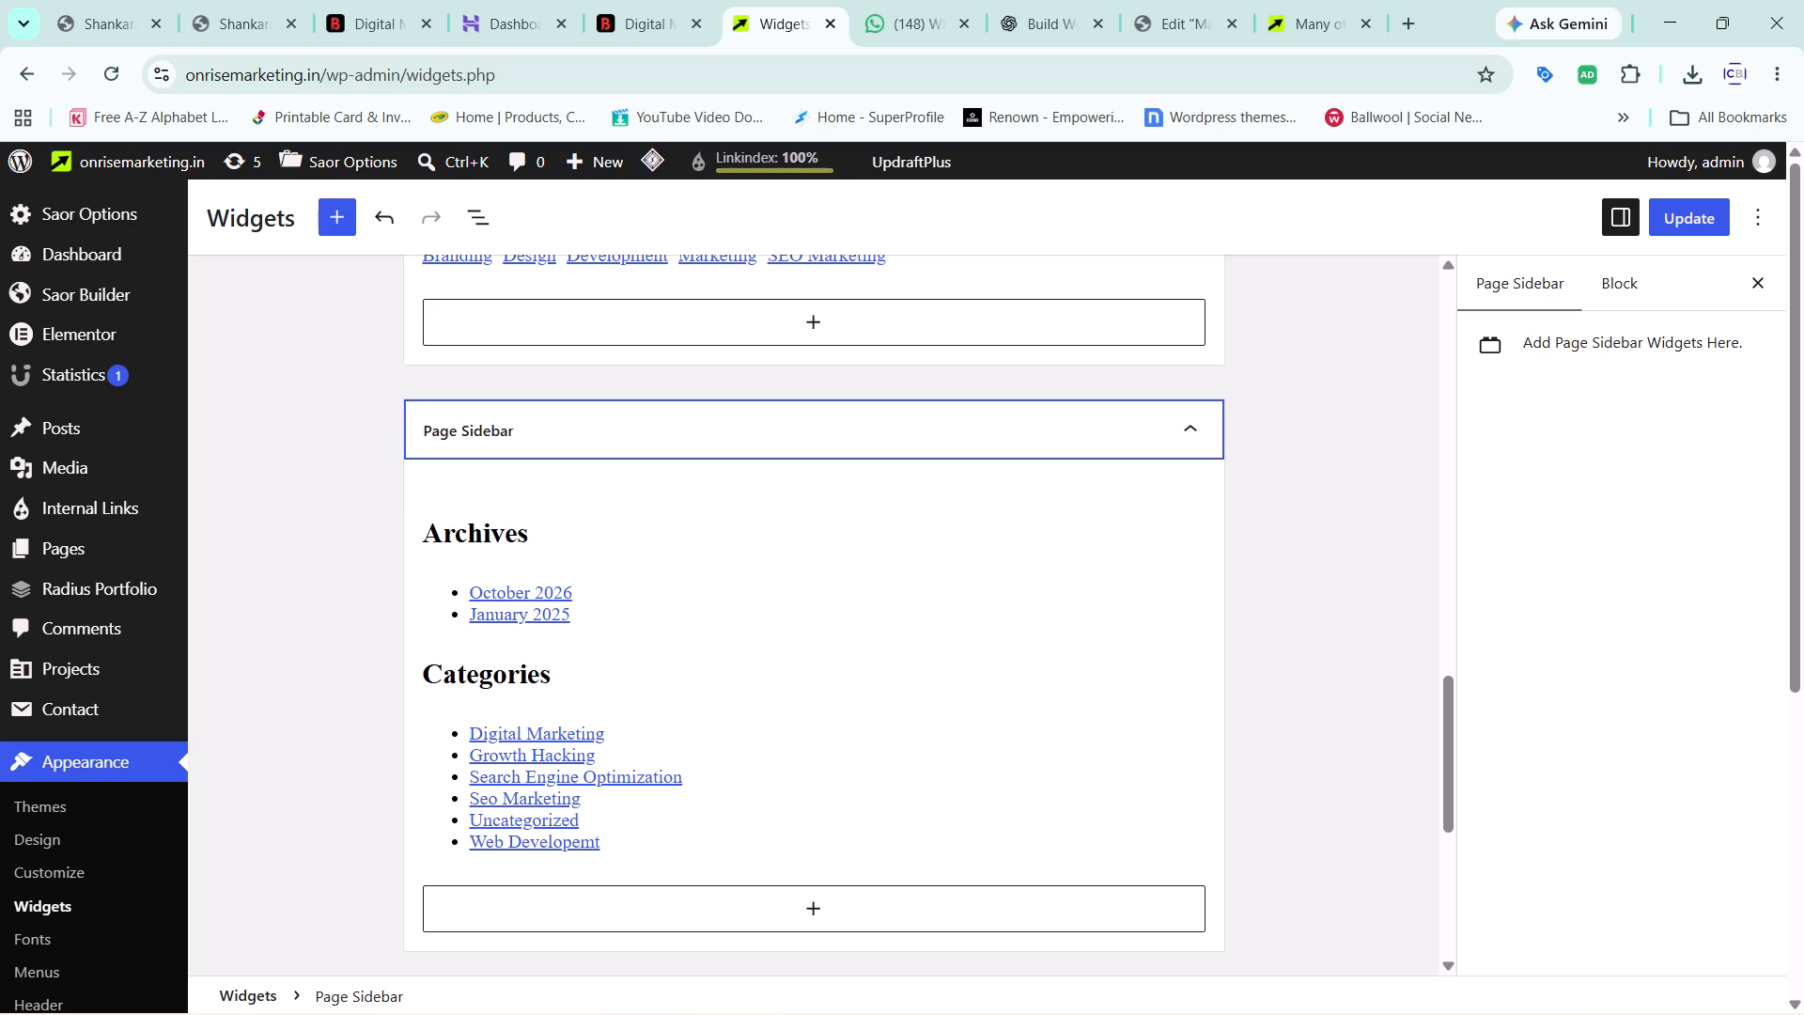
scroll(816, 570, down, 3)
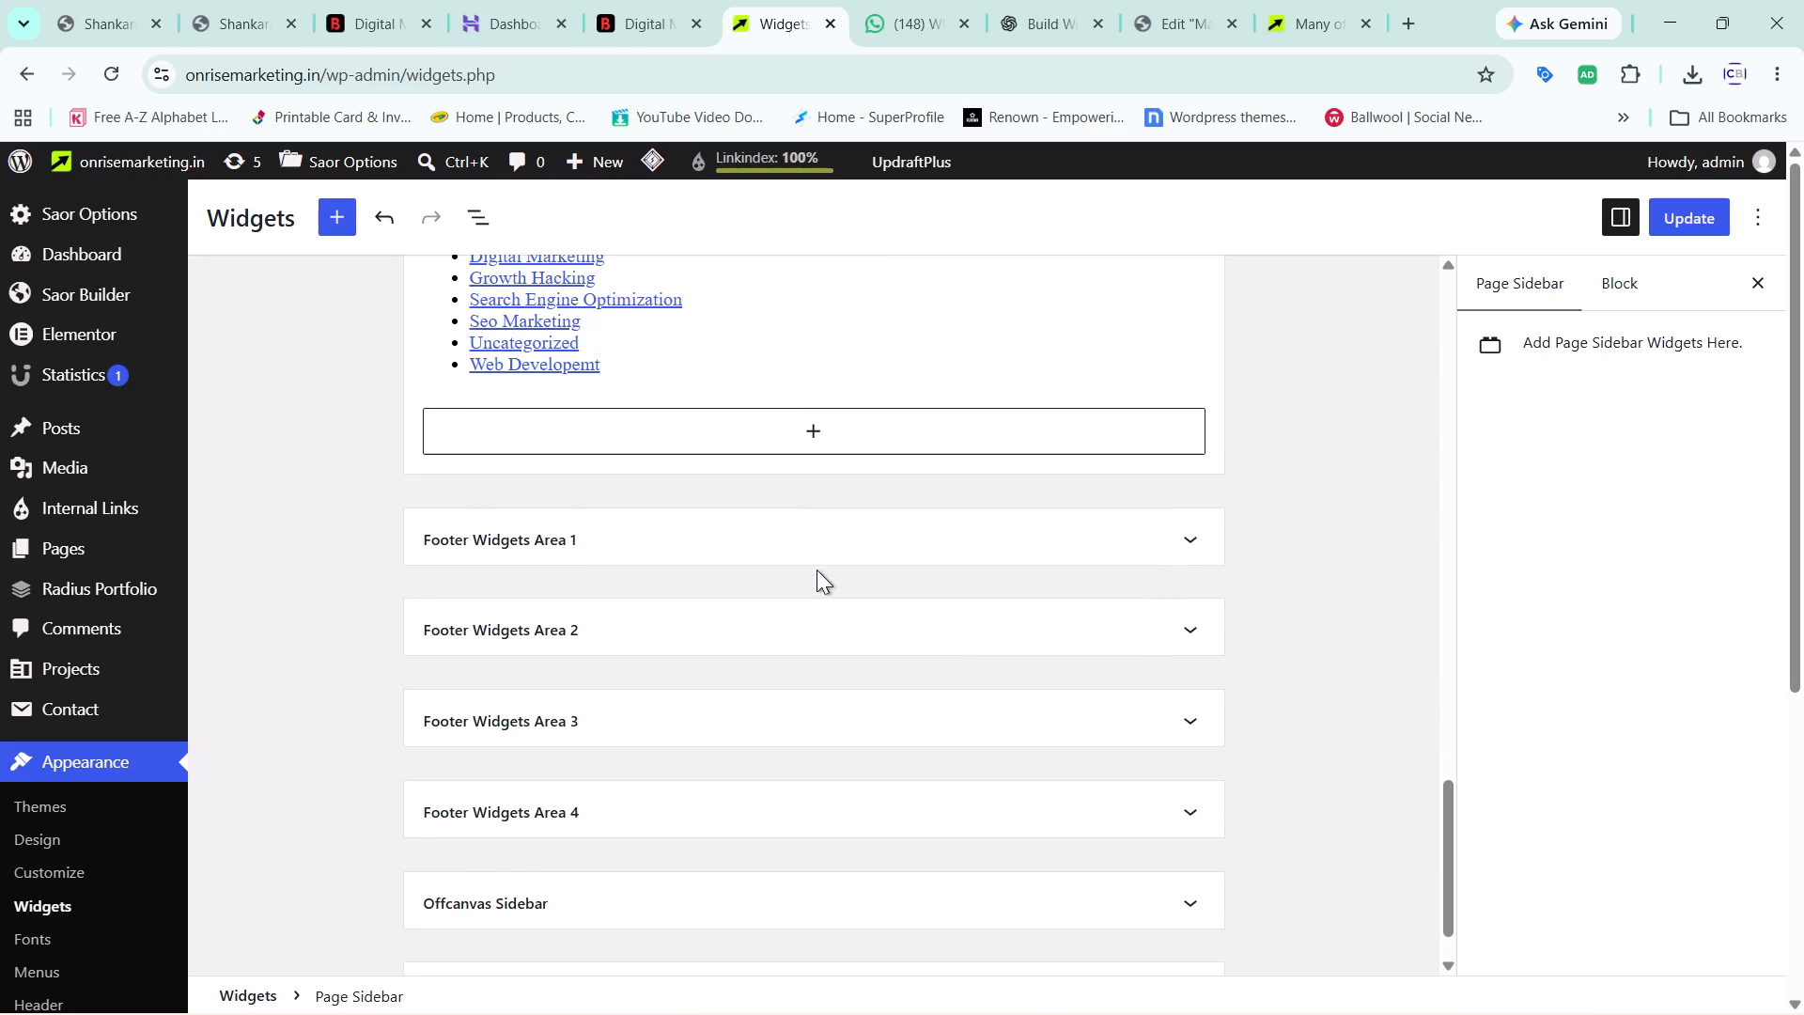
click(848, 517)
click(818, 679)
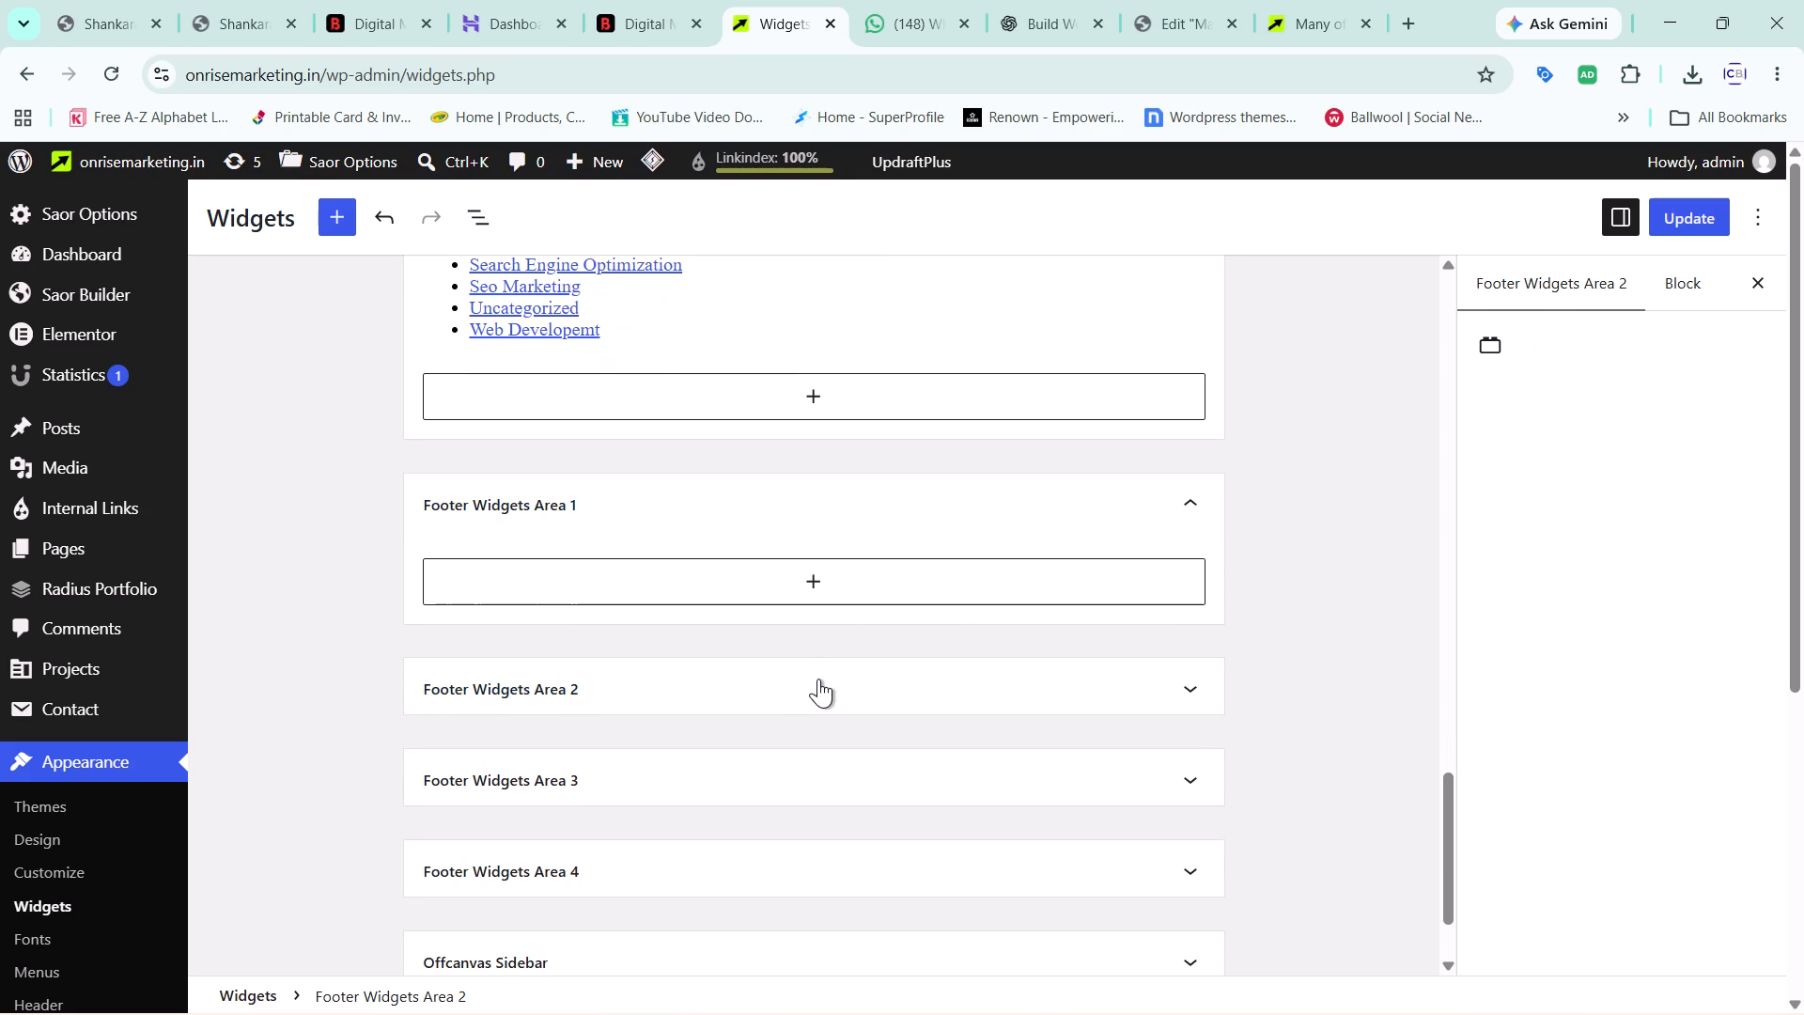
scroll(818, 679, down, 2)
click(818, 662)
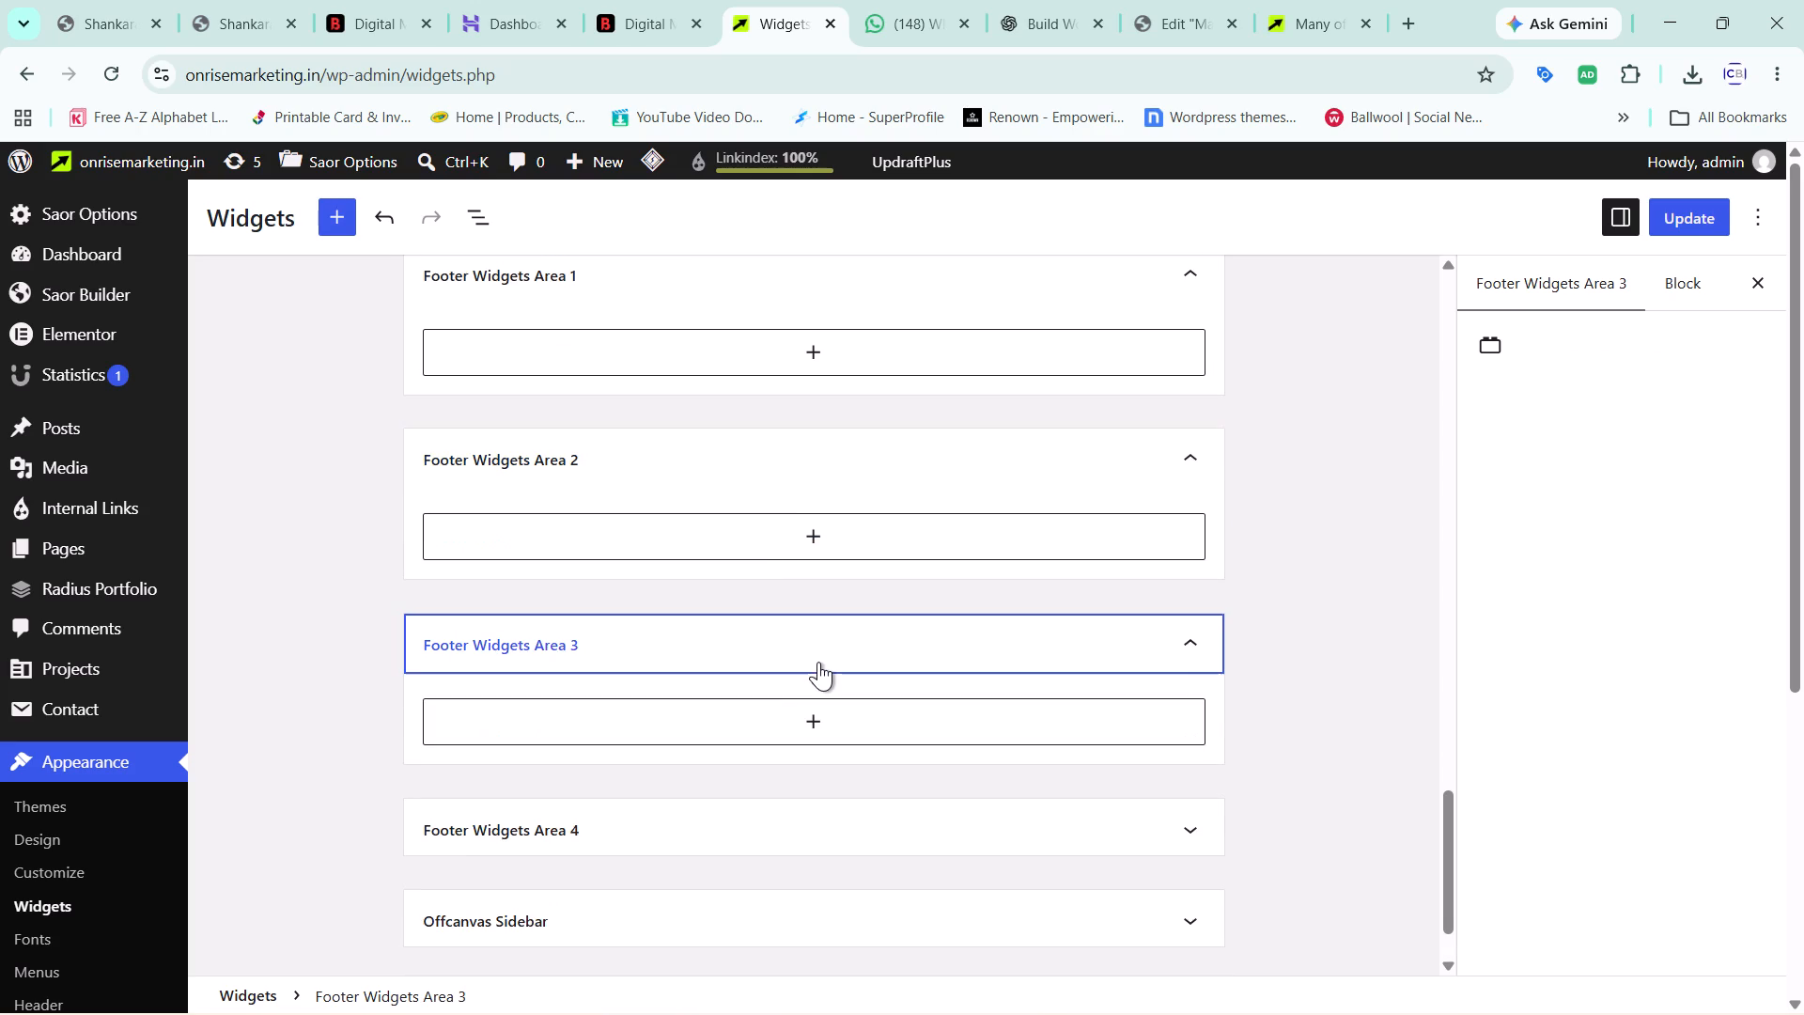
Delete the Archives heading block from the Page Sidebar widget area.
scroll(801, 600, up, 4)
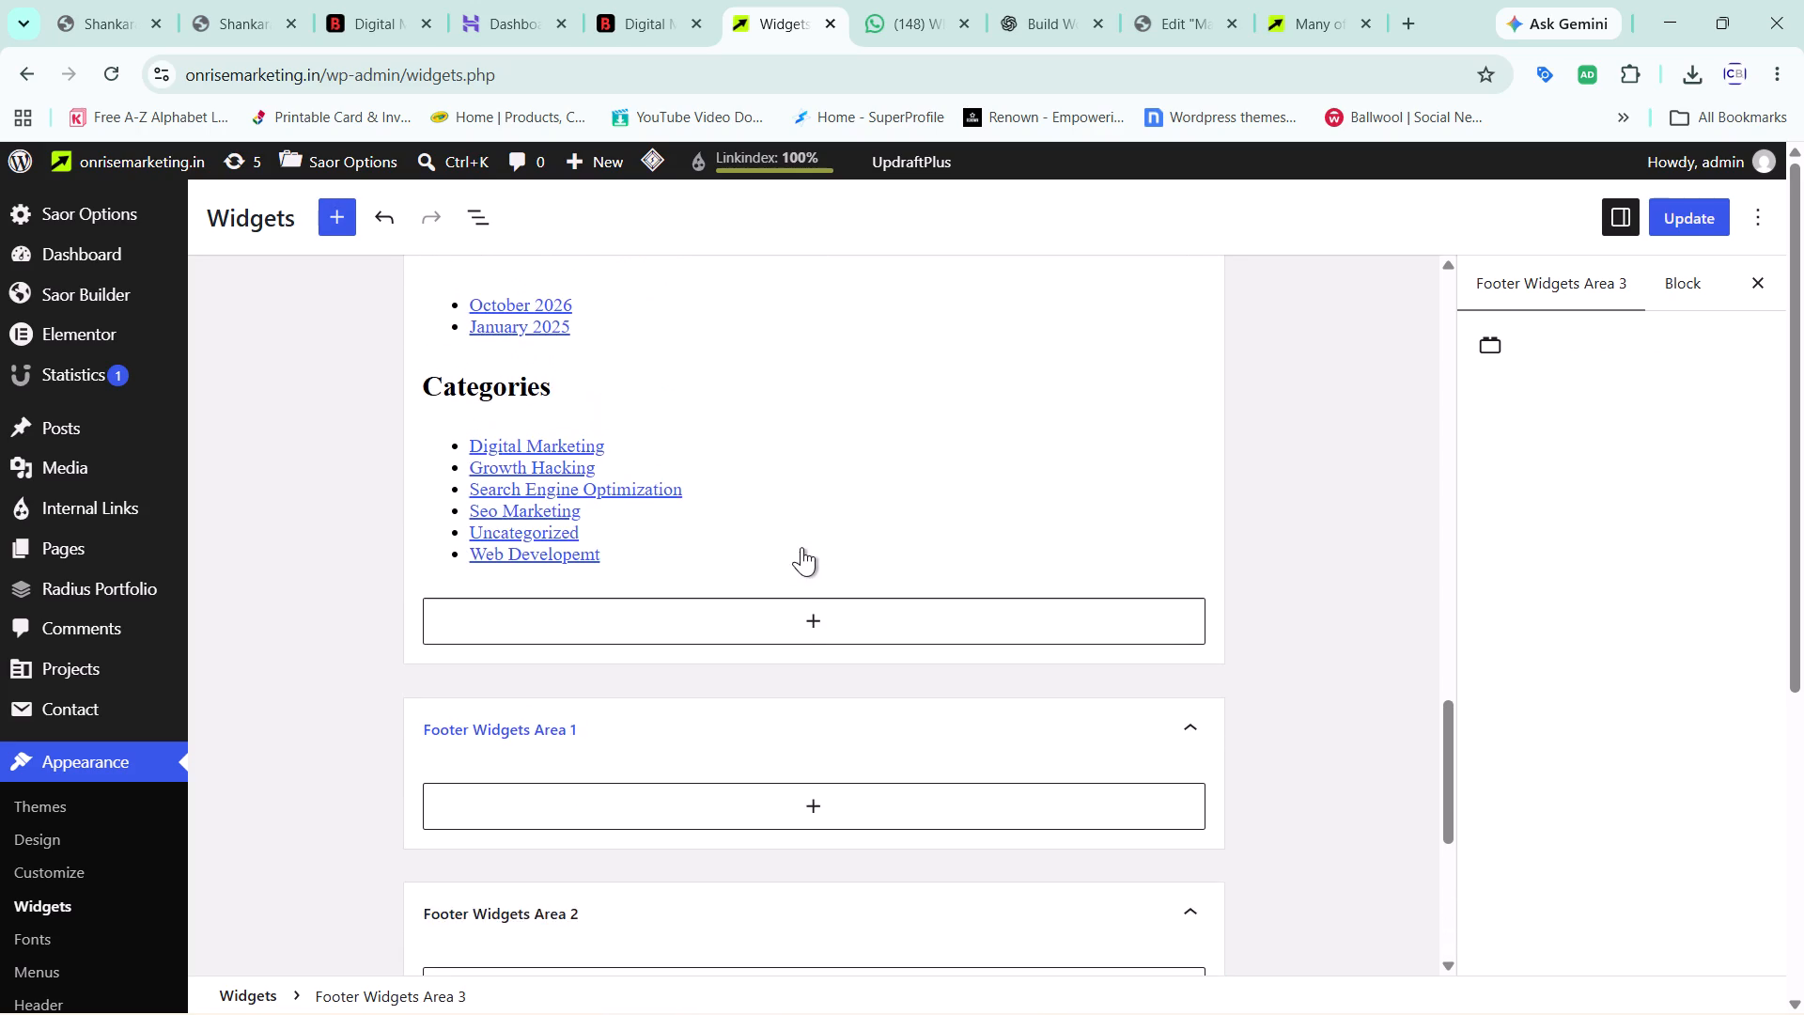
scroll(655, 442, up, 1)
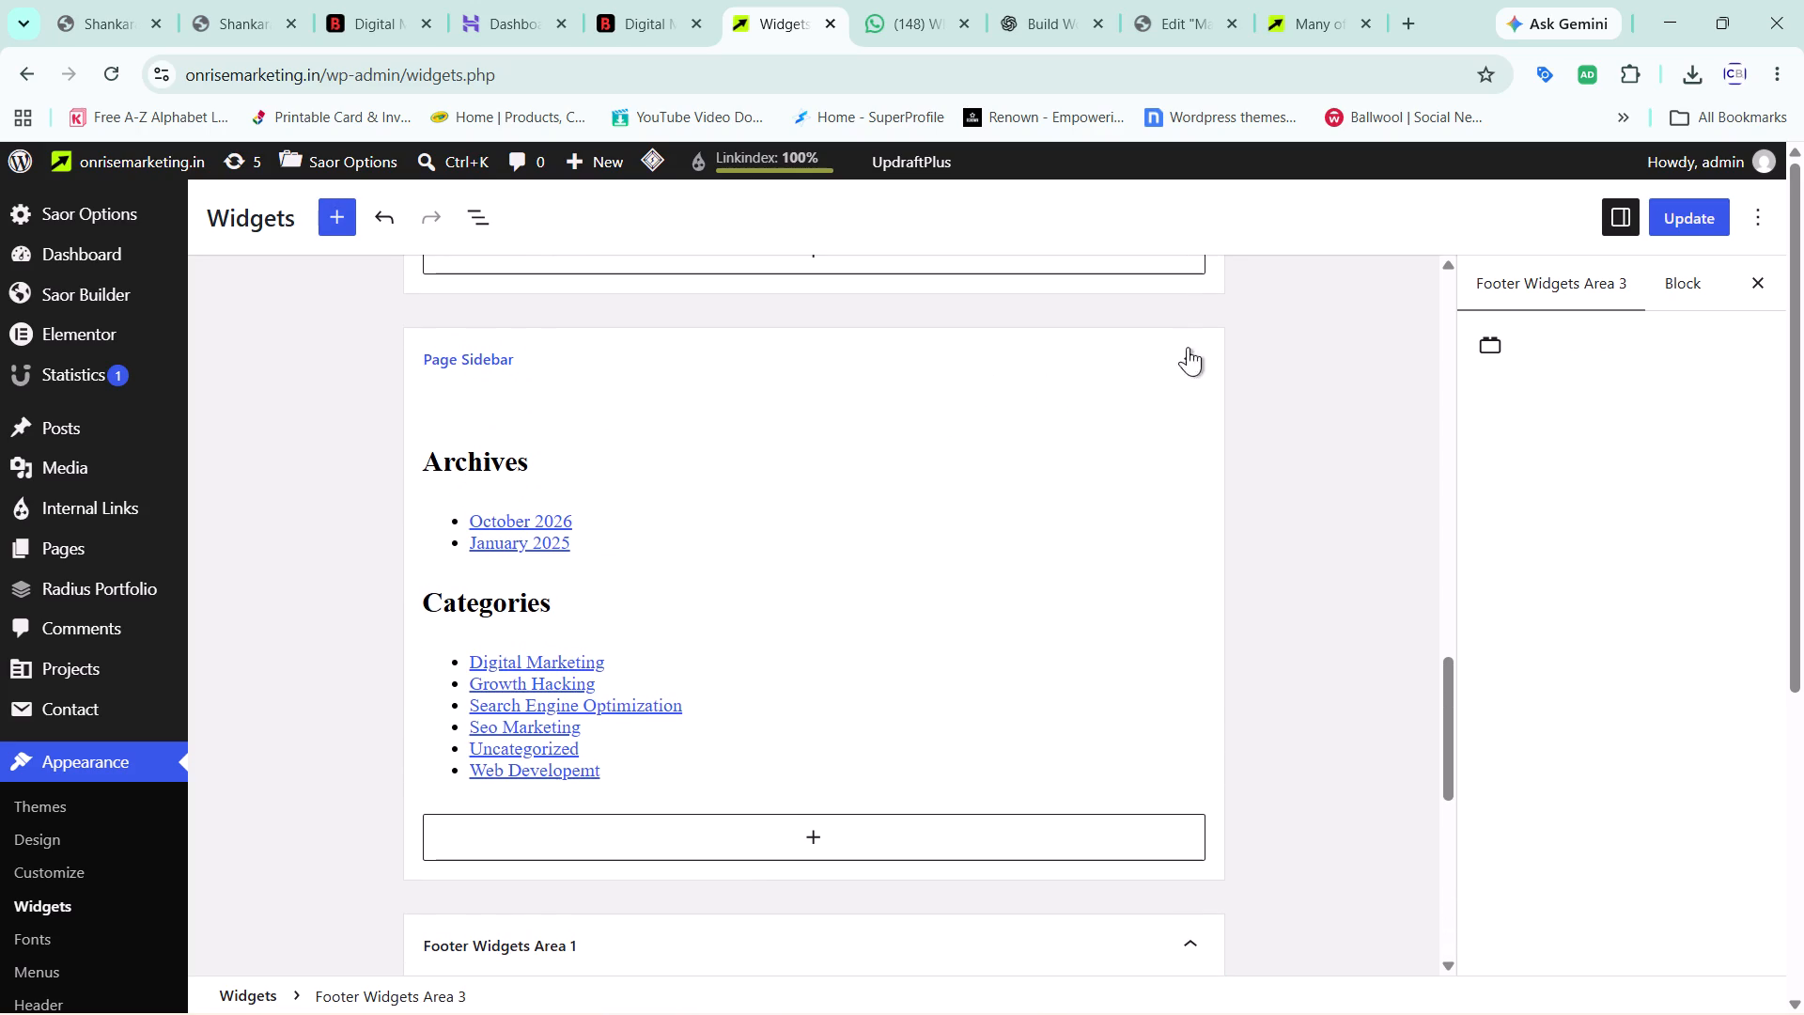
right_click(486, 451)
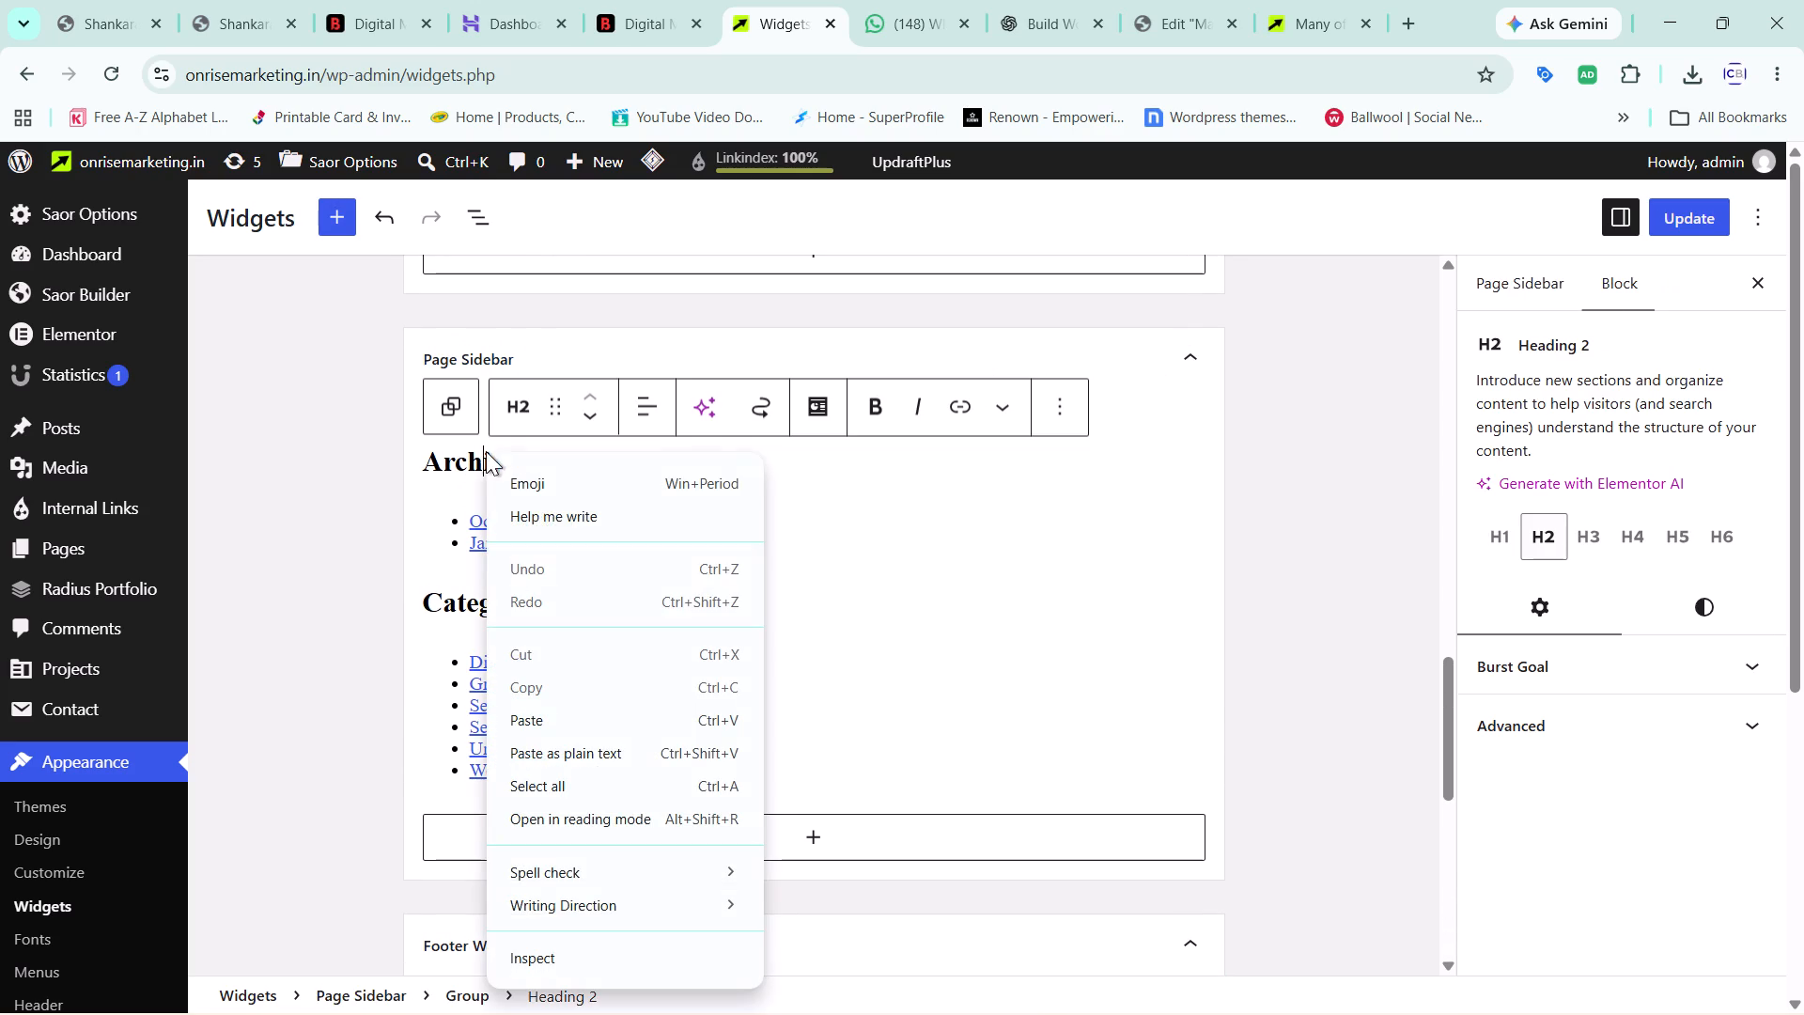
click(1050, 413)
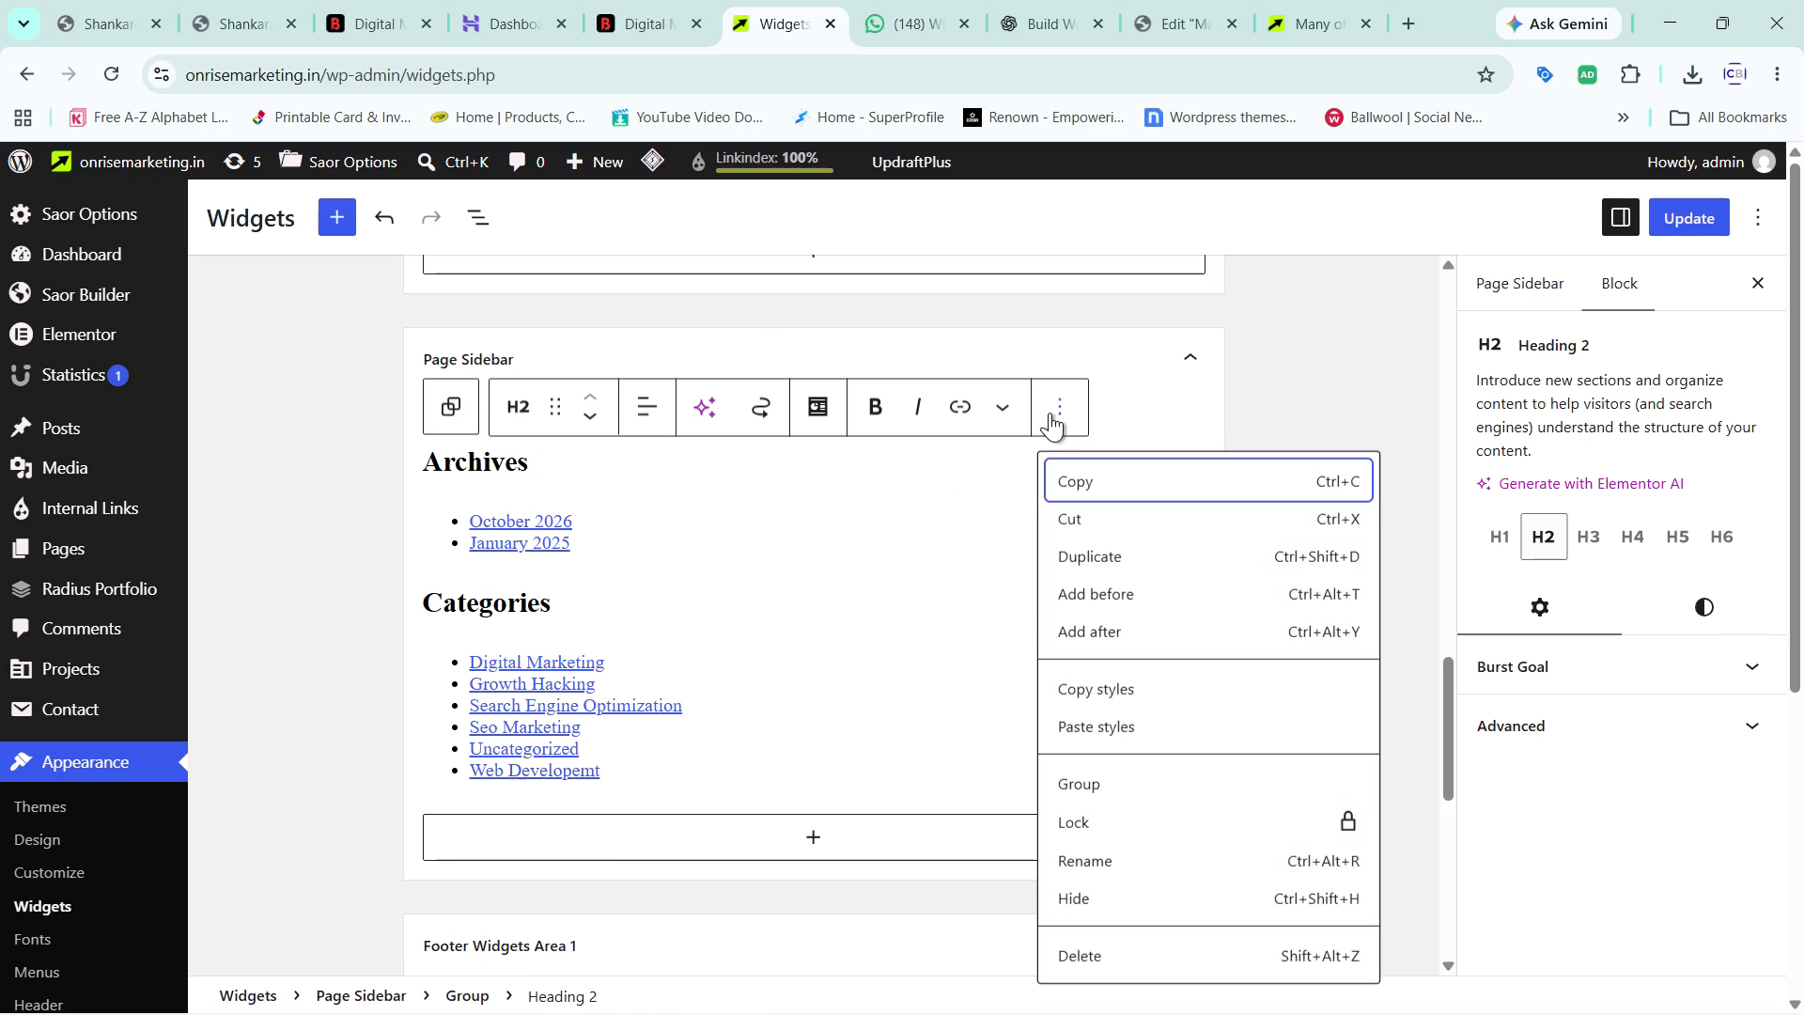
click(1081, 958)
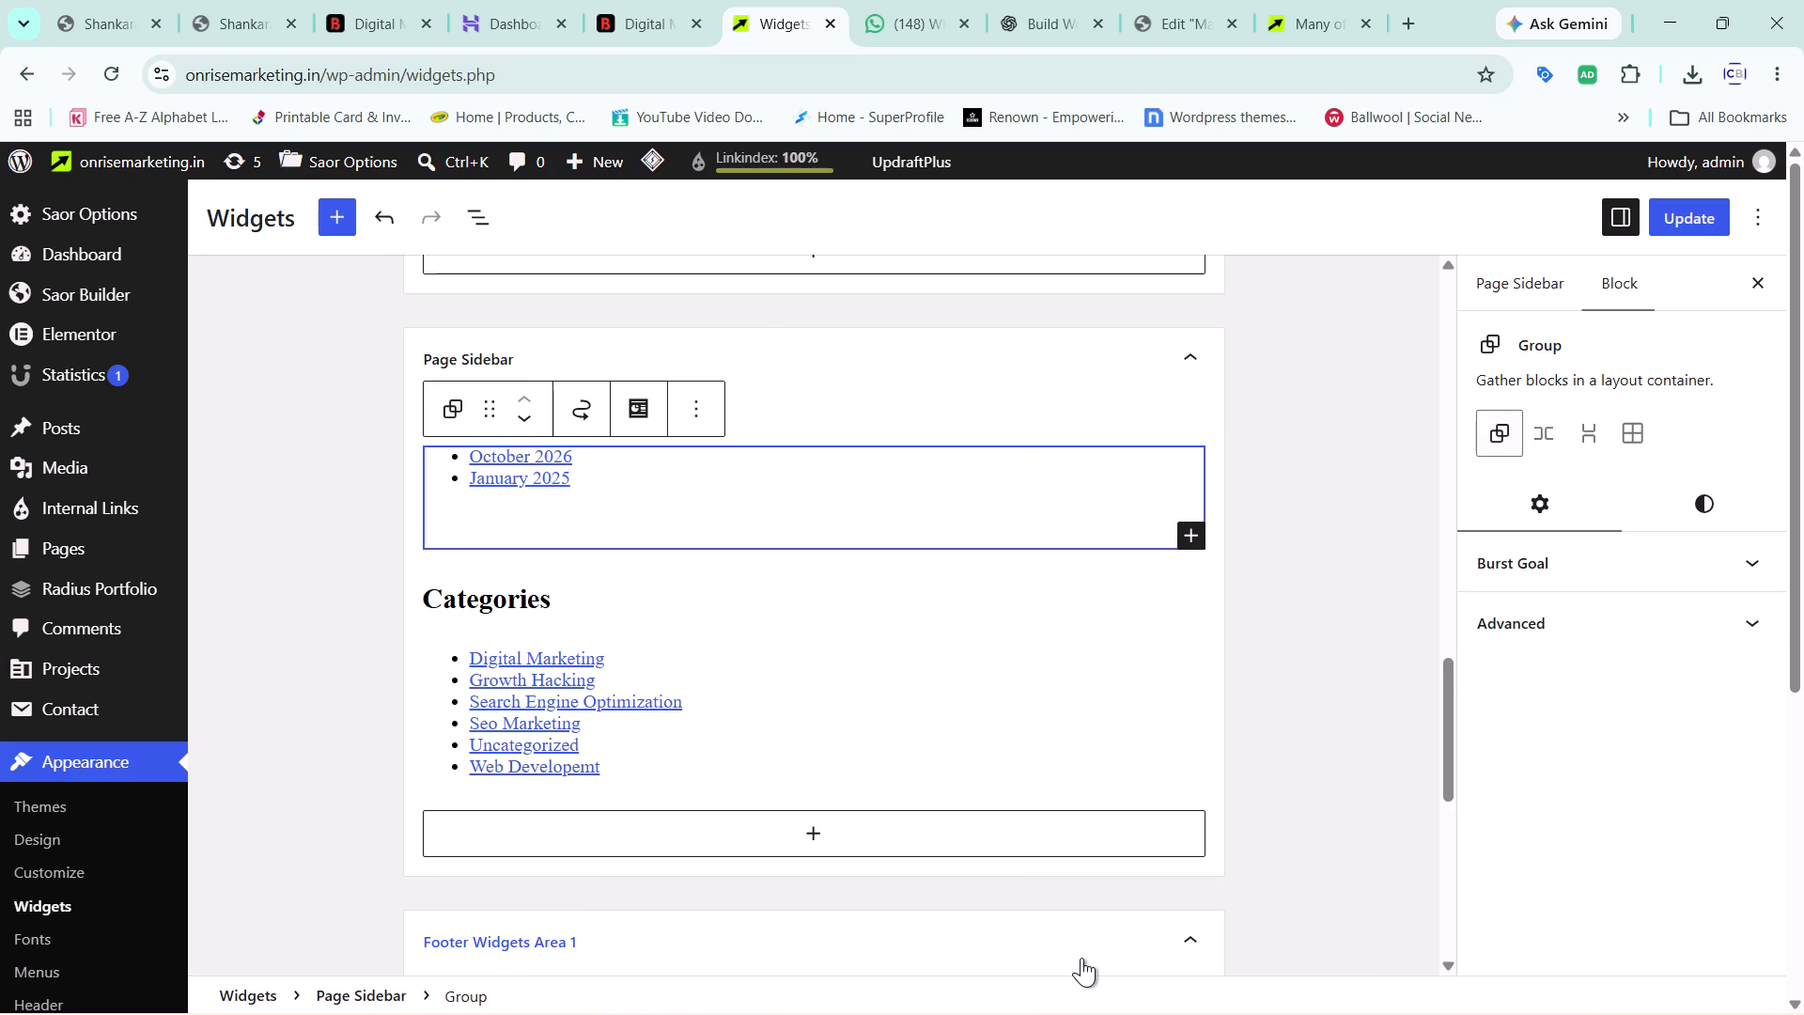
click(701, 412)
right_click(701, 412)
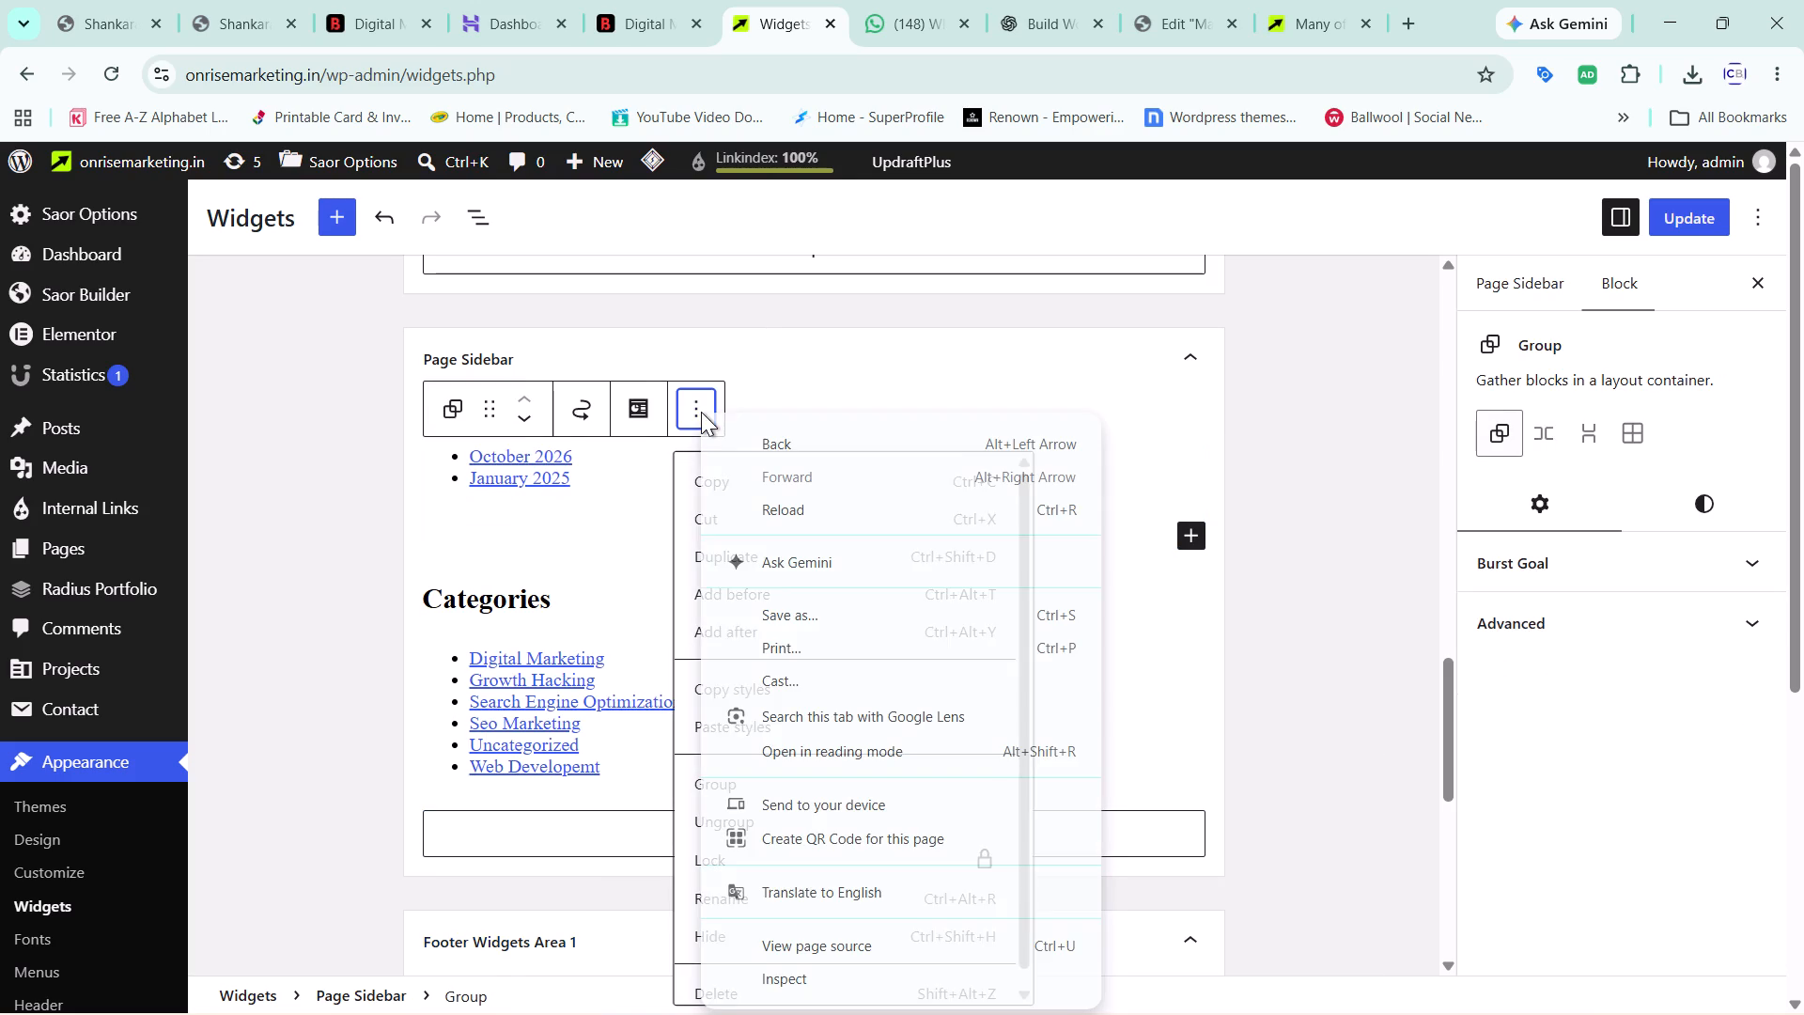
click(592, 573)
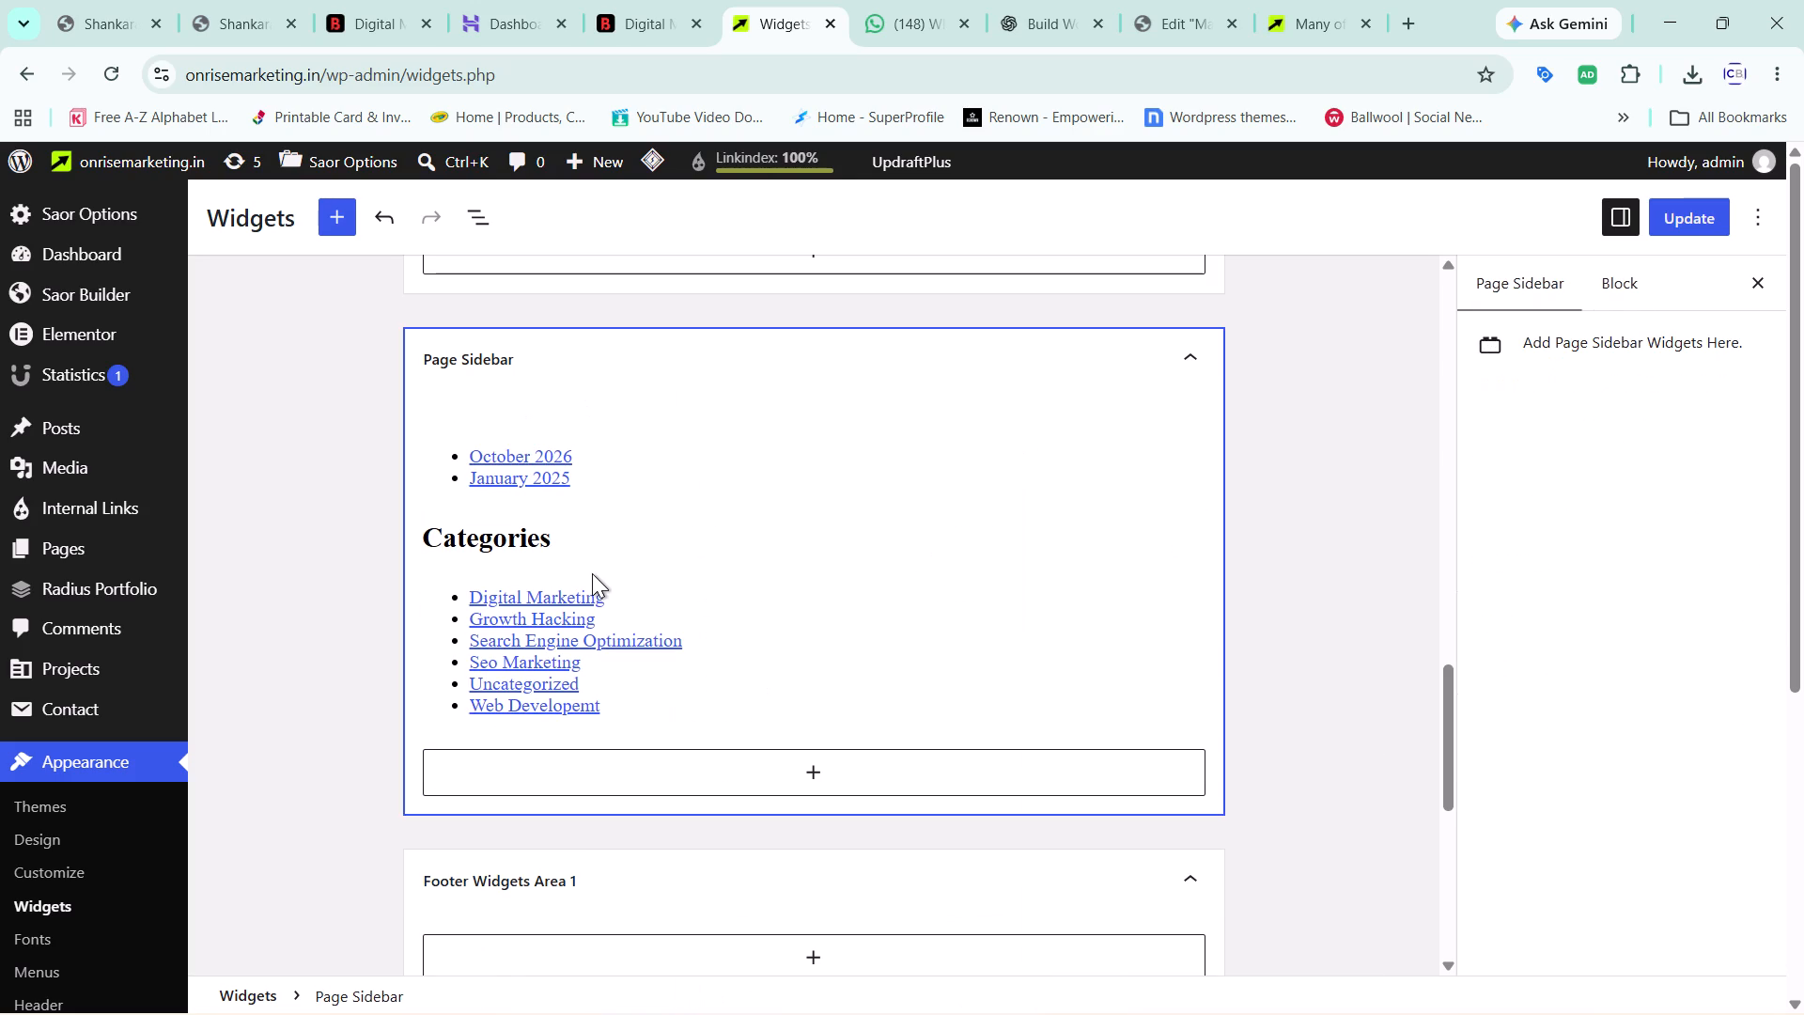
Delete the Categories List block from the Page Sidebar widget area.
click(636, 617)
click(823, 570)
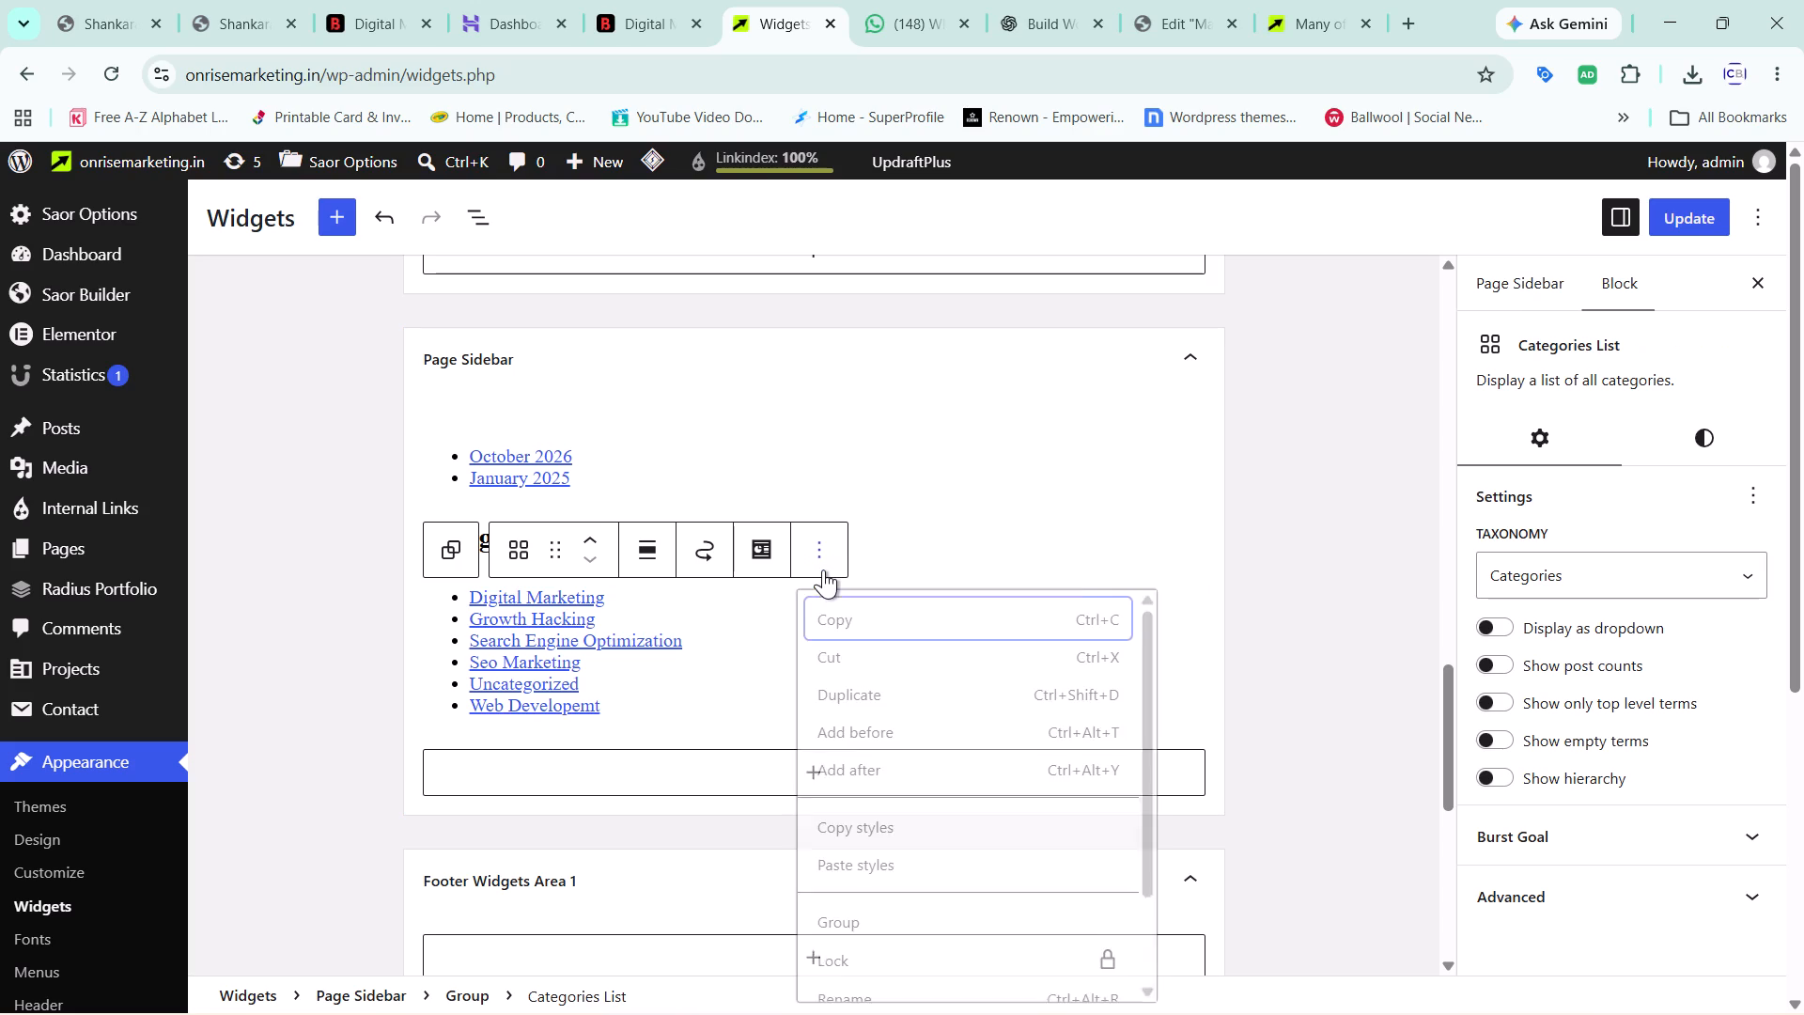
scroll(973, 953, down, 2)
click(937, 973)
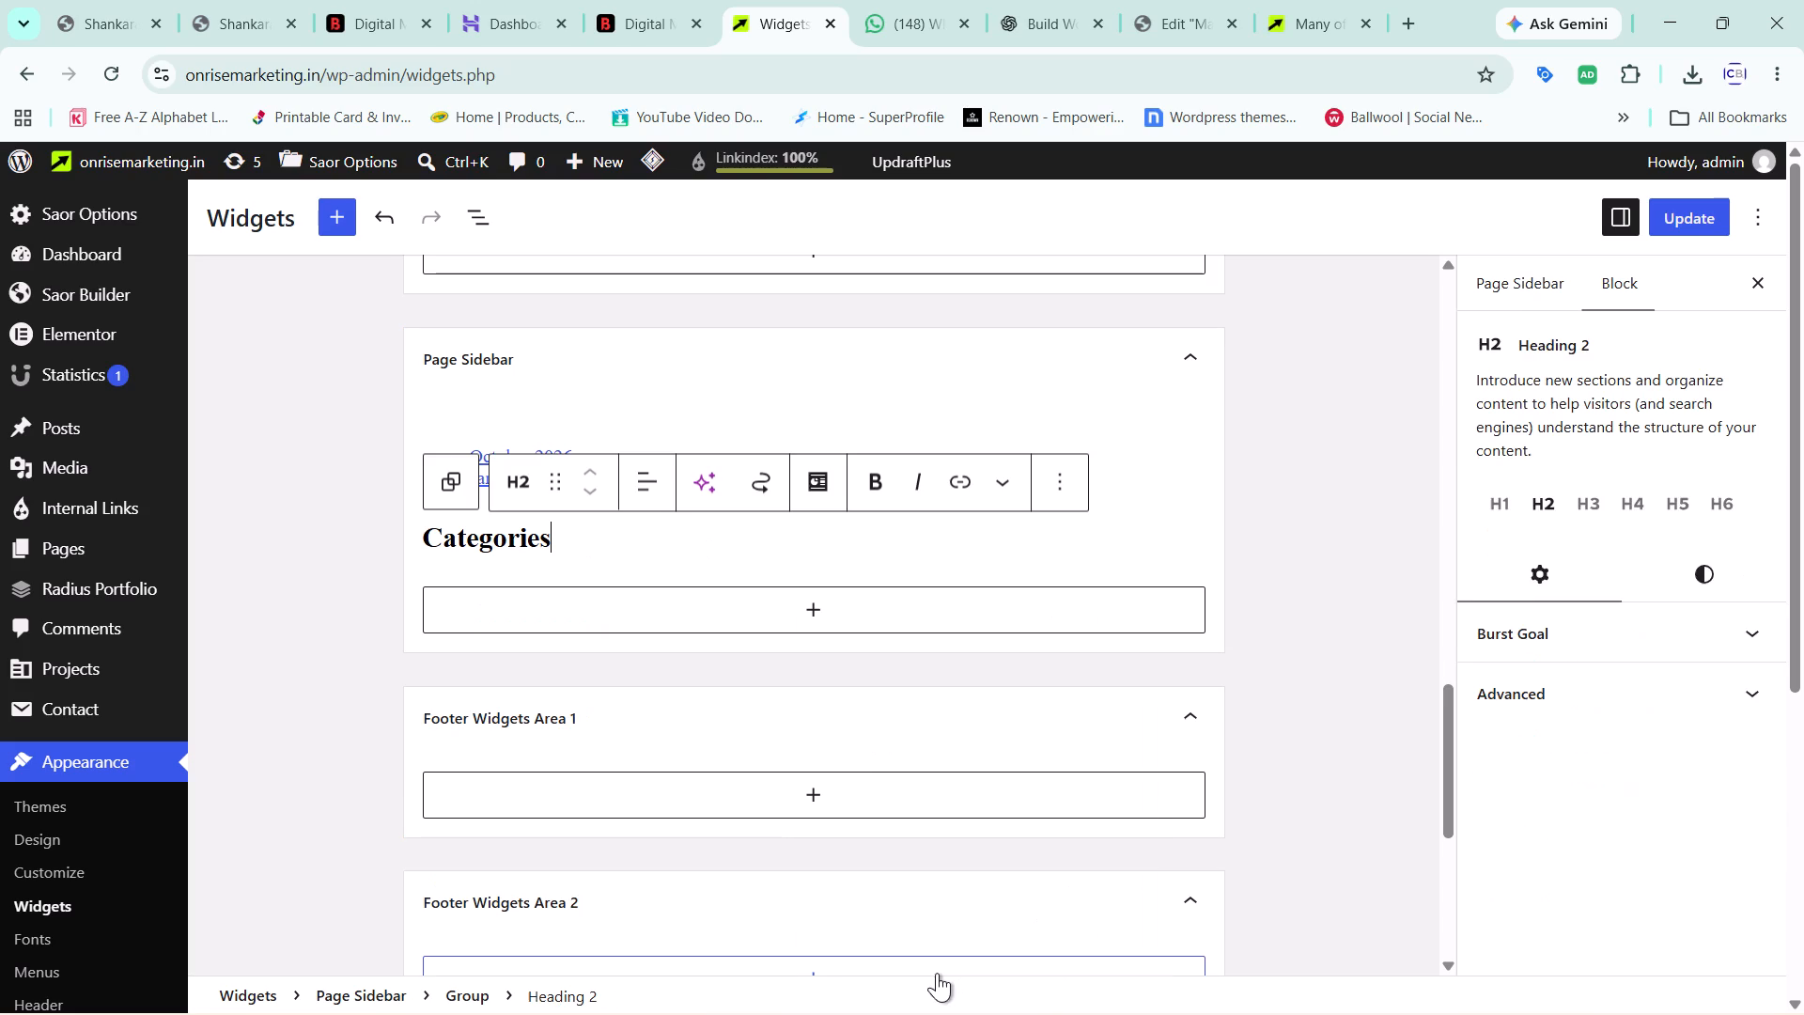
click(869, 567)
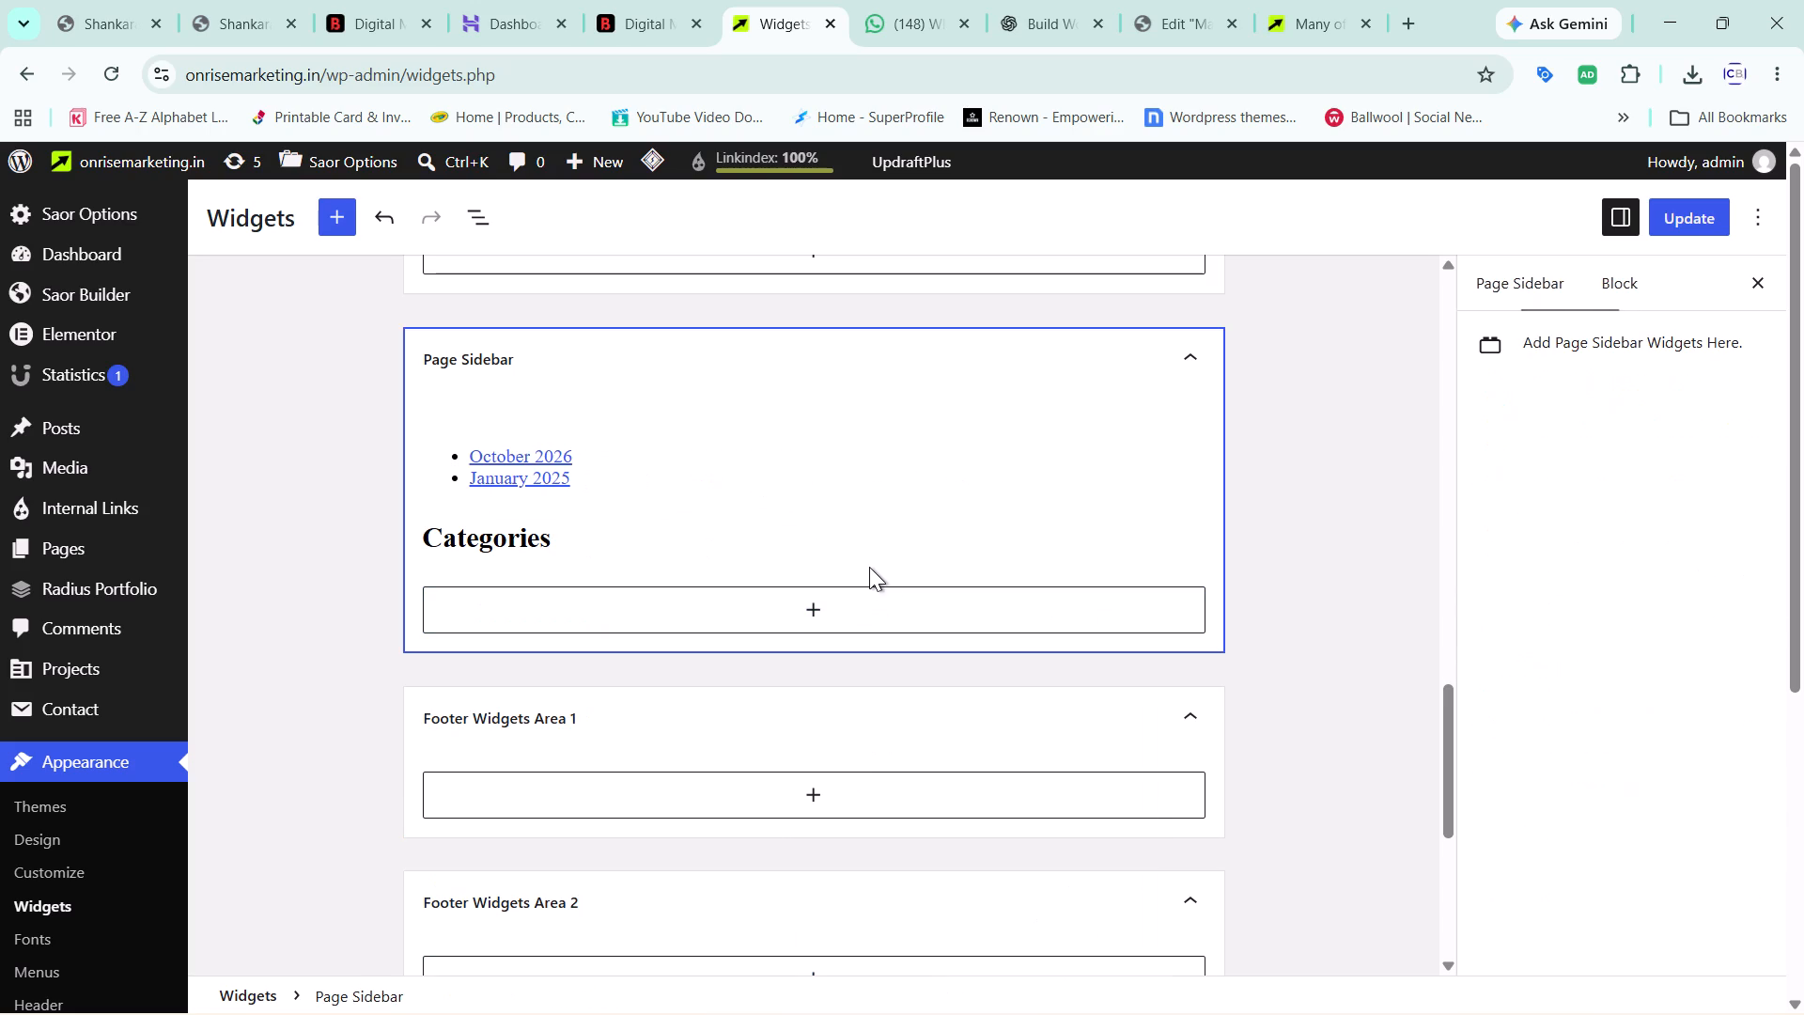
Delete the Archives block with the monthly links from the Page Sidebar widget area.
click(479, 450)
click(809, 410)
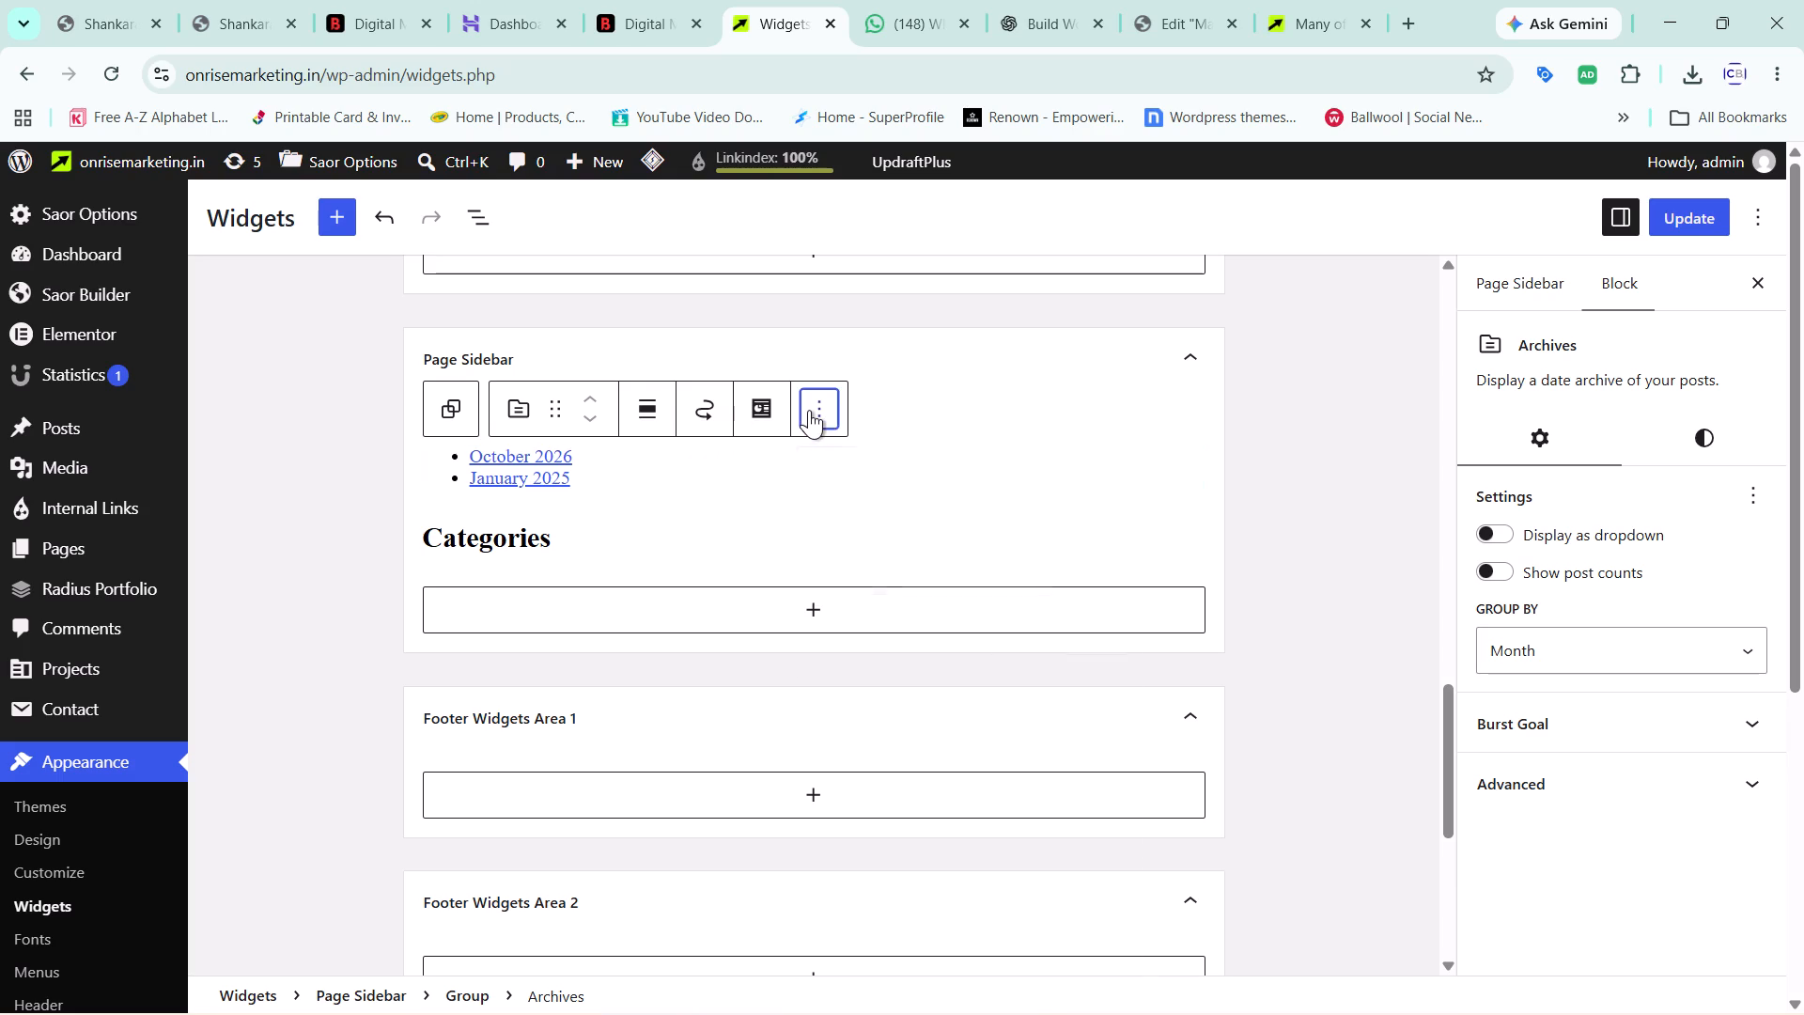
click(851, 952)
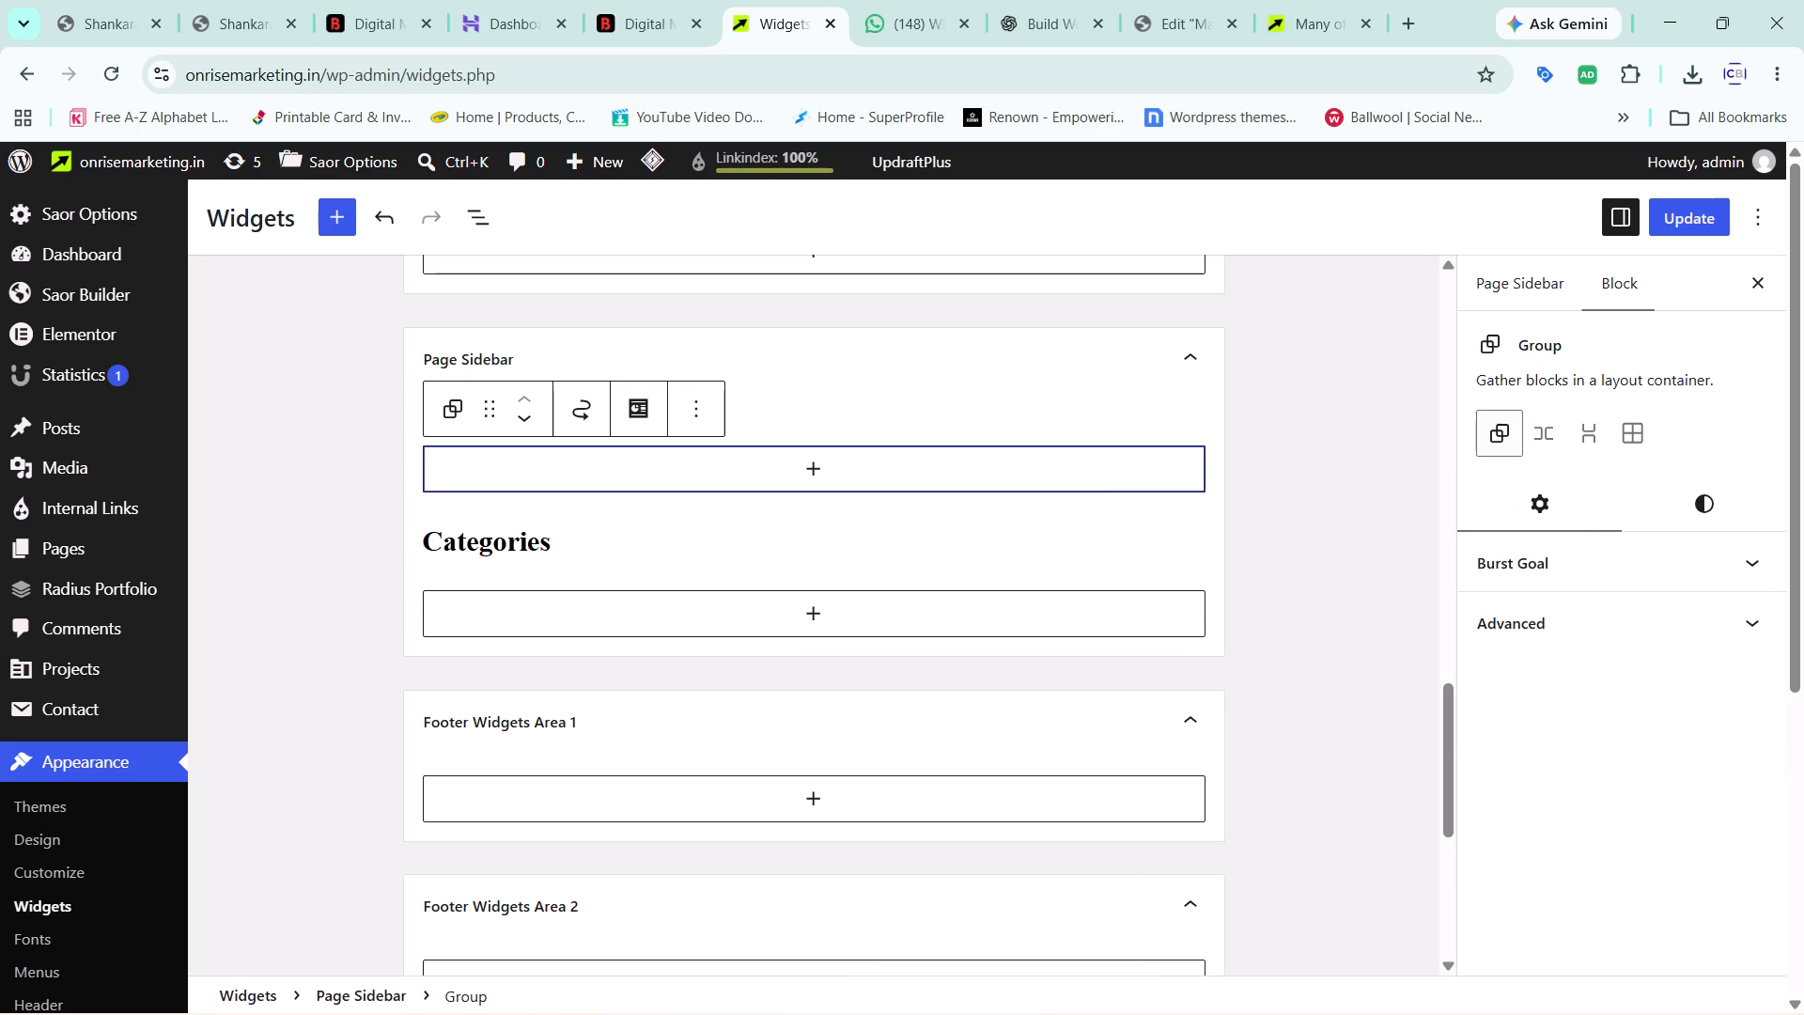
Clear the text of the Categories heading block in the Page Sidebar.
click(583, 544)
triple_click(583, 544)
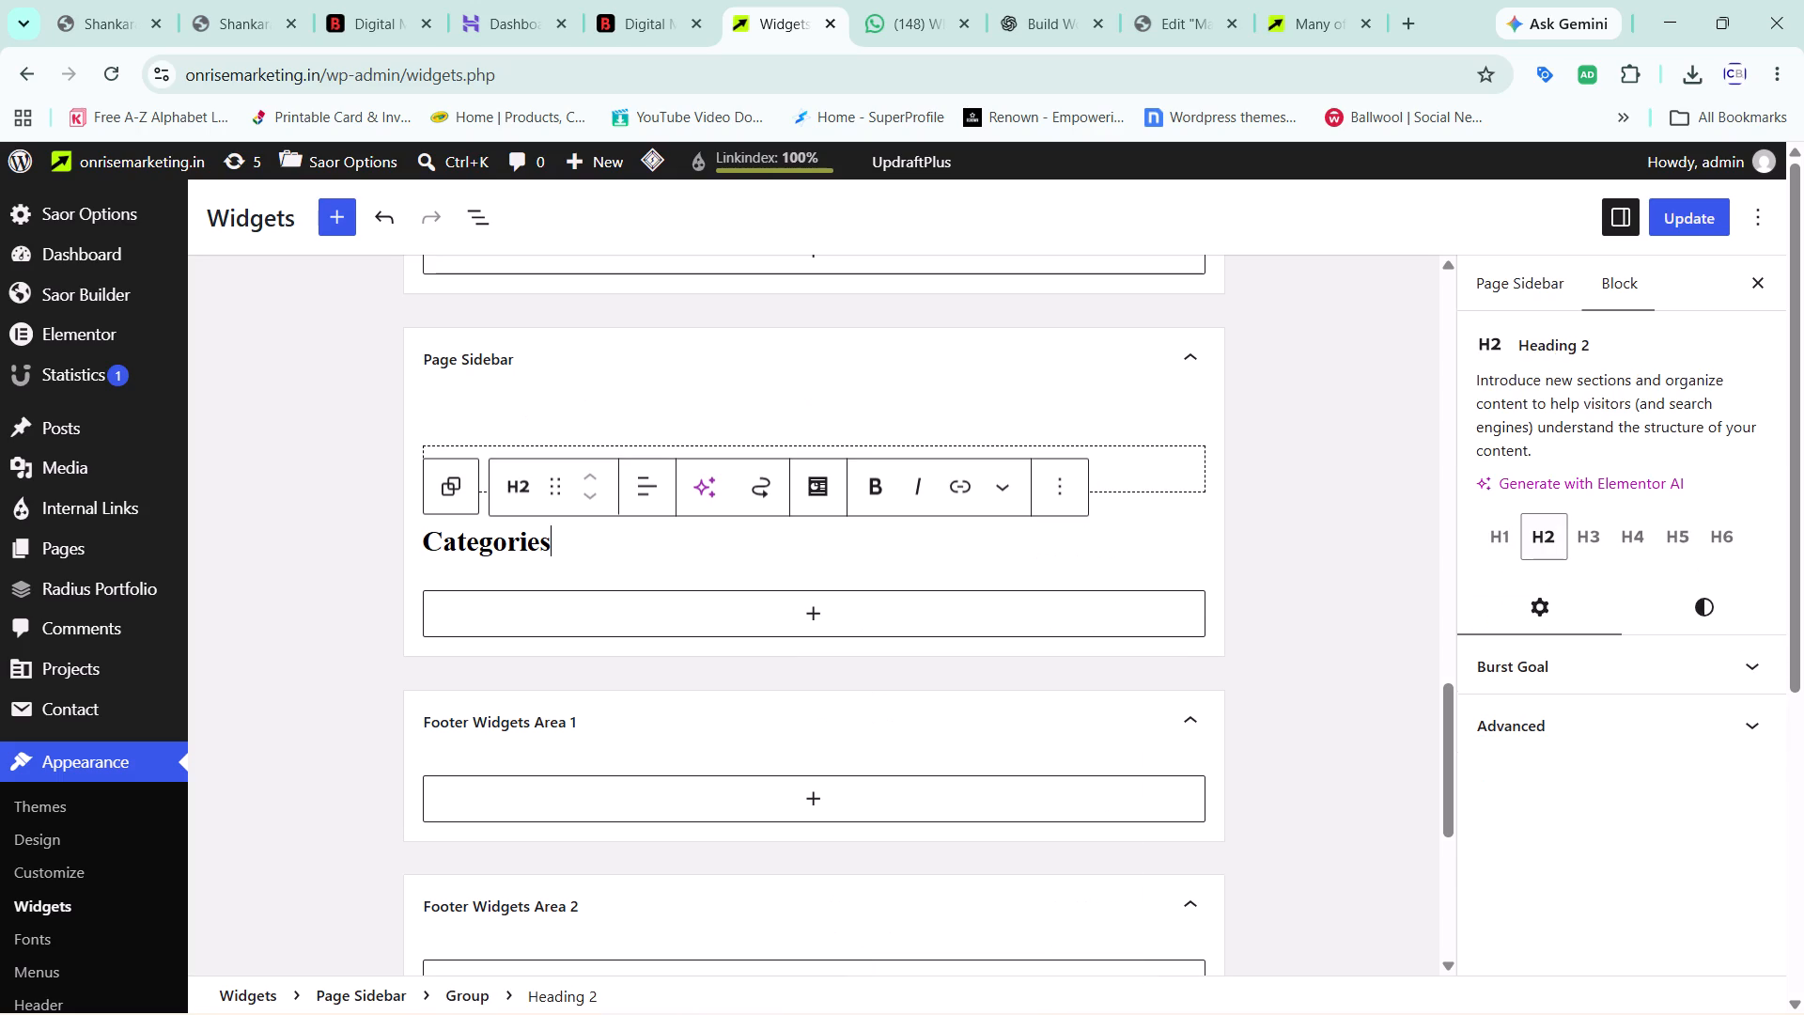
click(583, 544)
key(Delete)
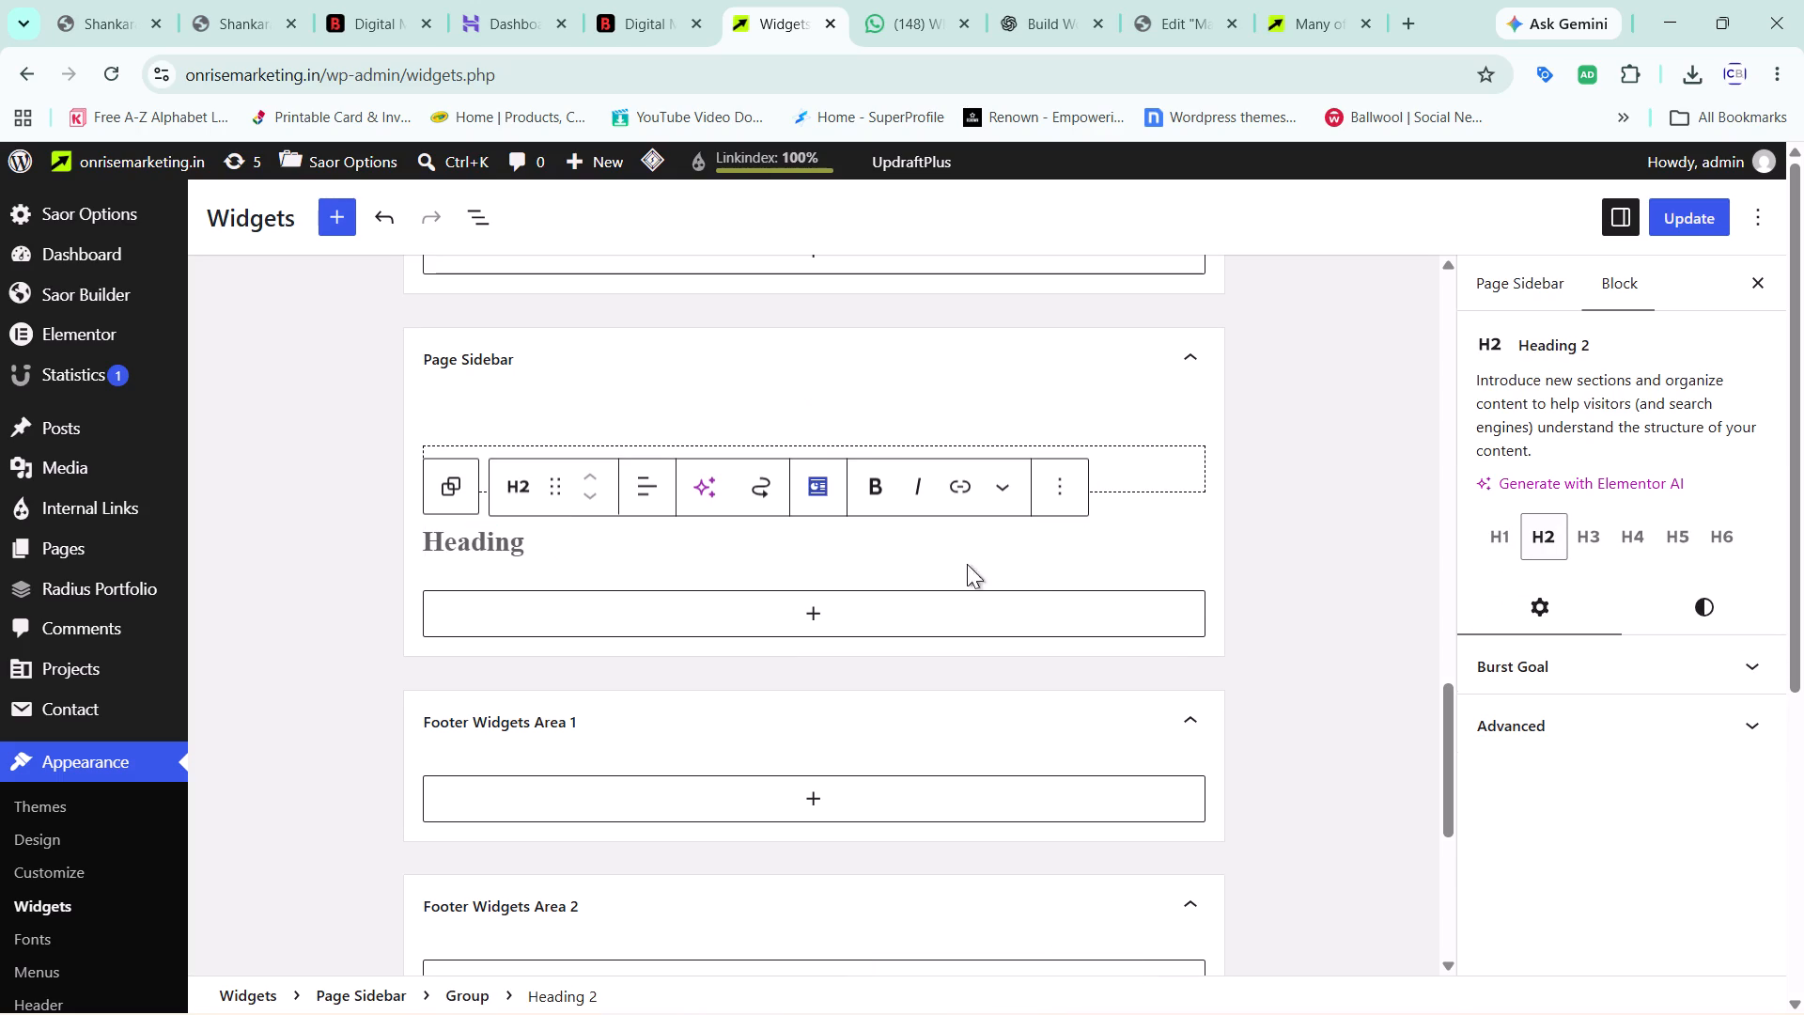
Expand Footer Widgets Area 4, Offcanvas Sidebar and Inactive widgets, and look back over all areas up to the Blog Sidebar.
scroll(1026, 586, down, 2)
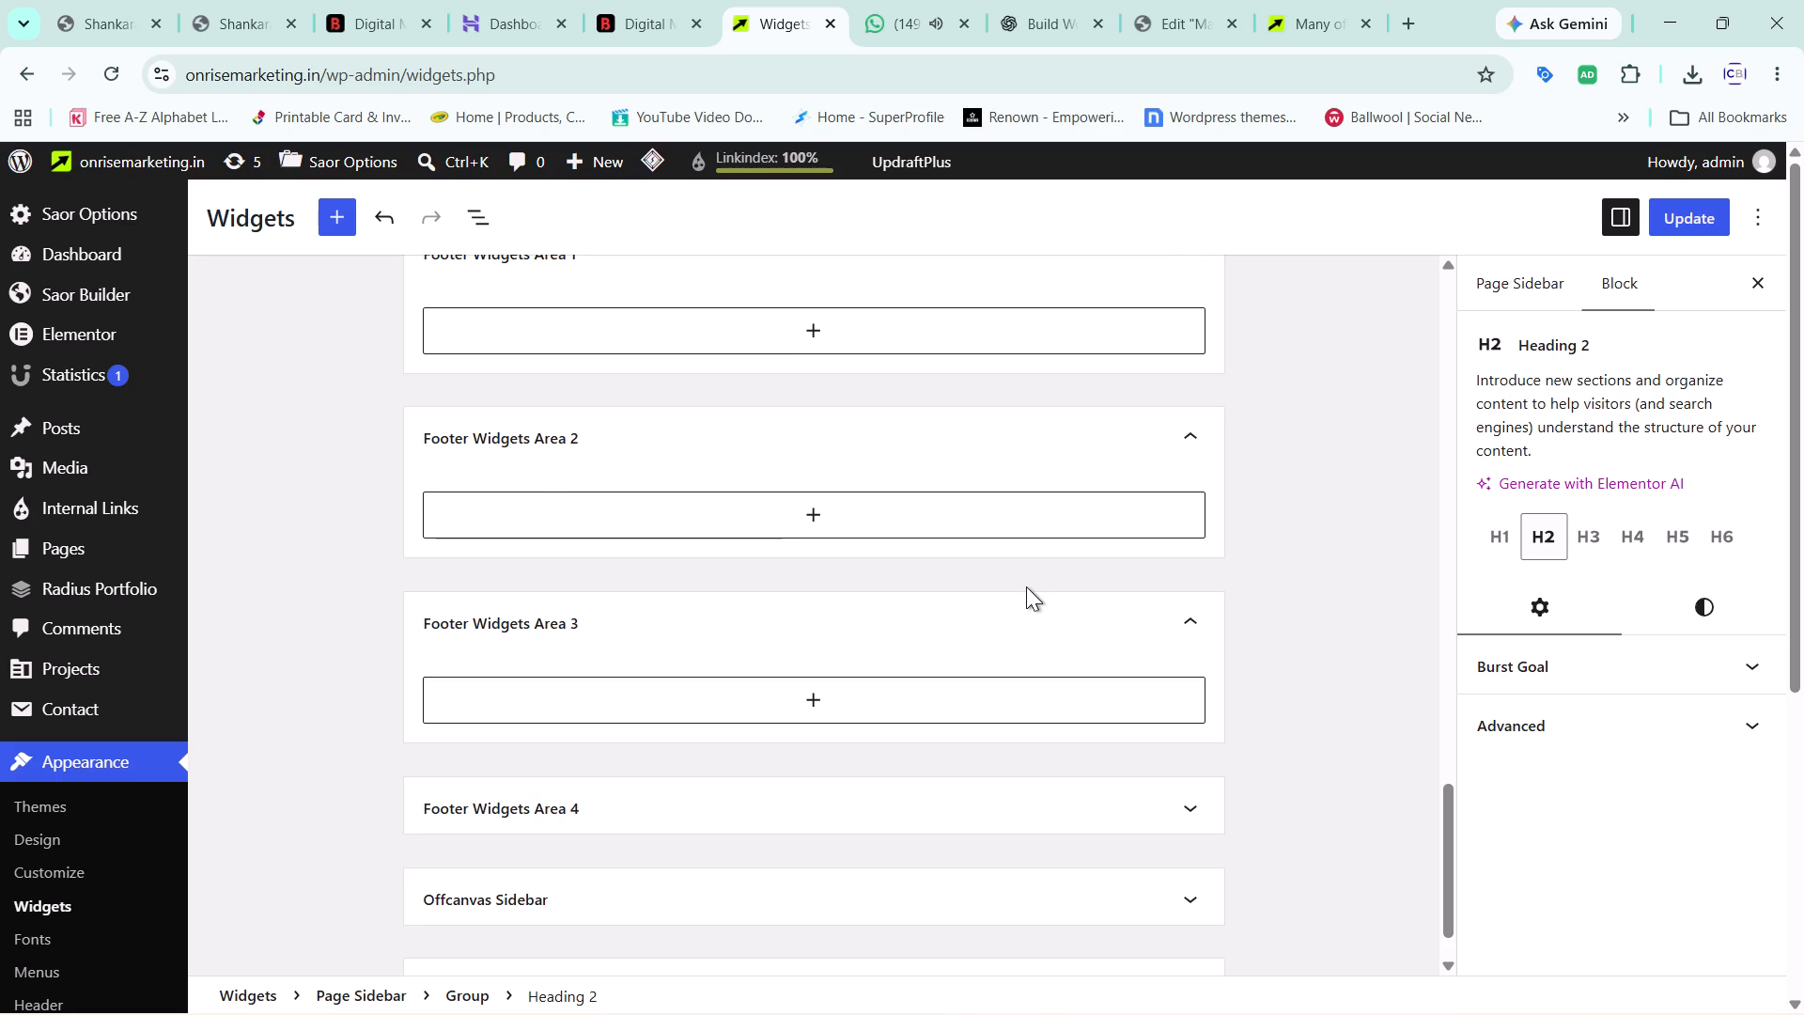
scroll(1026, 586, down, 1)
click(981, 719)
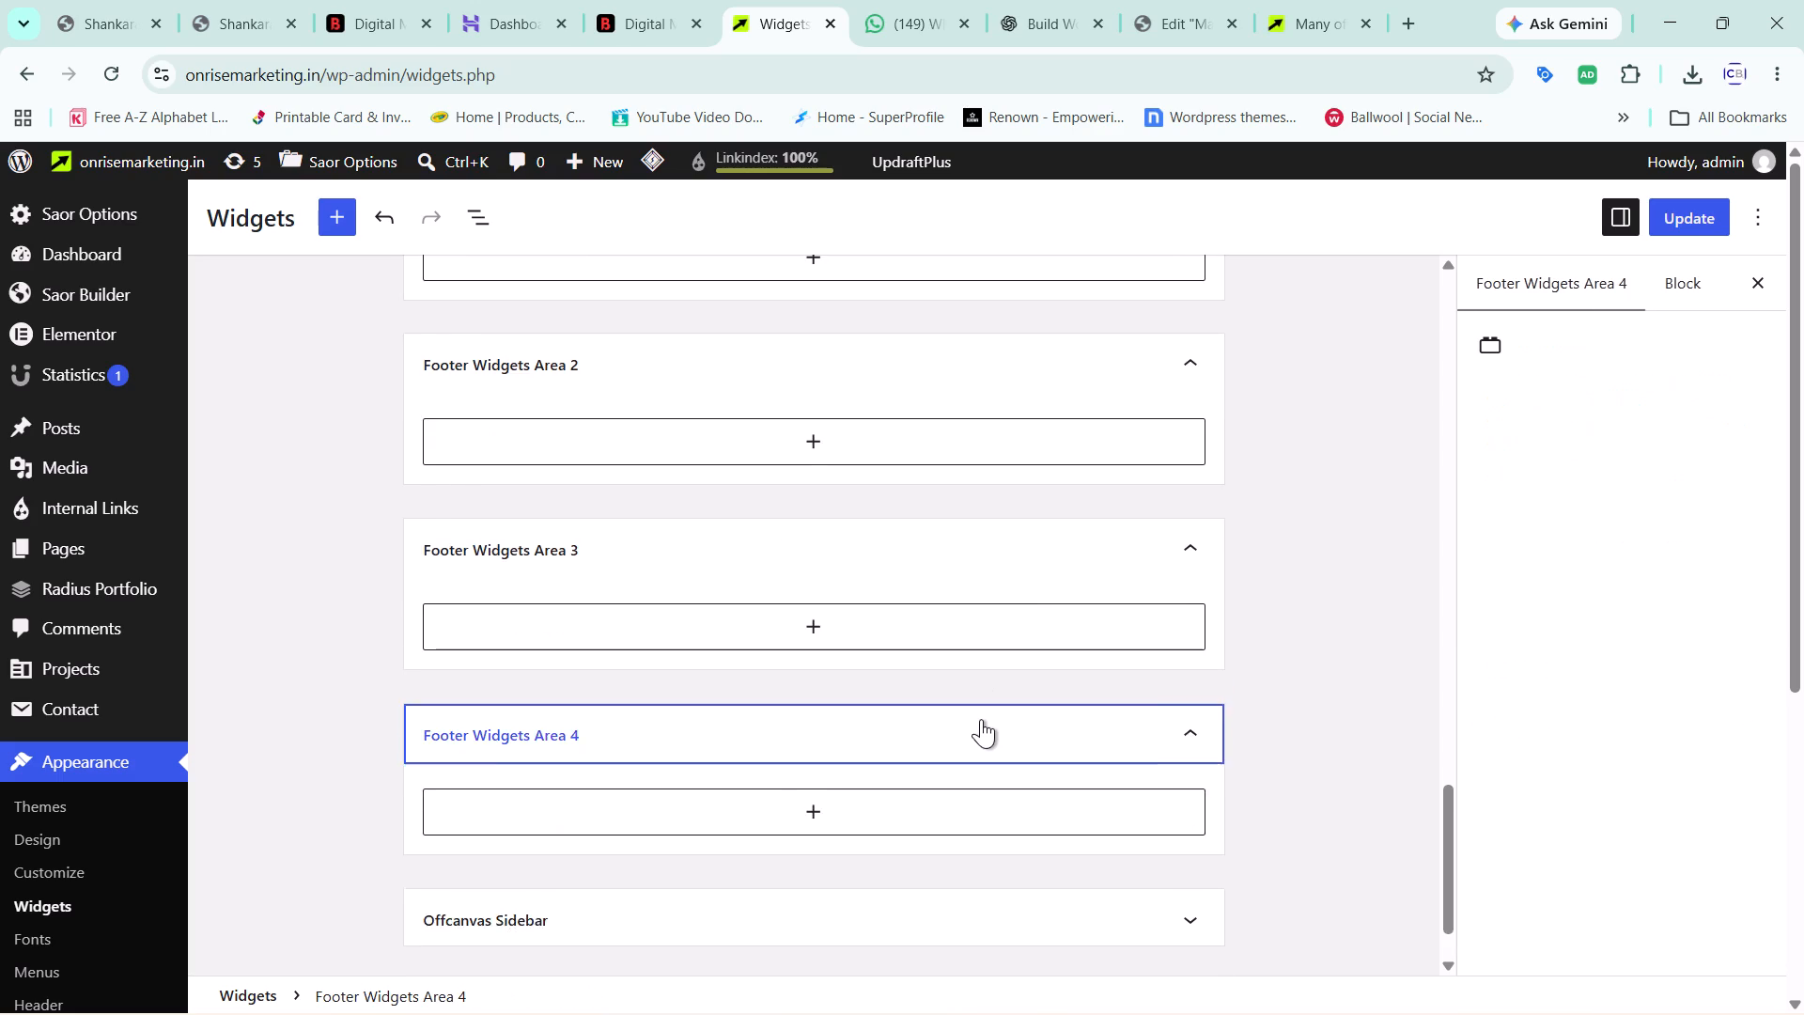
scroll(981, 719, down, 2)
click(913, 809)
scroll(913, 809, down, 1)
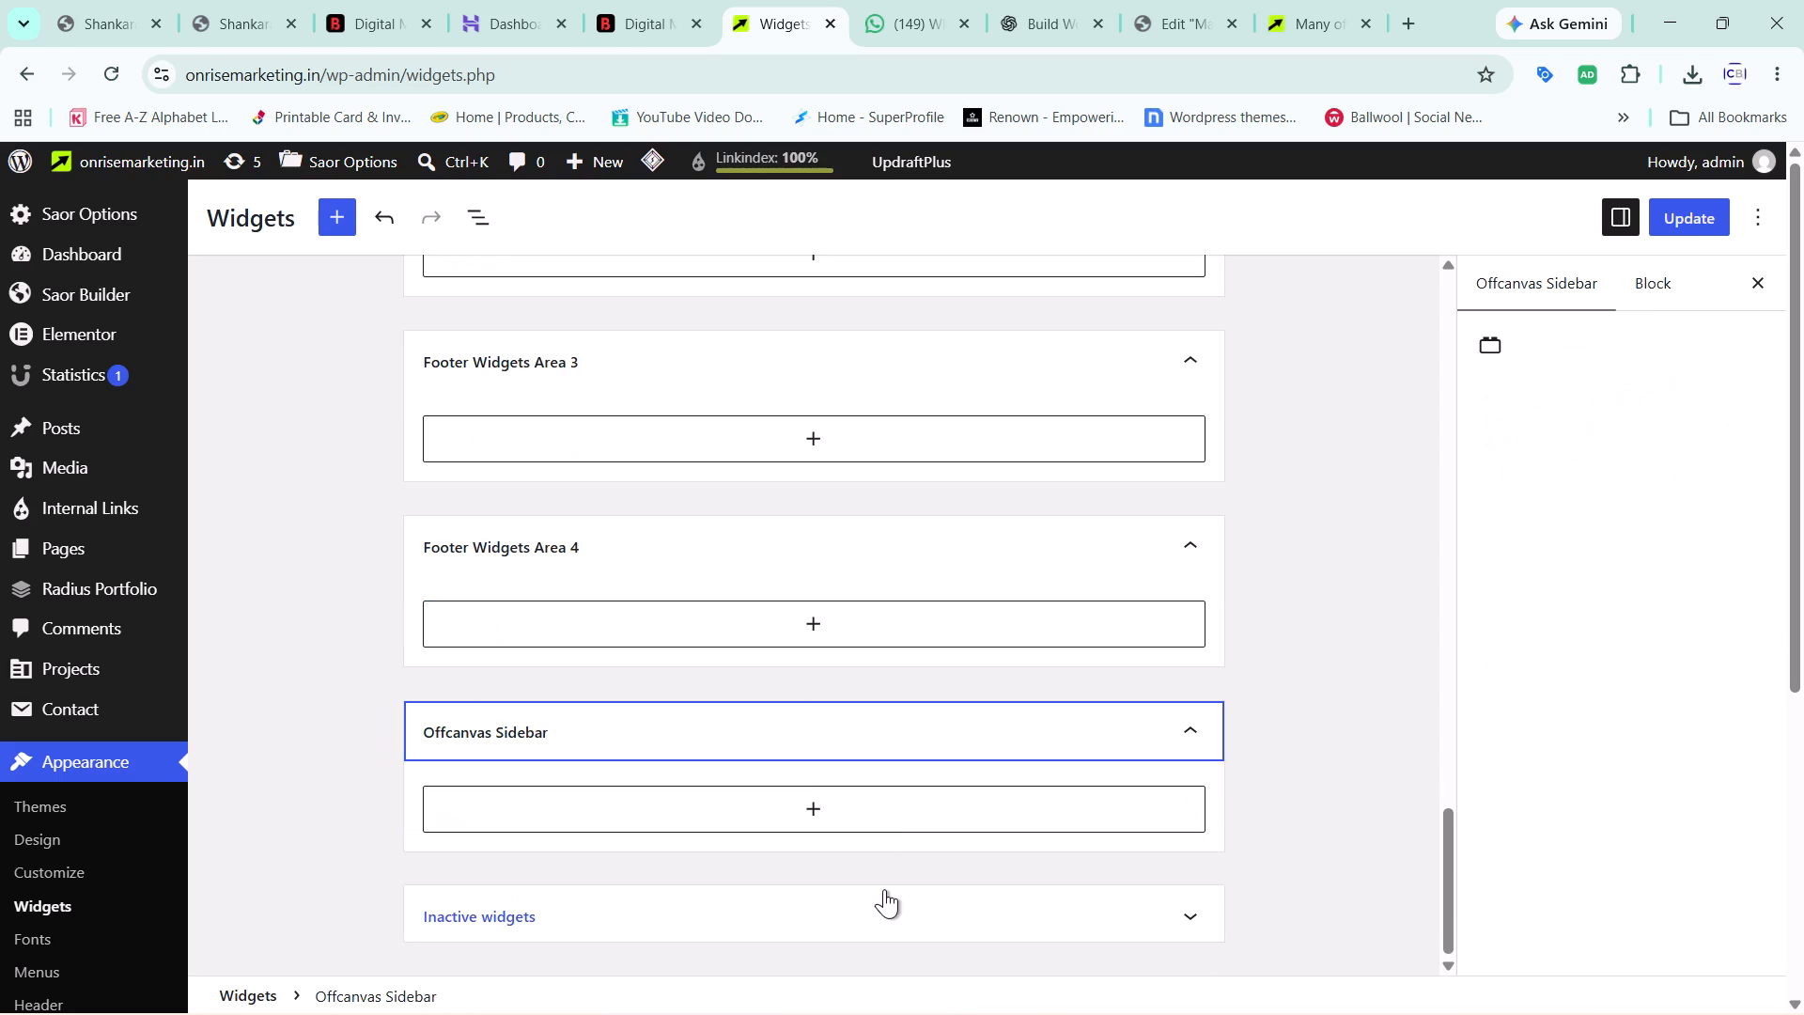
click(884, 889)
scroll(884, 889, down, 2)
scroll(884, 889, up, 4)
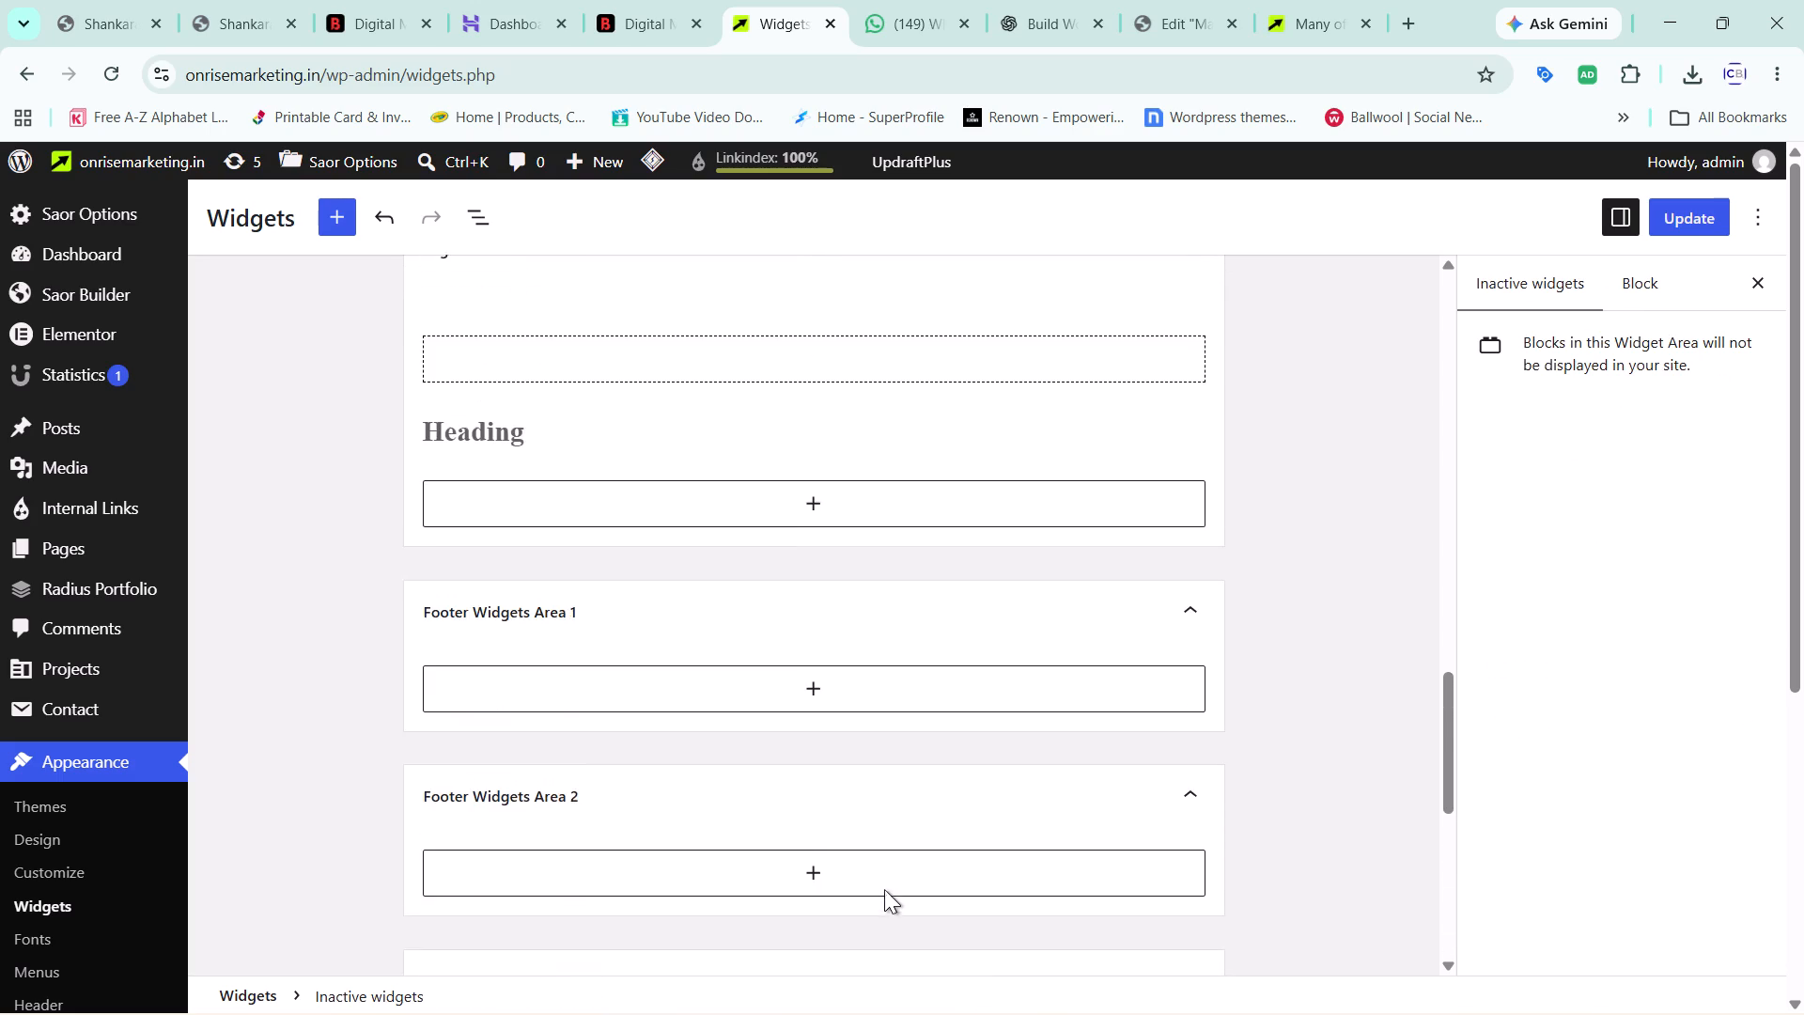
scroll(884, 889, up, 2)
scroll(884, 889, down, 1)
scroll(884, 889, up, 3)
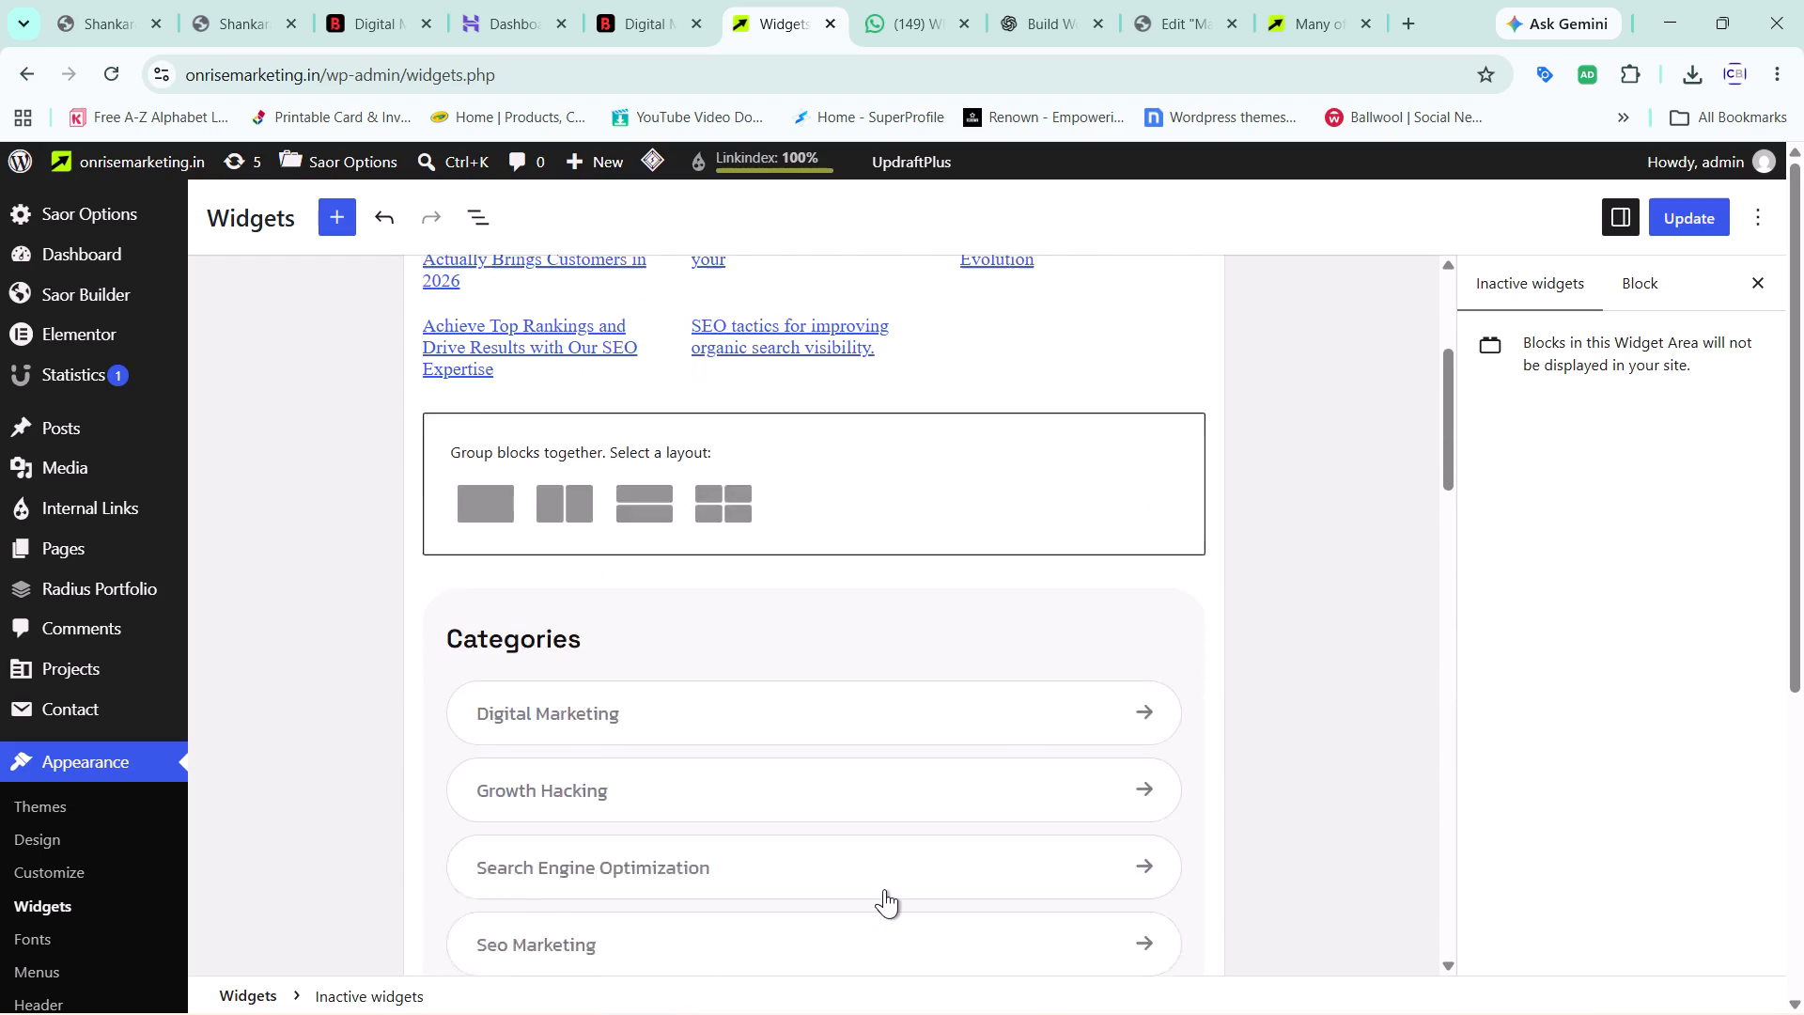
scroll(884, 889, up, 3)
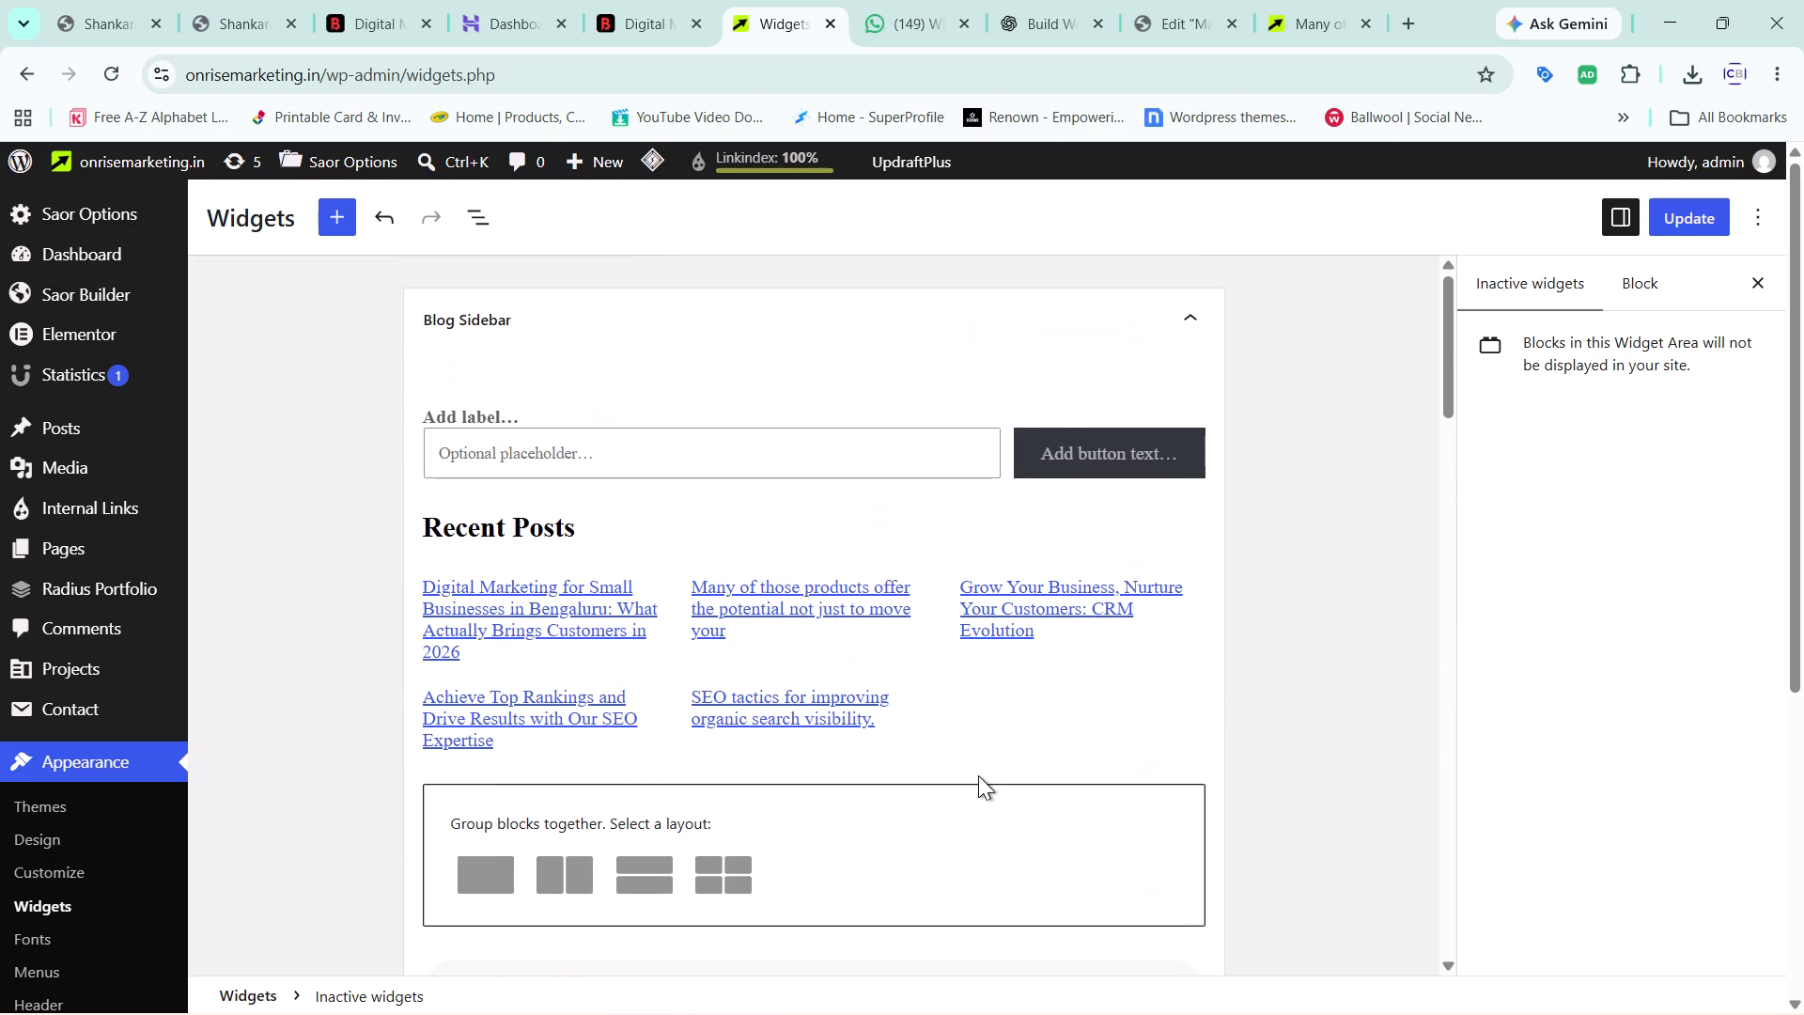
scroll(990, 676, down, 1)
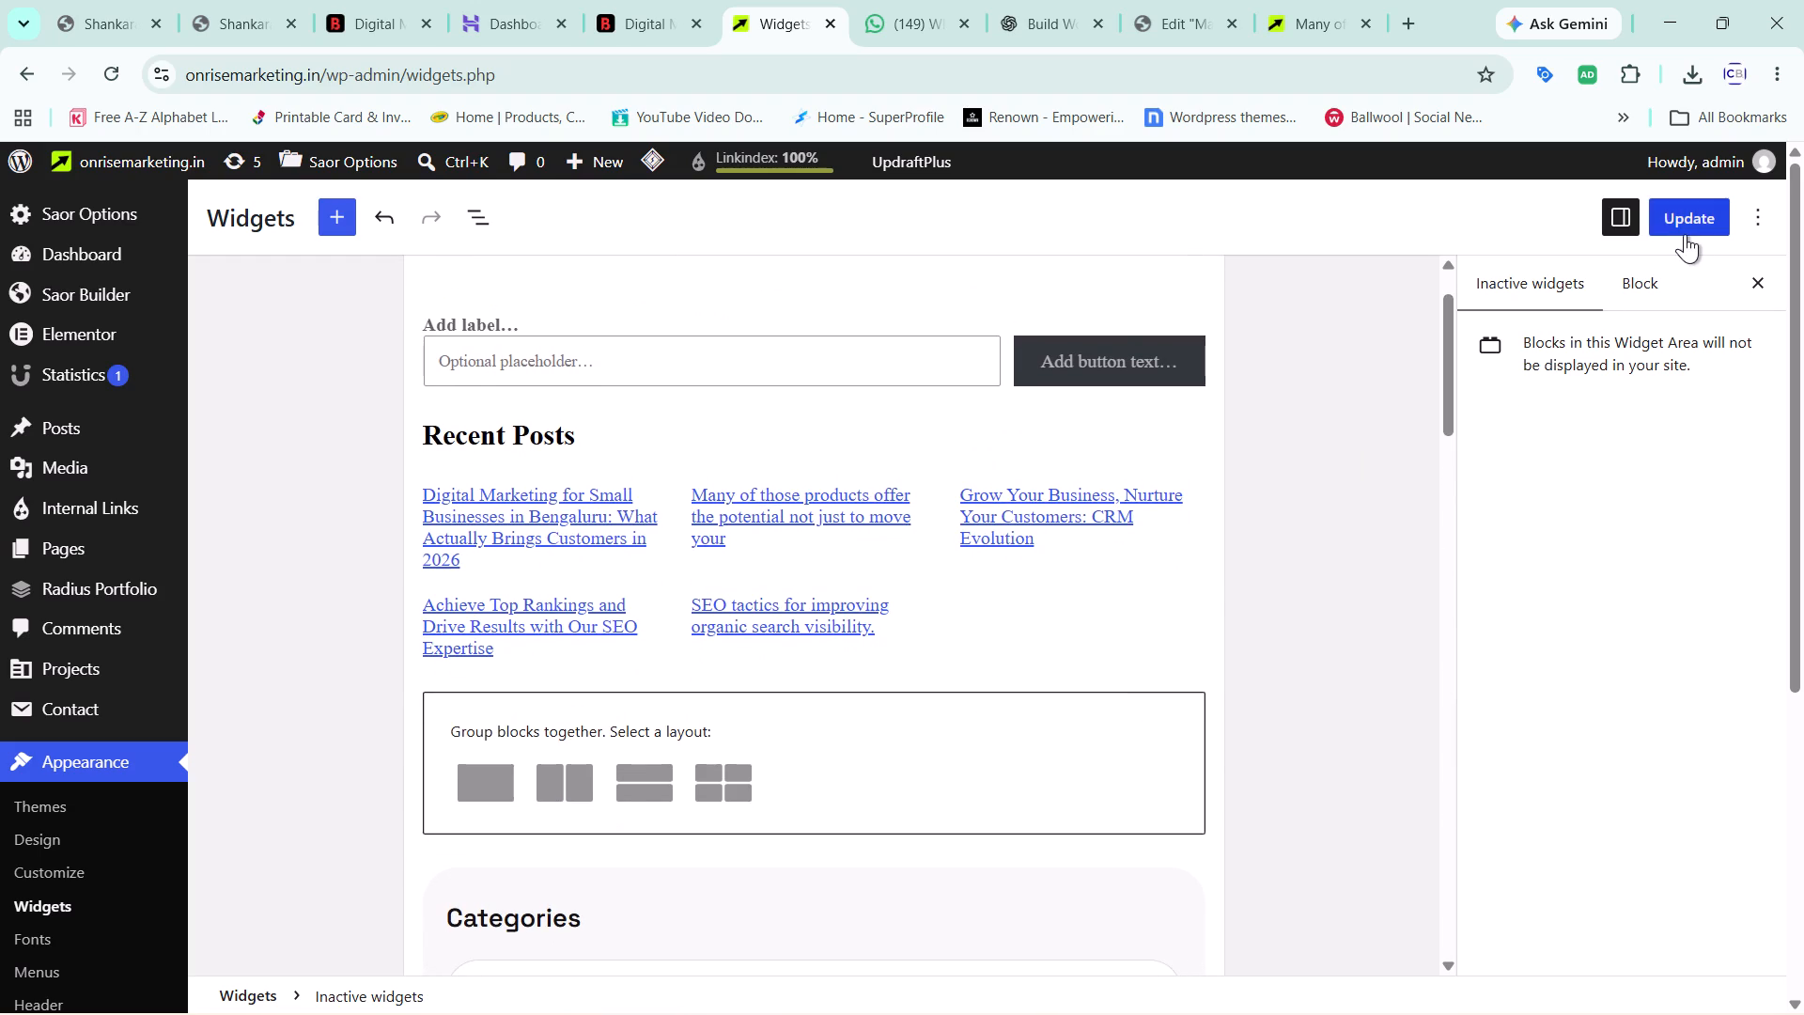
Save the widget area changes with Update.
click(1686, 232)
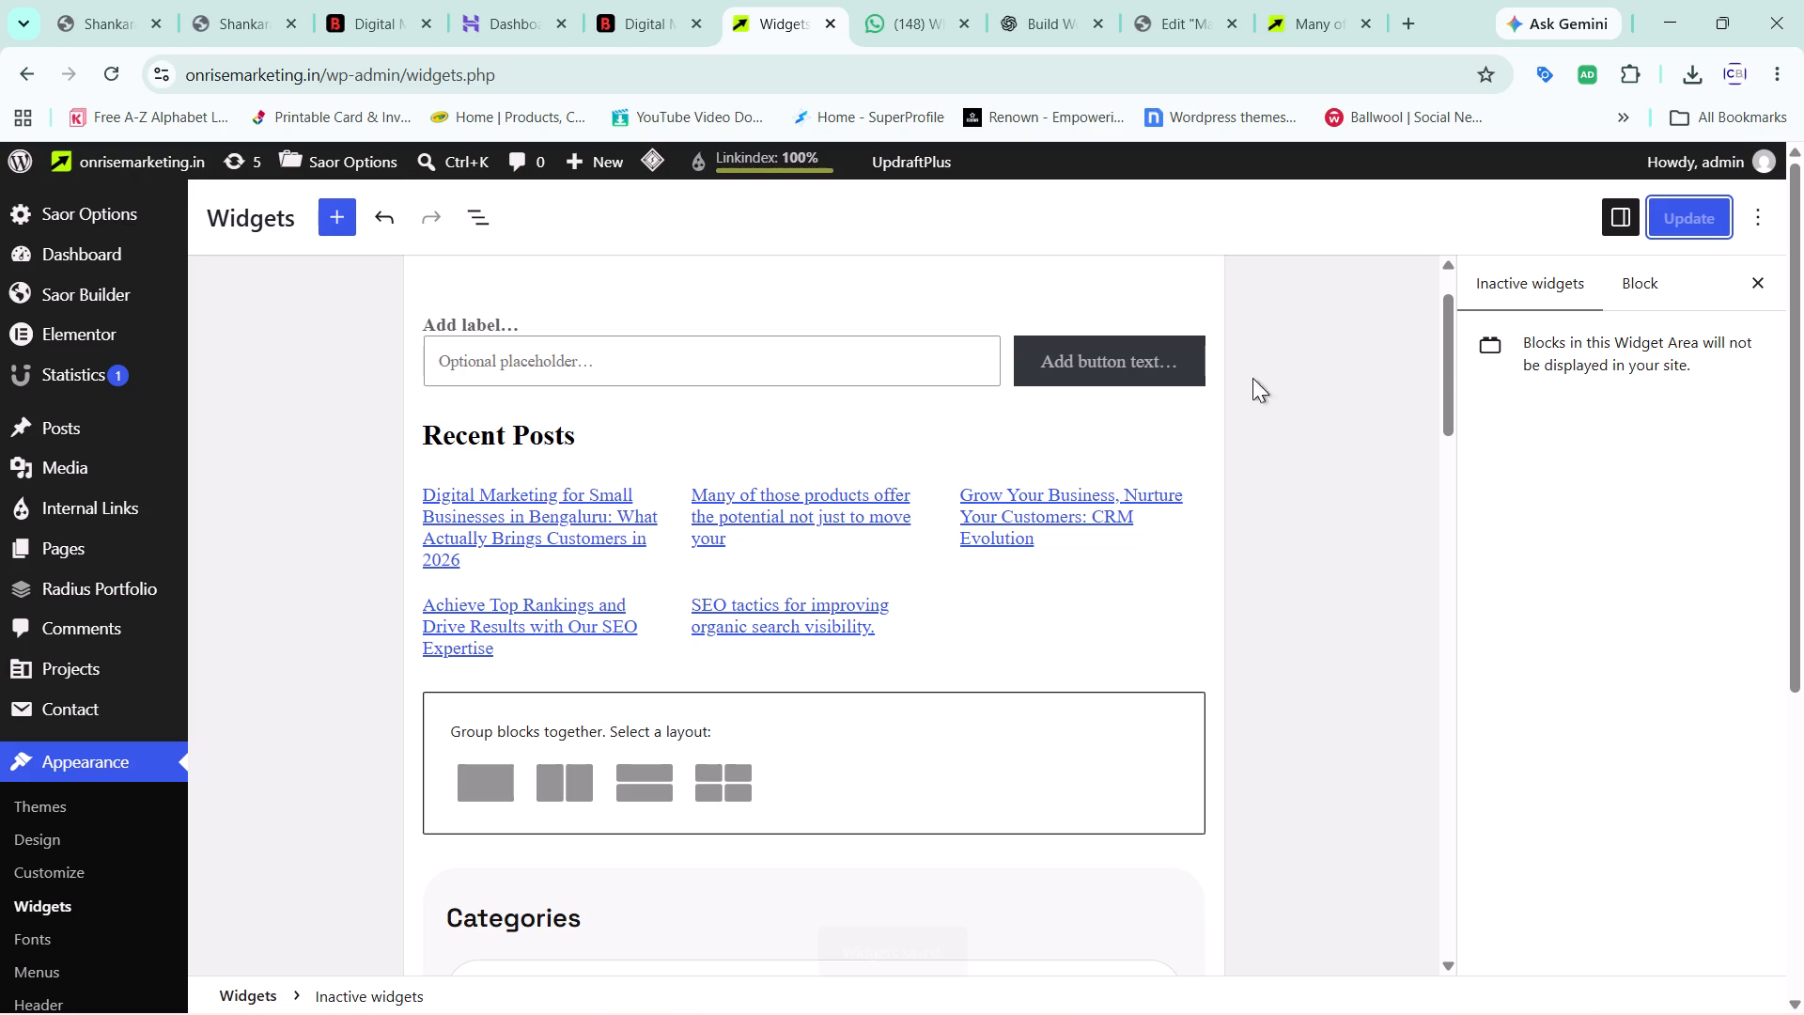
Reload the live "Many of those products offer" post and examine its sidebar widgets, comments and comment form.
click(1295, 12)
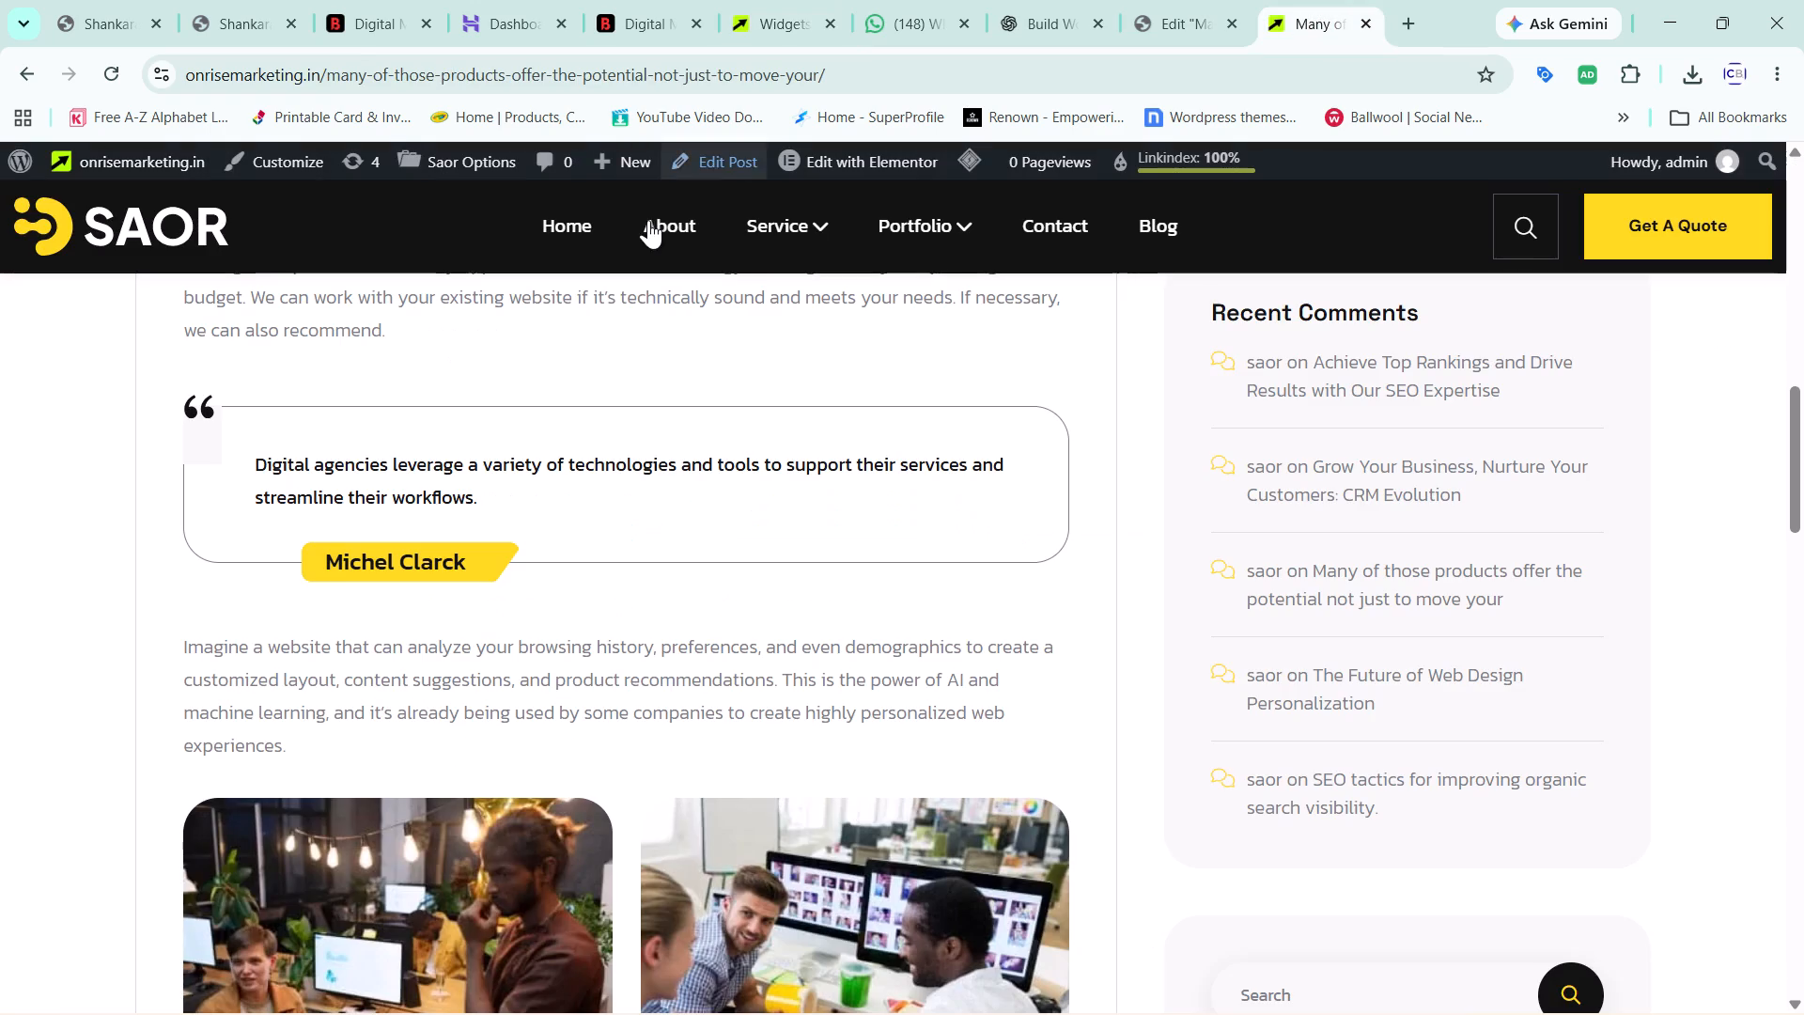
click(107, 69)
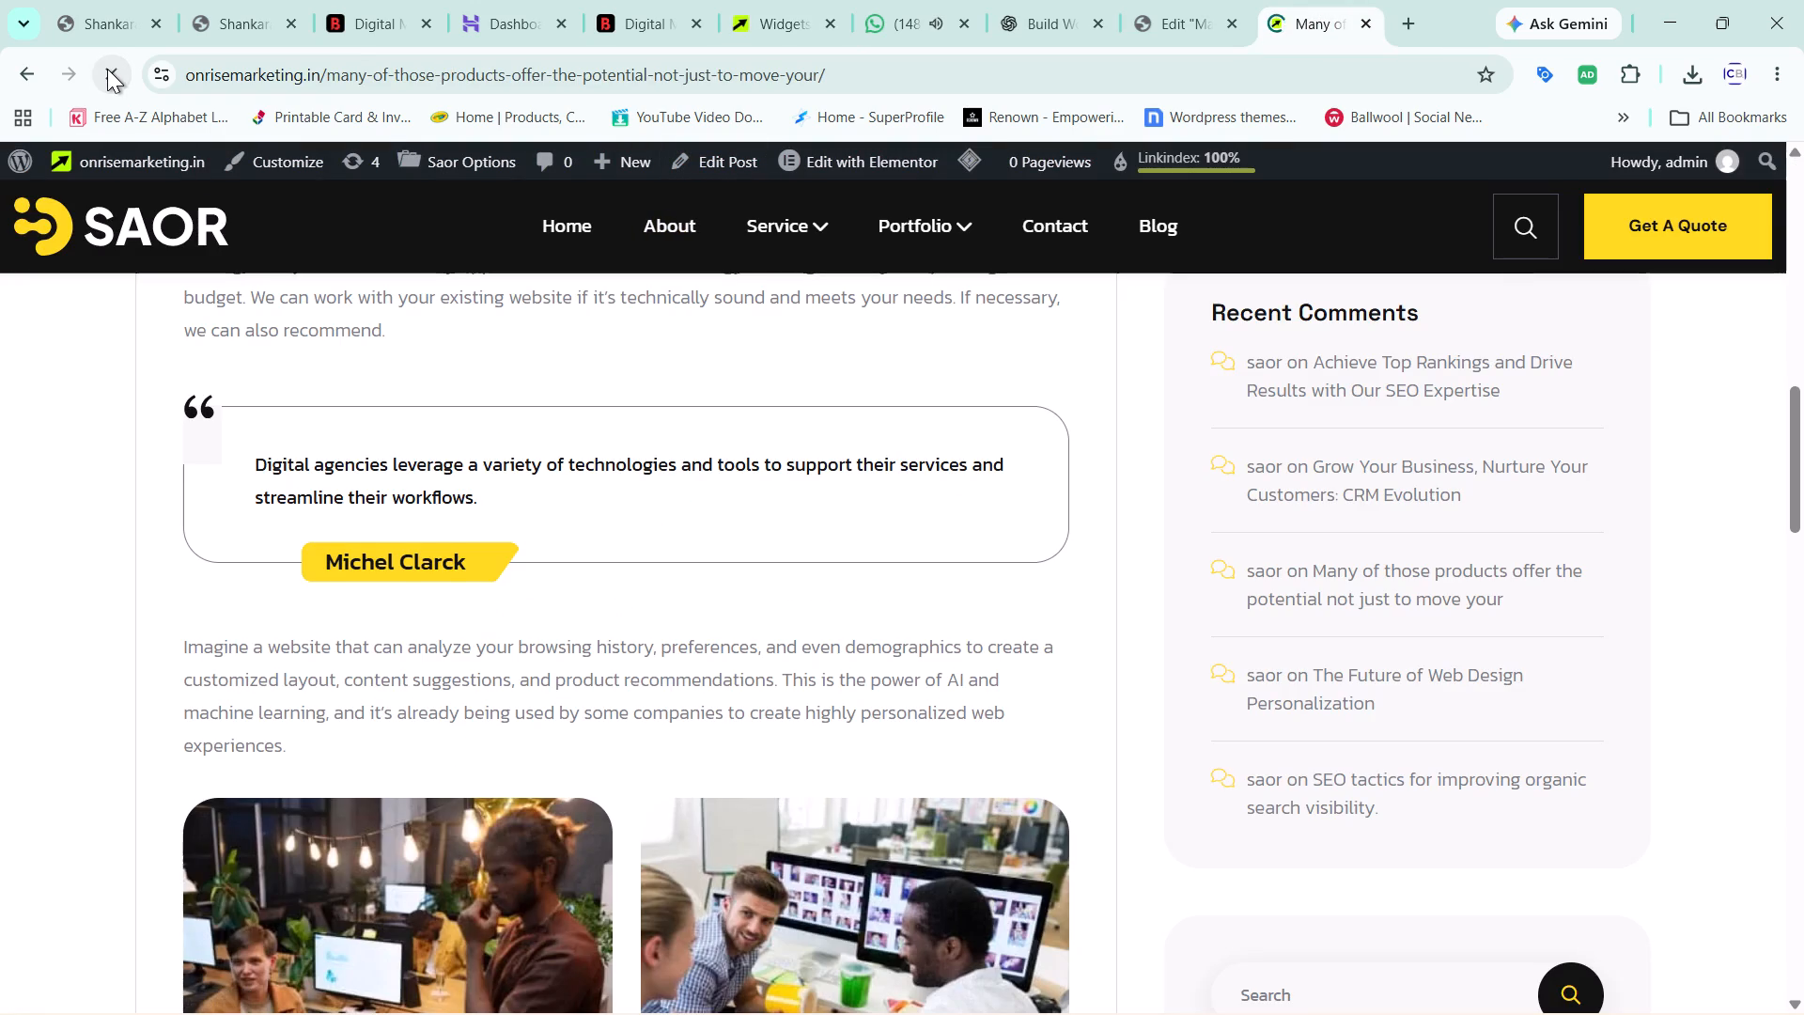
scroll(335, 415, down, 3)
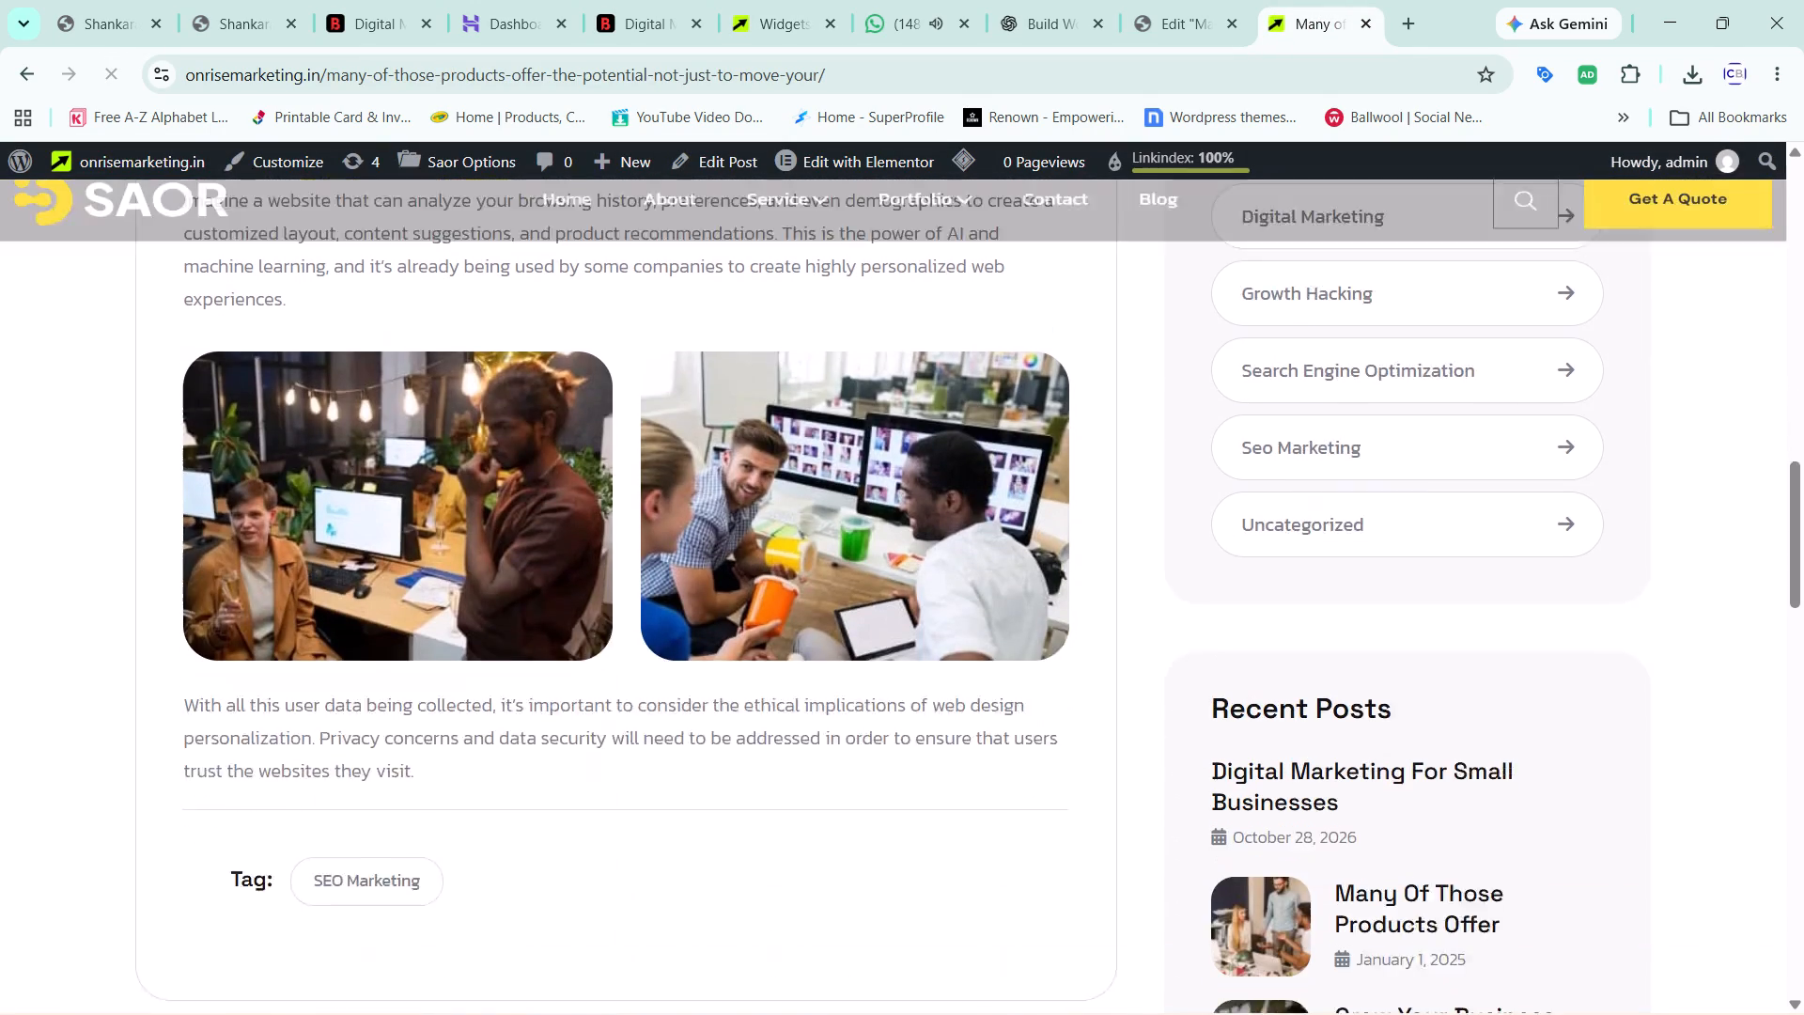
scroll(335, 415, down, 1)
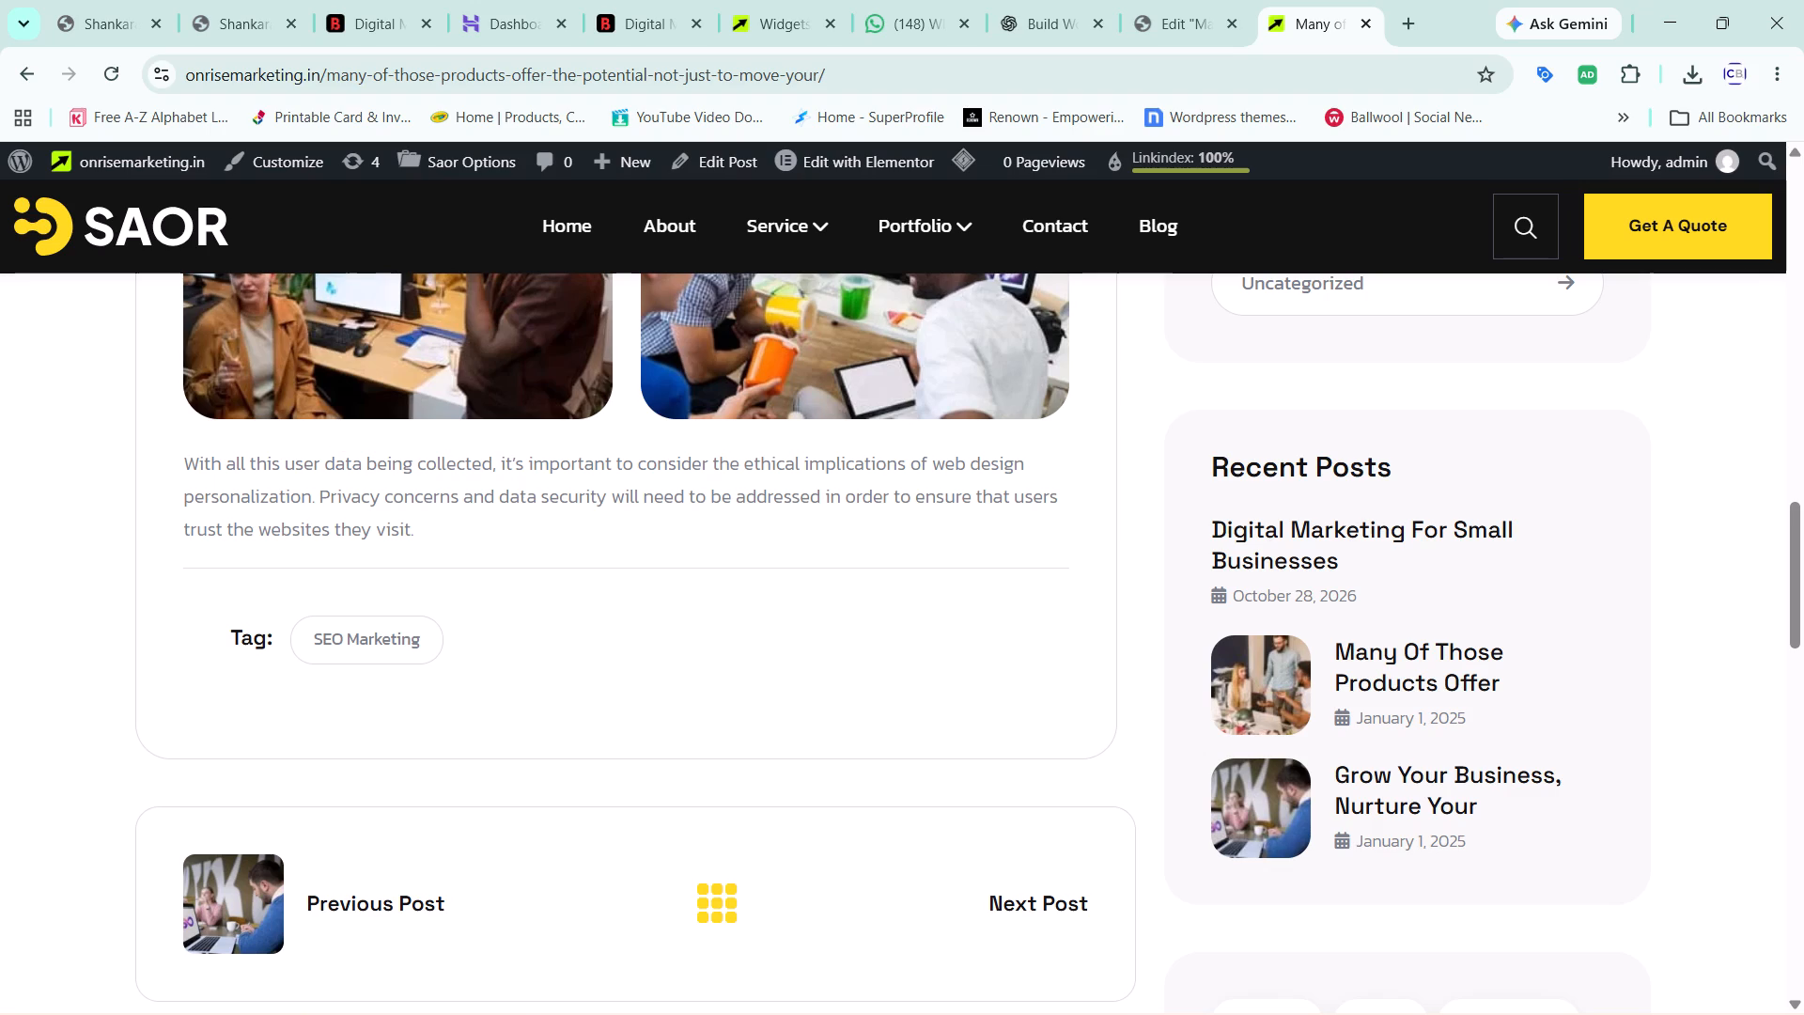
scroll(529, 688, down, 5)
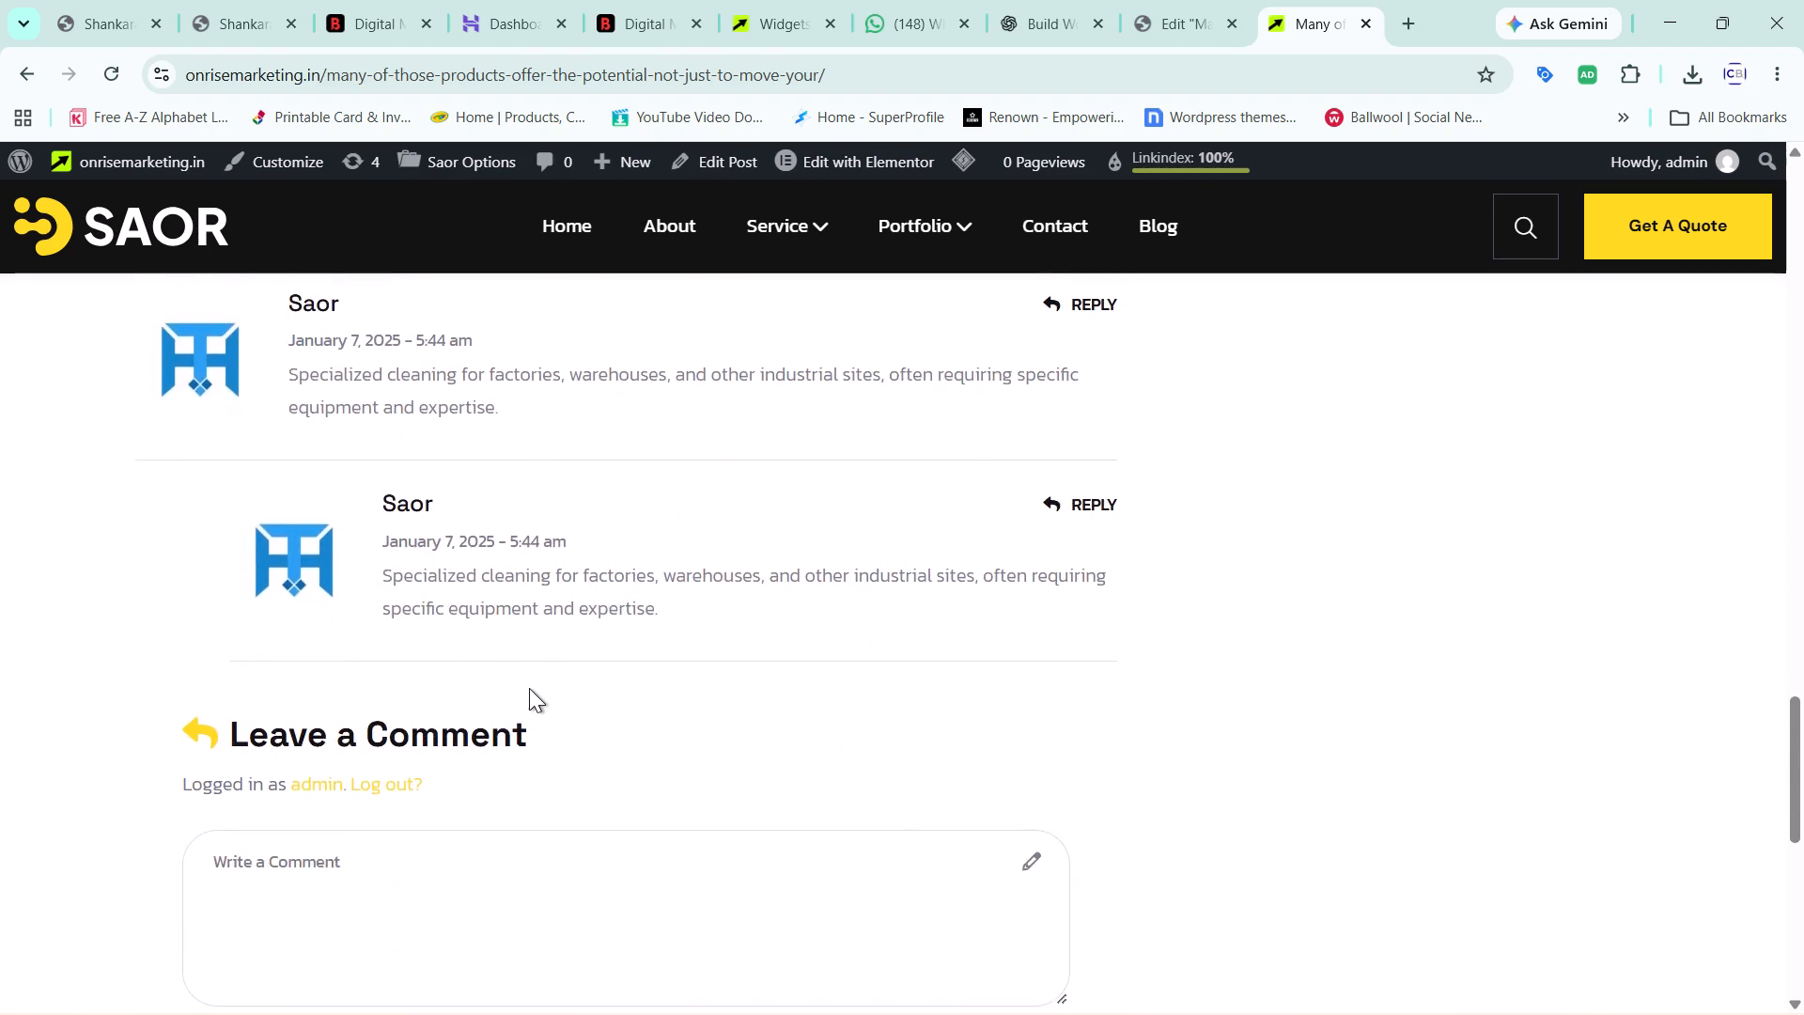
scroll(529, 688, down, 2)
scroll(529, 688, up, 1)
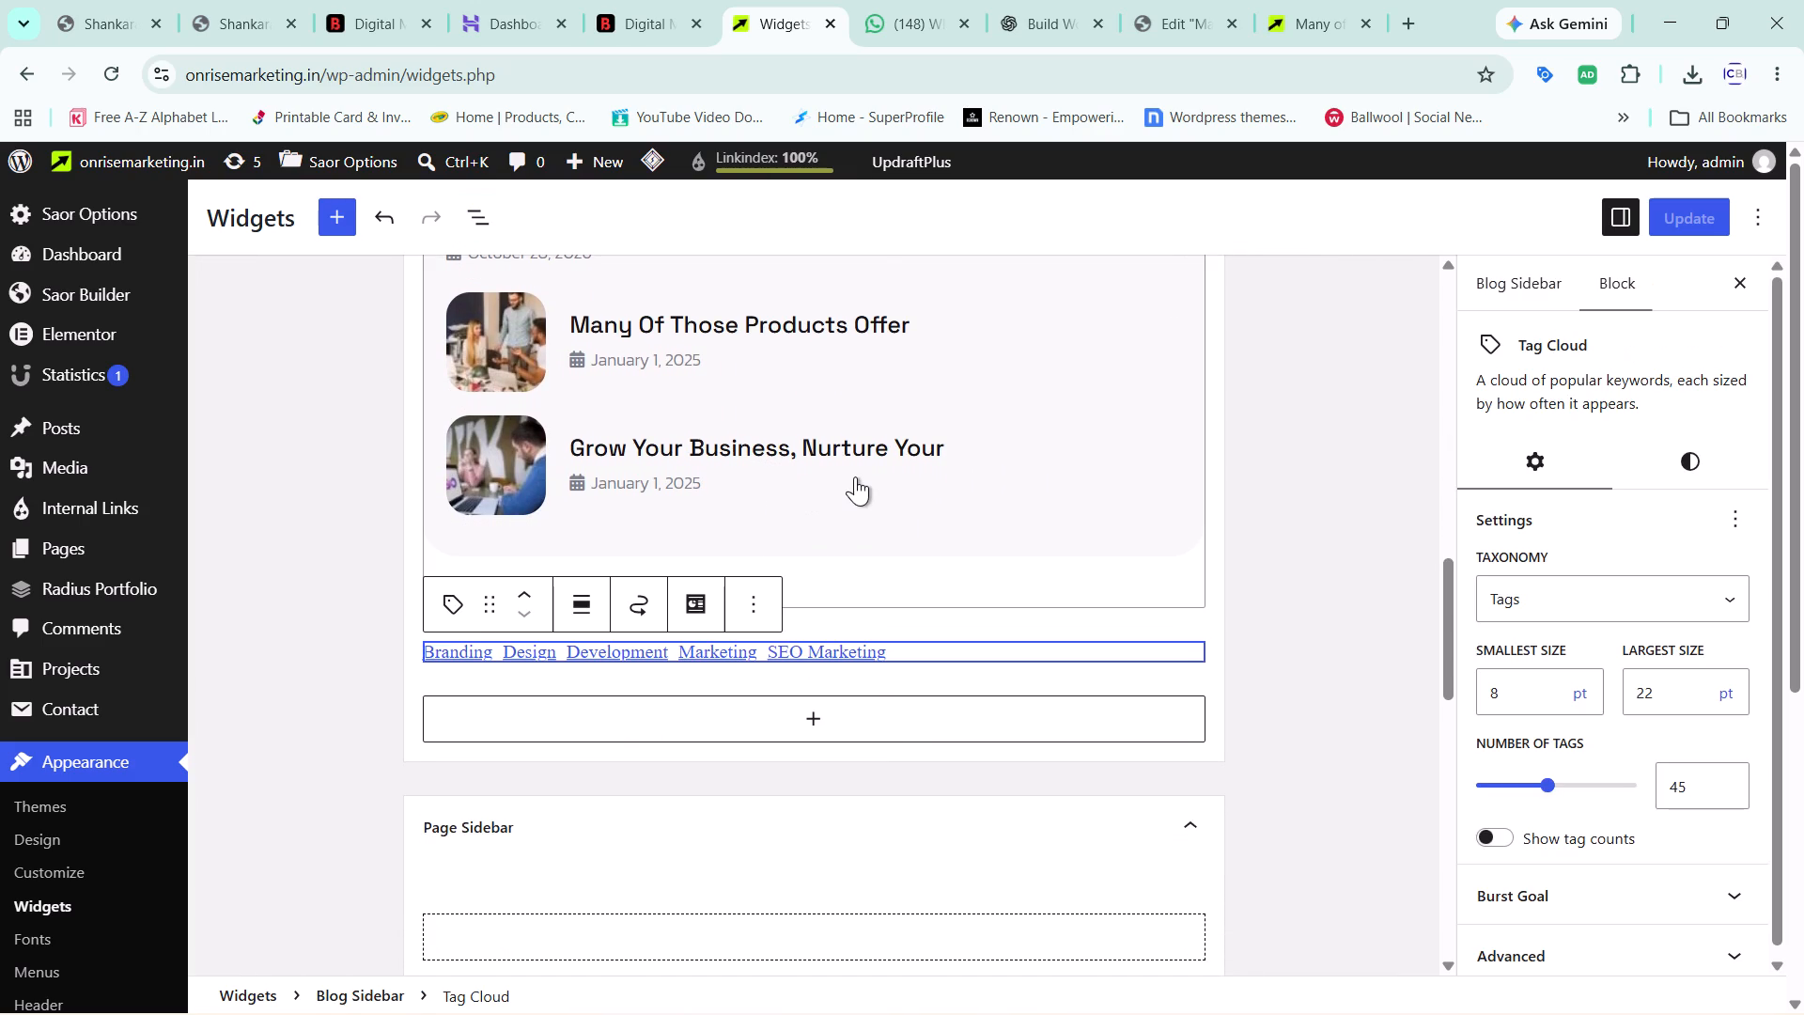
click(871, 522)
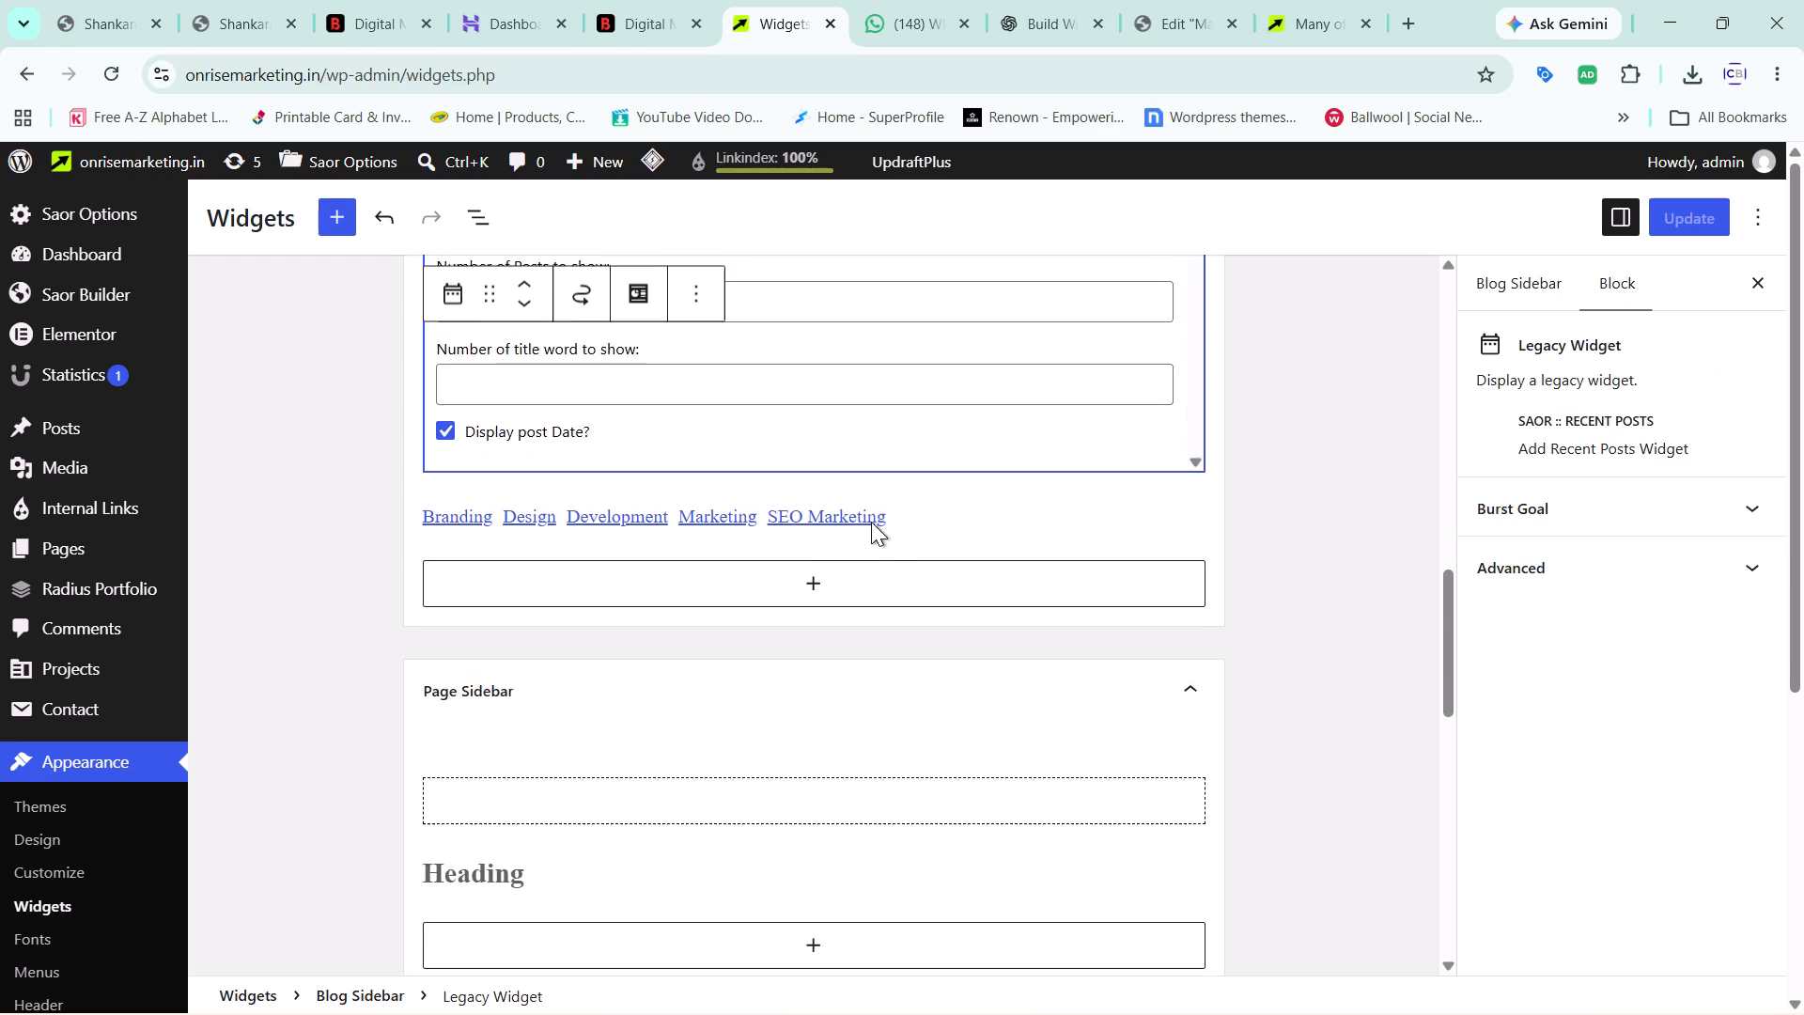
scroll(871, 522, up, 2)
scroll(871, 522, down, 1)
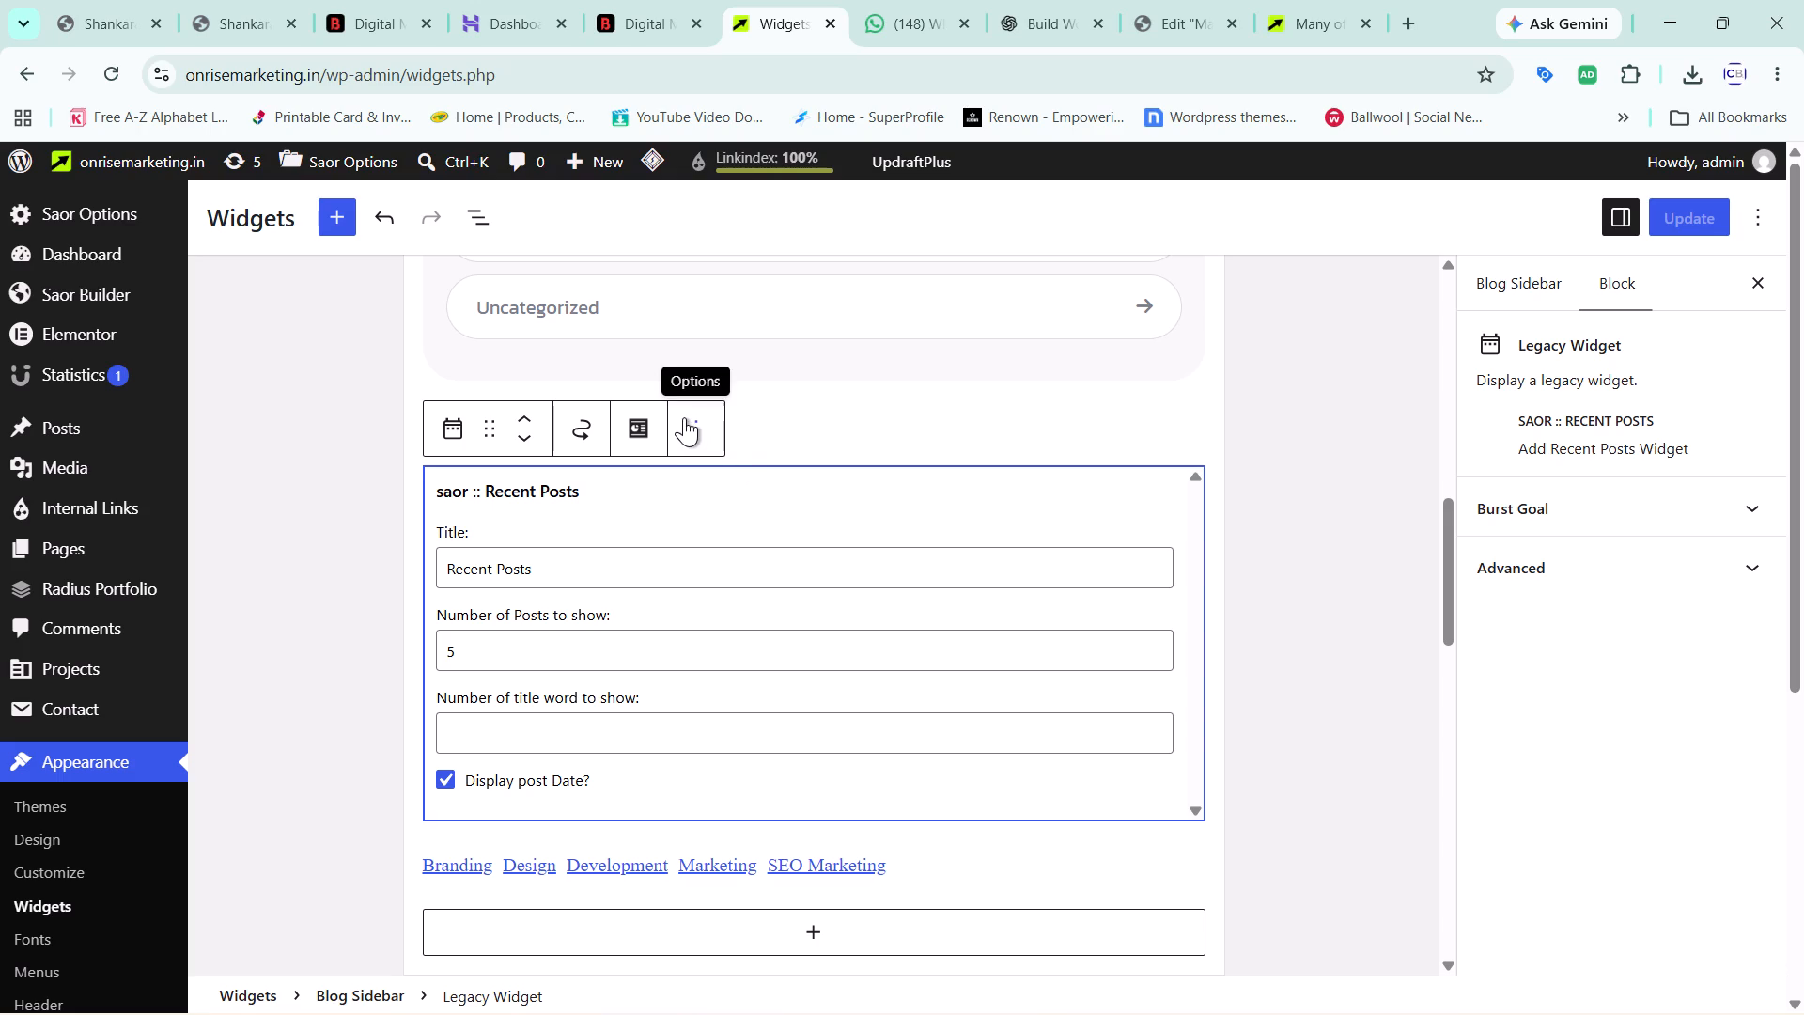
Examine the live "Many of those products offer" post, checking its sidebar's search, recent posts, categories and tags against the widget blocks.
click(1330, 8)
scroll(1113, 522, up, 2)
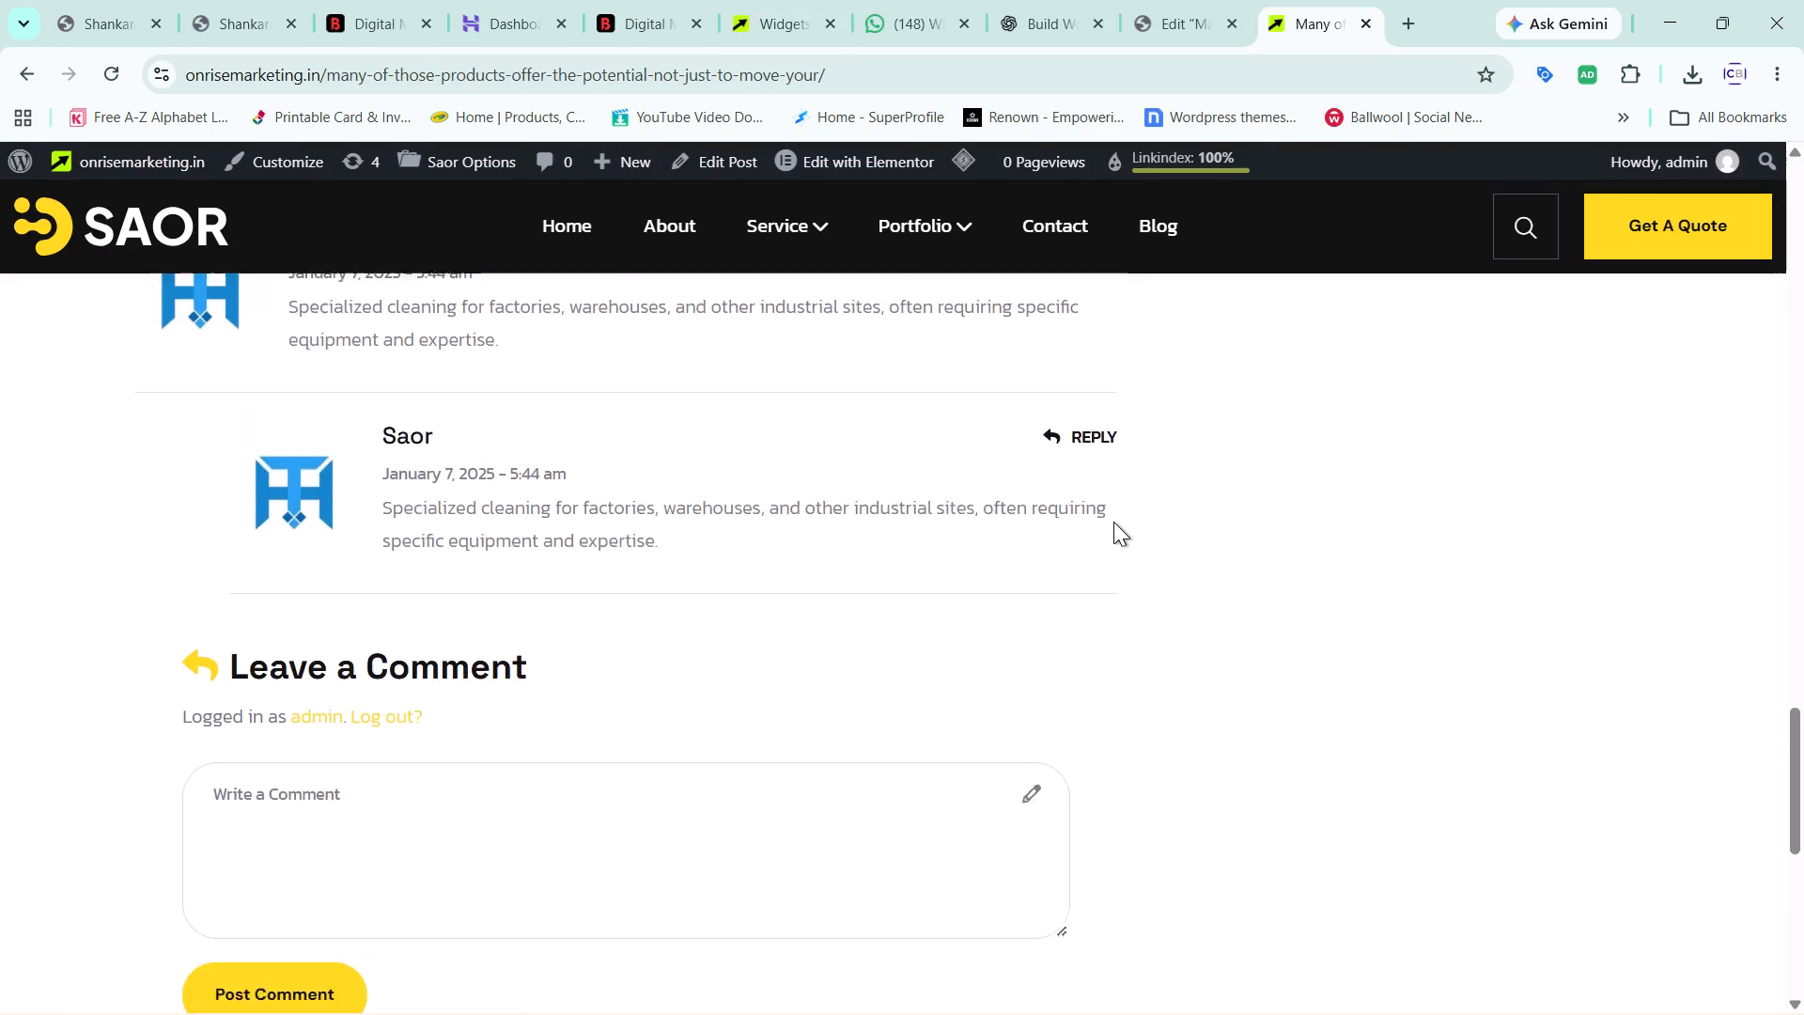
scroll(1113, 522, up, 4)
scroll(1113, 522, down, 4)
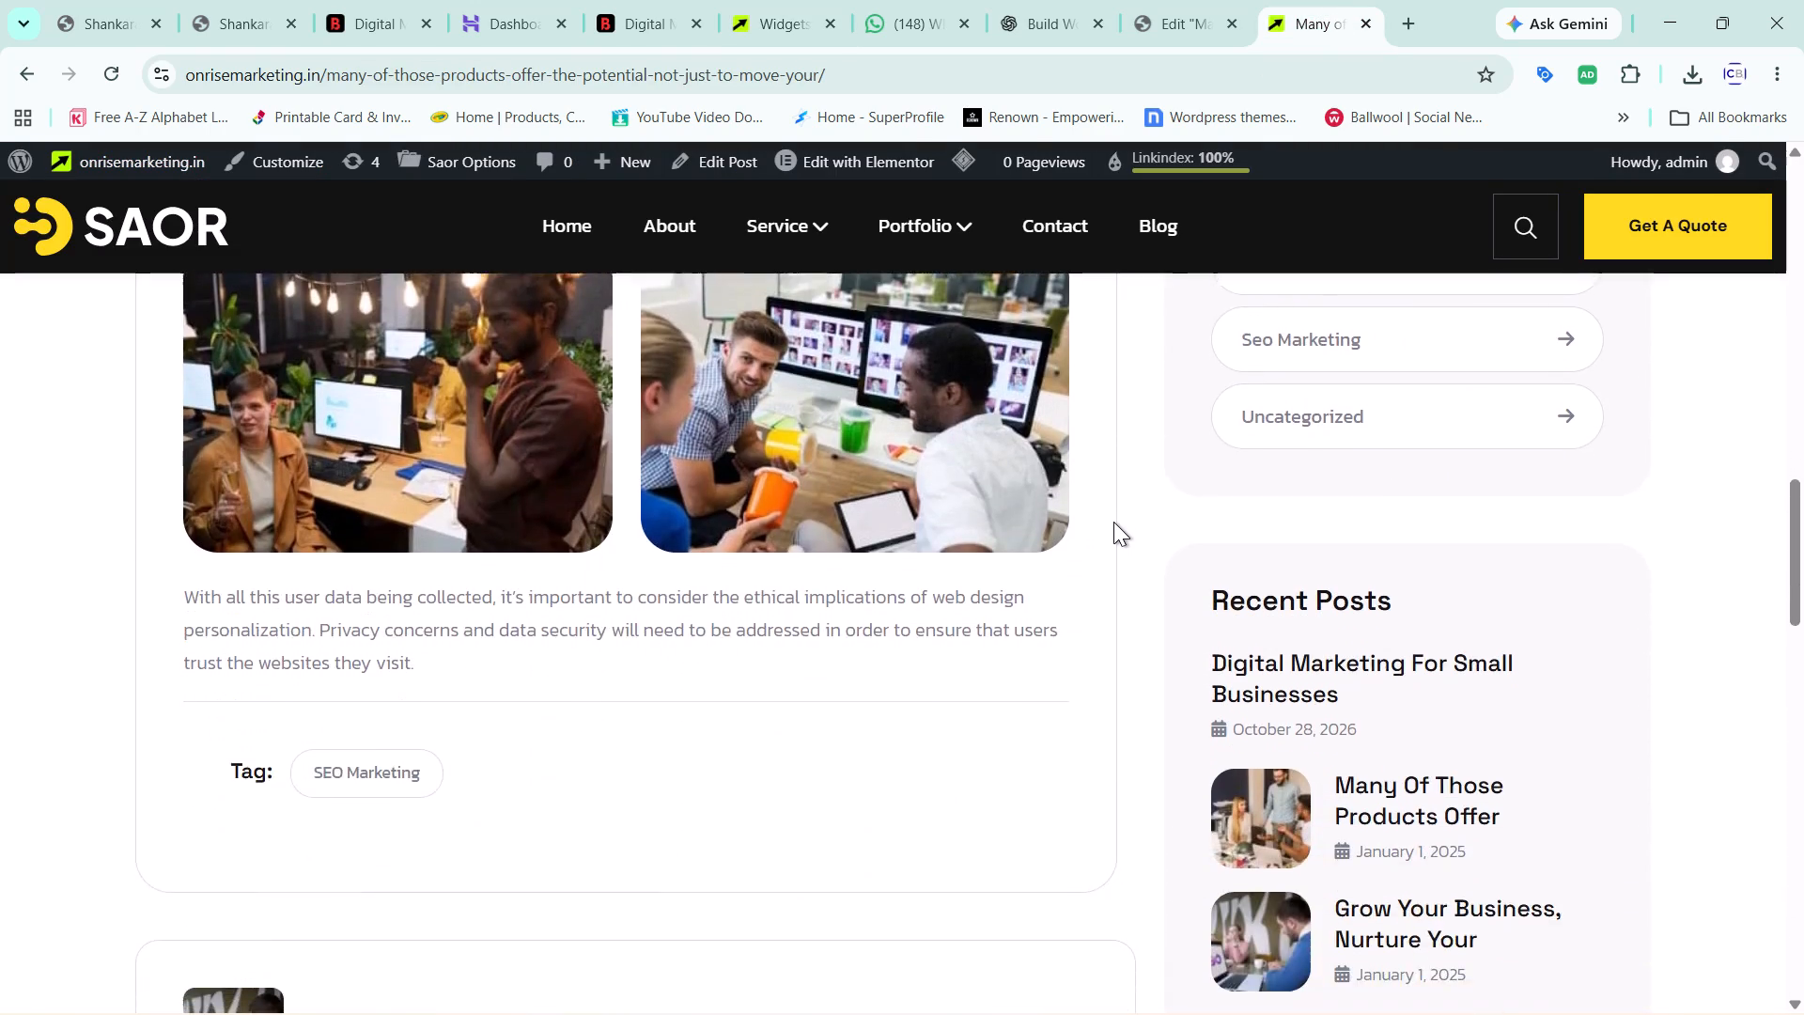
scroll(1113, 522, down, 1)
scroll(1113, 522, up, 3)
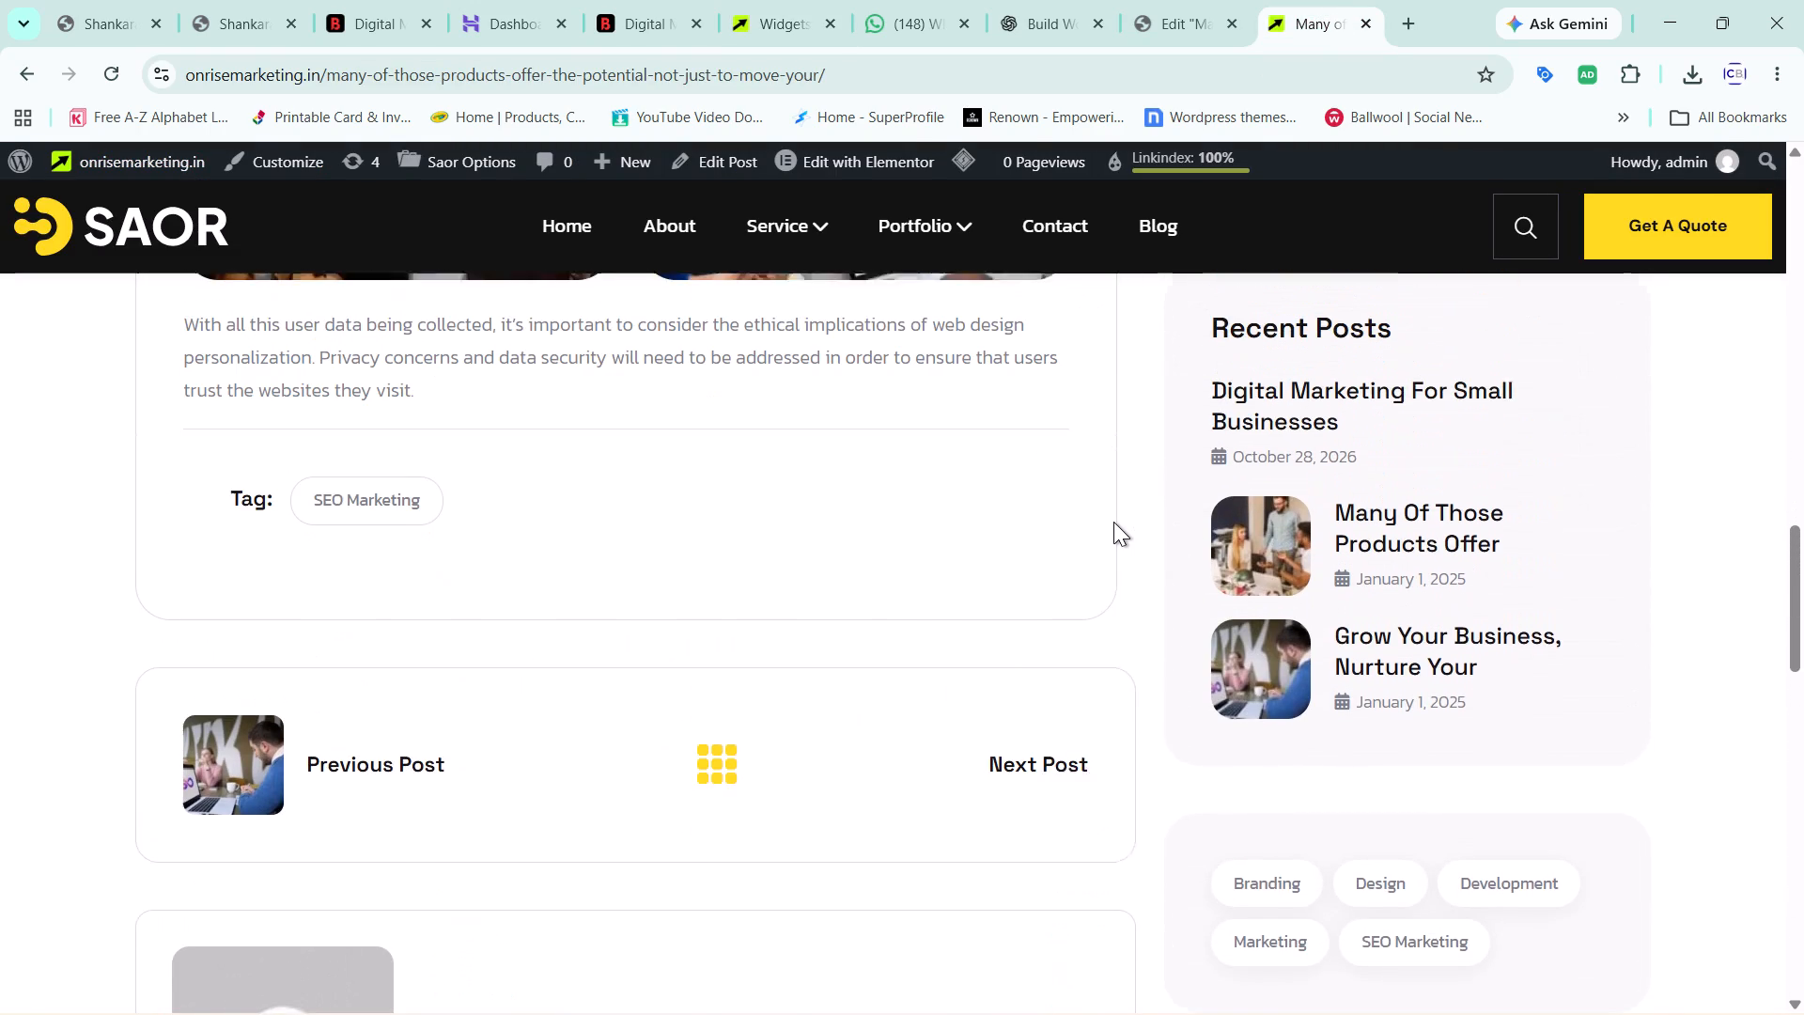
scroll(1113, 522, up, 1)
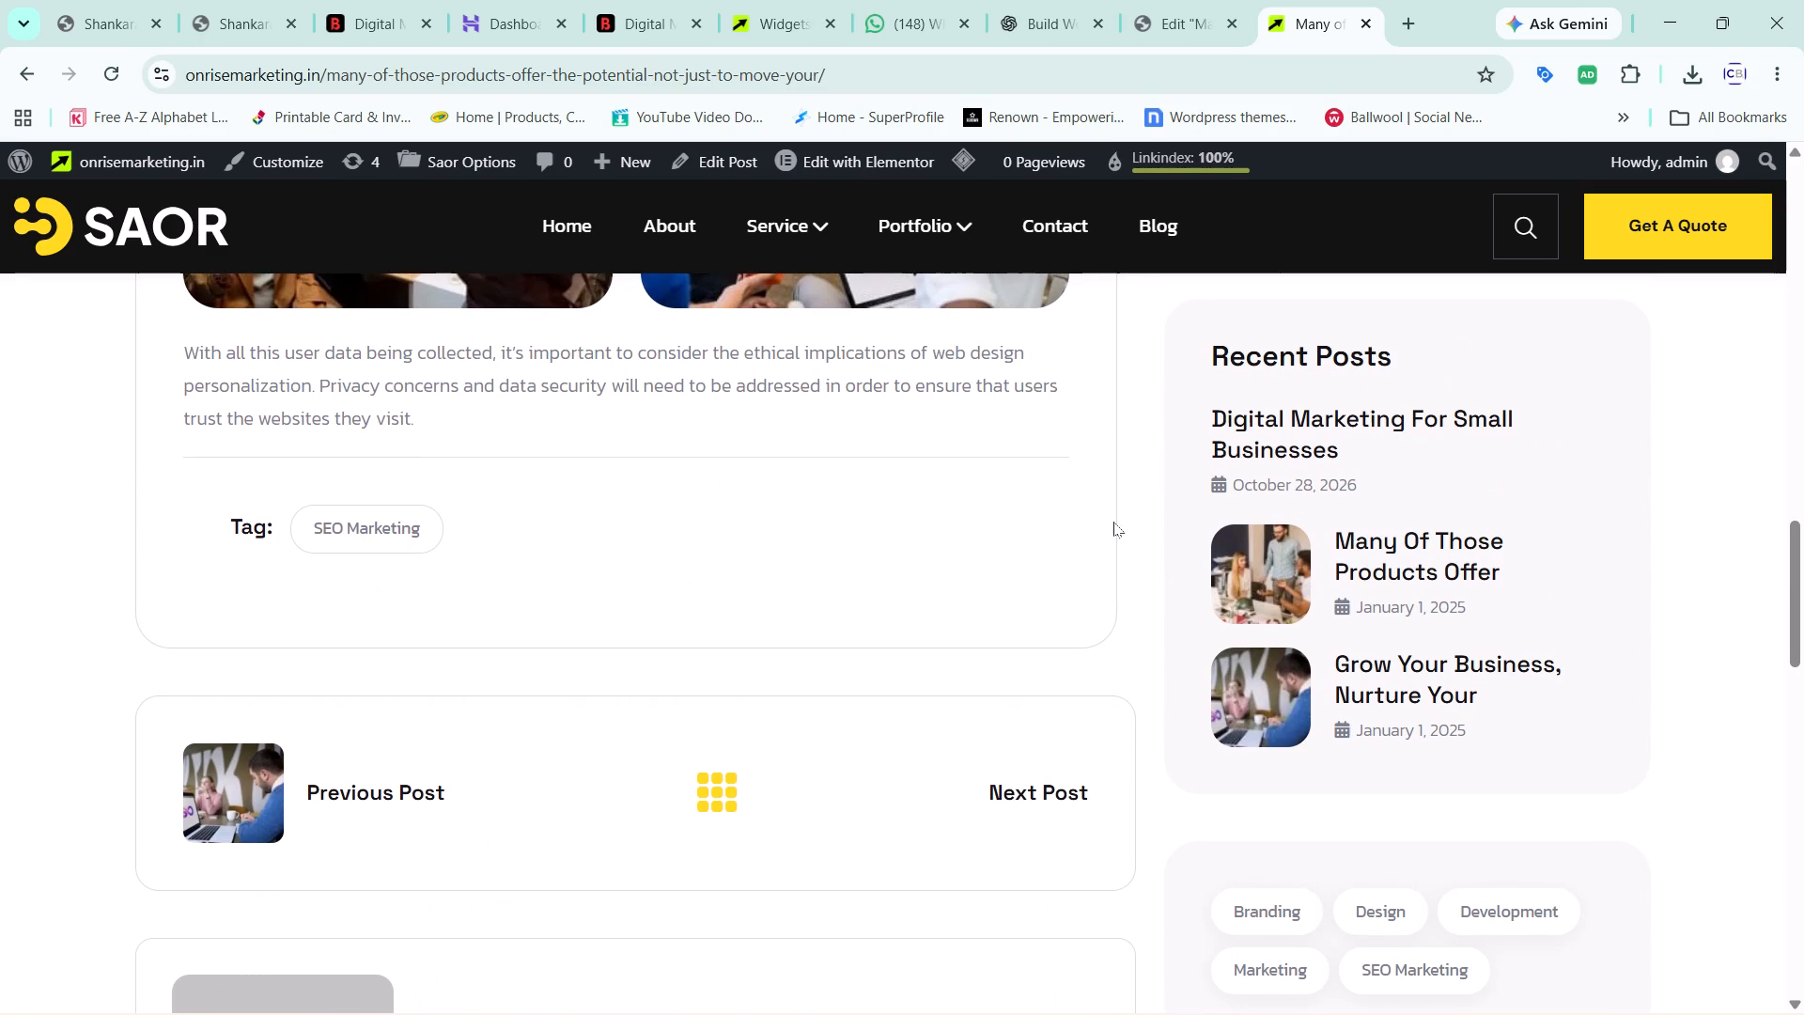
scroll(1113, 522, up, 3)
scroll(1113, 522, down, 2)
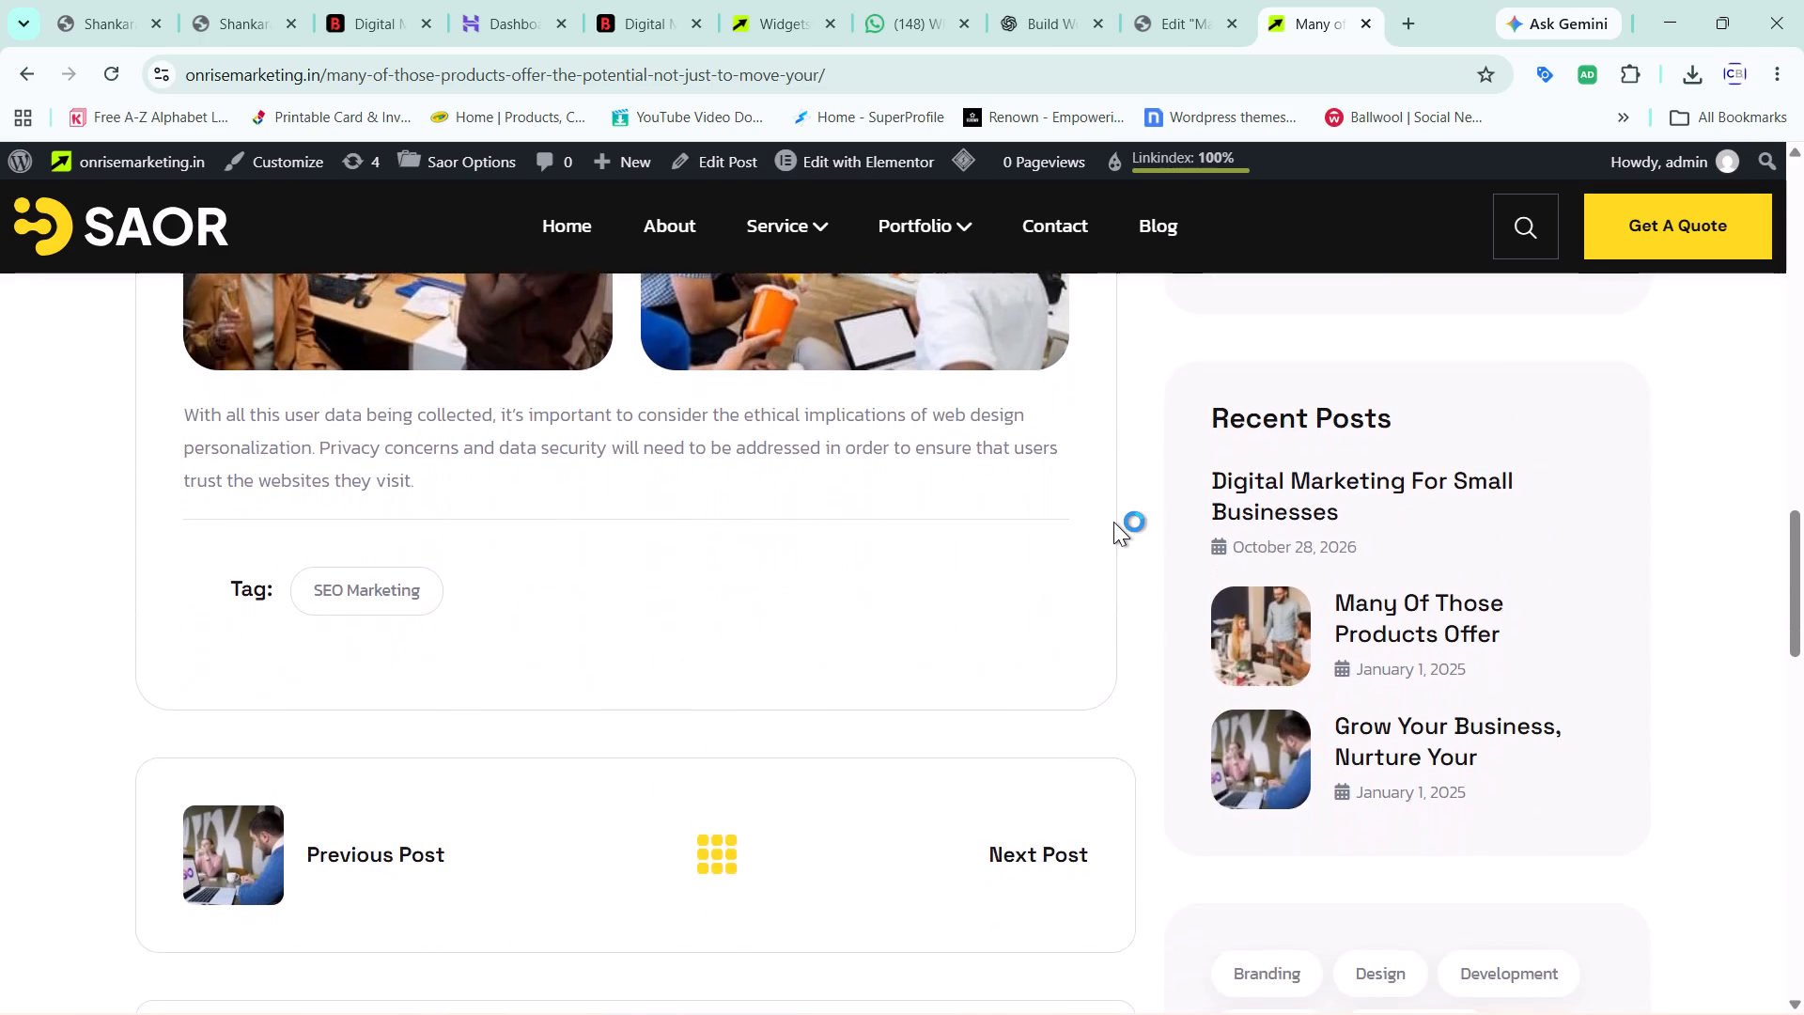
scroll(1113, 522, down, 1)
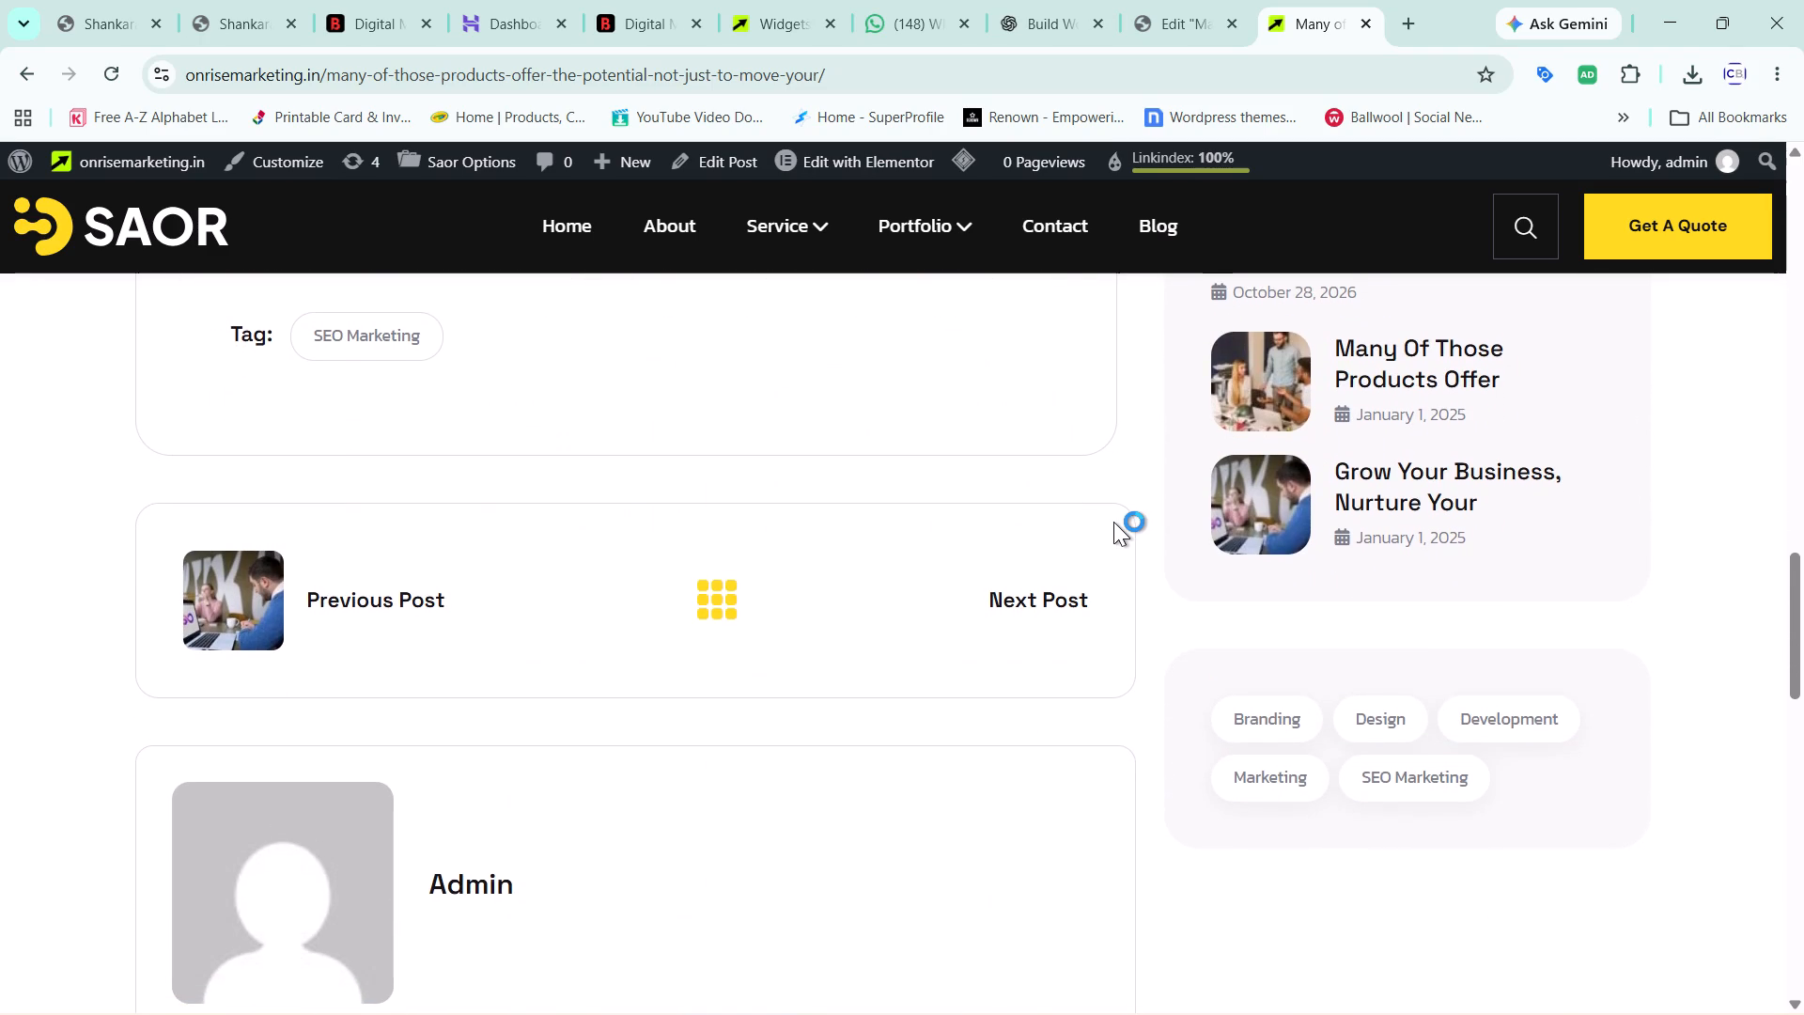
scroll(1113, 522, up, 7)
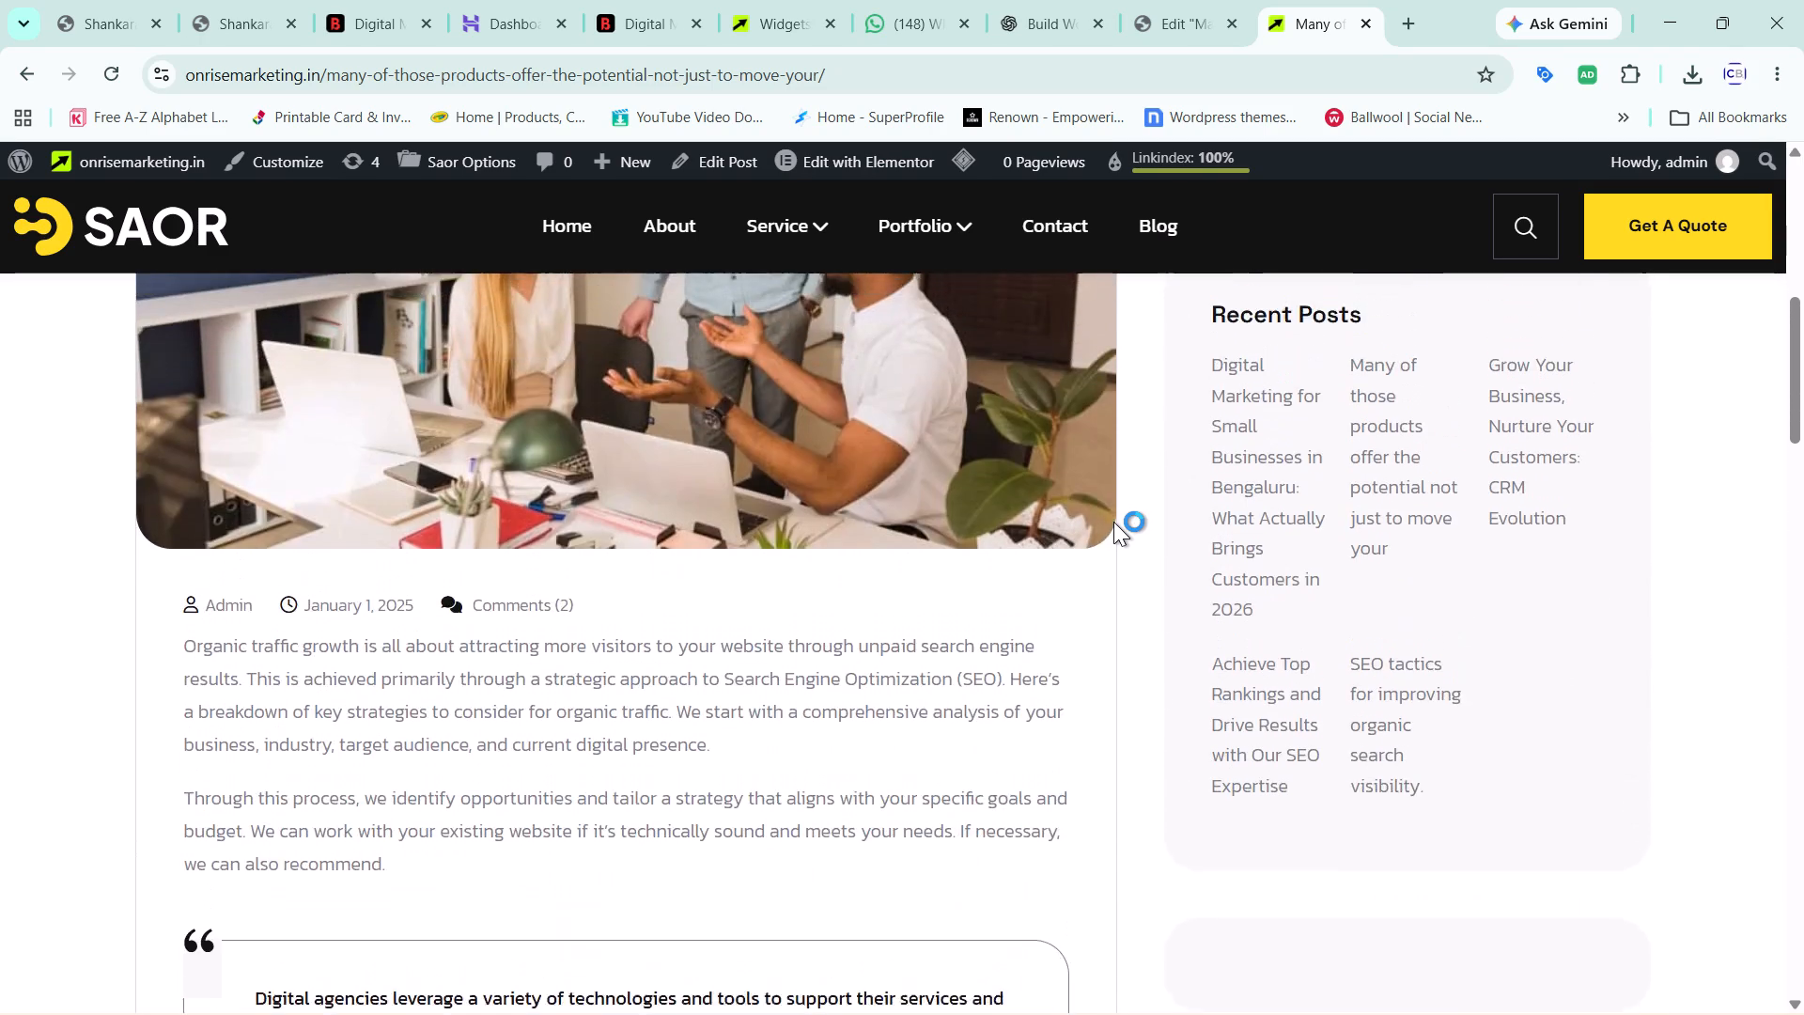
scroll(1113, 522, up, 2)
scroll(1113, 522, down, 3)
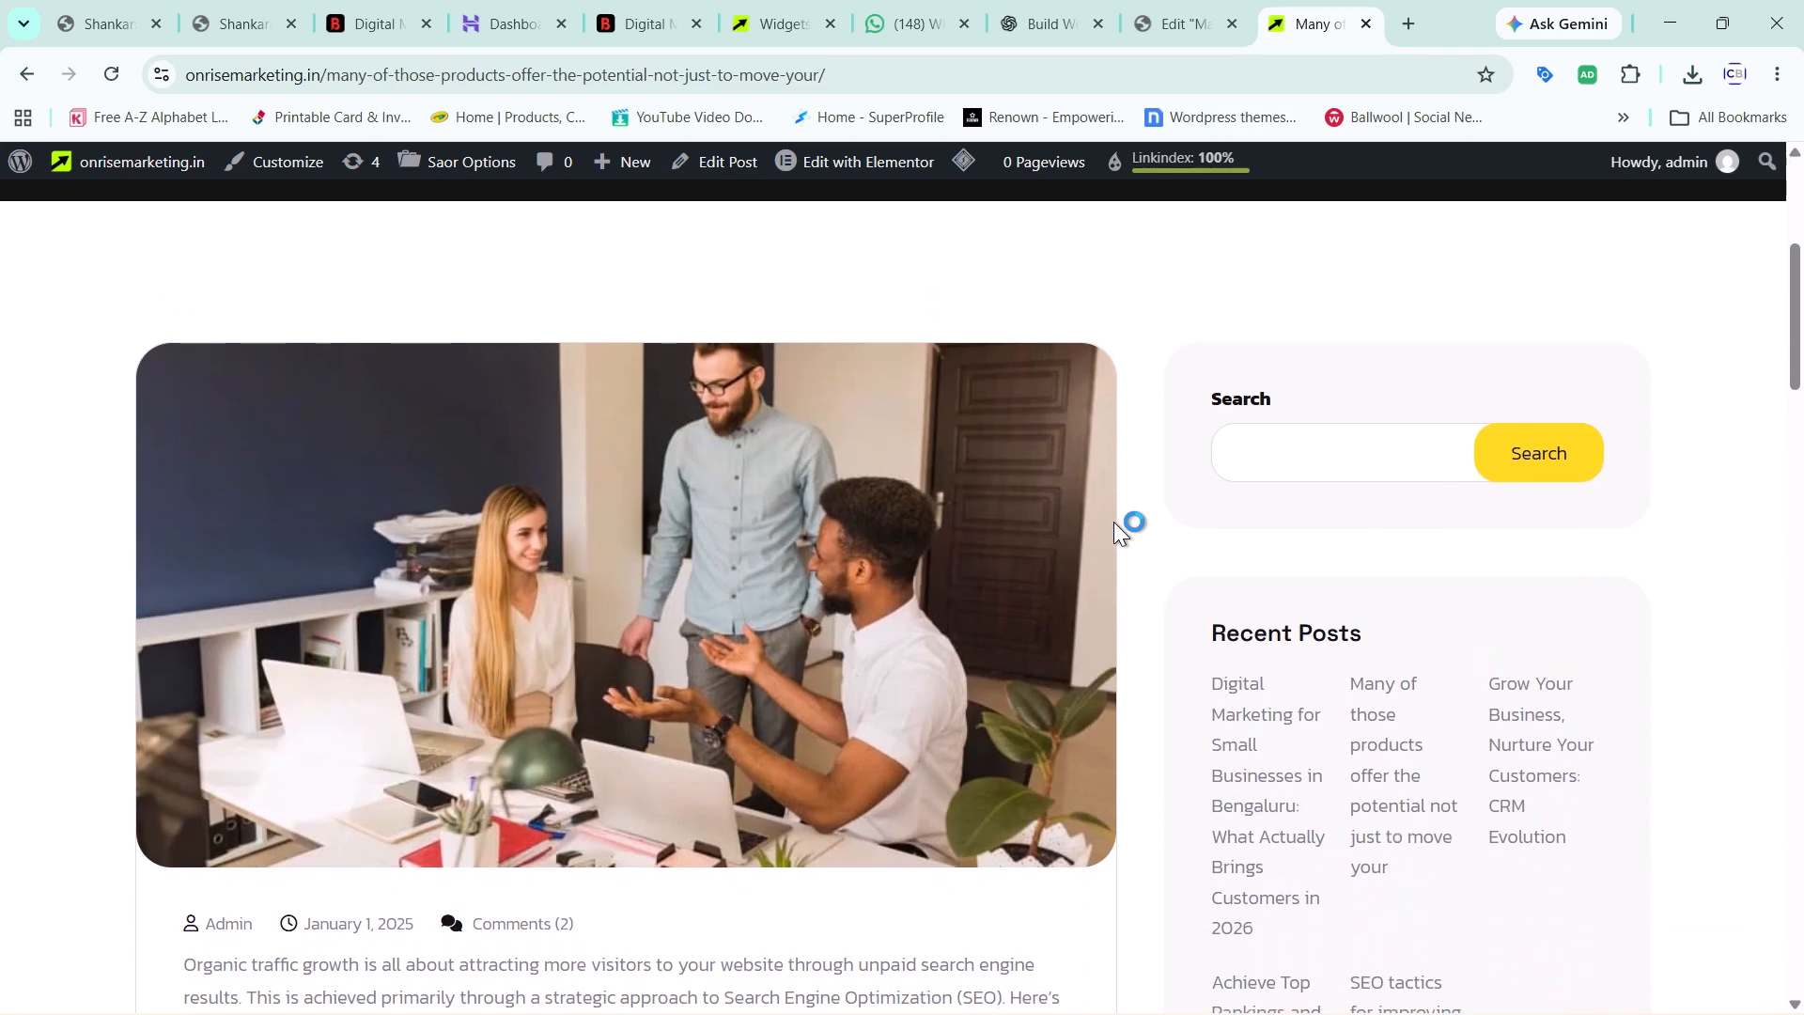
Compare the post's sidebar sections across the Elementor editor, the Blog Sidebar widget blocks and the live post.
click(1152, 0)
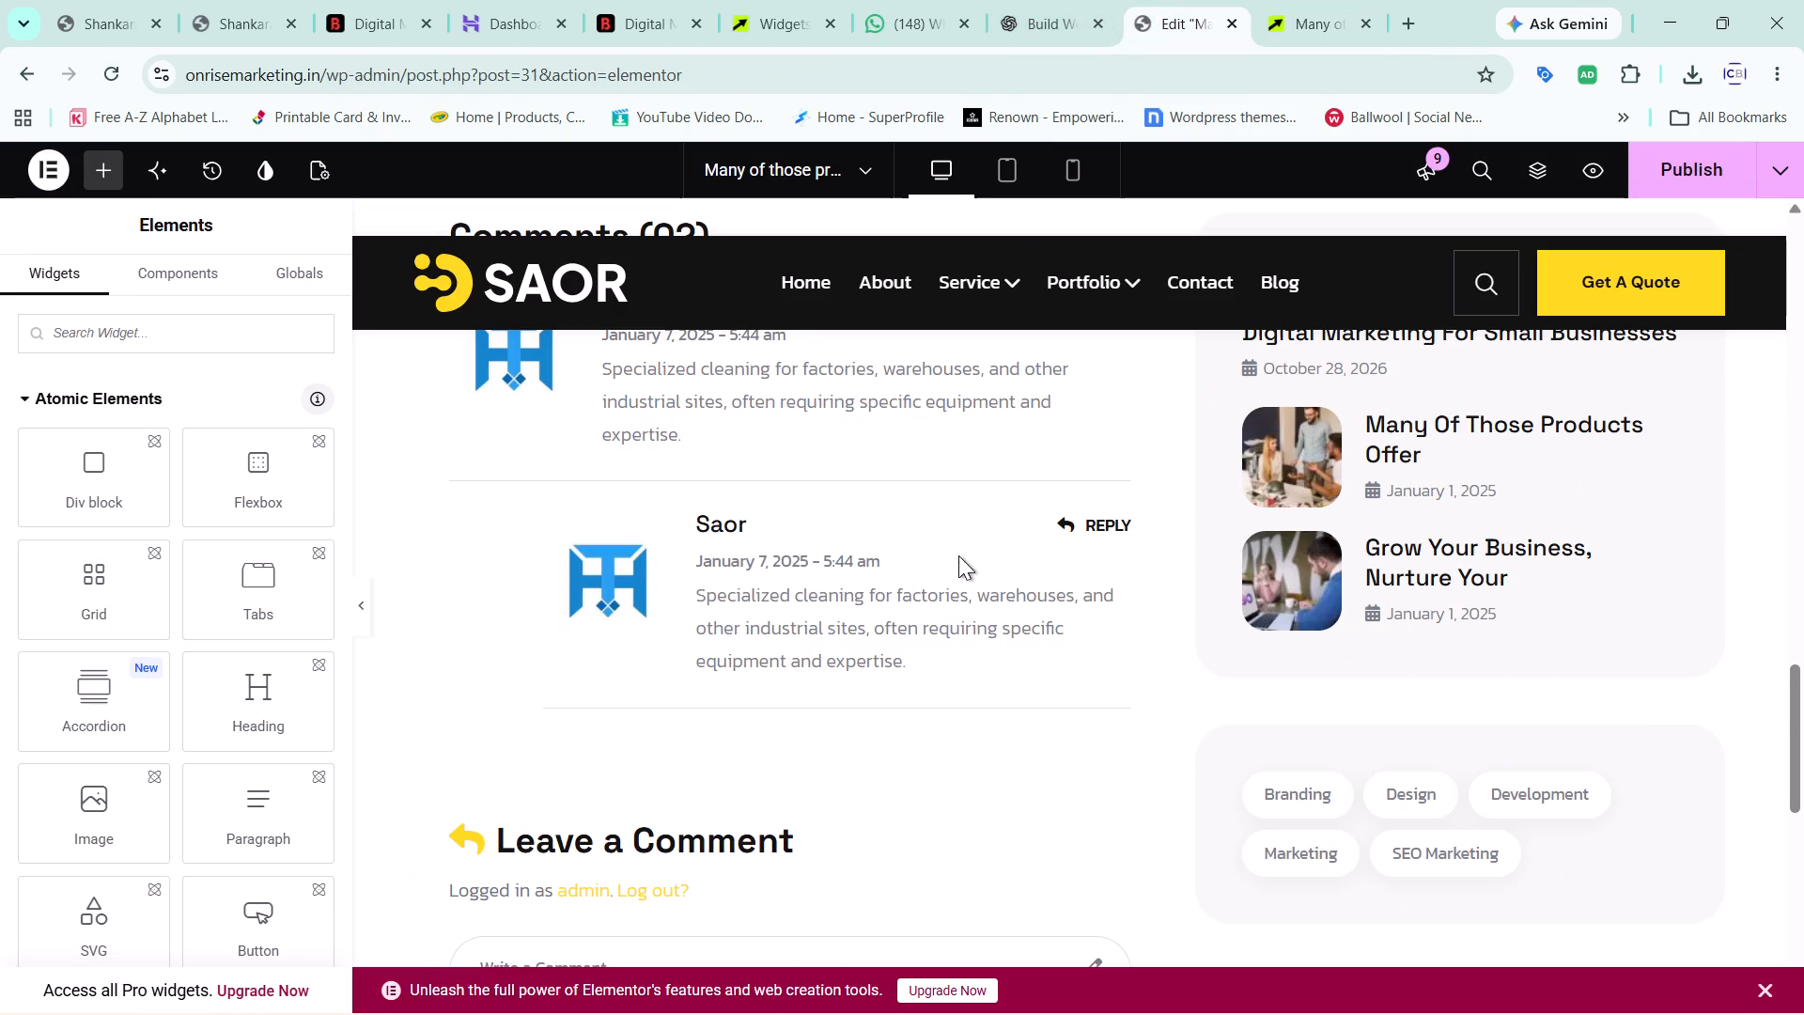
scroll(958, 555, up, 6)
scroll(958, 555, down, 1)
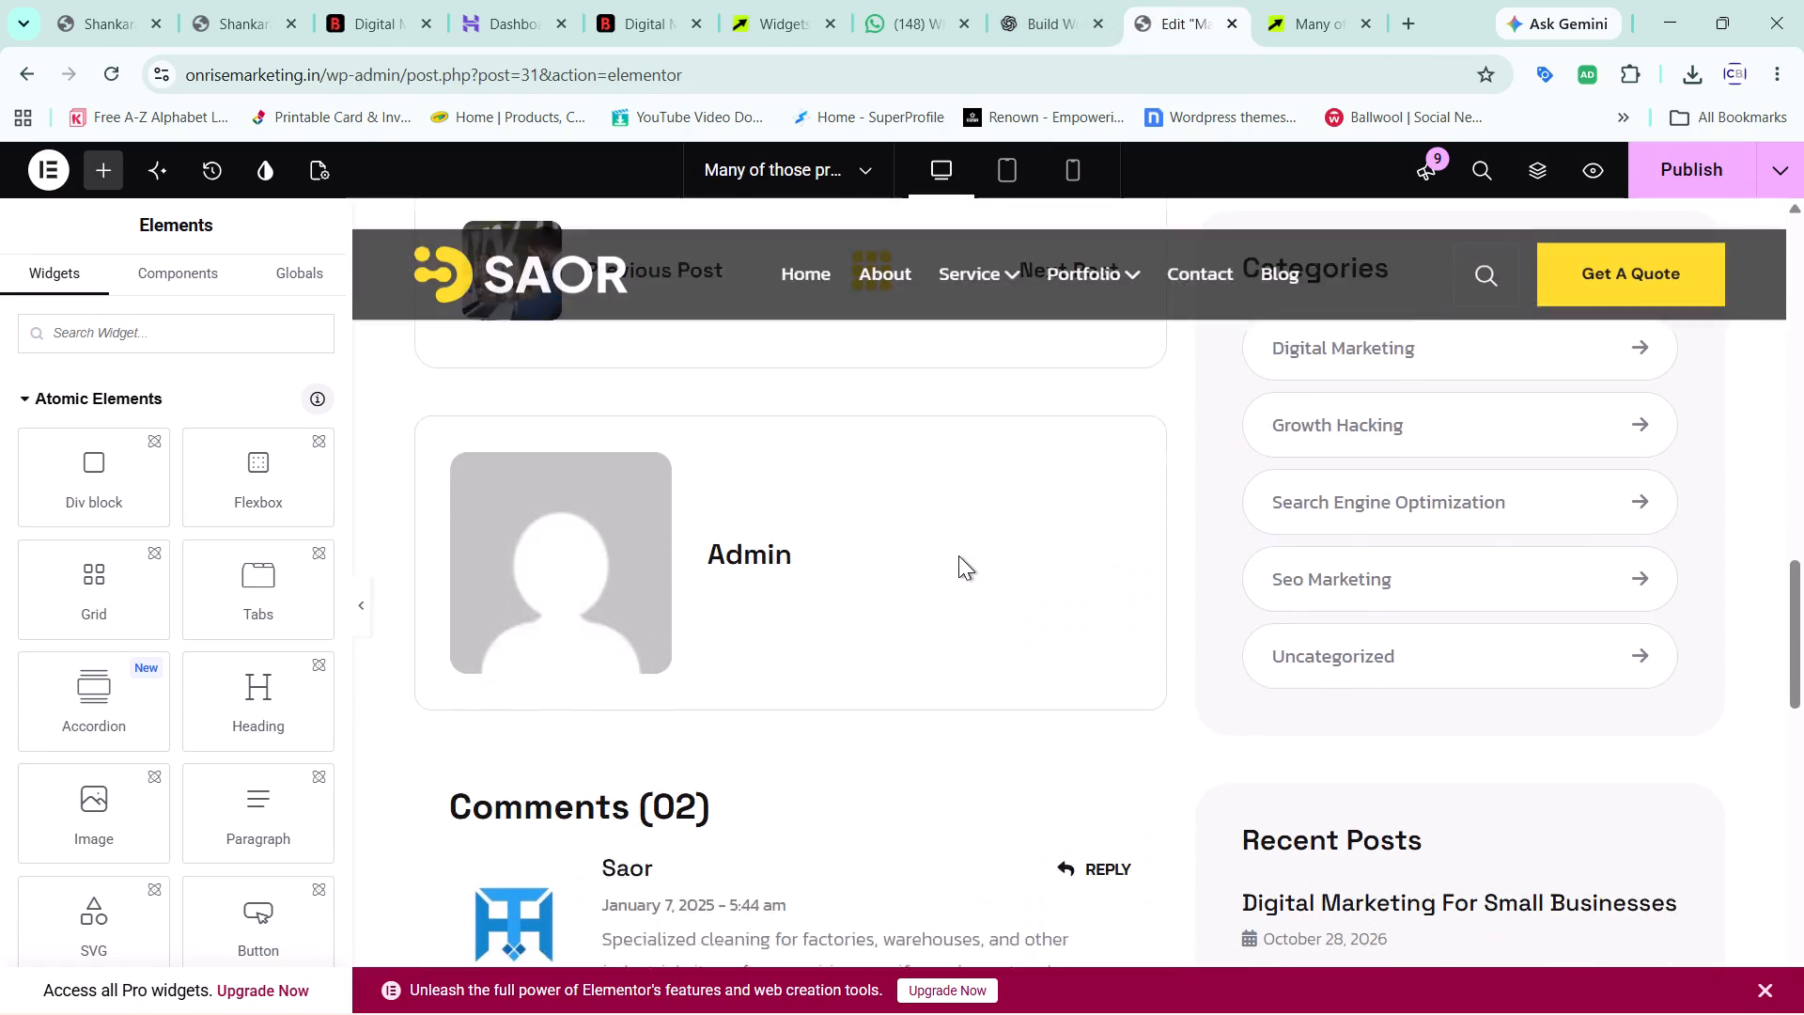
click(773, 8)
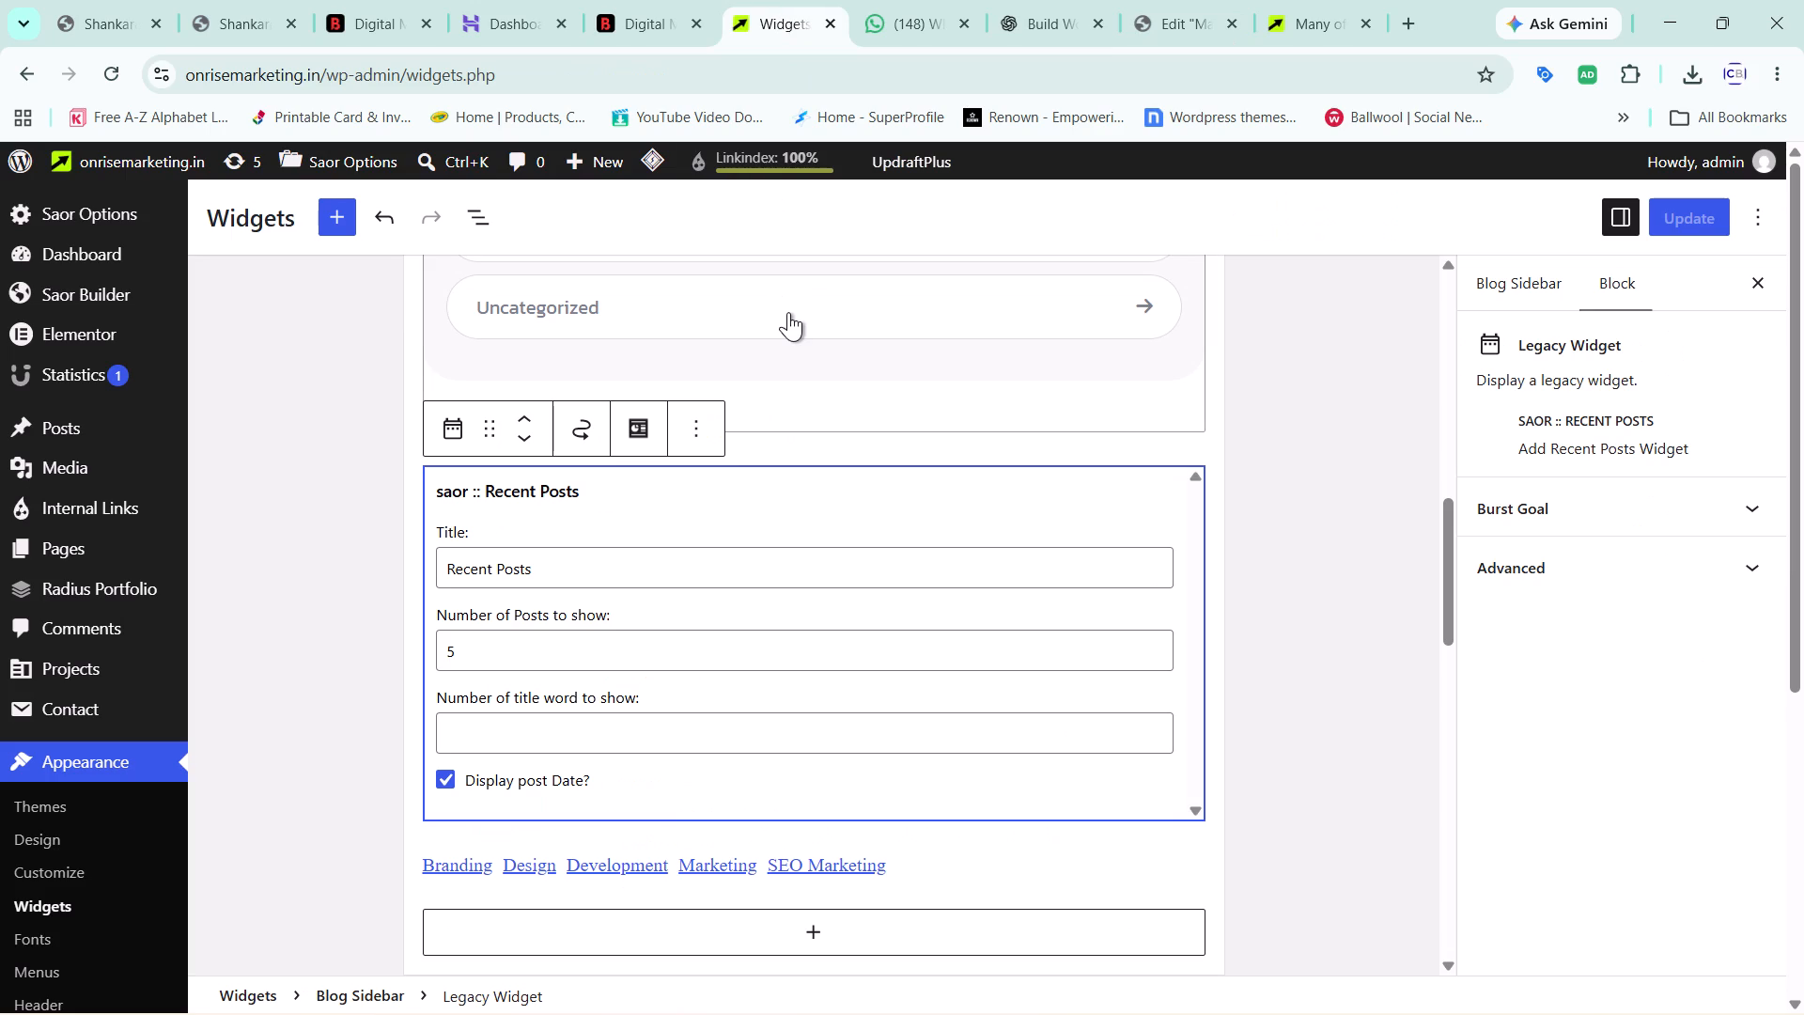
scroll(788, 312, down, 1)
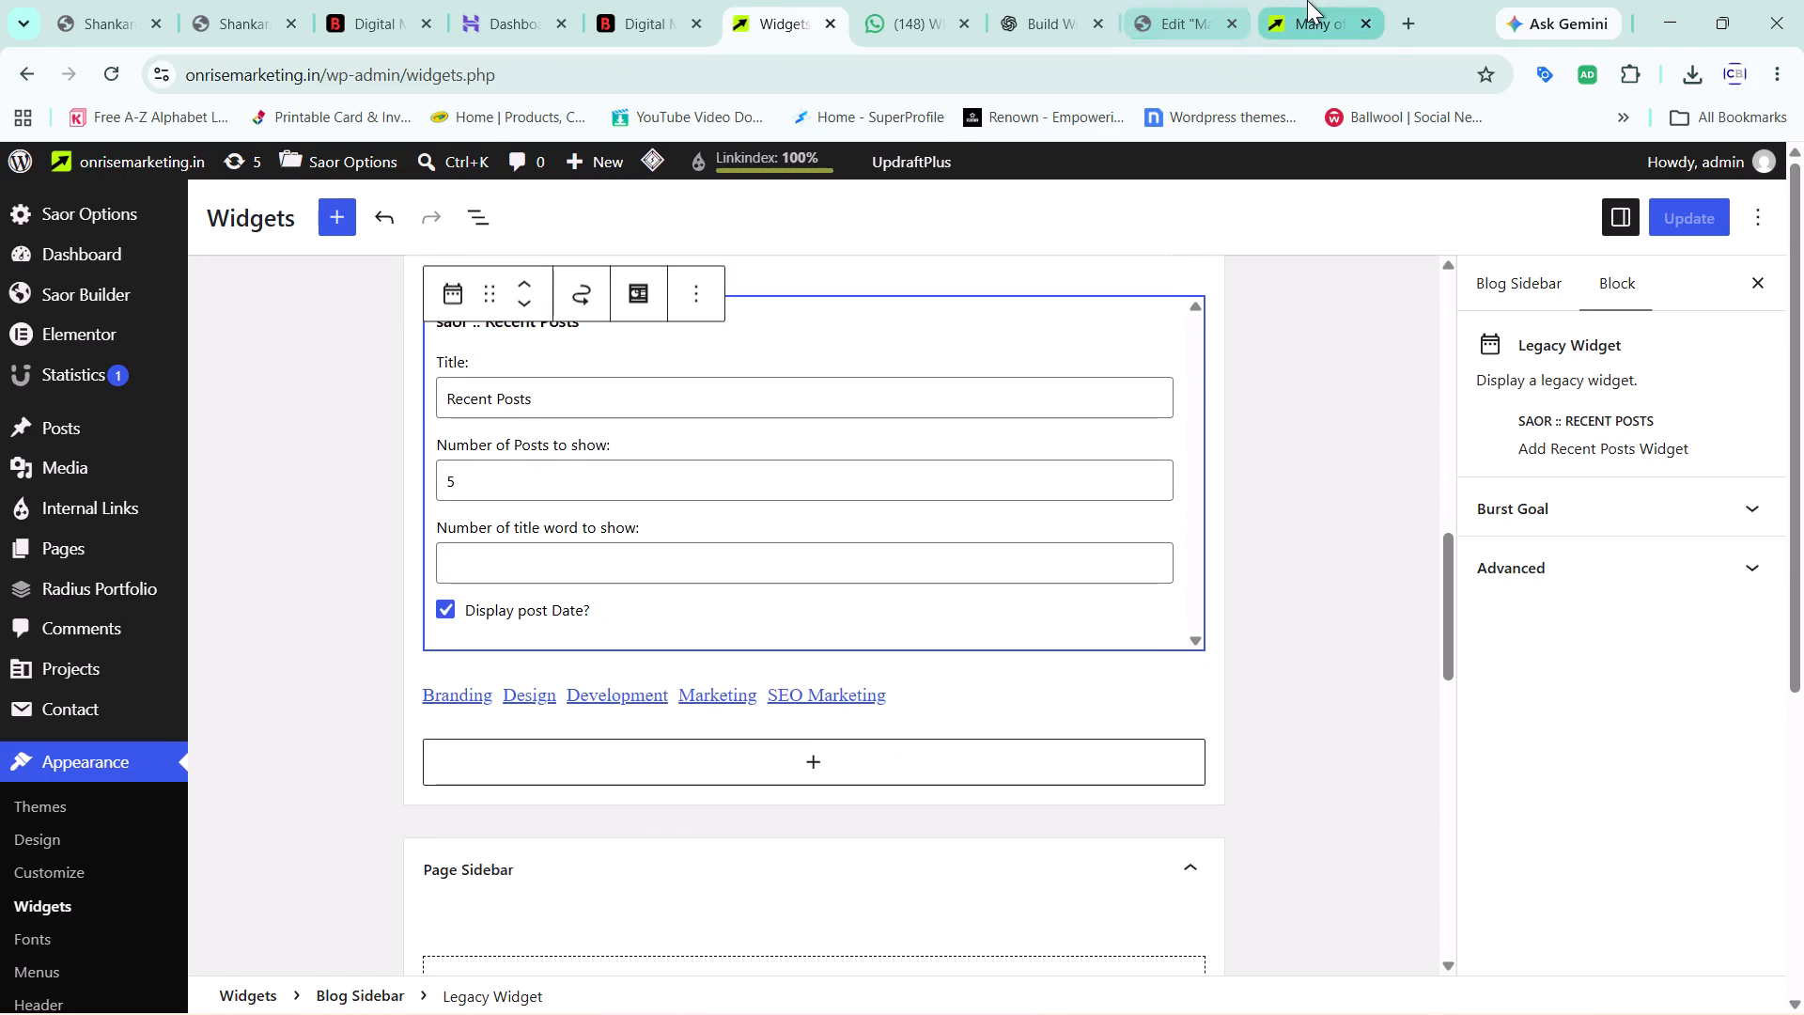
click(1307, 0)
scroll(1325, 351, down, 3)
scroll(1325, 351, up, 2)
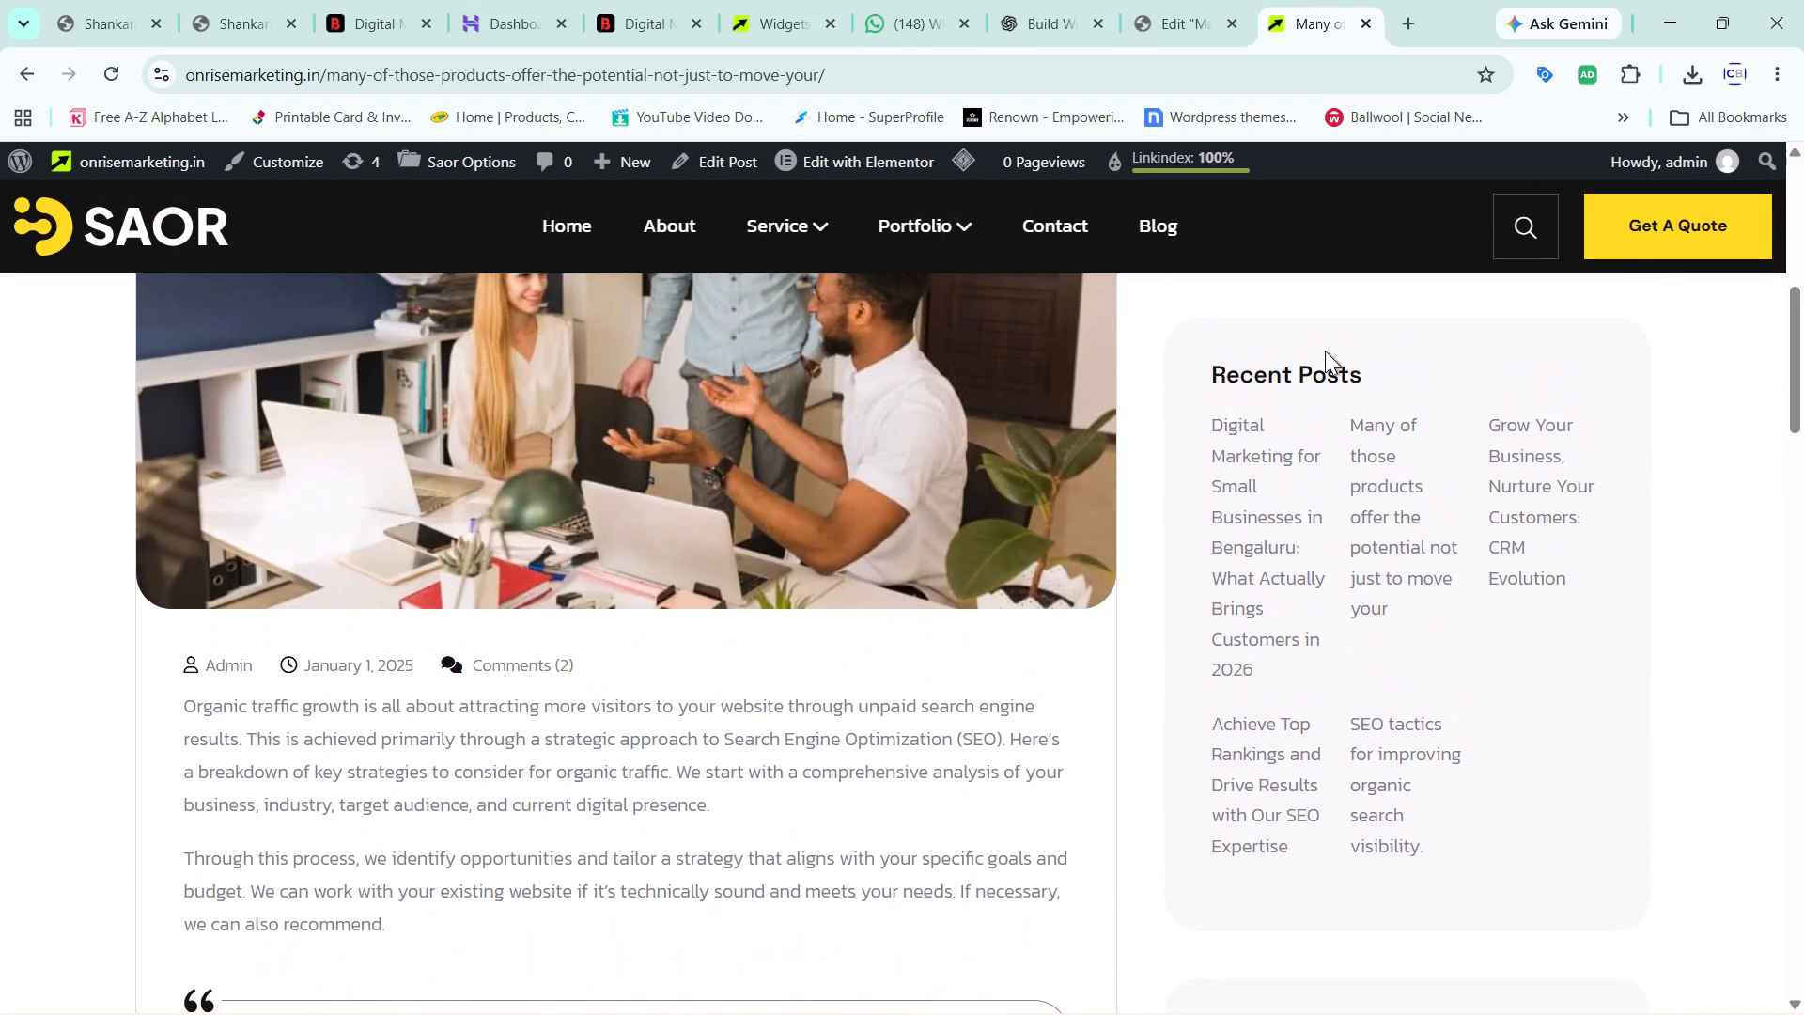
scroll(1325, 351, down, 4)
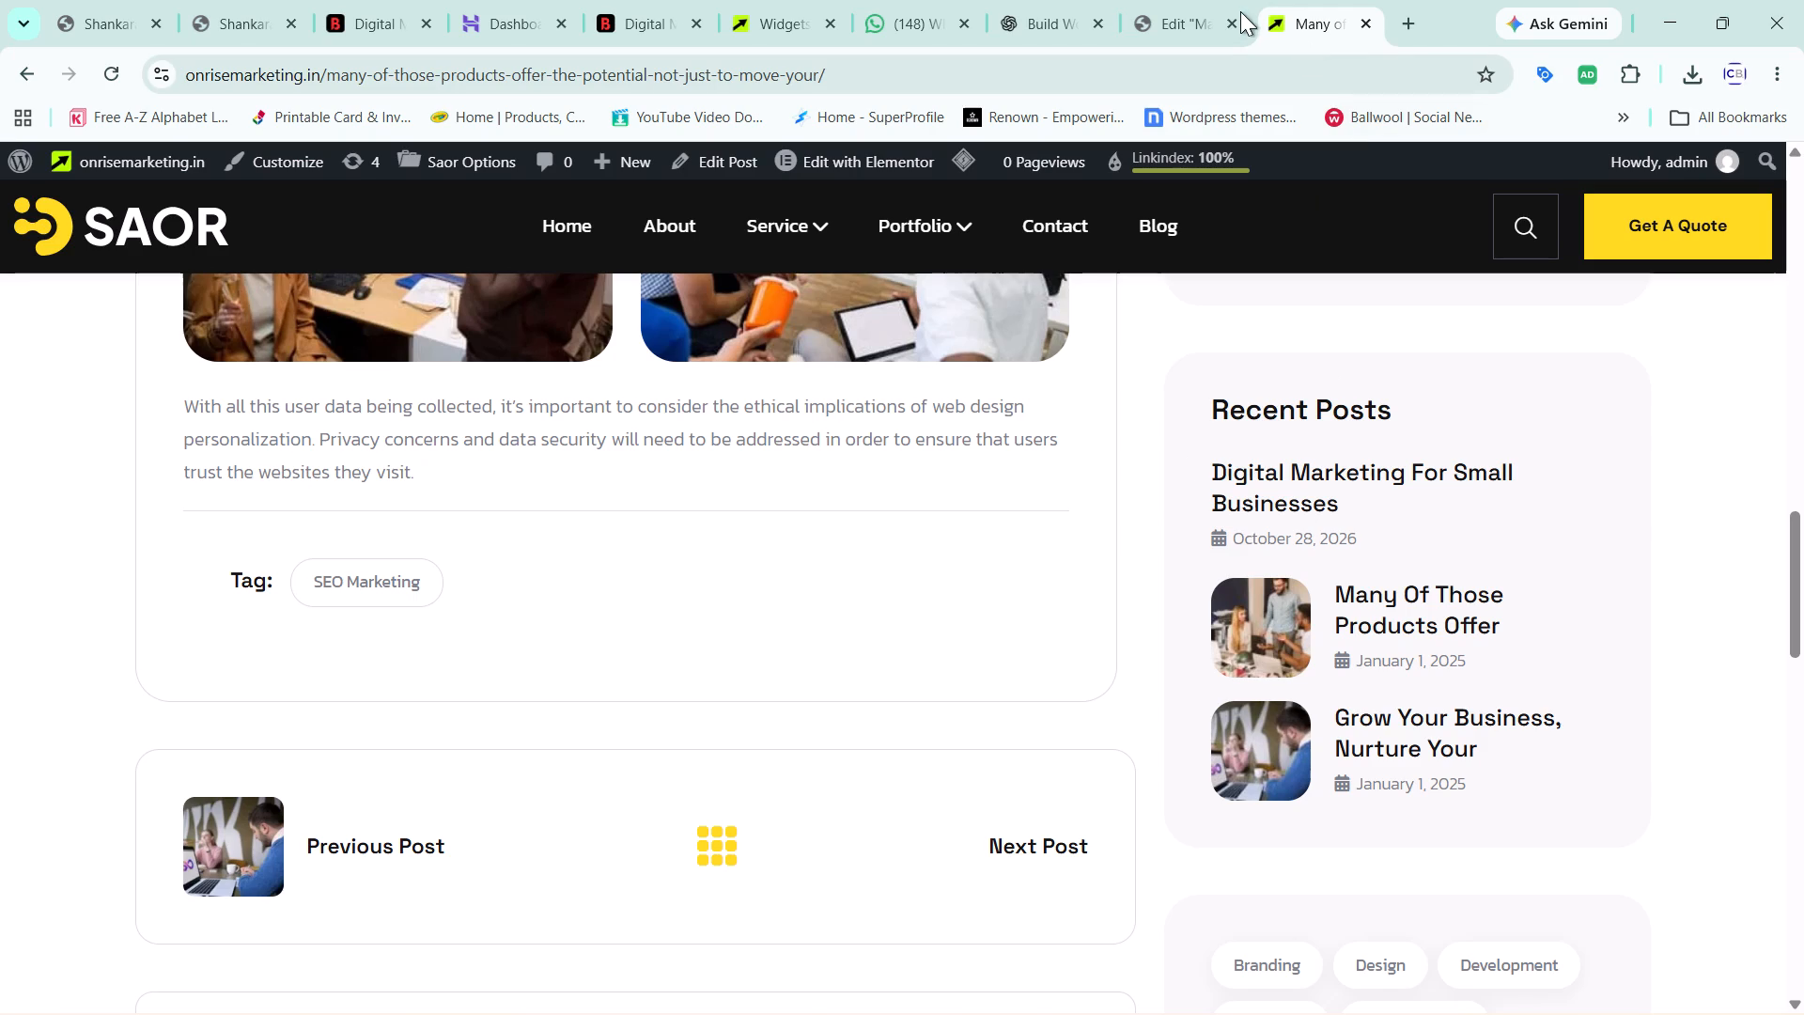
click(1203, 0)
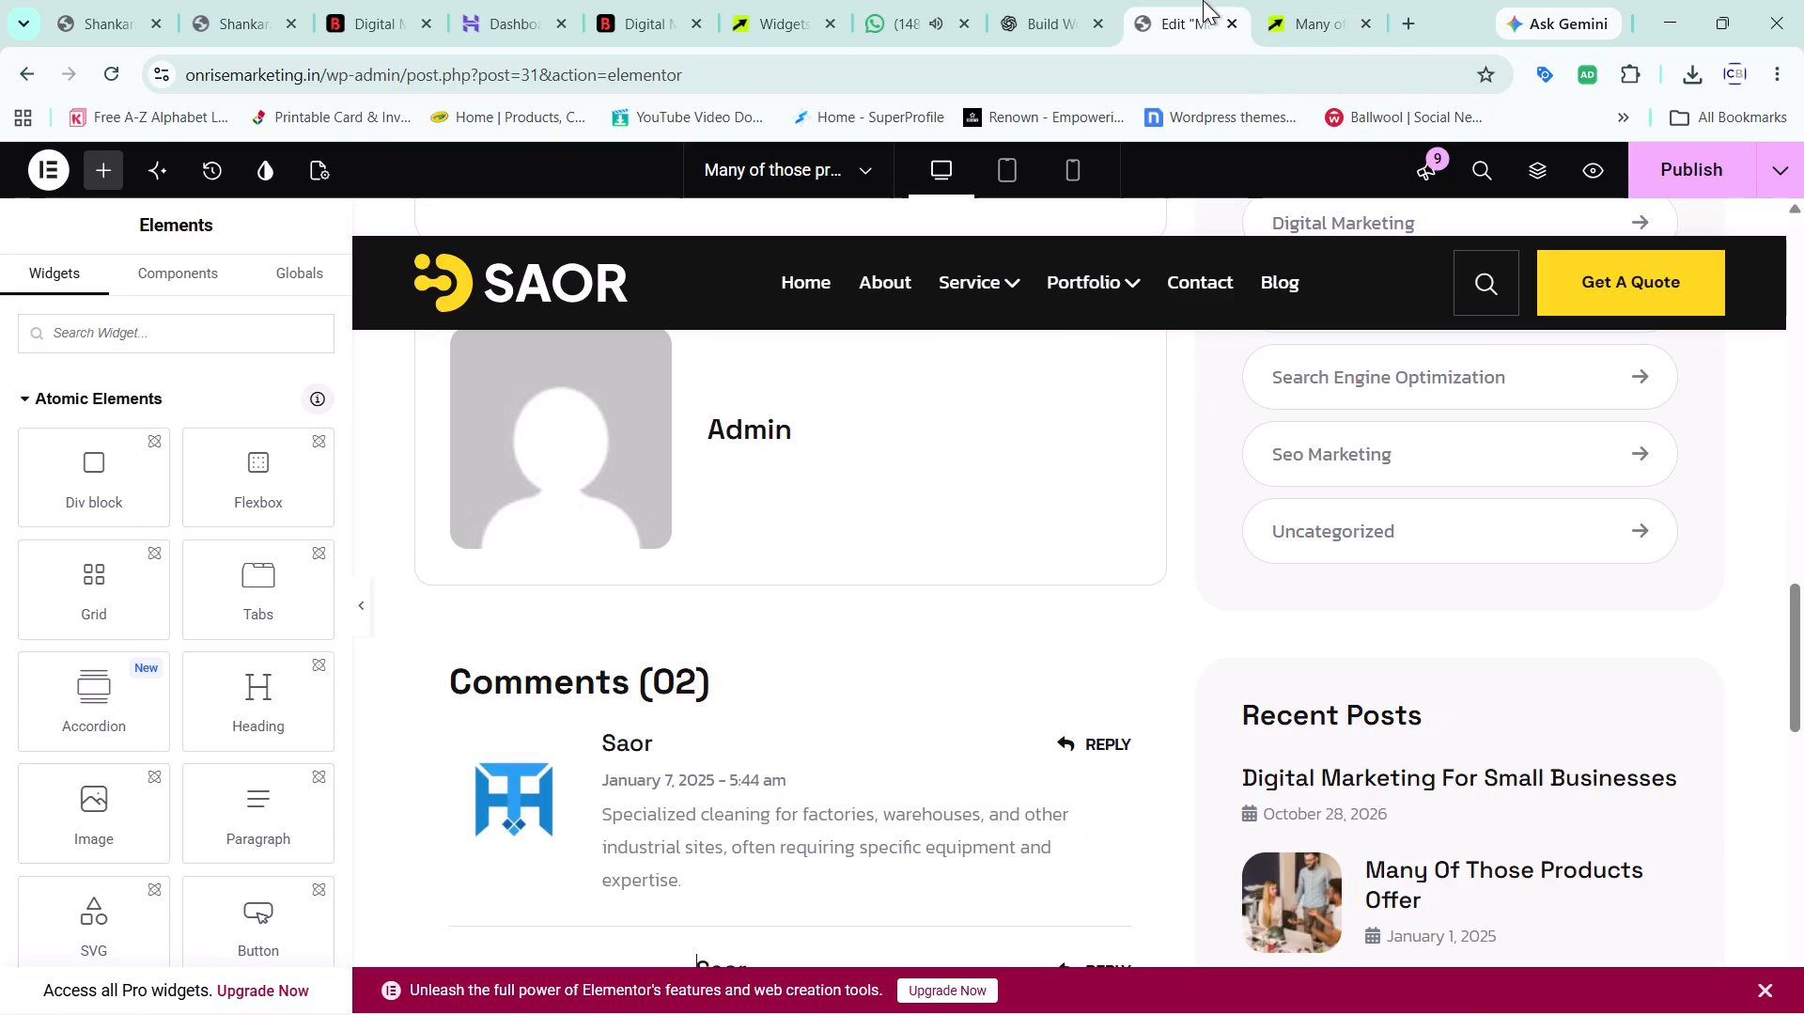
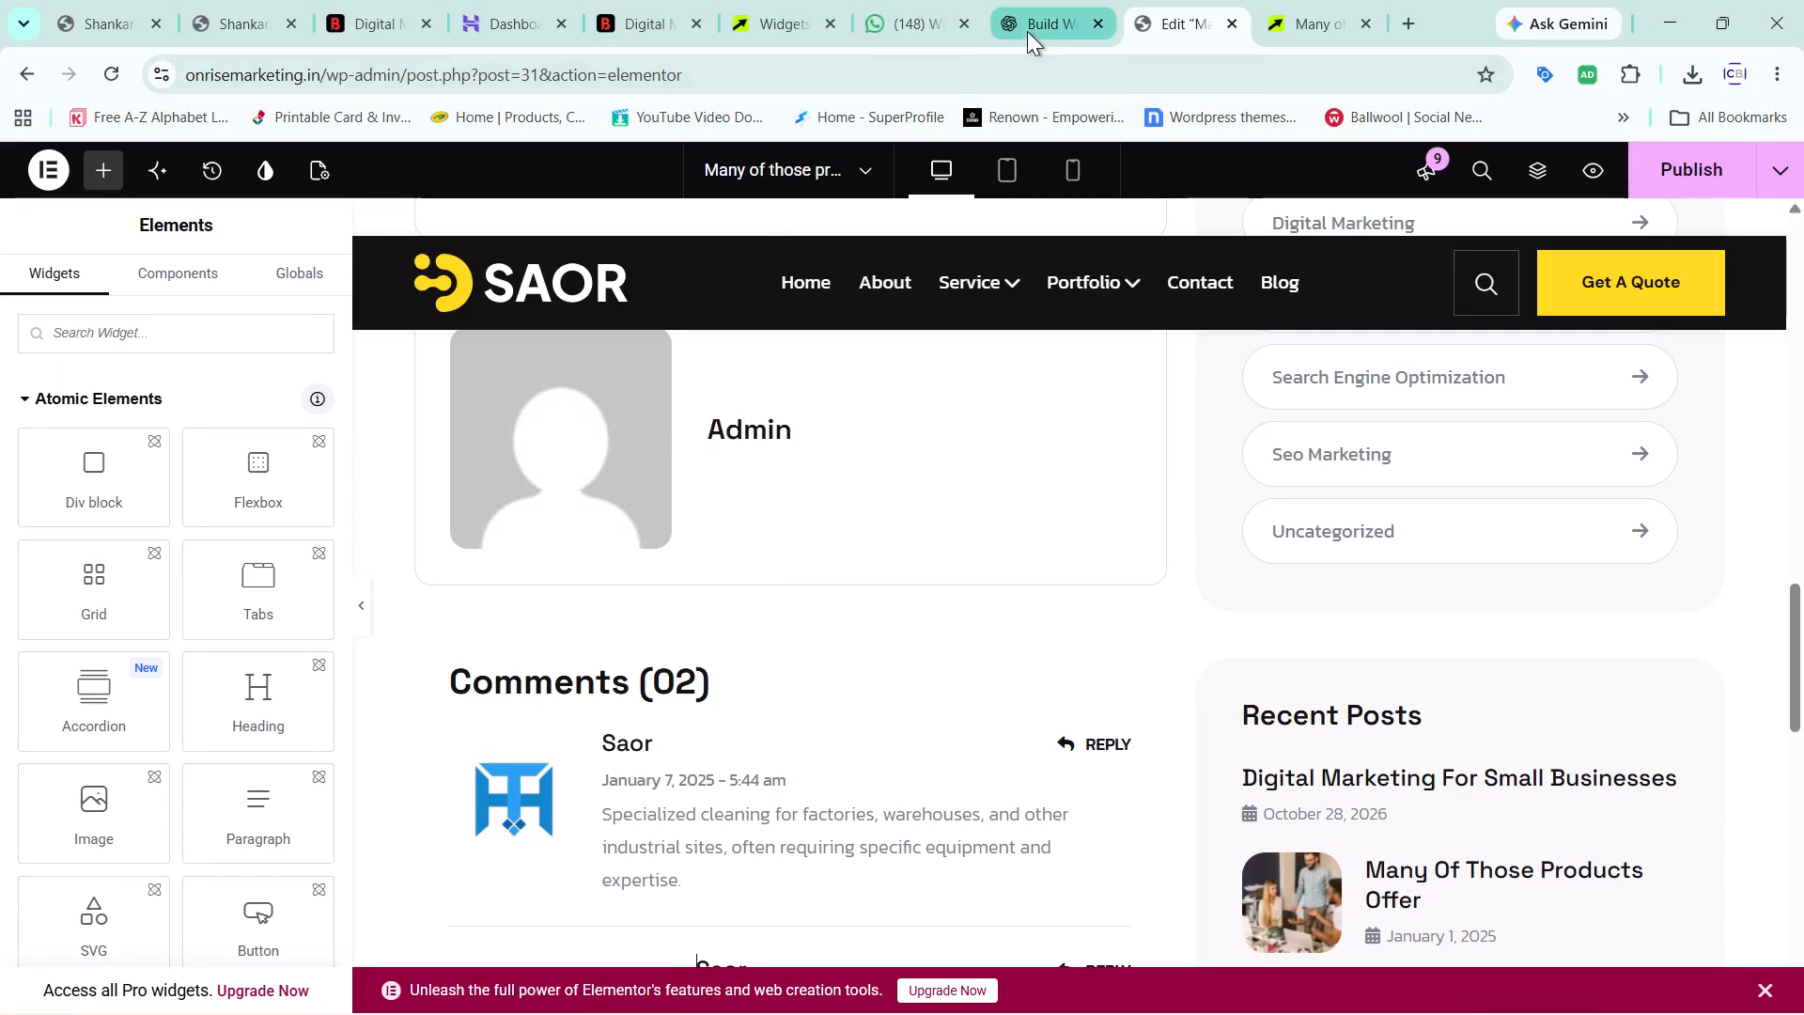
Compare the end of the Blog Sidebar widget area with the live post's recent posts and tags and the Elementor editor's sidebar.
click(814, 0)
scroll(801, 475, down, 1)
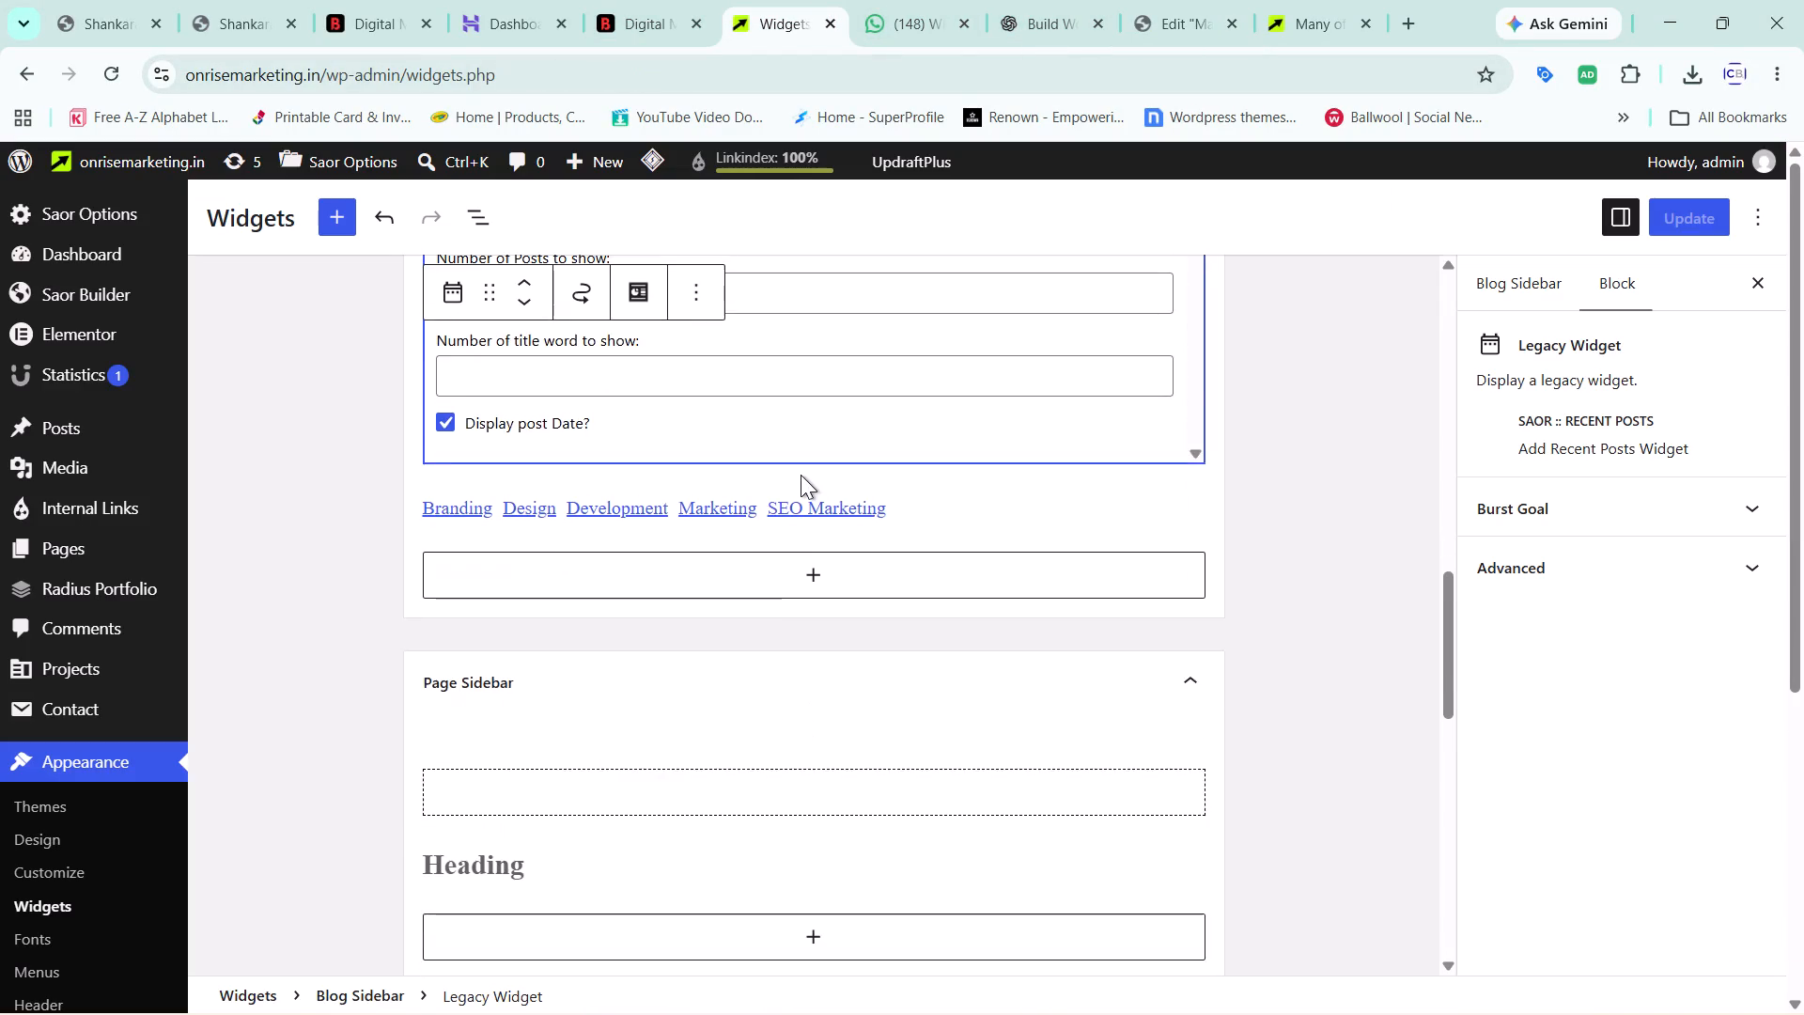
scroll(801, 475, down, 1)
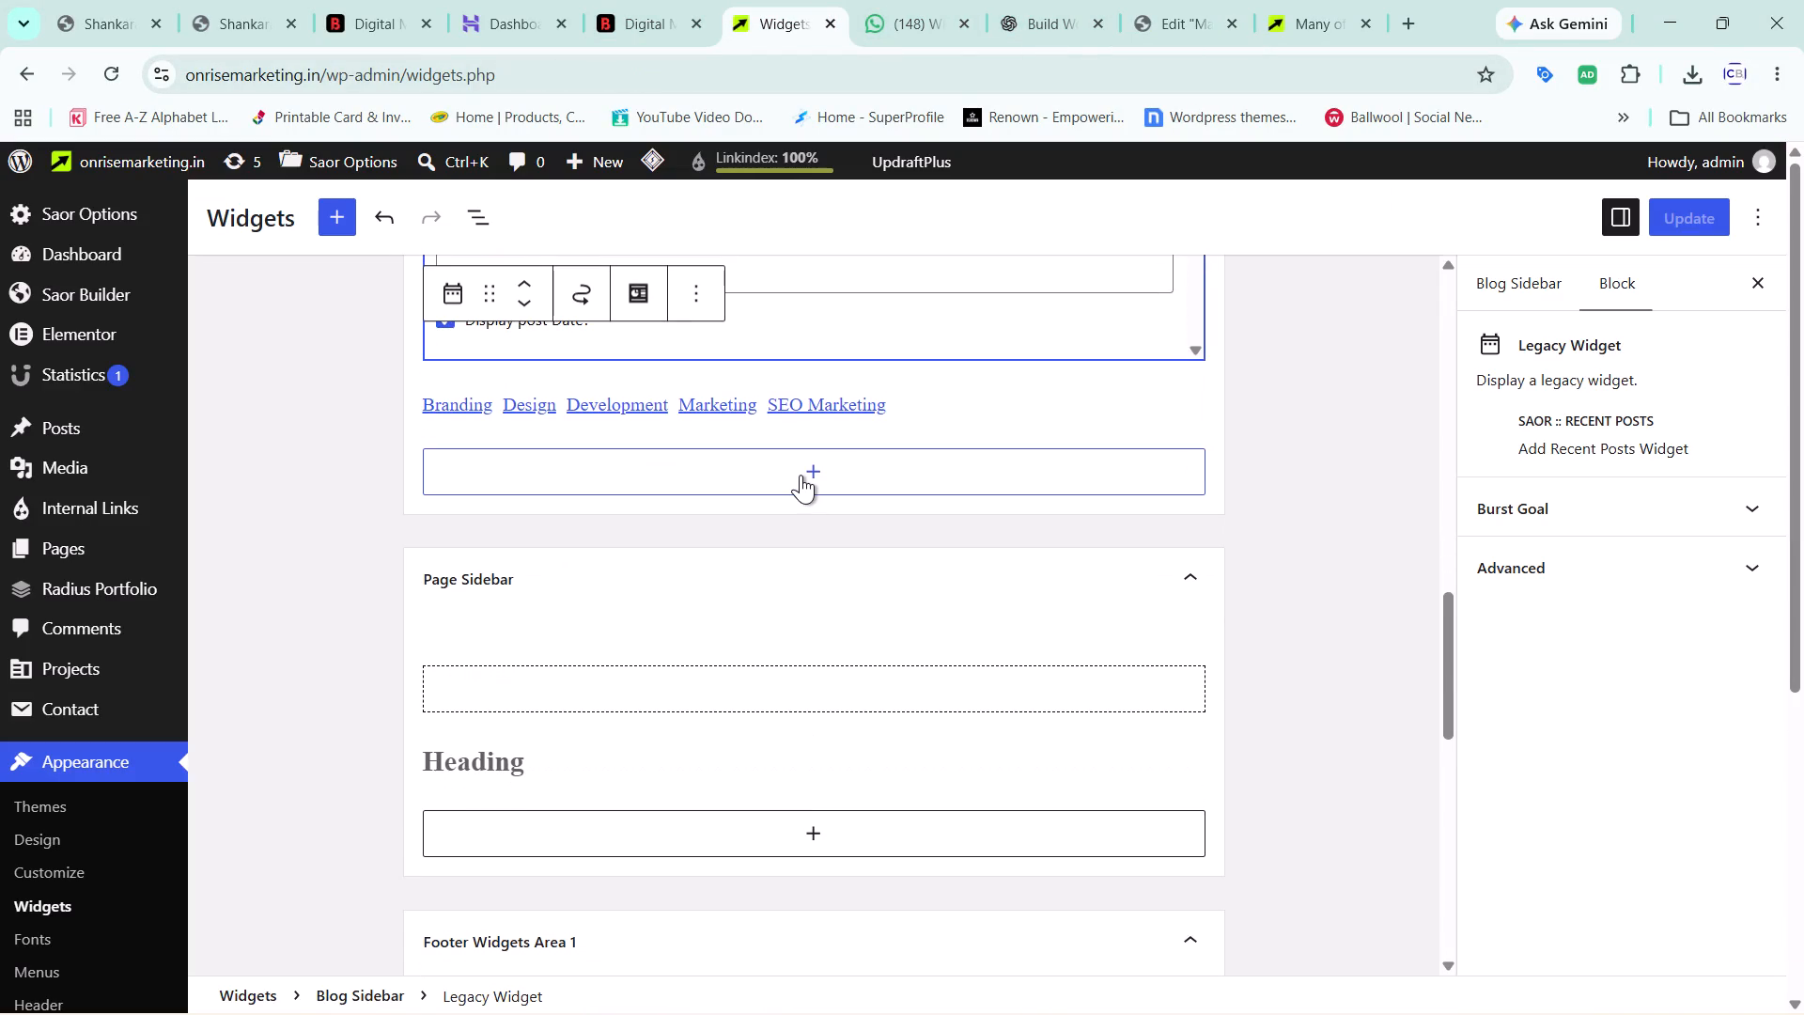
click(1304, 0)
scroll(1336, 608, down, 1)
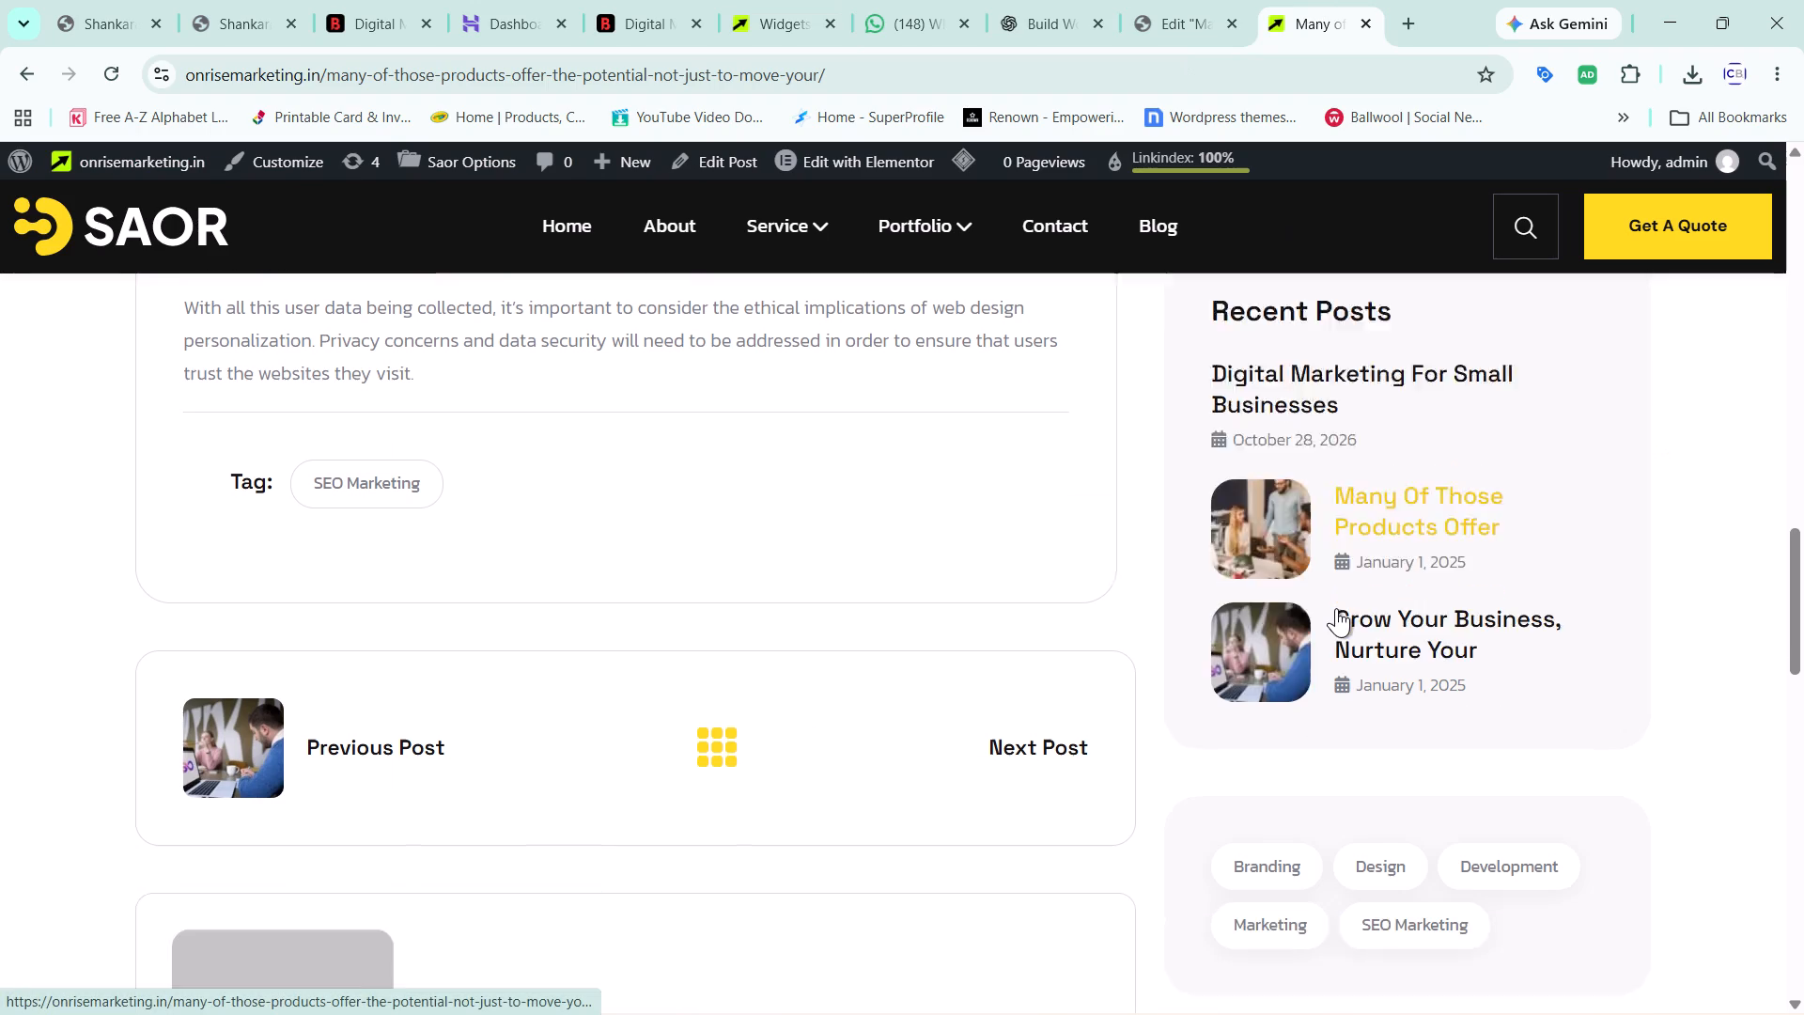
scroll(1336, 608, down, 2)
click(1163, 0)
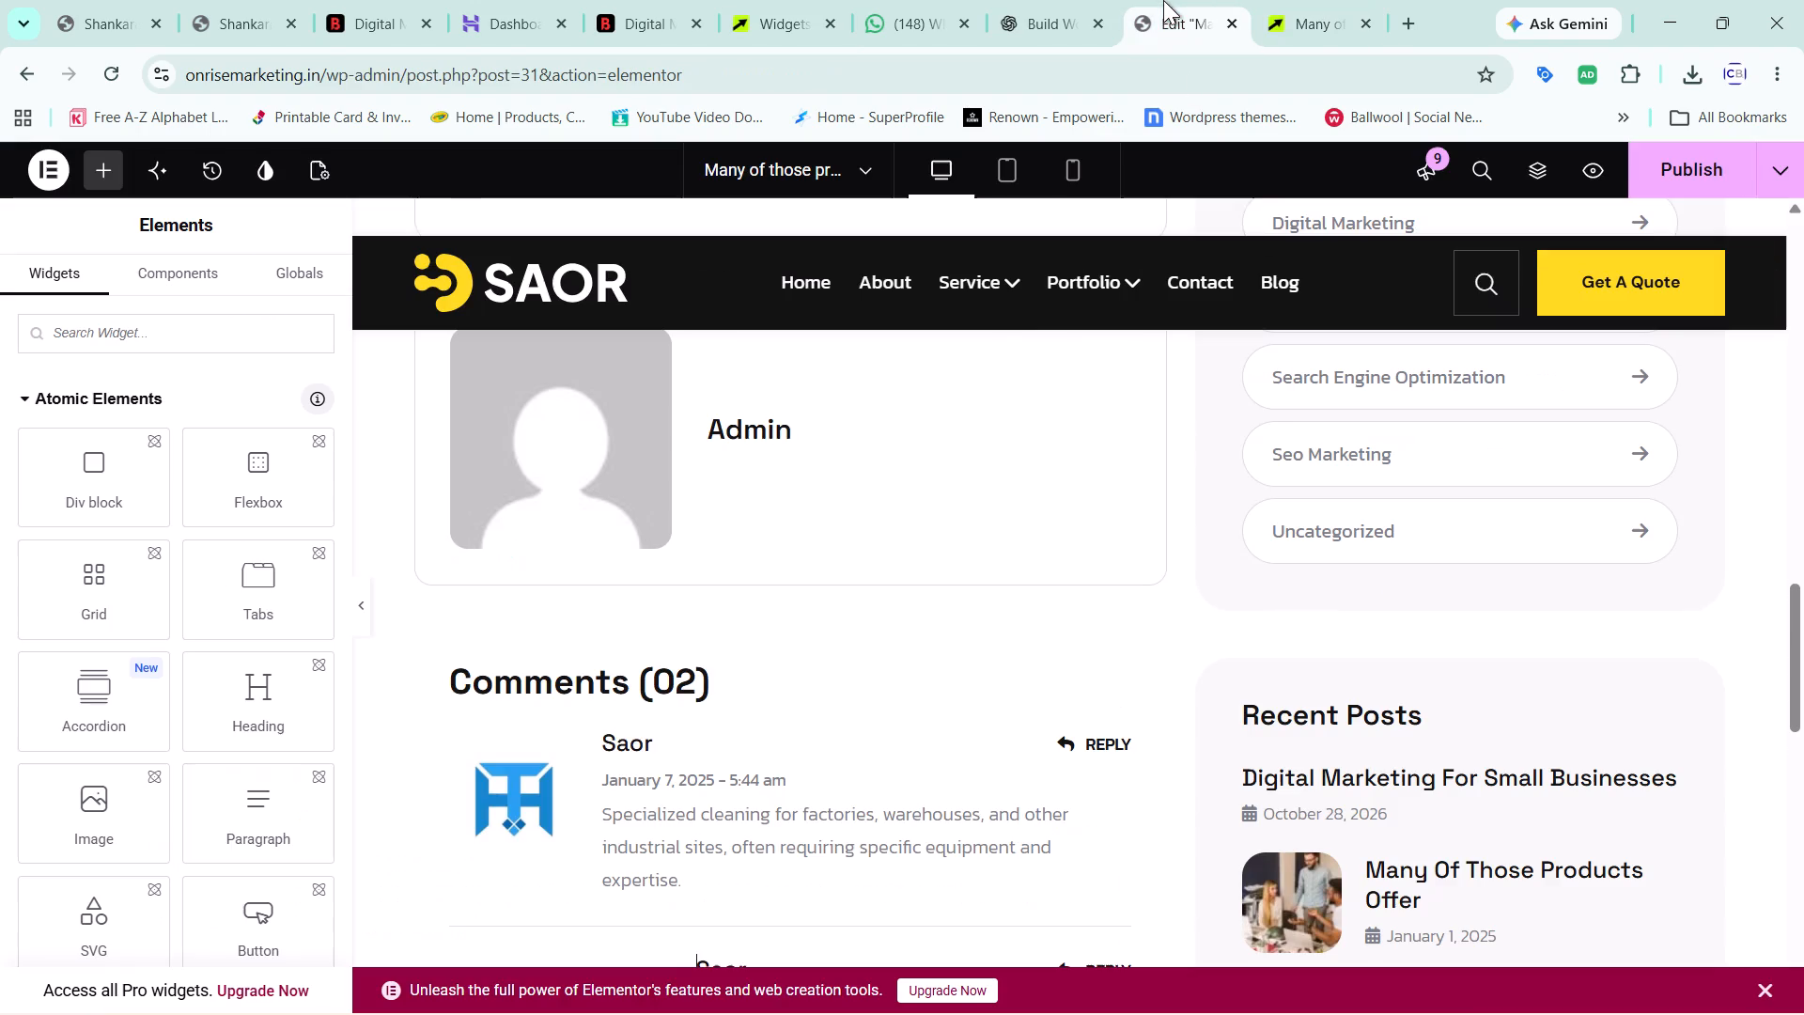
click(1046, 0)
Return to the Widgets page and examine the areas from Page Sidebar to Inactive widgets, then the Blog Sidebar blocks again.
click(800, 0)
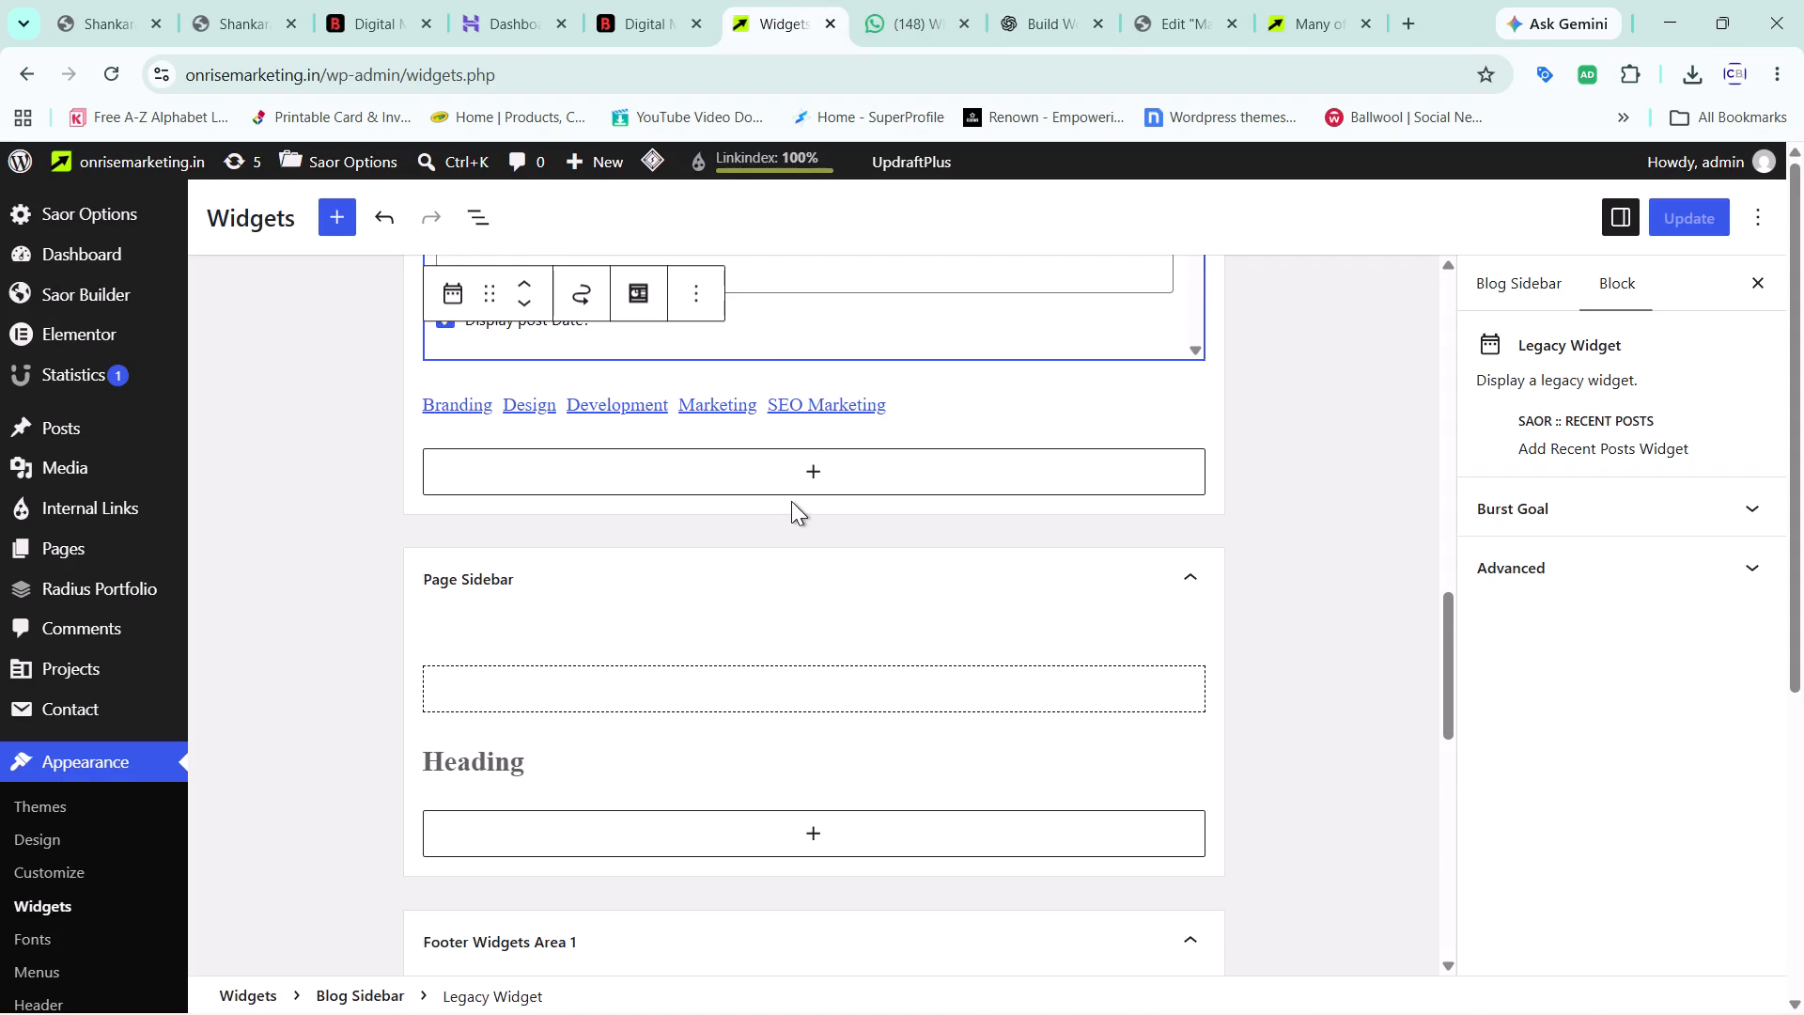
scroll(791, 501, down, 2)
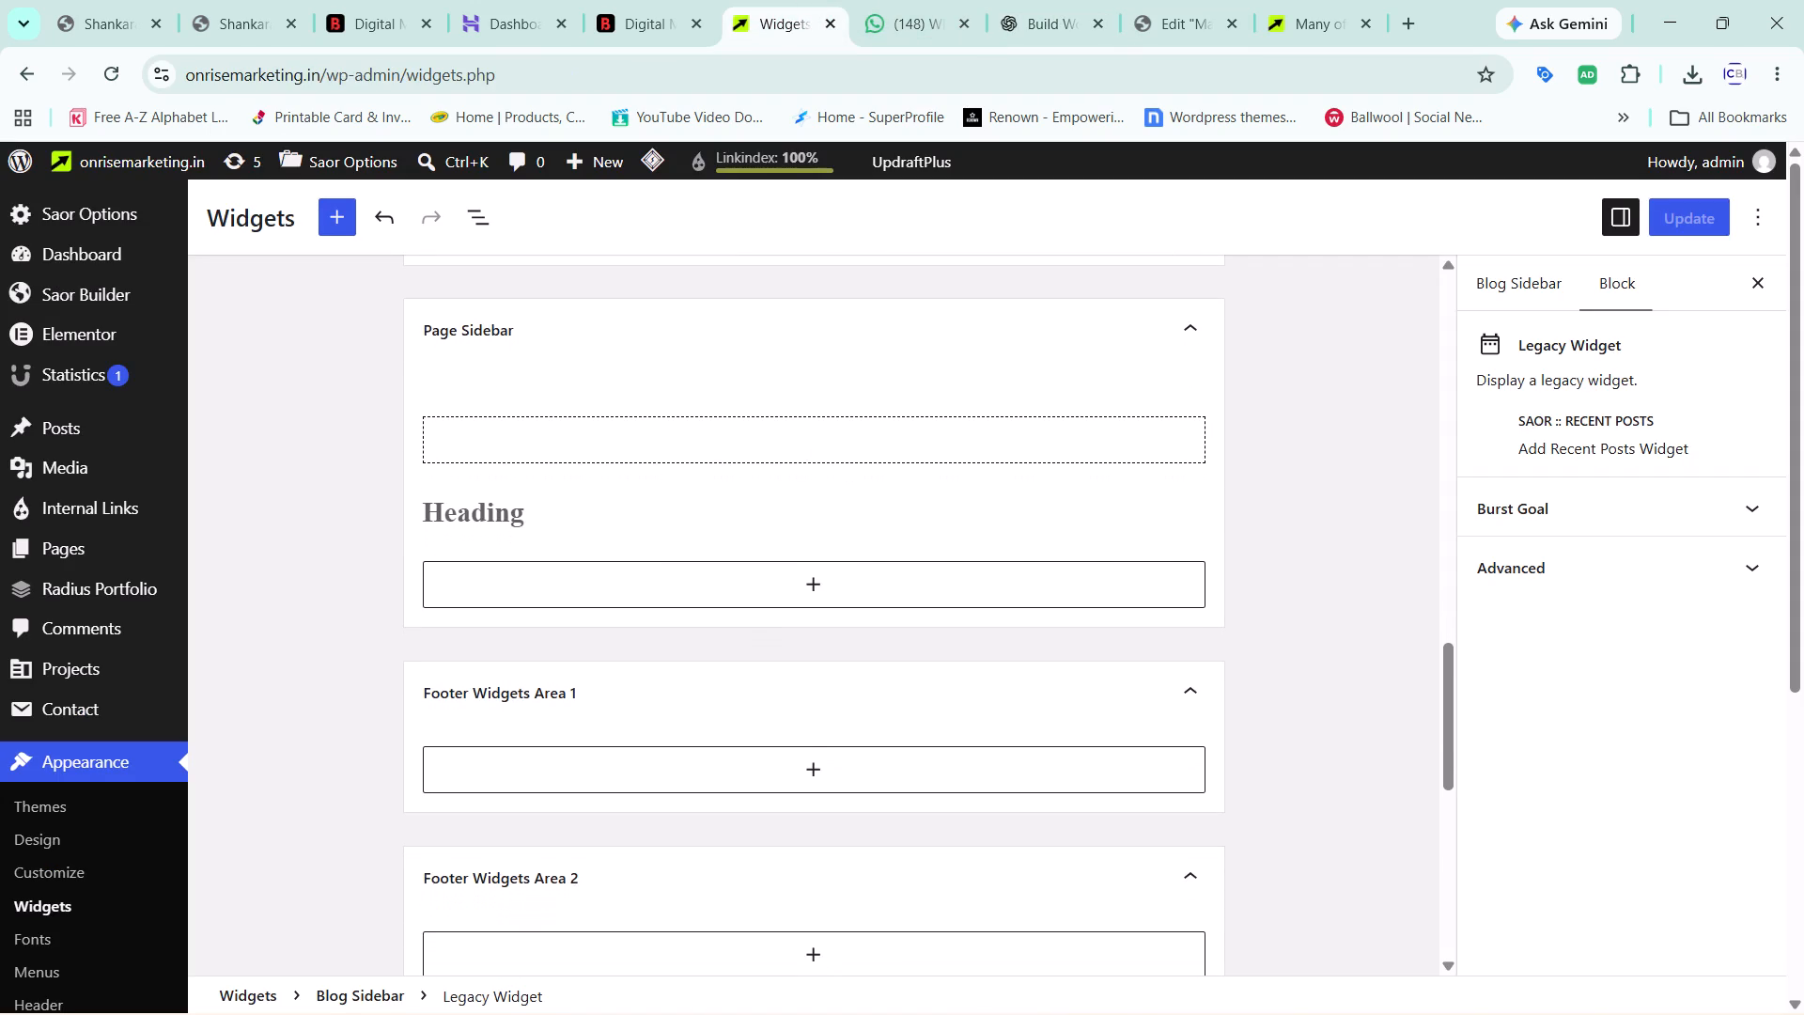
scroll(791, 501, down, 3)
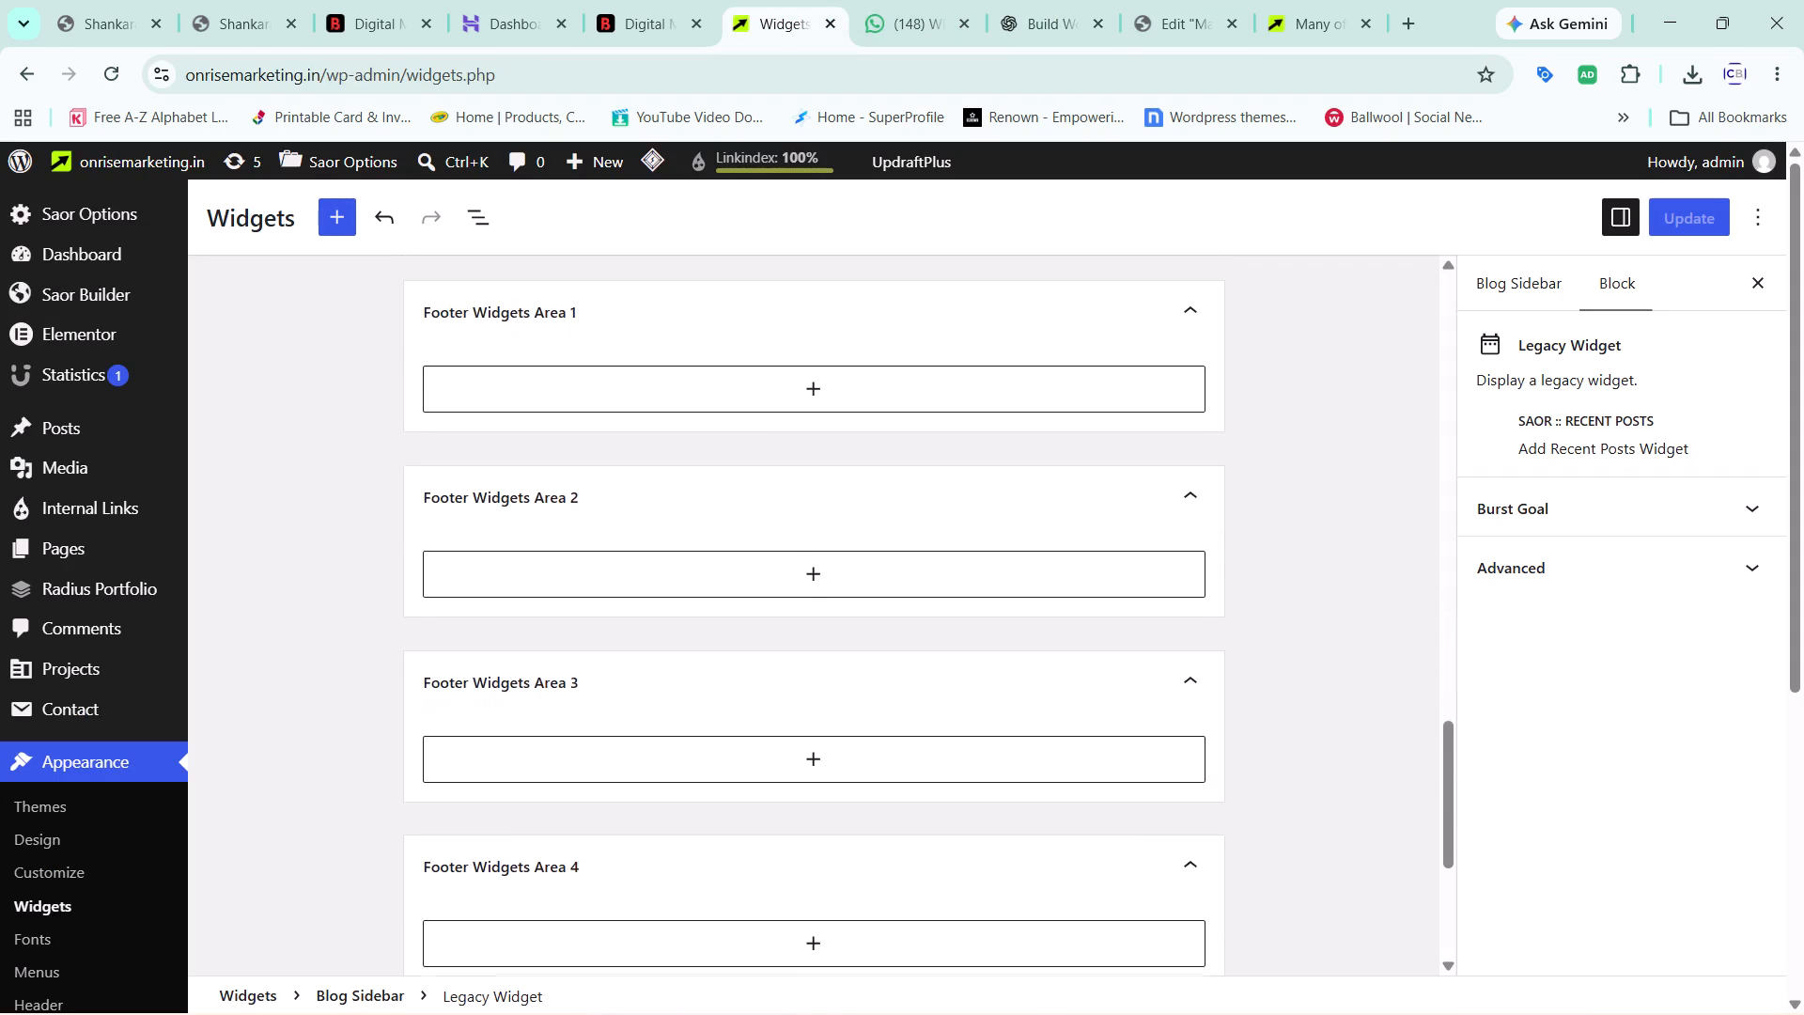
scroll(791, 501, down, 4)
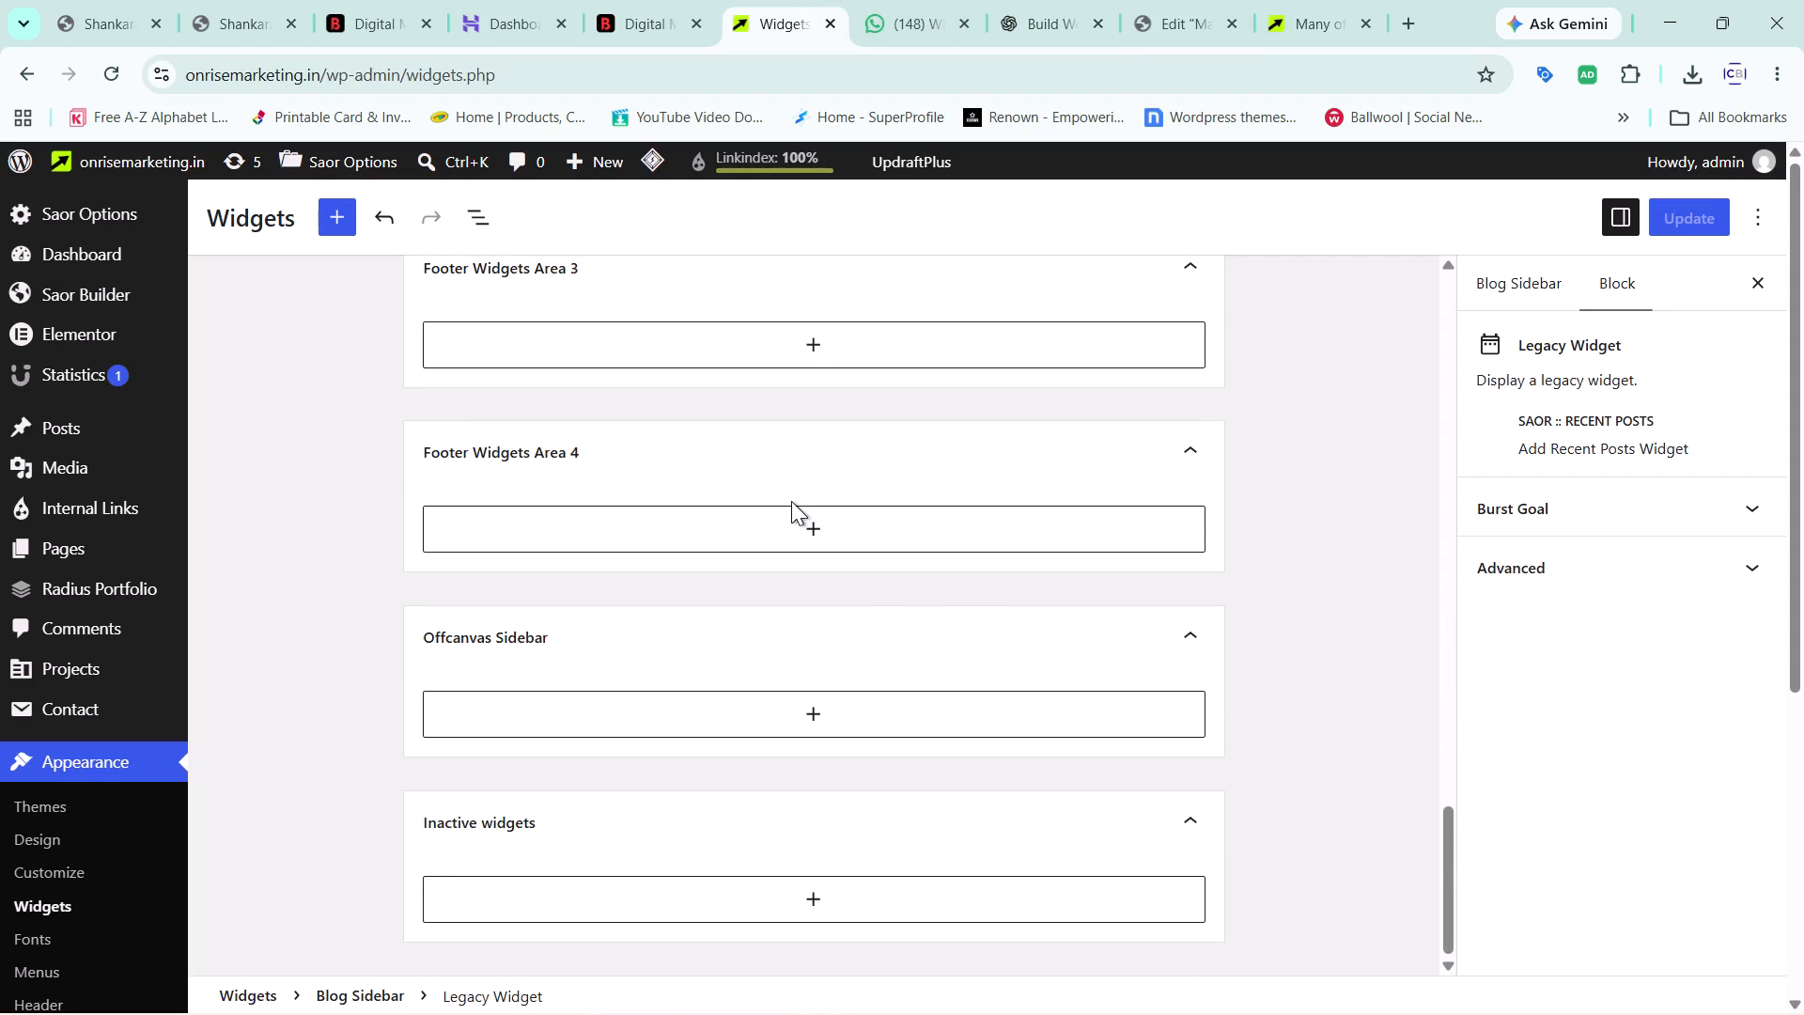
click(1180, 825)
click(1180, 825)
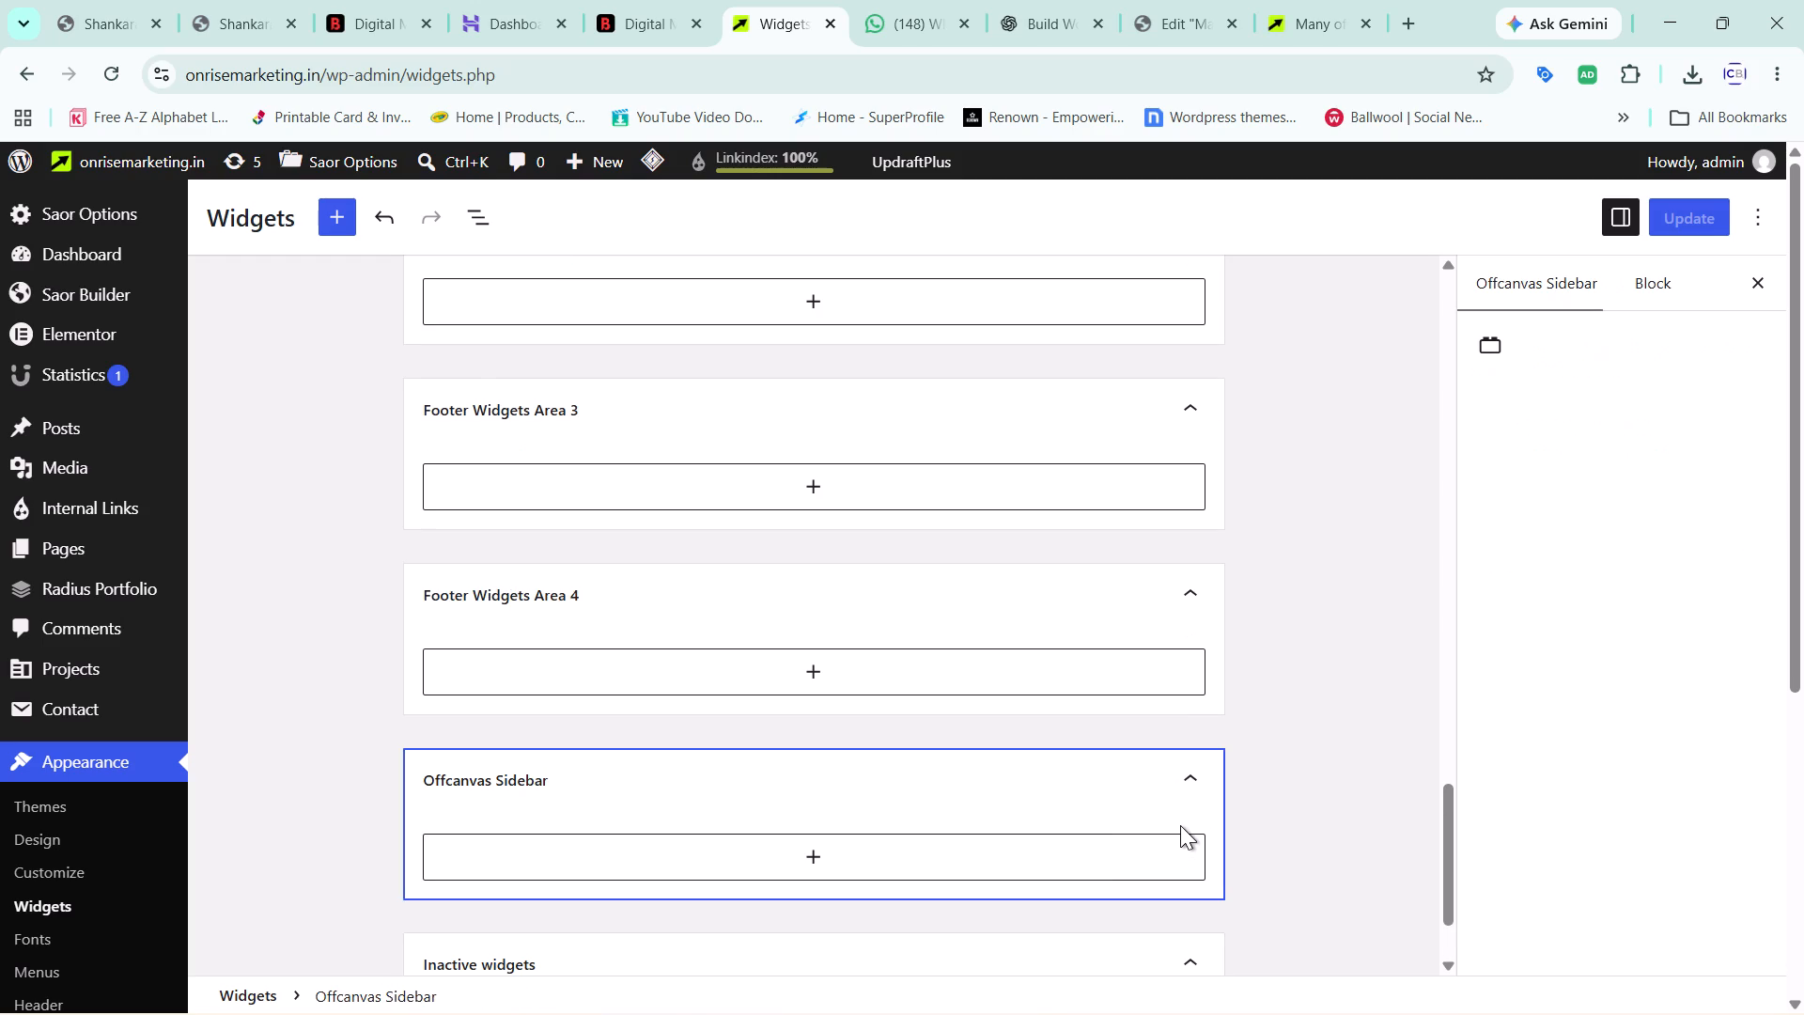
scroll(1173, 771, down, 3)
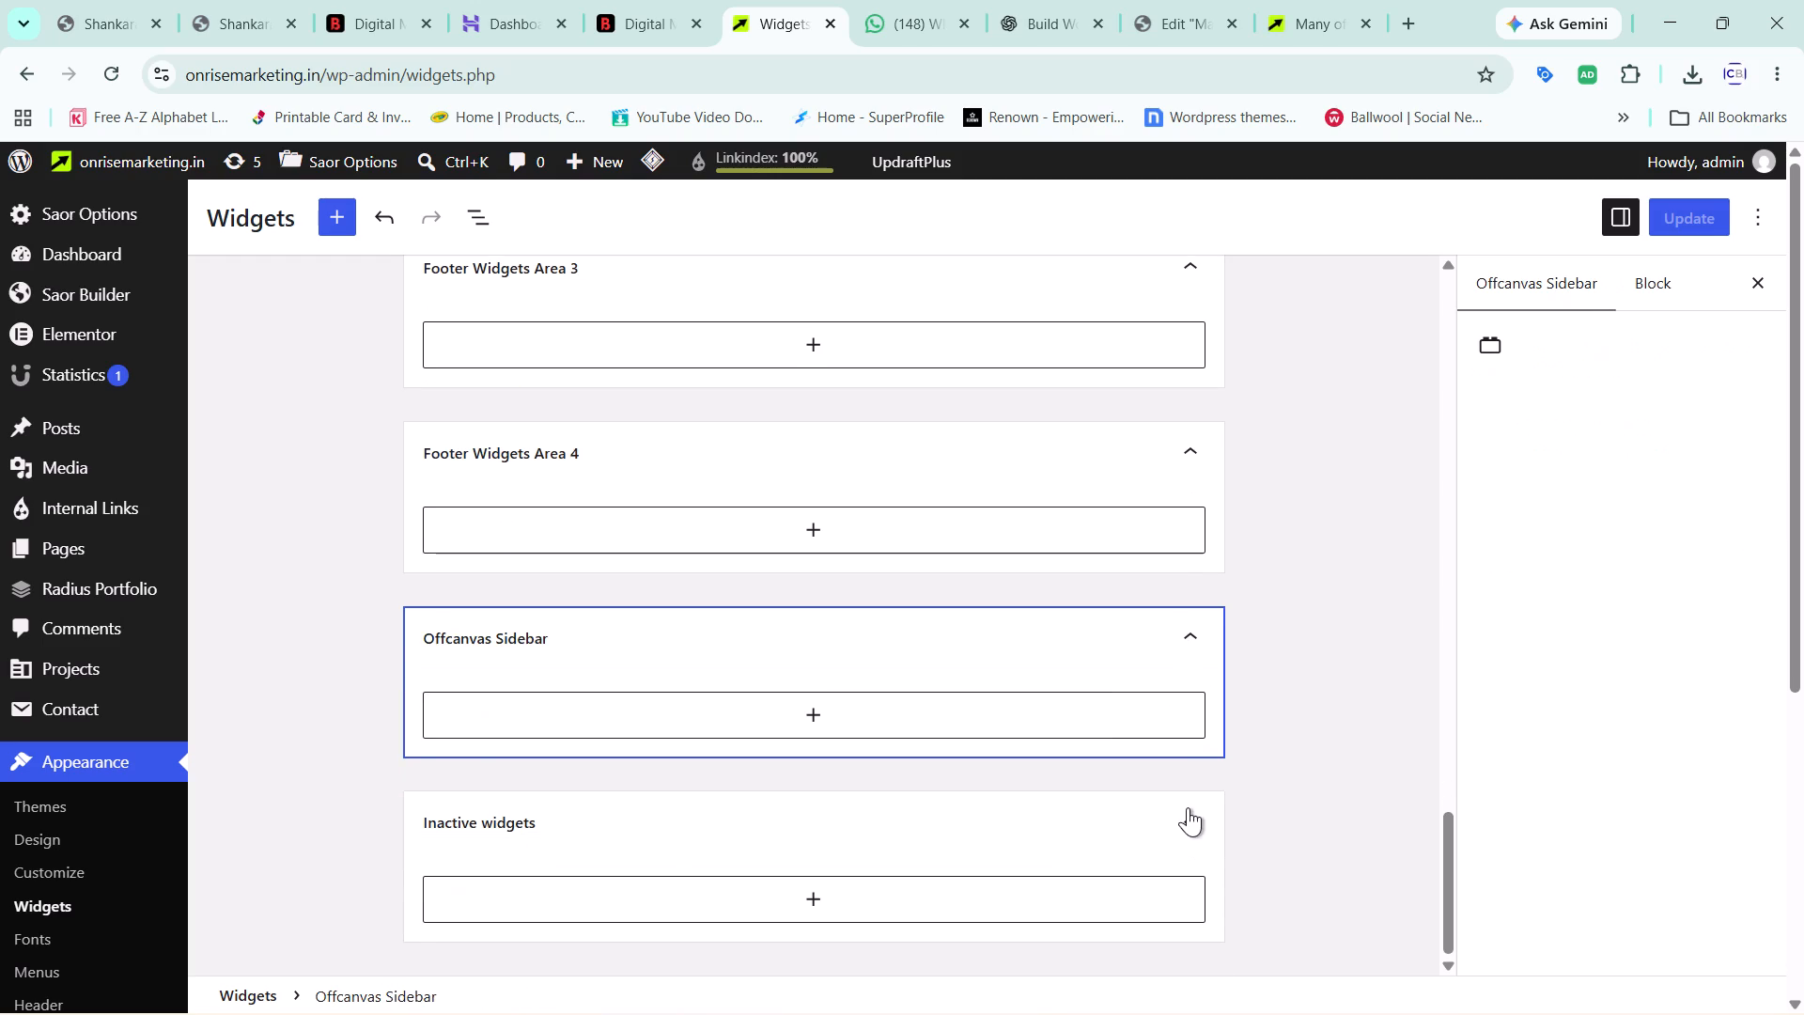
click(1188, 808)
scroll(1188, 808, down, 2)
scroll(1188, 808, up, 3)
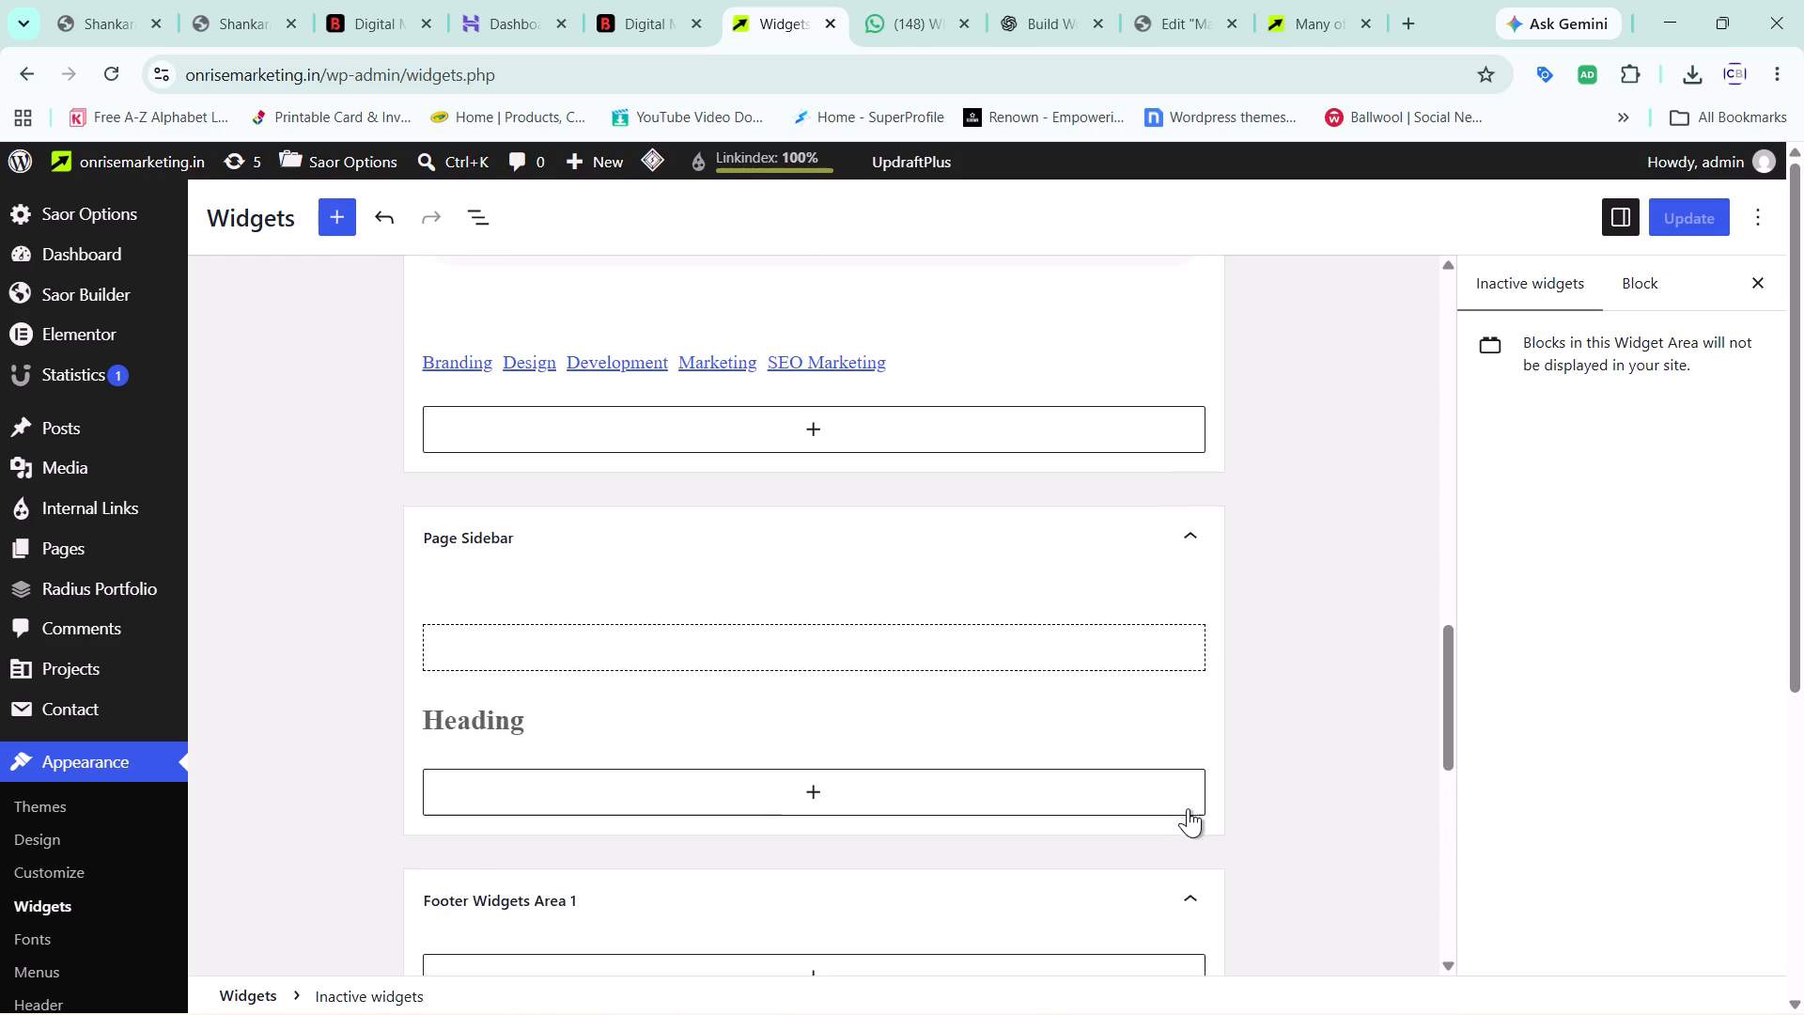
scroll(1188, 808, up, 2)
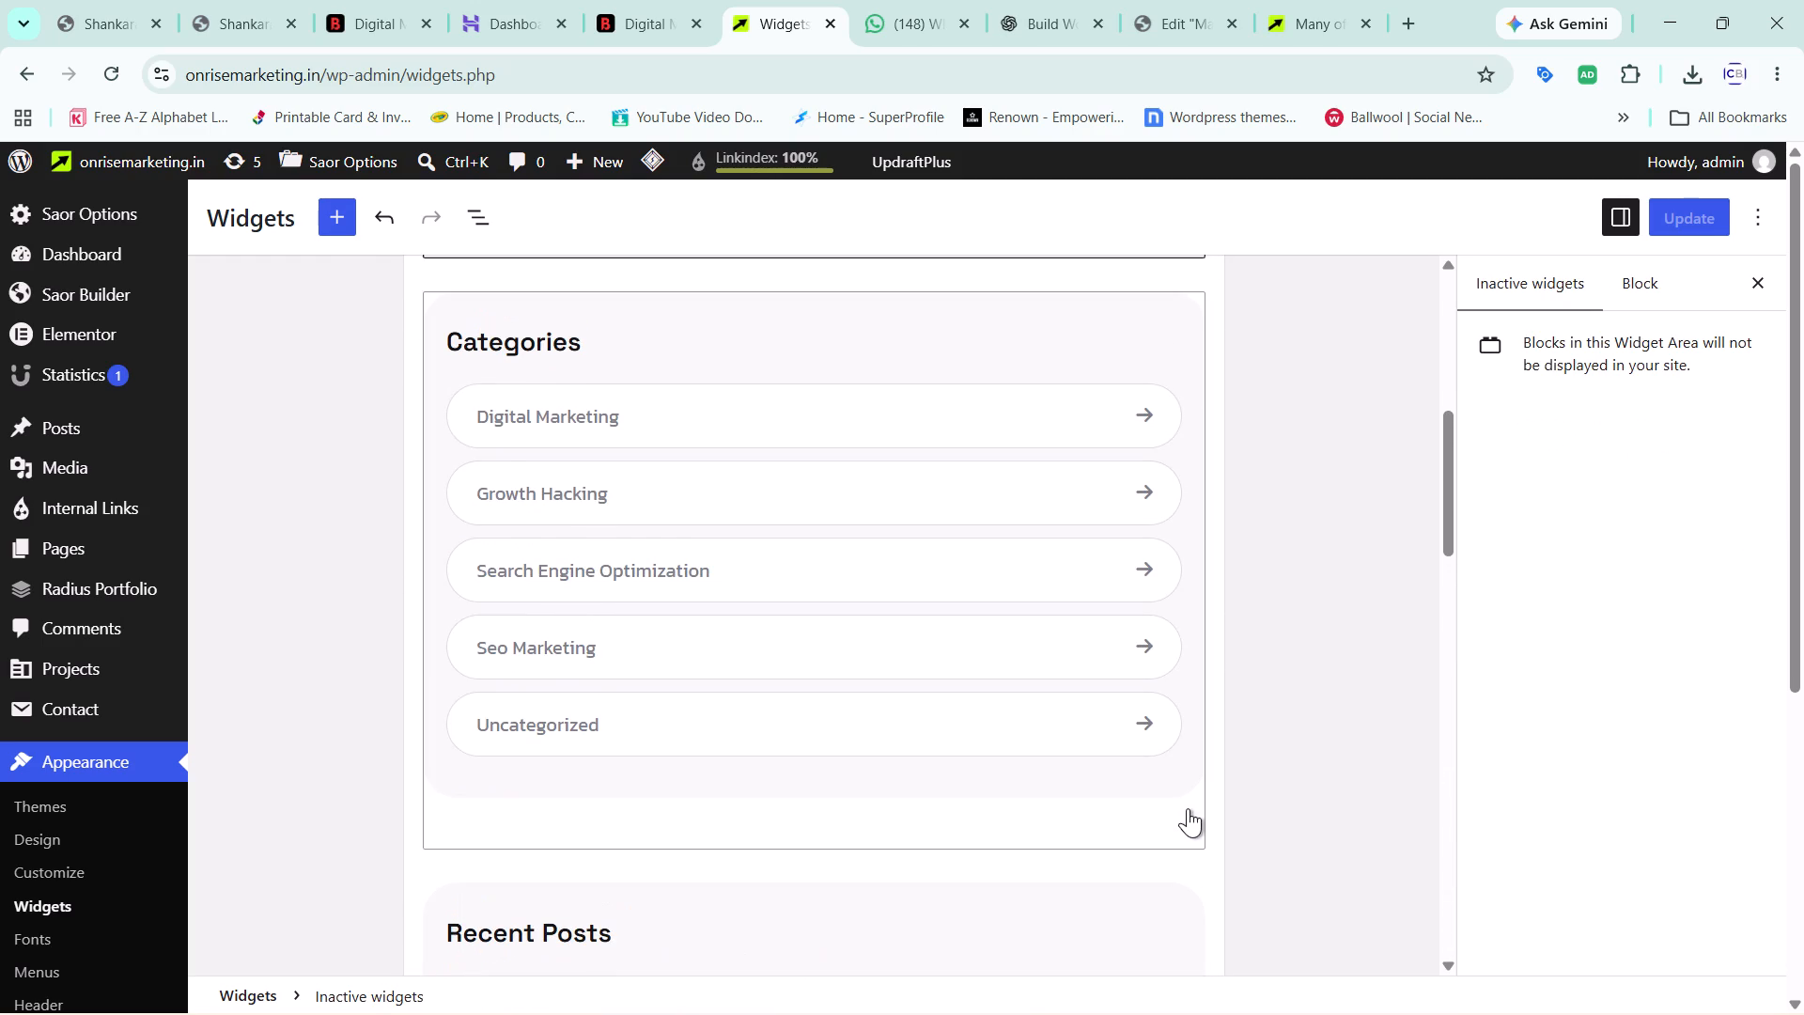
scroll(1188, 808, up, 6)
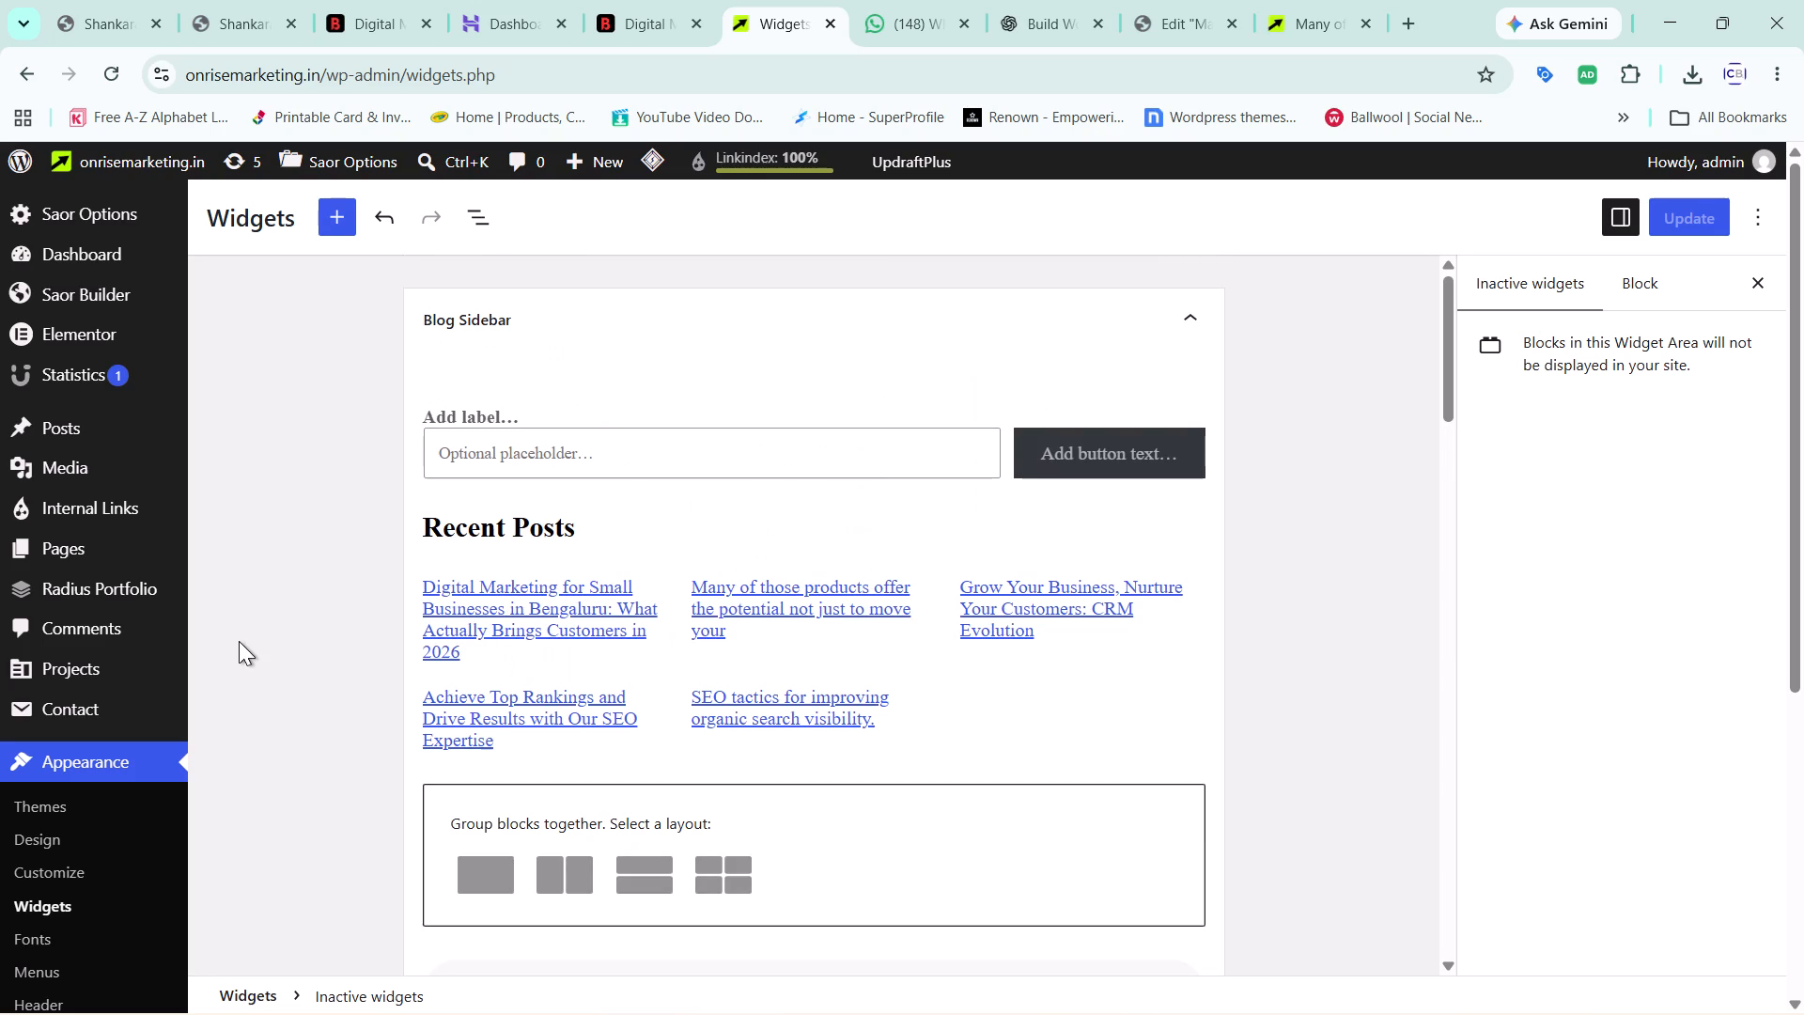
Open the Themes page and look through the installed themes and the Appearance section's entries.
click(85, 792)
scroll(85, 792, down, 2)
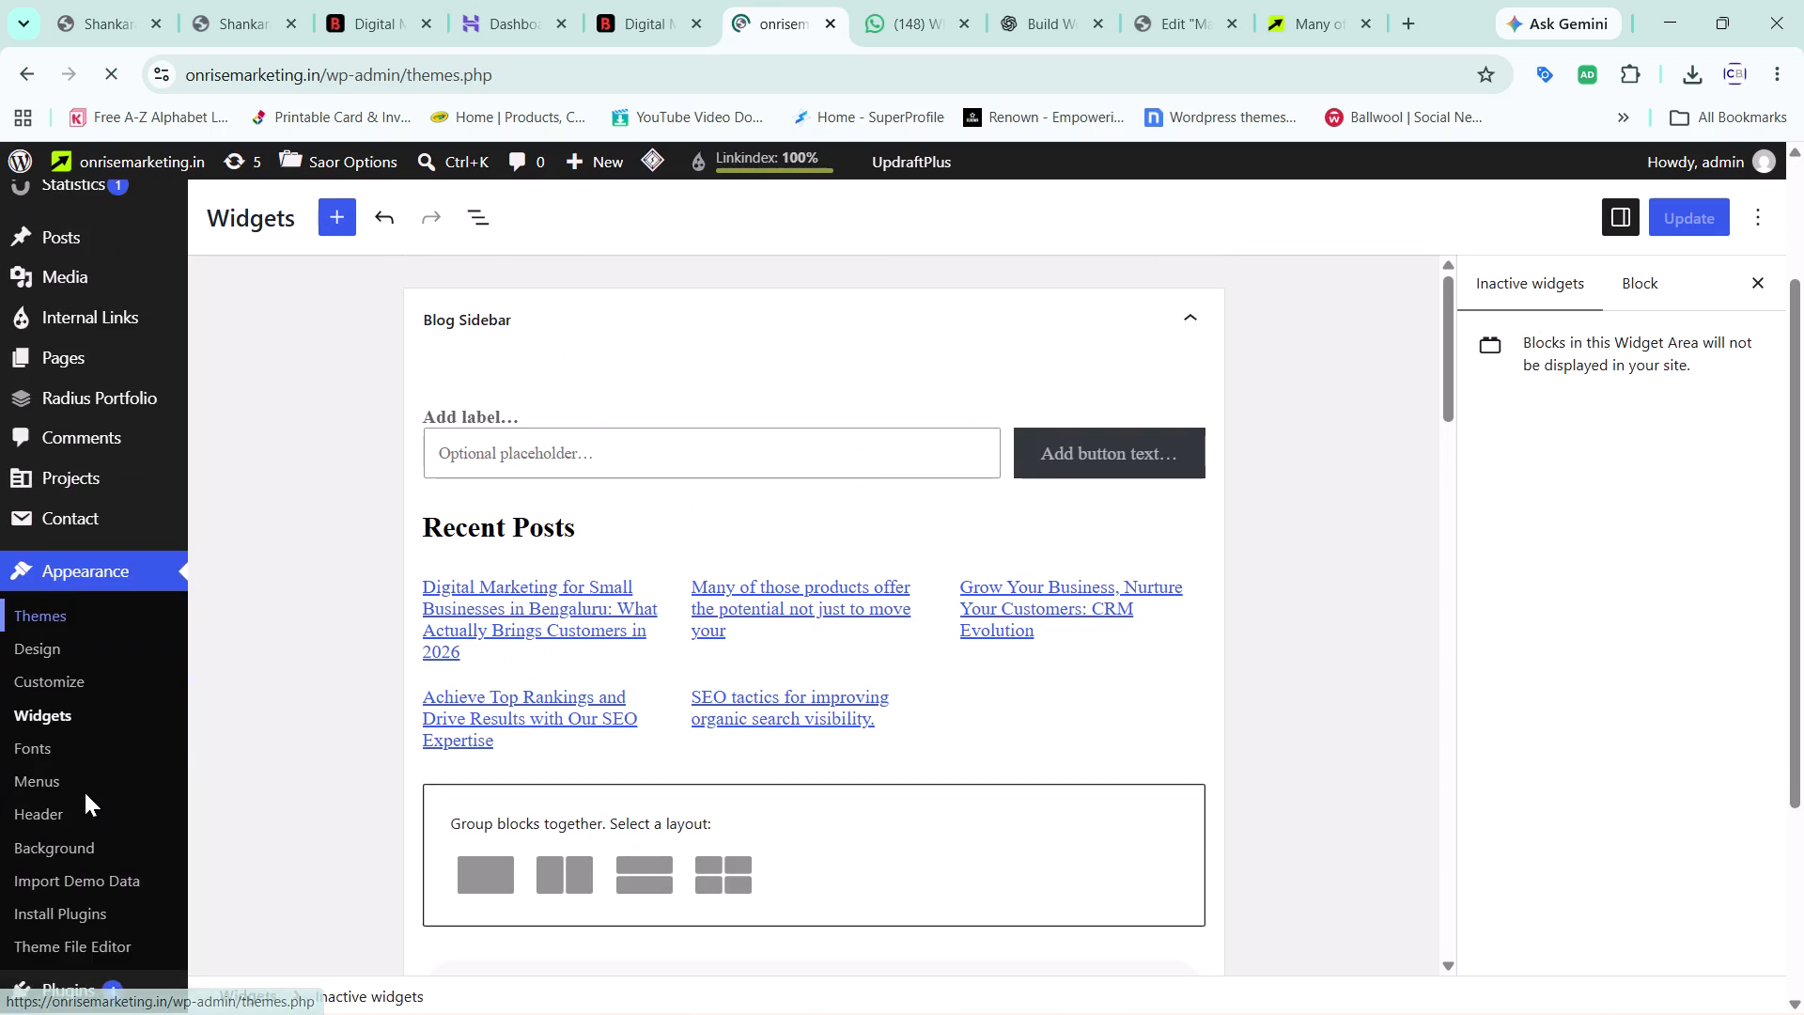
scroll(211, 808, down, 1)
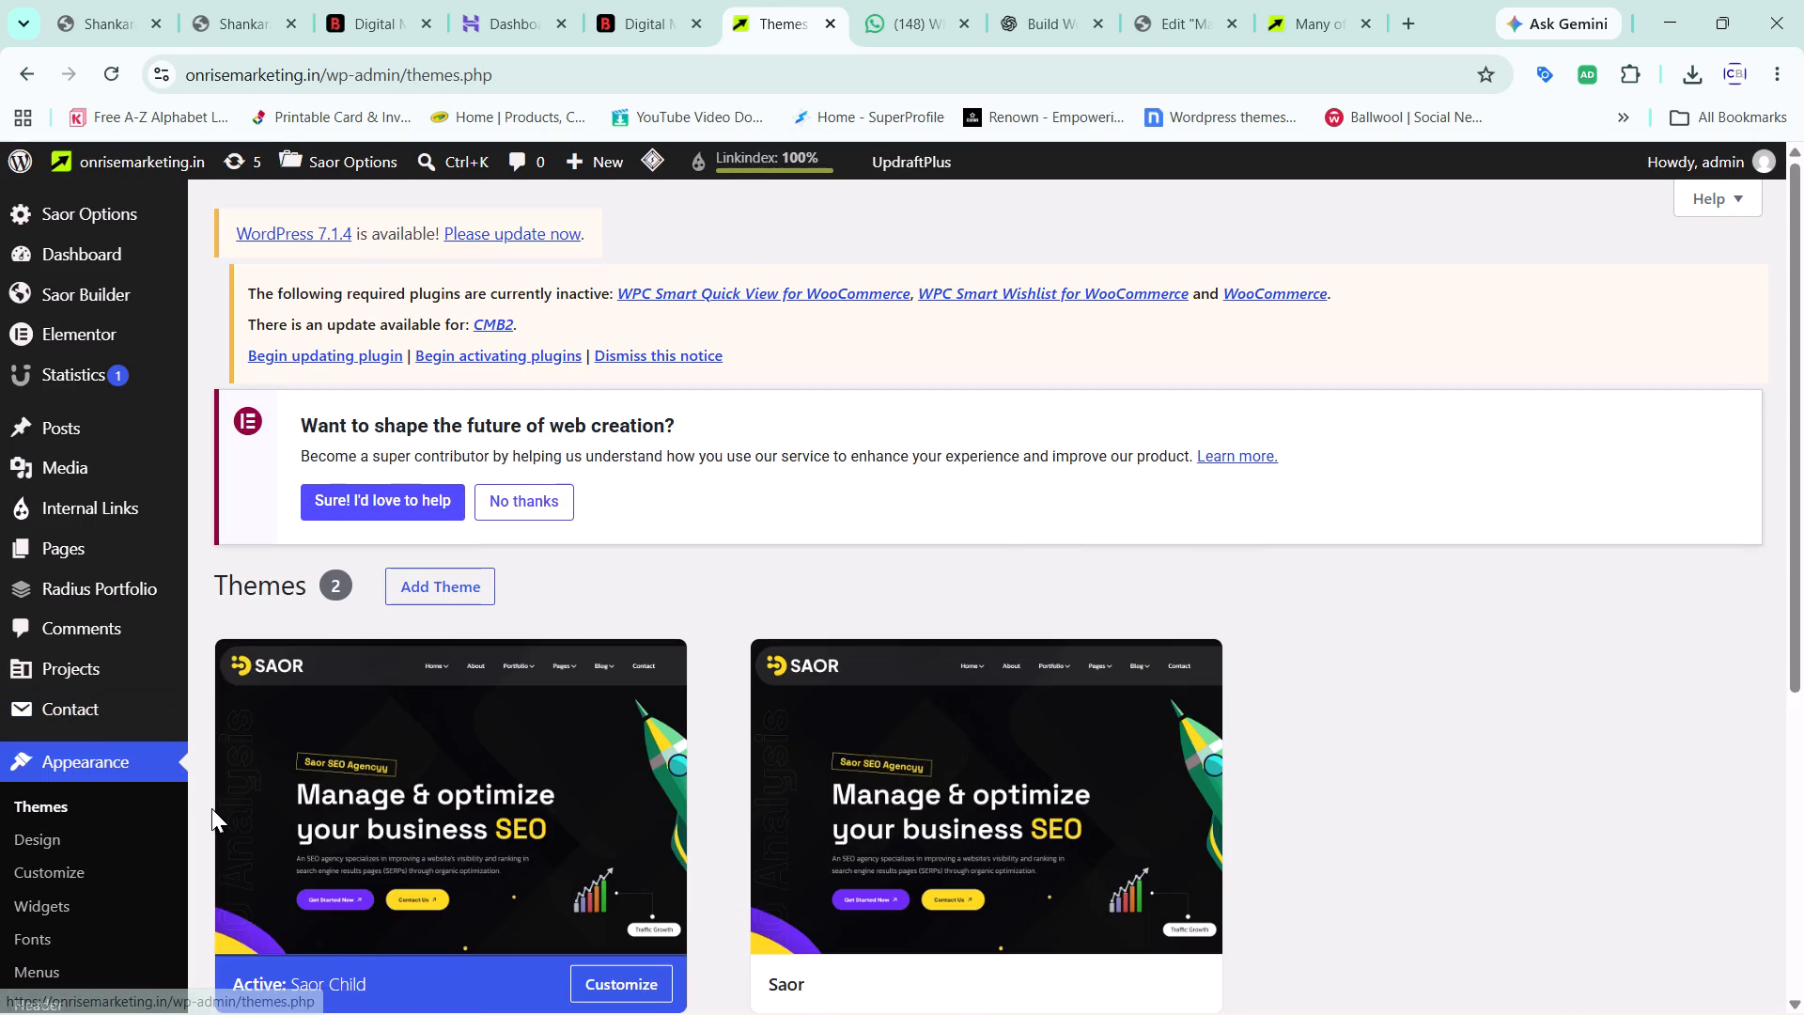
scroll(211, 808, down, 4)
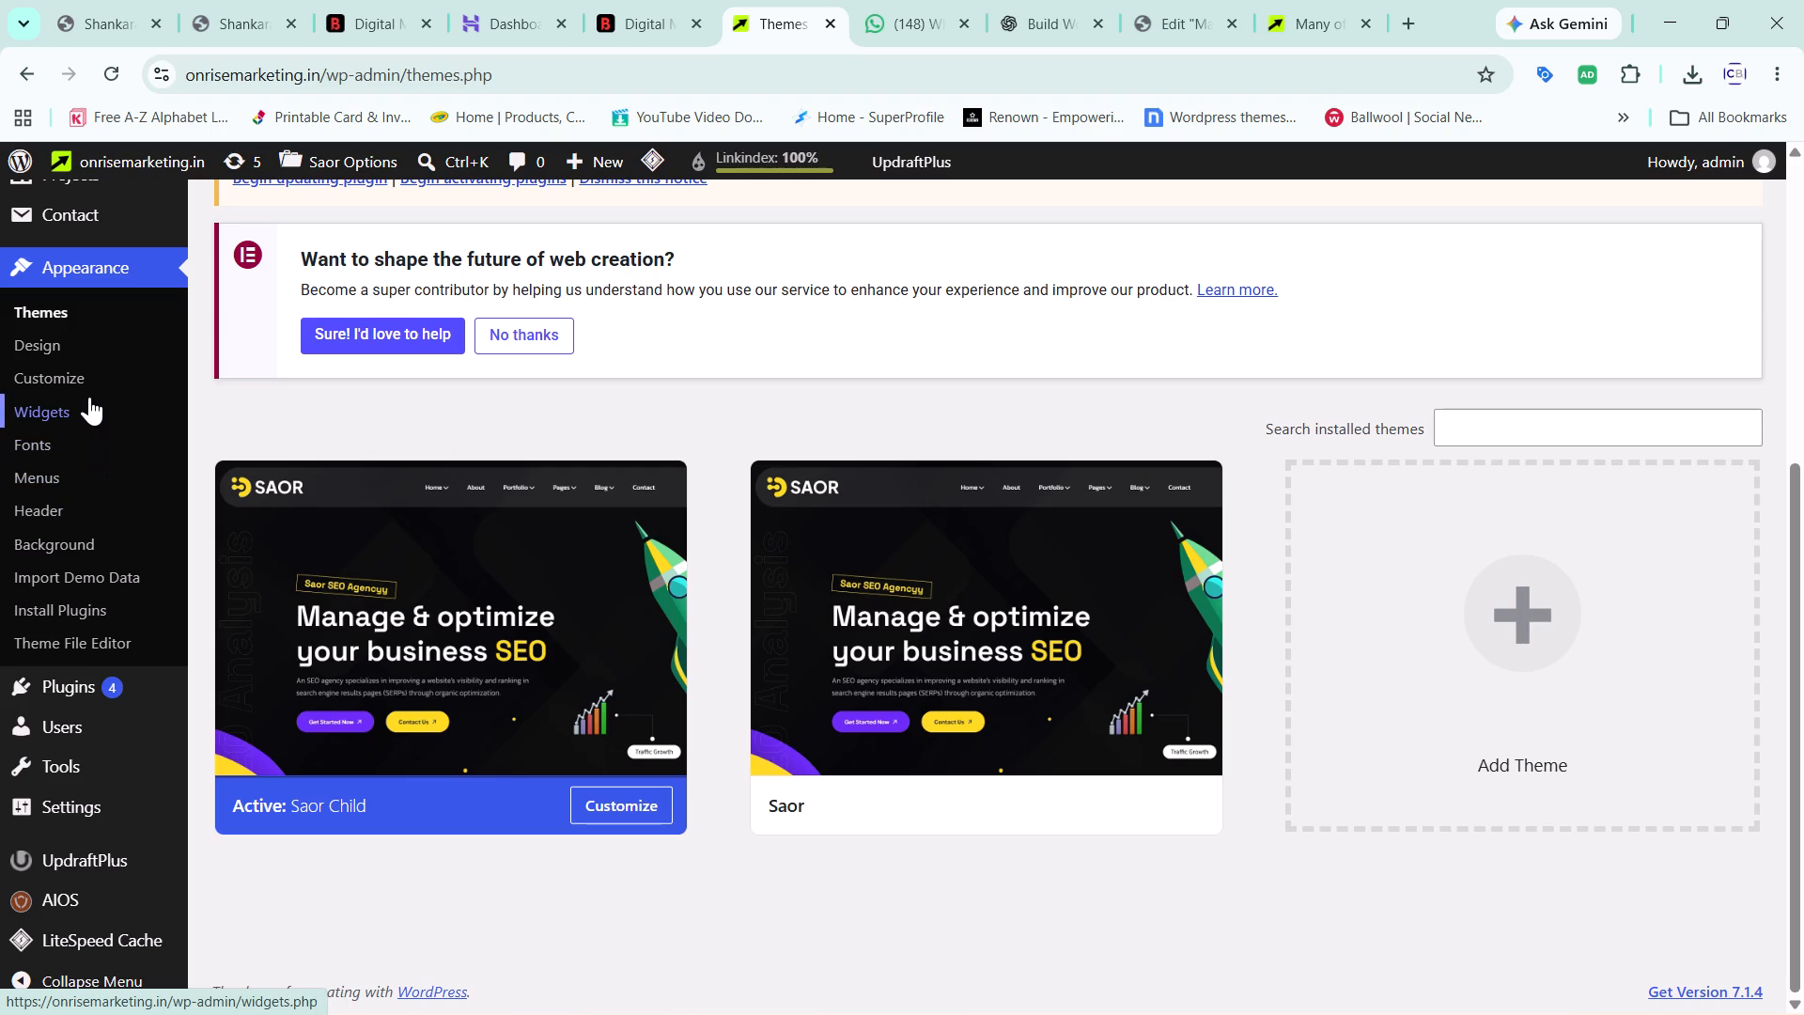
scroll(103, 480, down, 1)
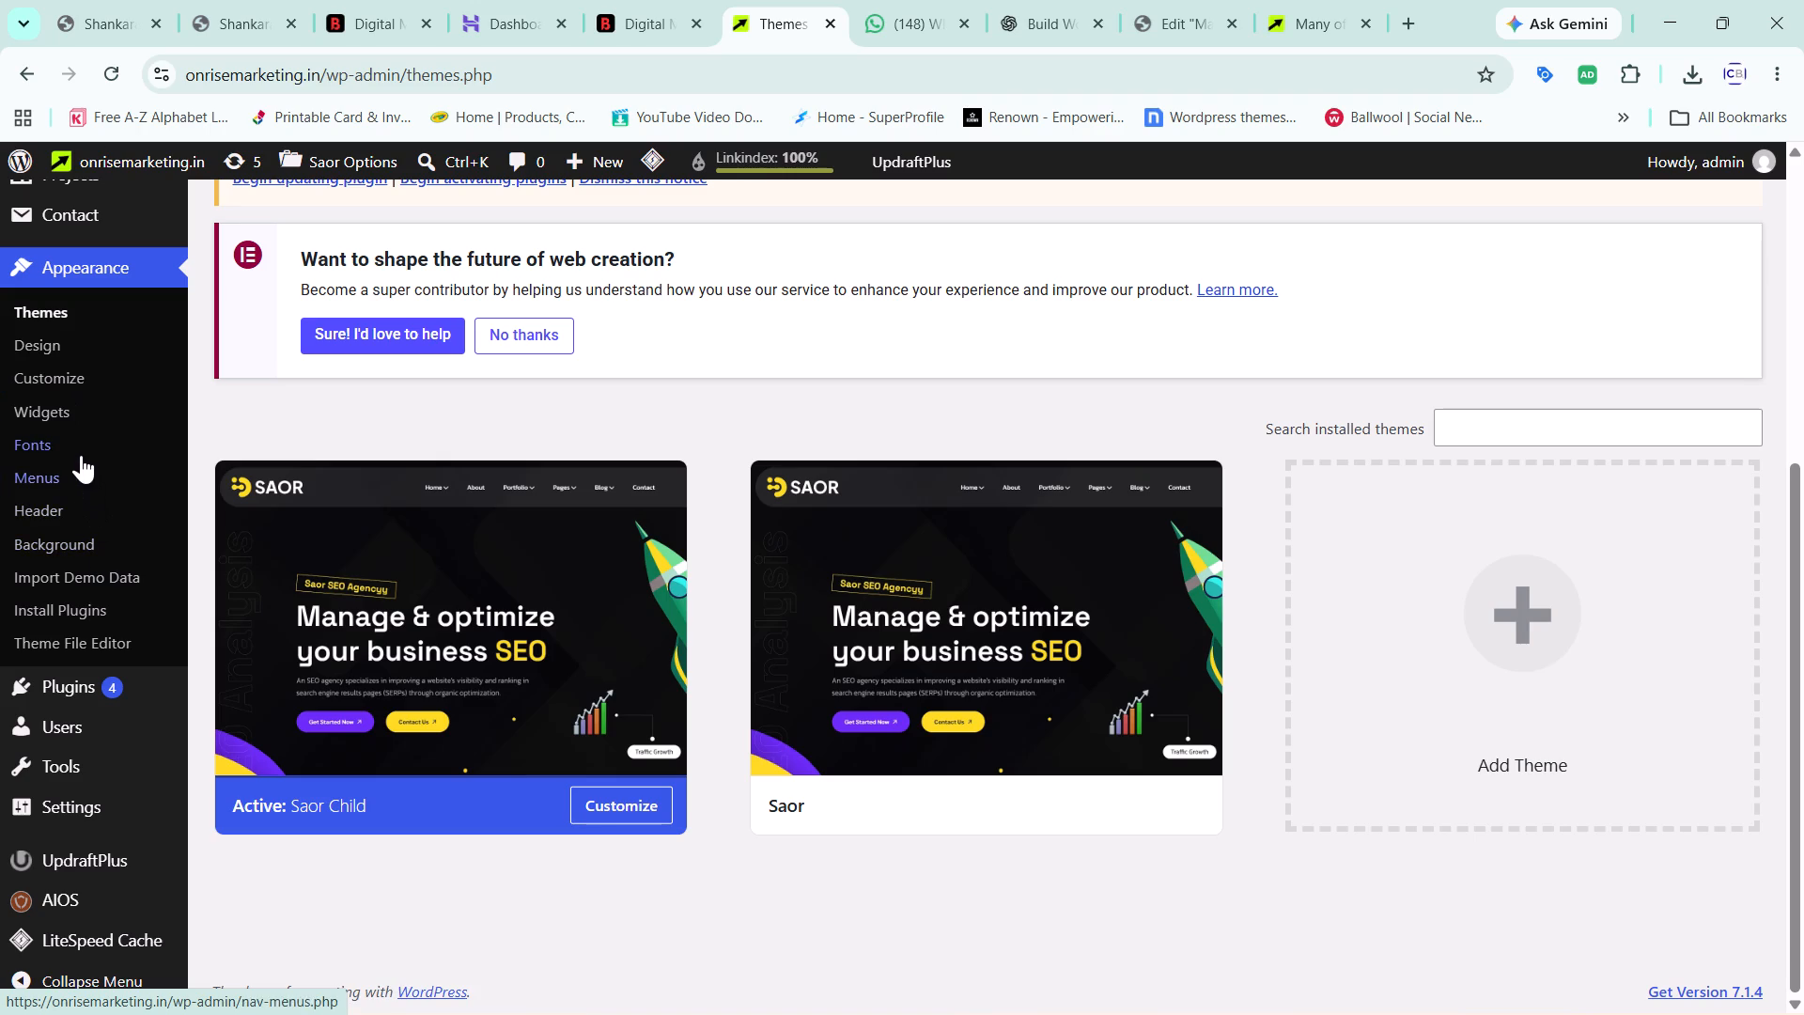
Reopen the Widgets page and examine the Blog Sidebar blocks and the list of other widget areas below them.
click(70, 412)
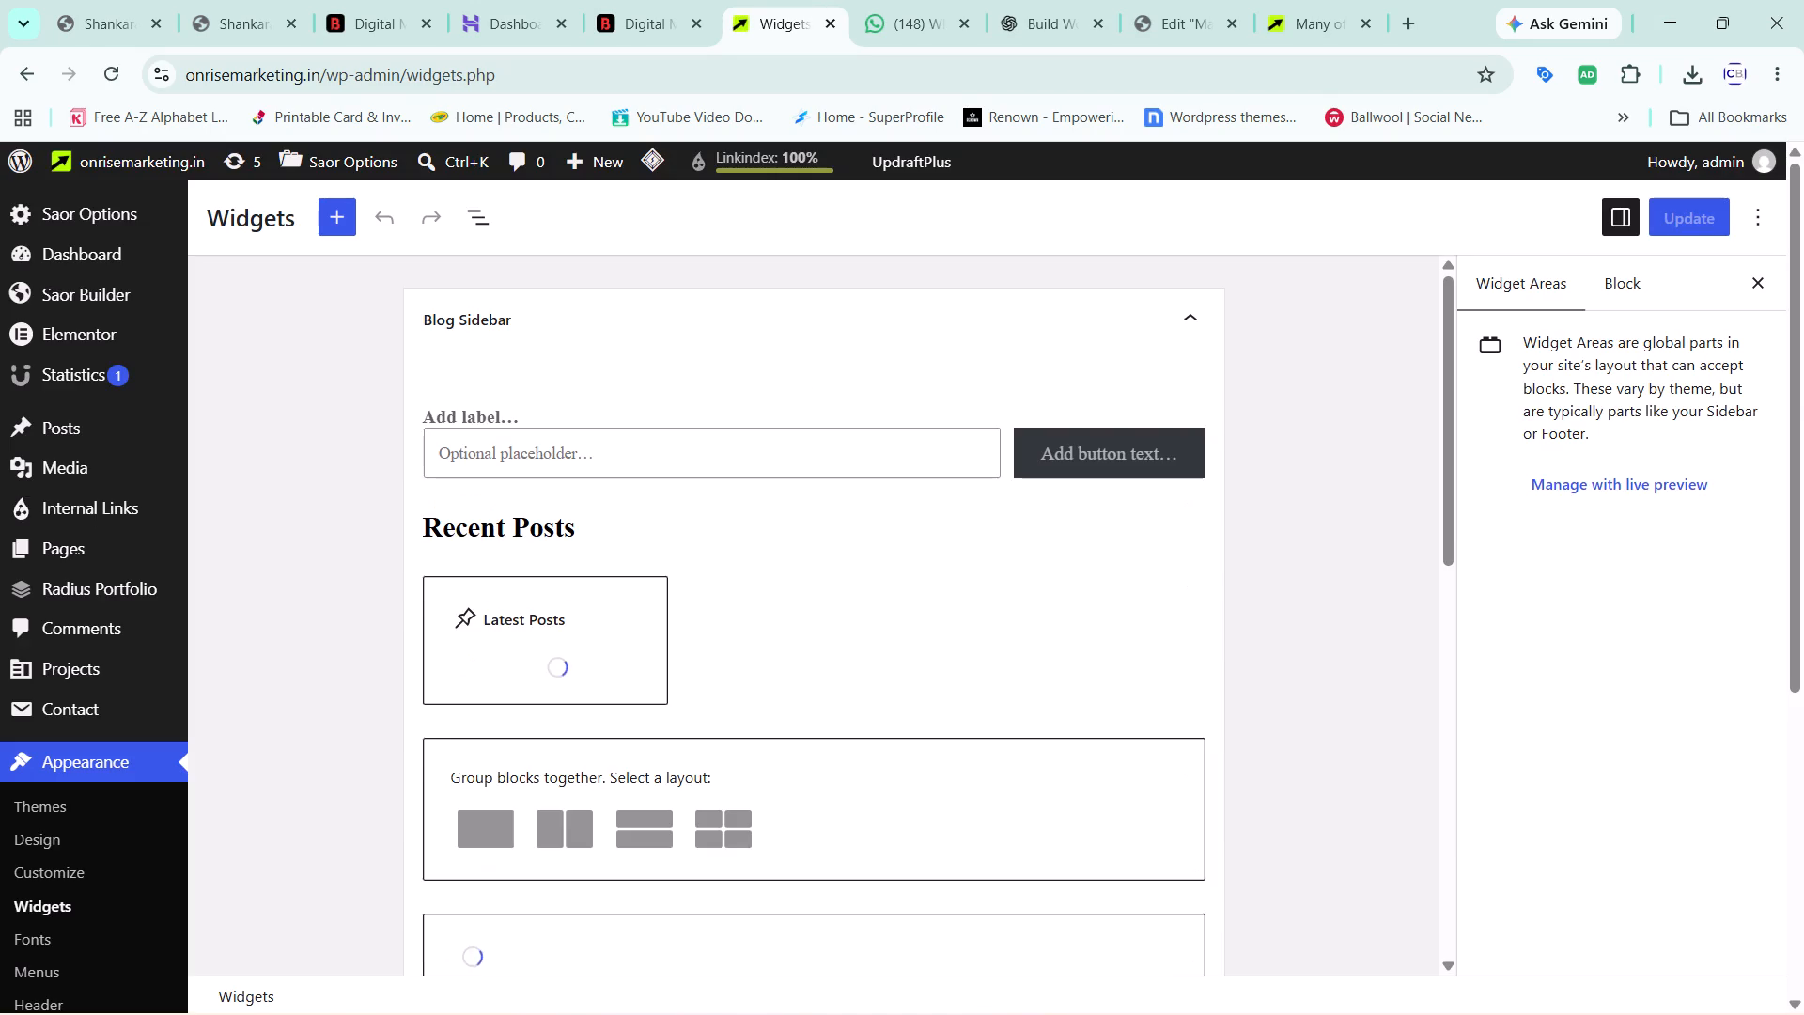
scroll(780, 699, down, 1)
scroll(780, 699, up, 2)
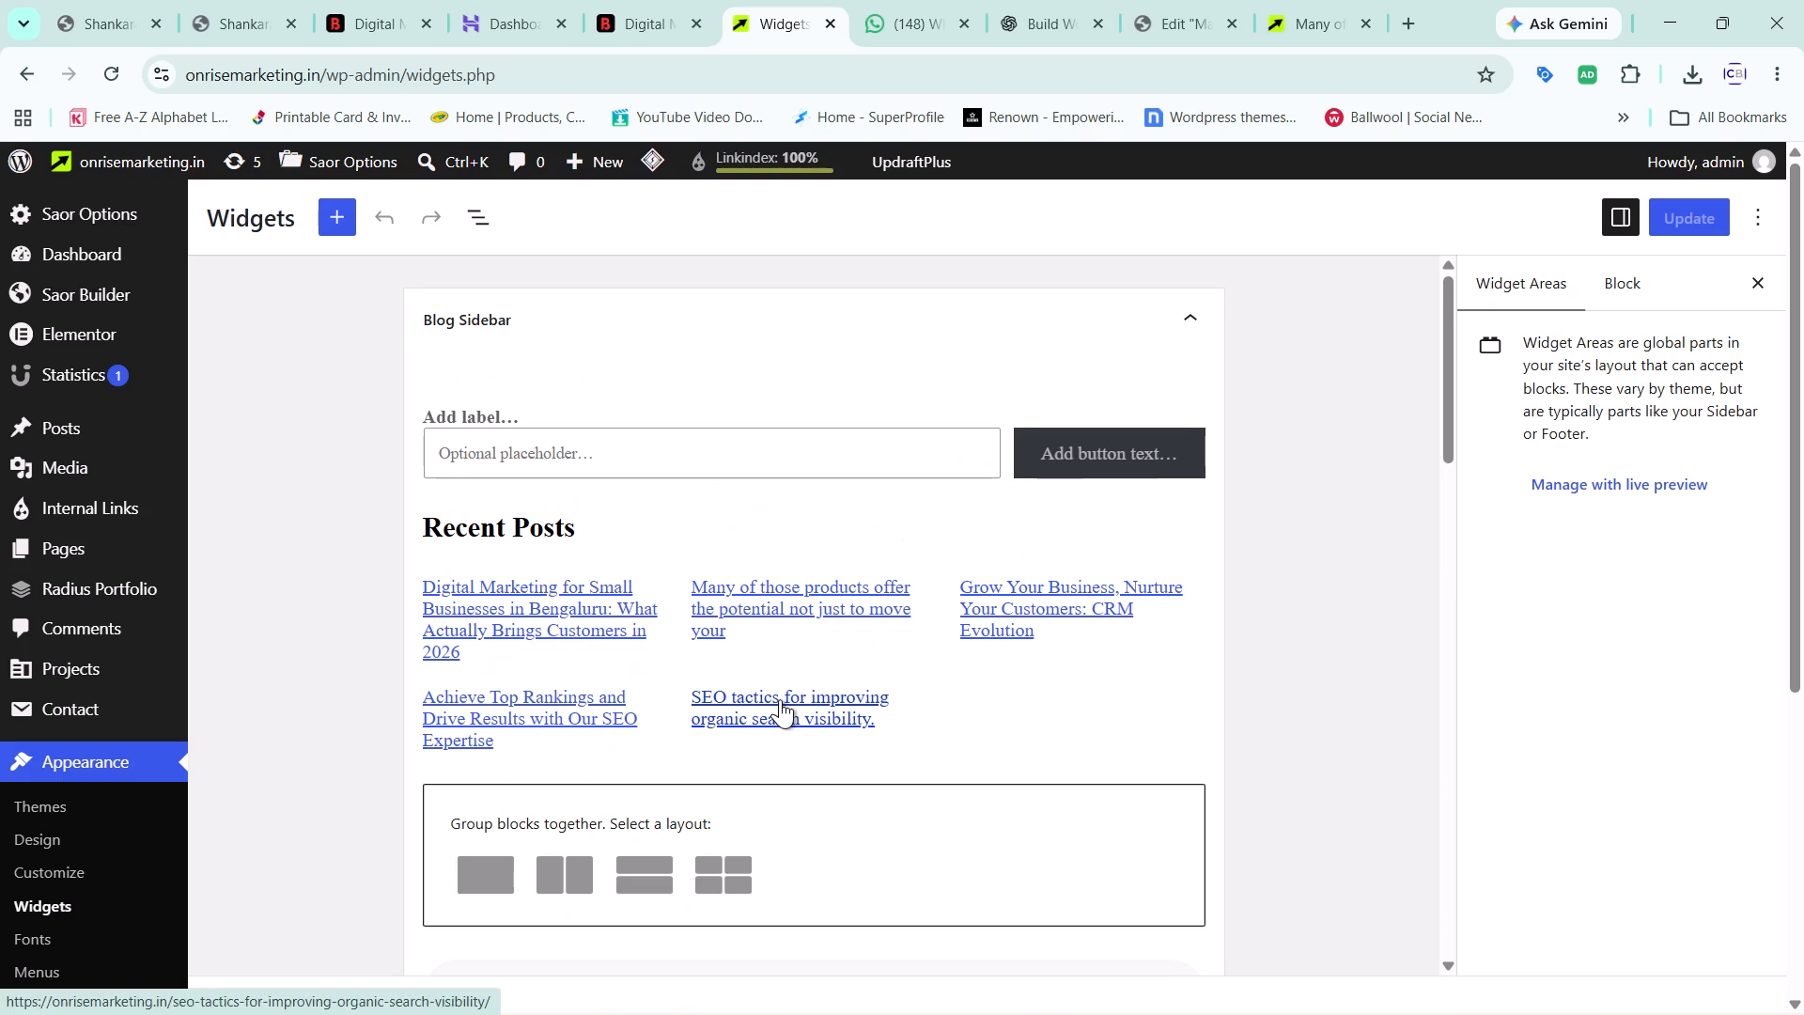
scroll(780, 699, down, 2)
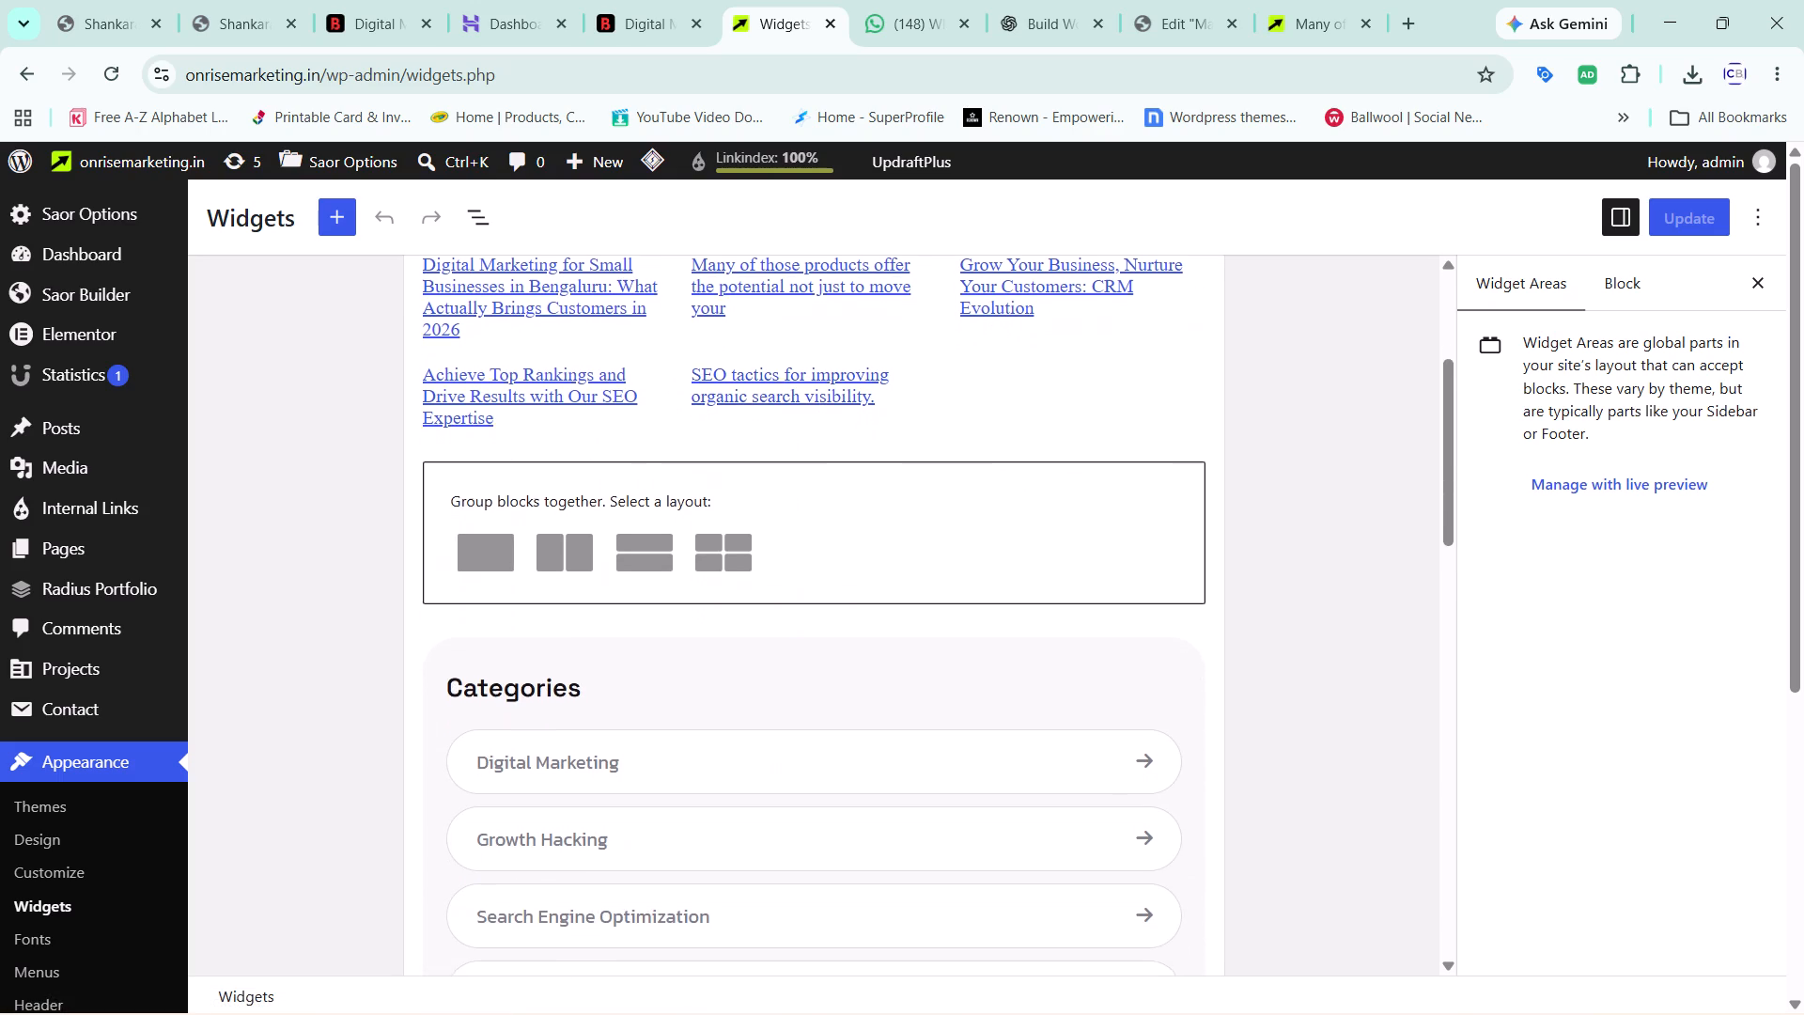
scroll(780, 699, down, 1)
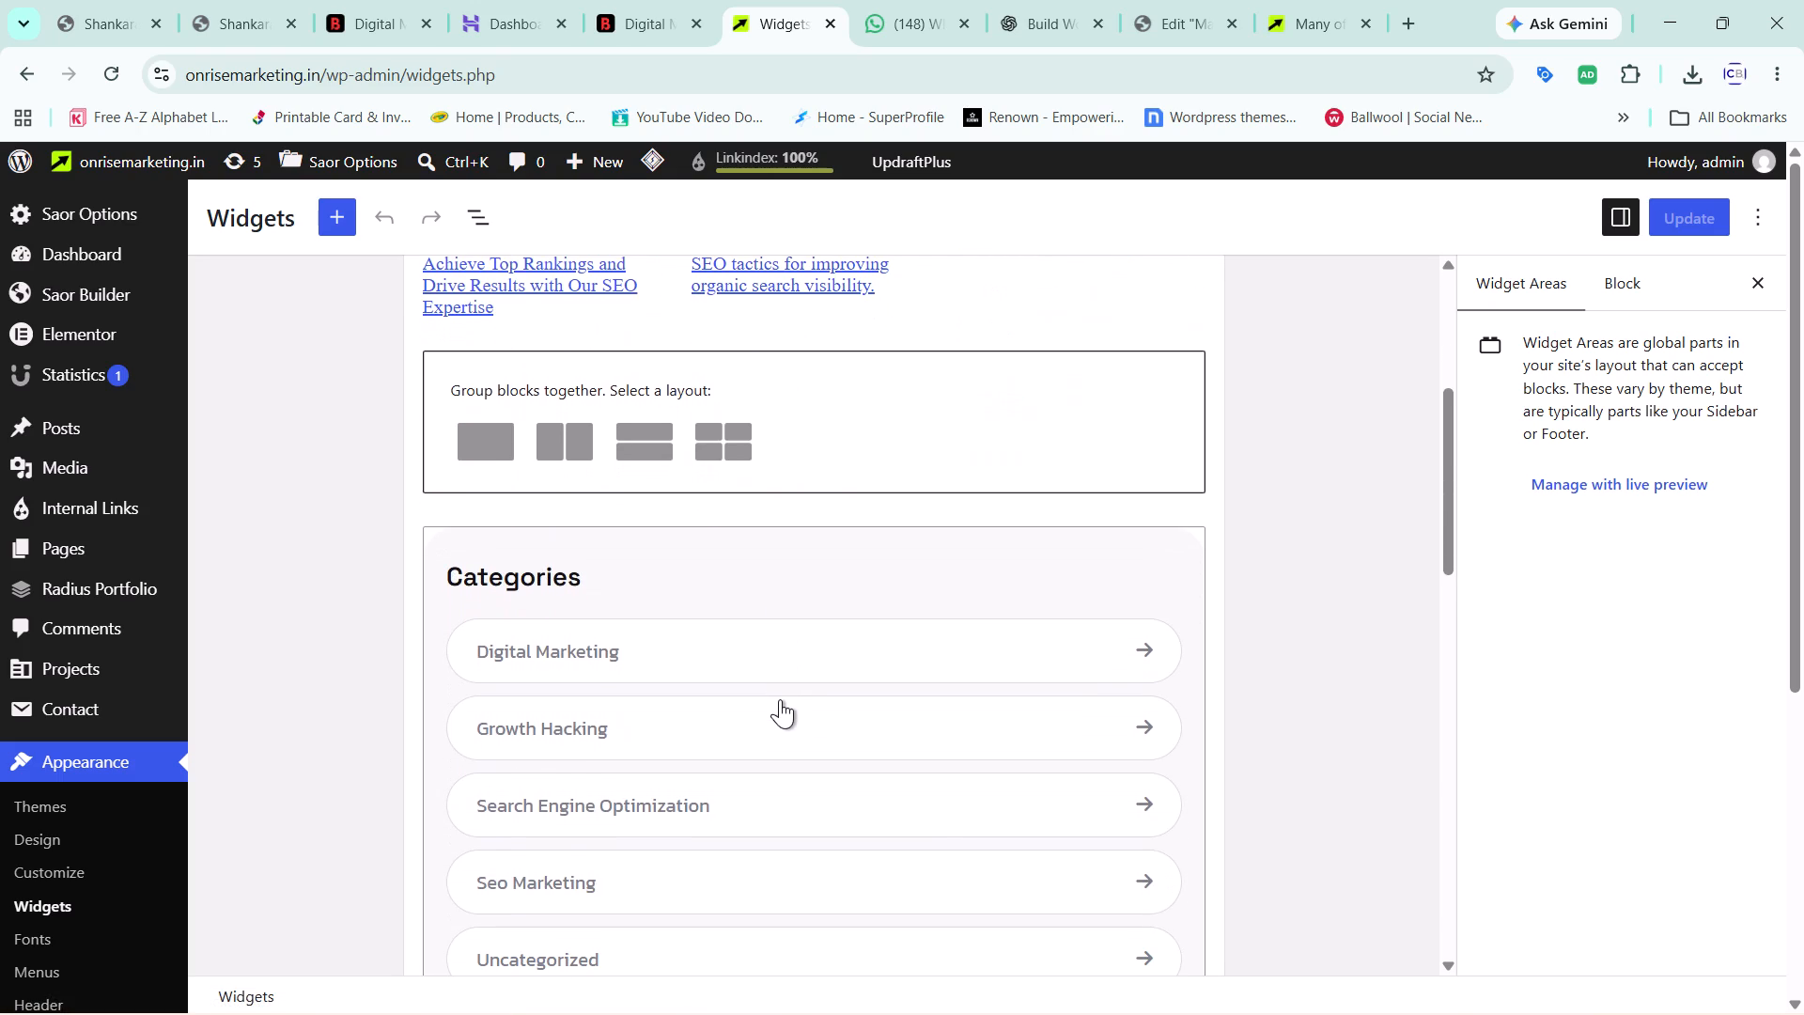
scroll(780, 699, down, 2)
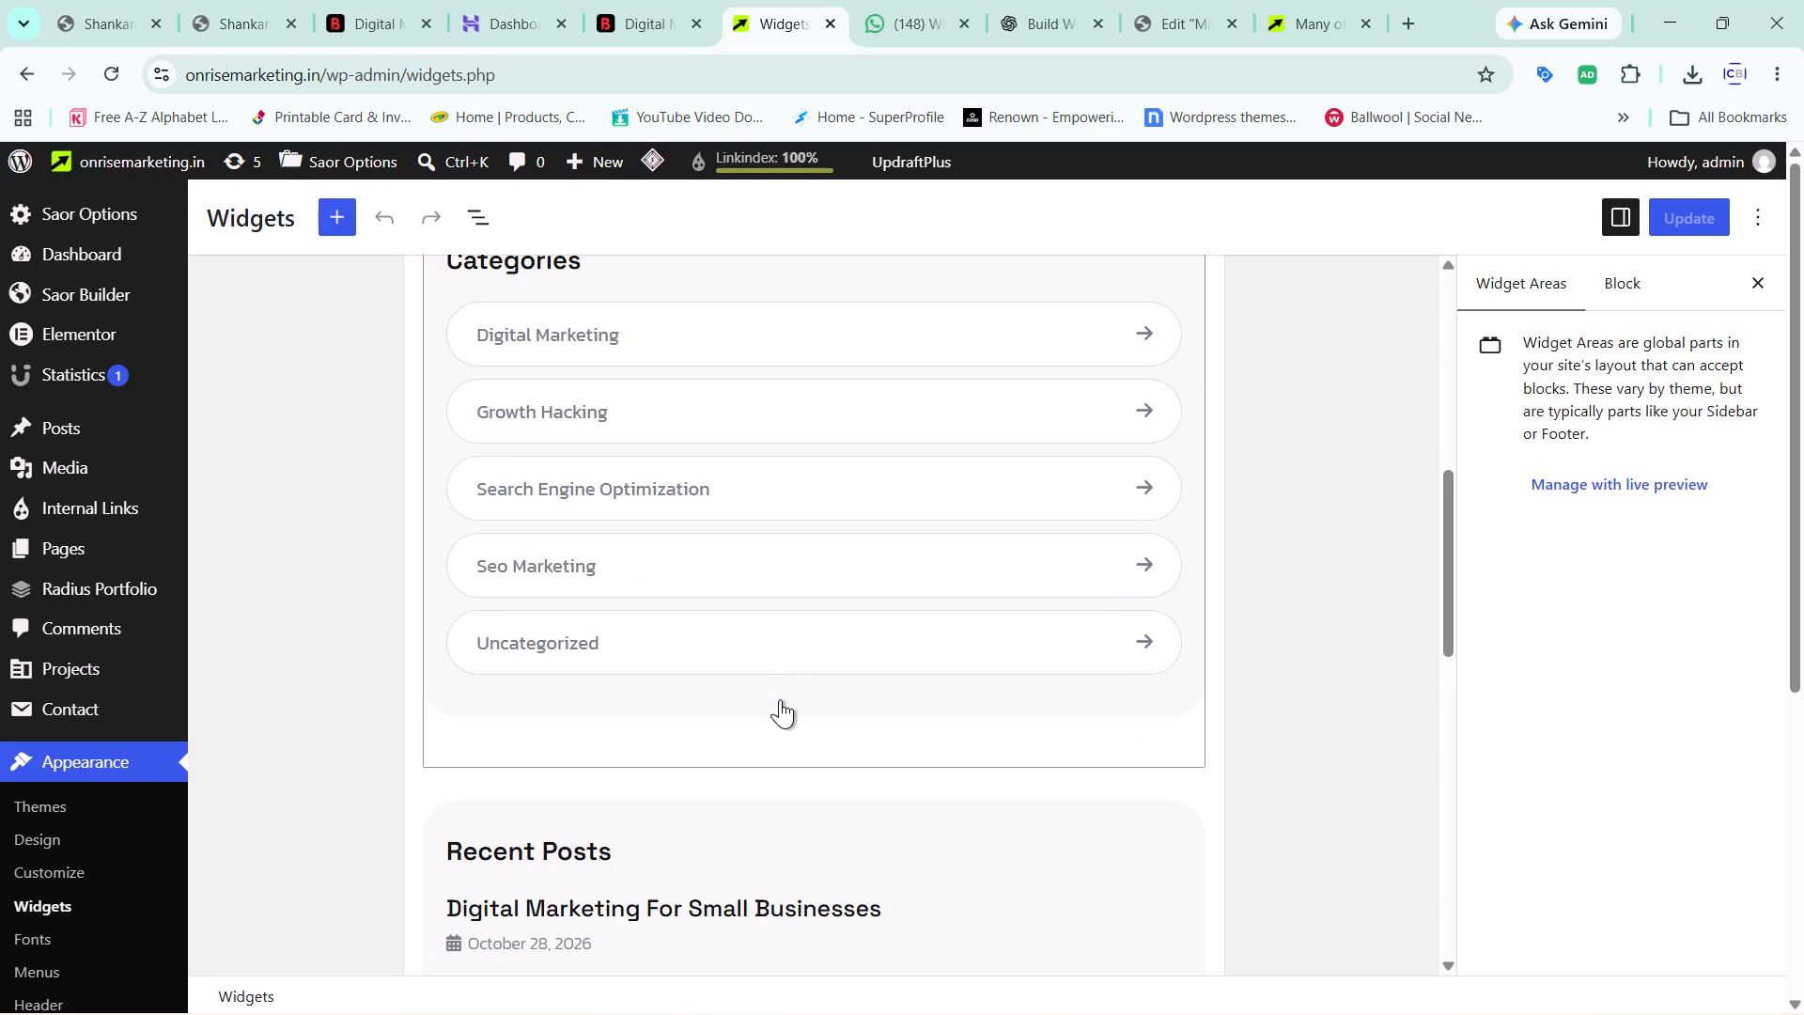
scroll(780, 699, down, 4)
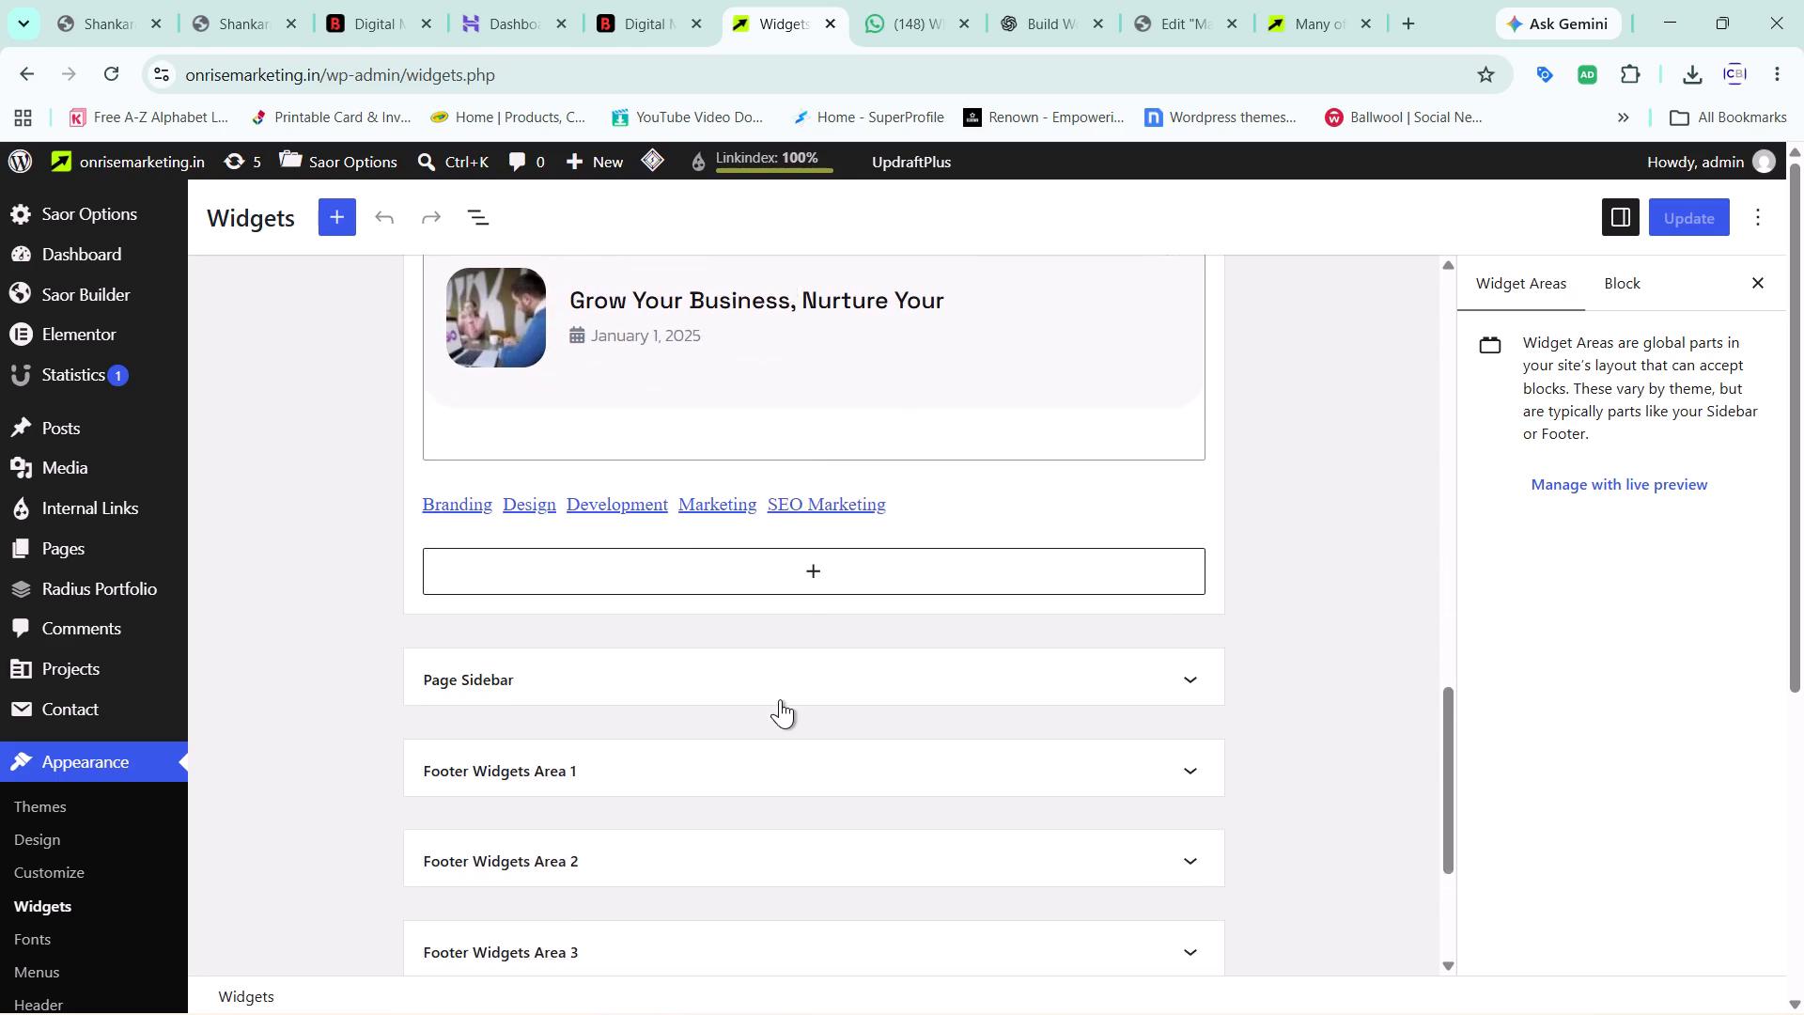
scroll(780, 699, down, 2)
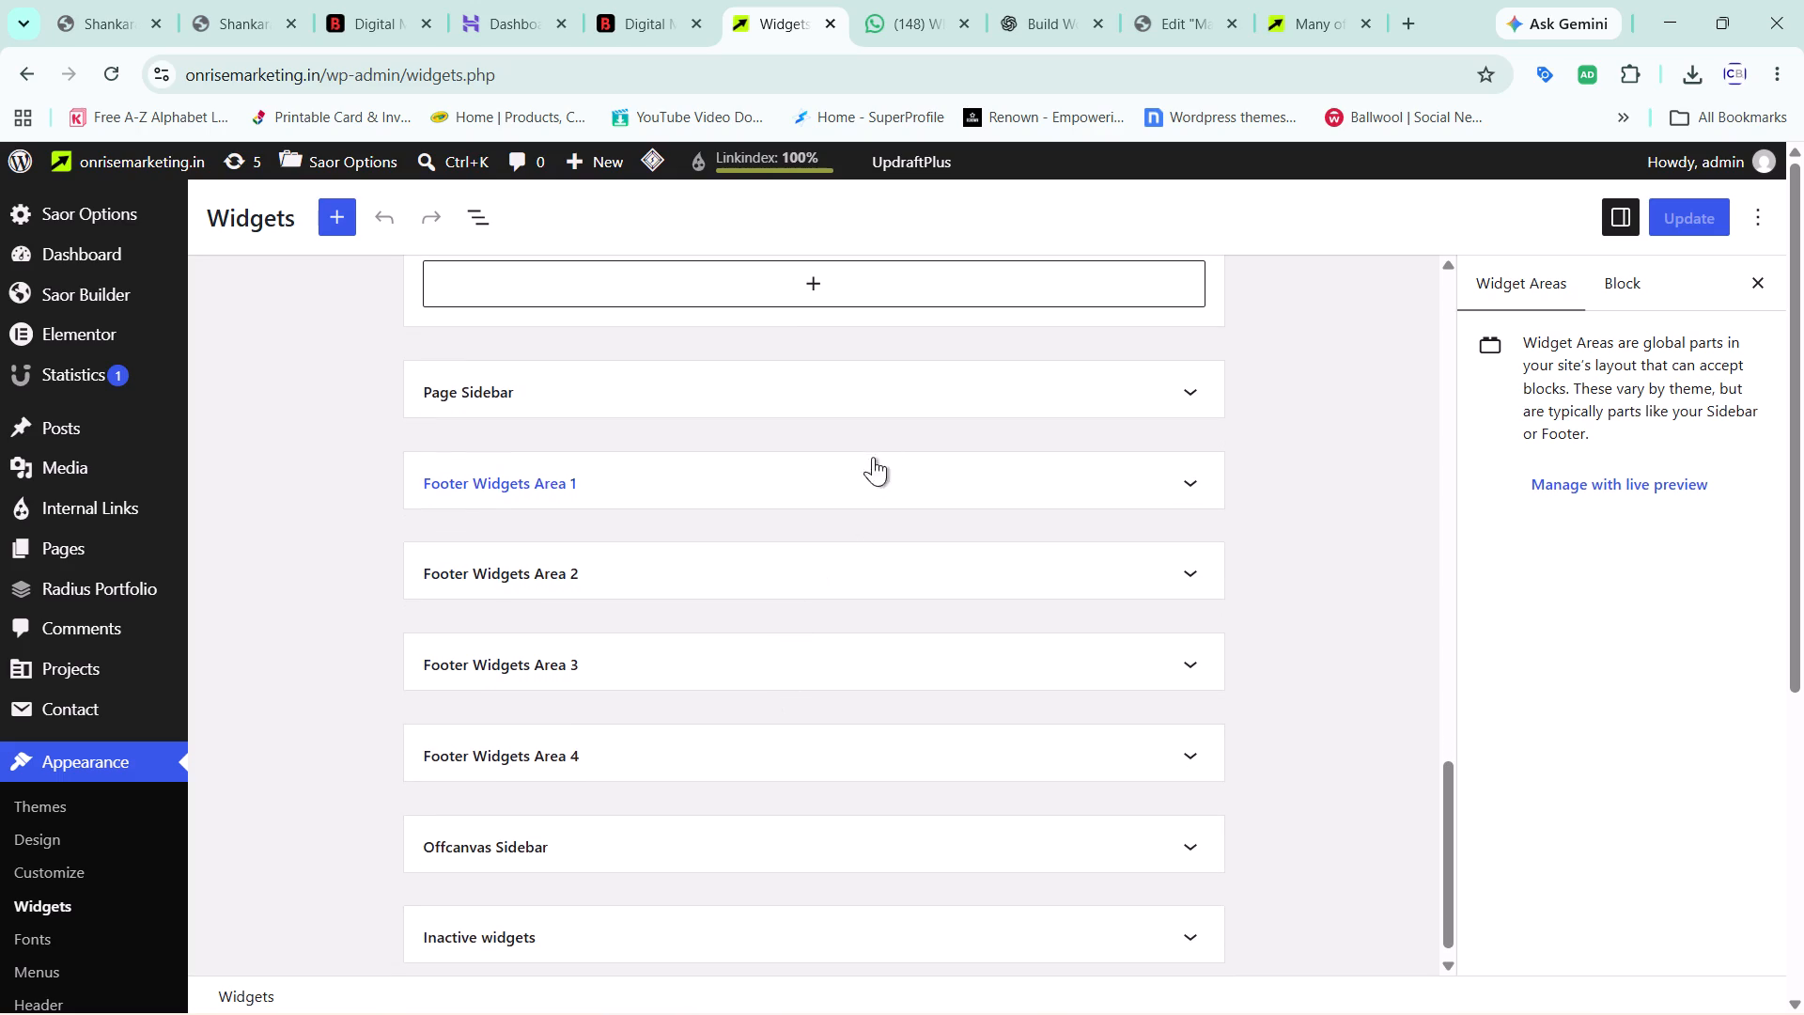
Expand and collapse Page Sidebar and Footer Widgets Areas 1 to 3 to inspect their contents.
click(877, 404)
click(877, 404)
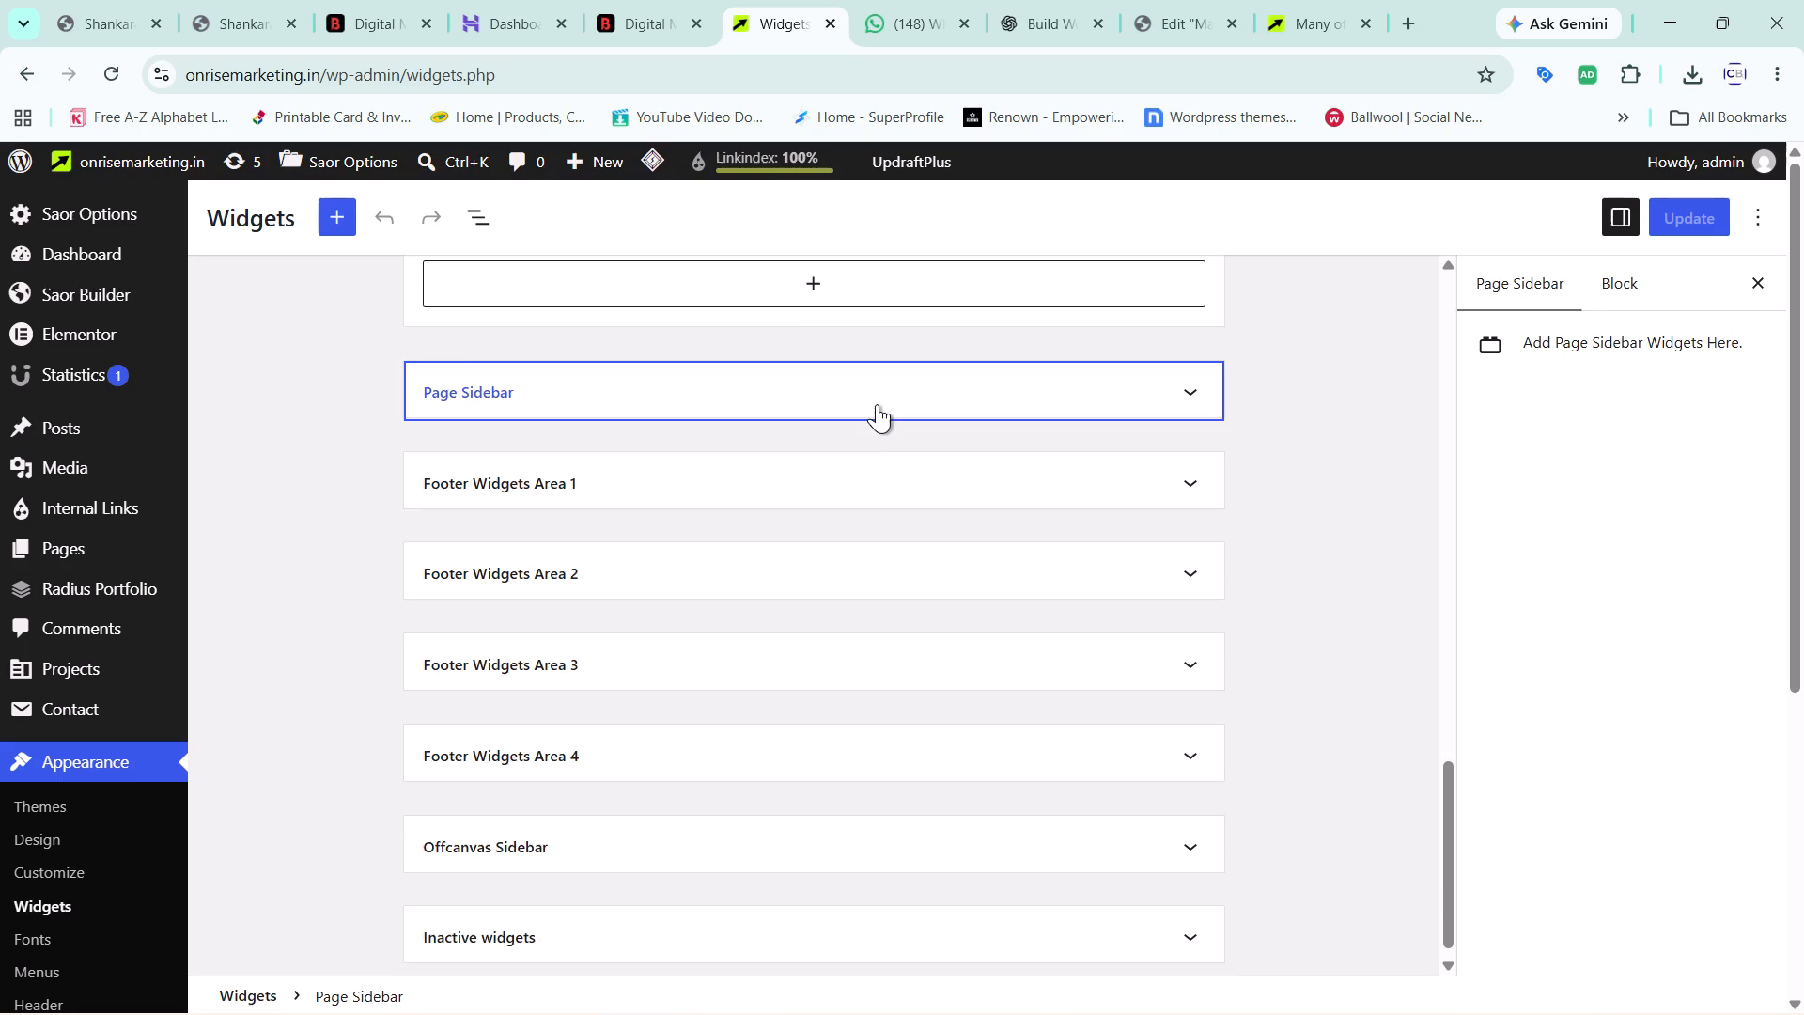
click(861, 469)
click(861, 469)
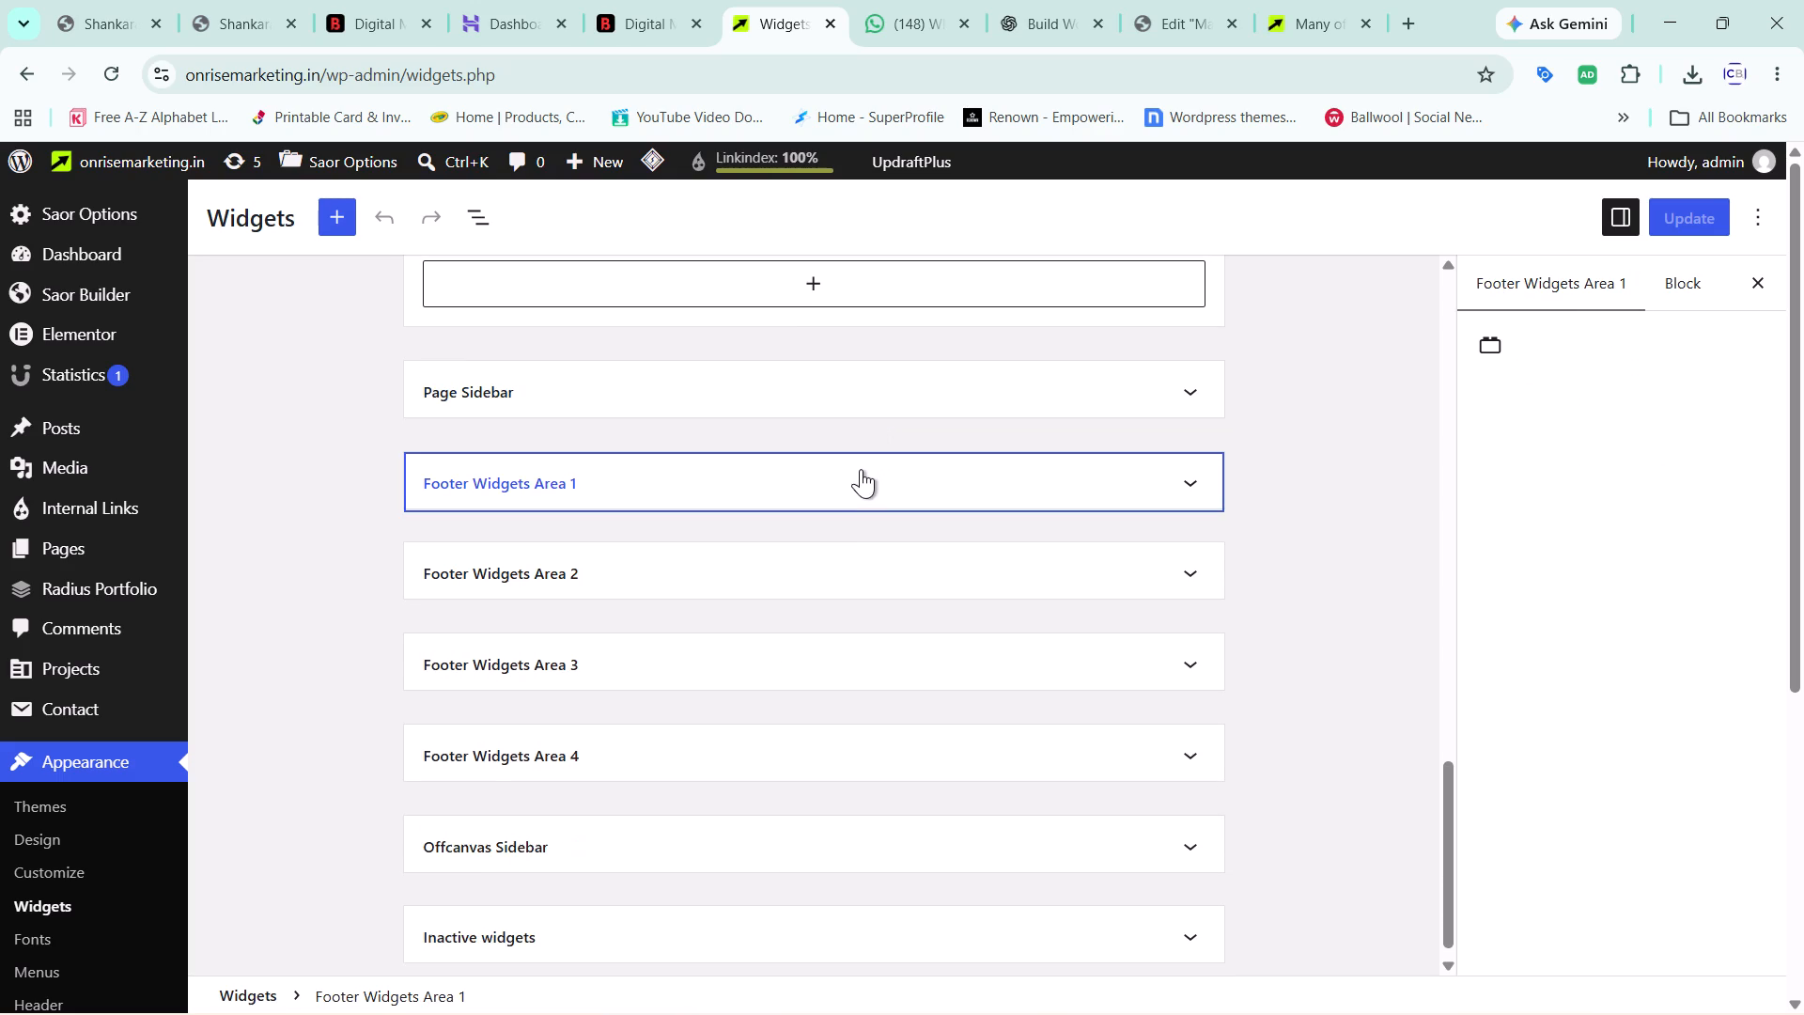
click(839, 529)
click(839, 553)
click(839, 553)
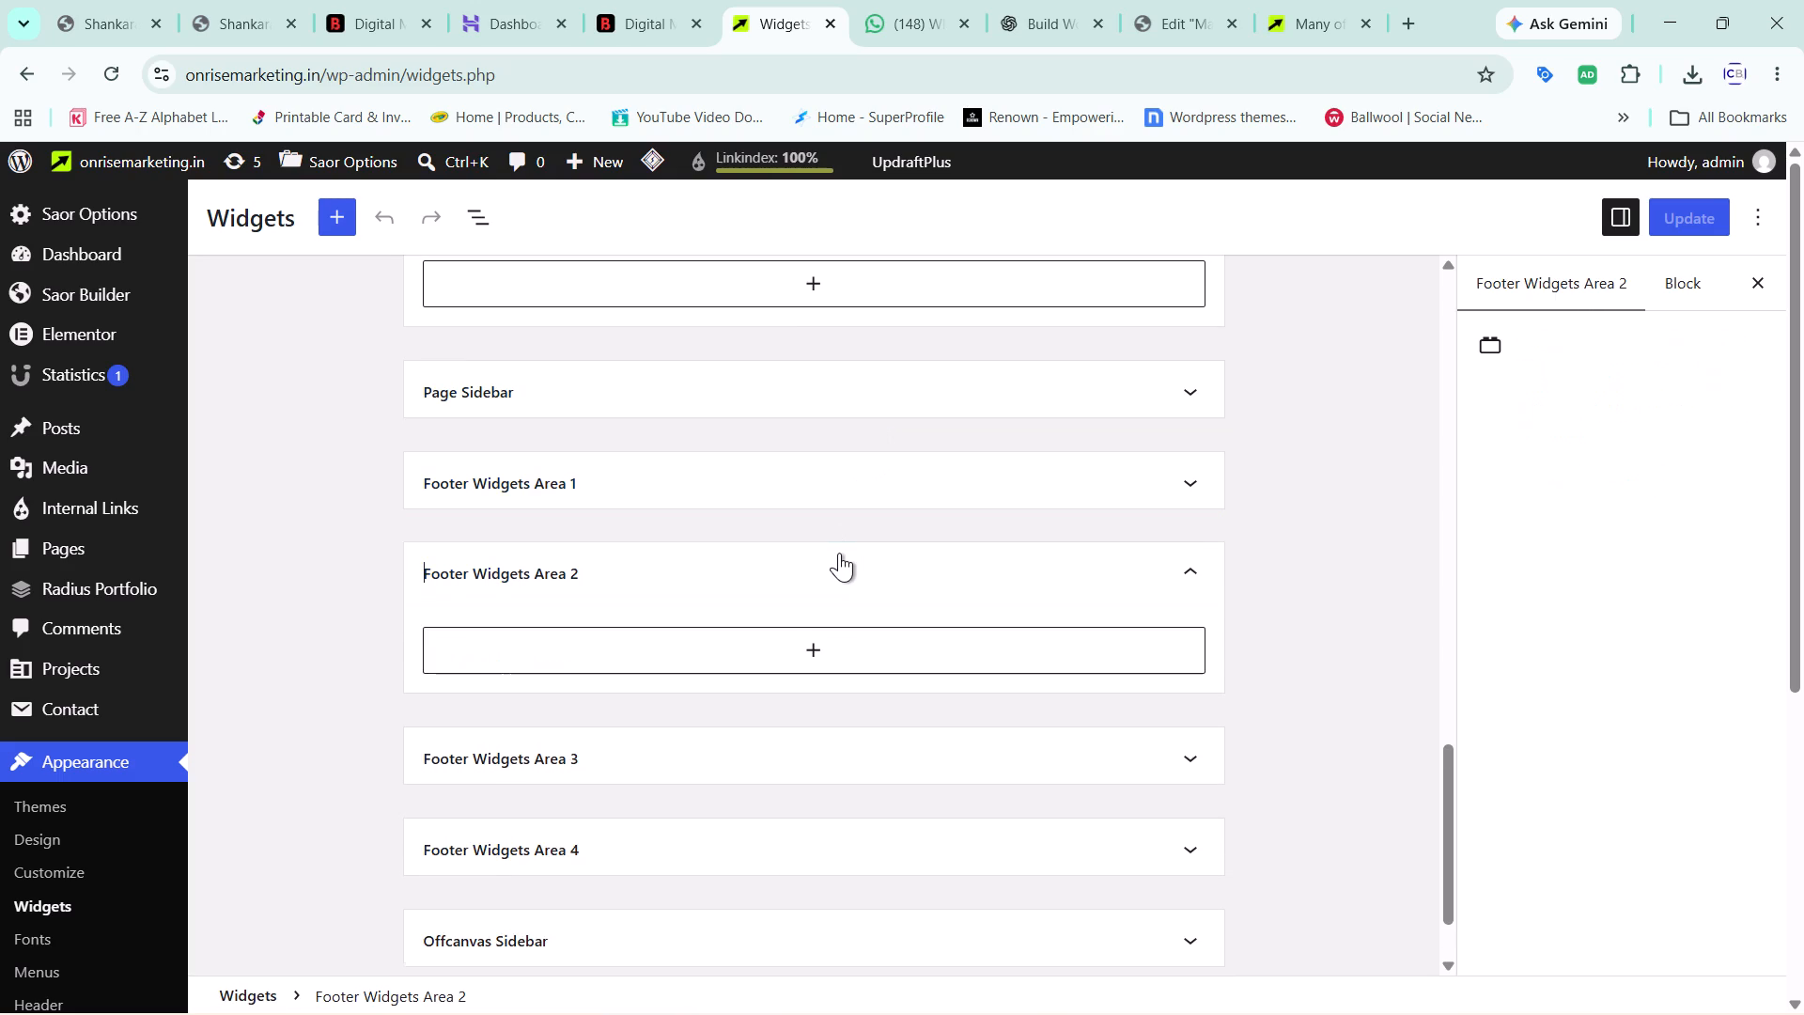
click(833, 655)
click(833, 655)
scroll(833, 655, down, 1)
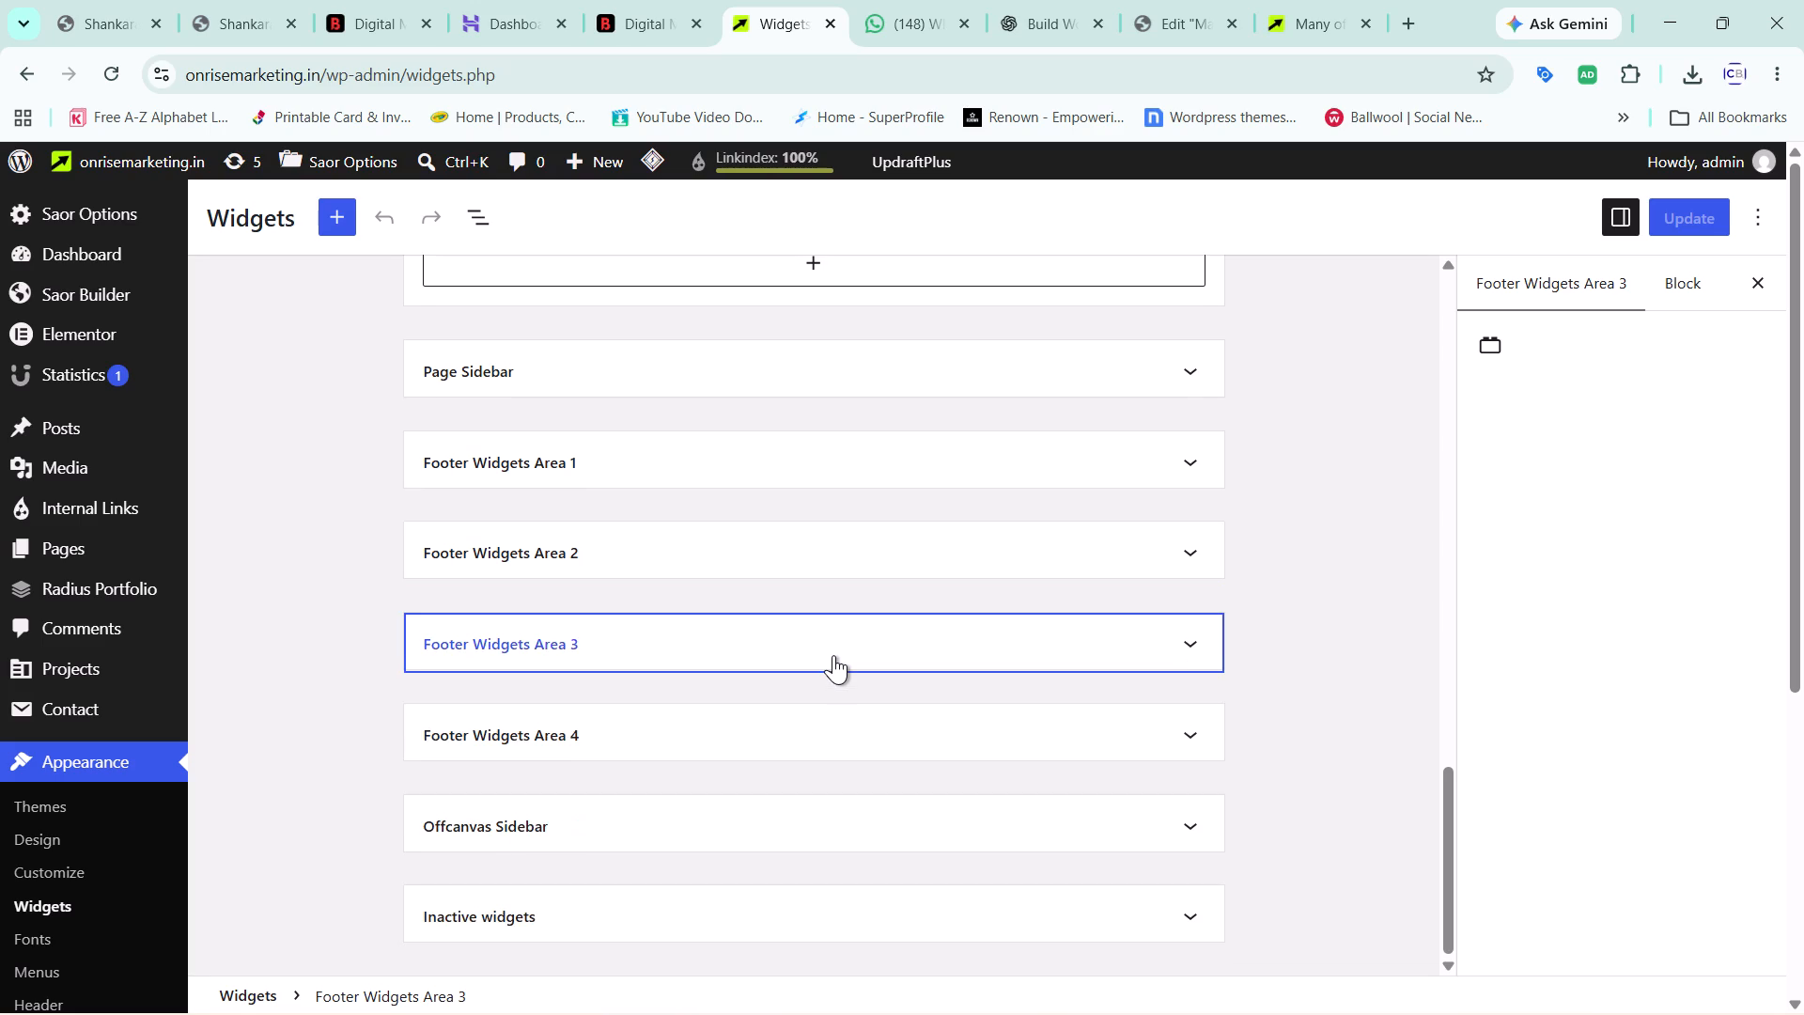
scroll(833, 655, down, 2)
scroll(833, 655, up, 3)
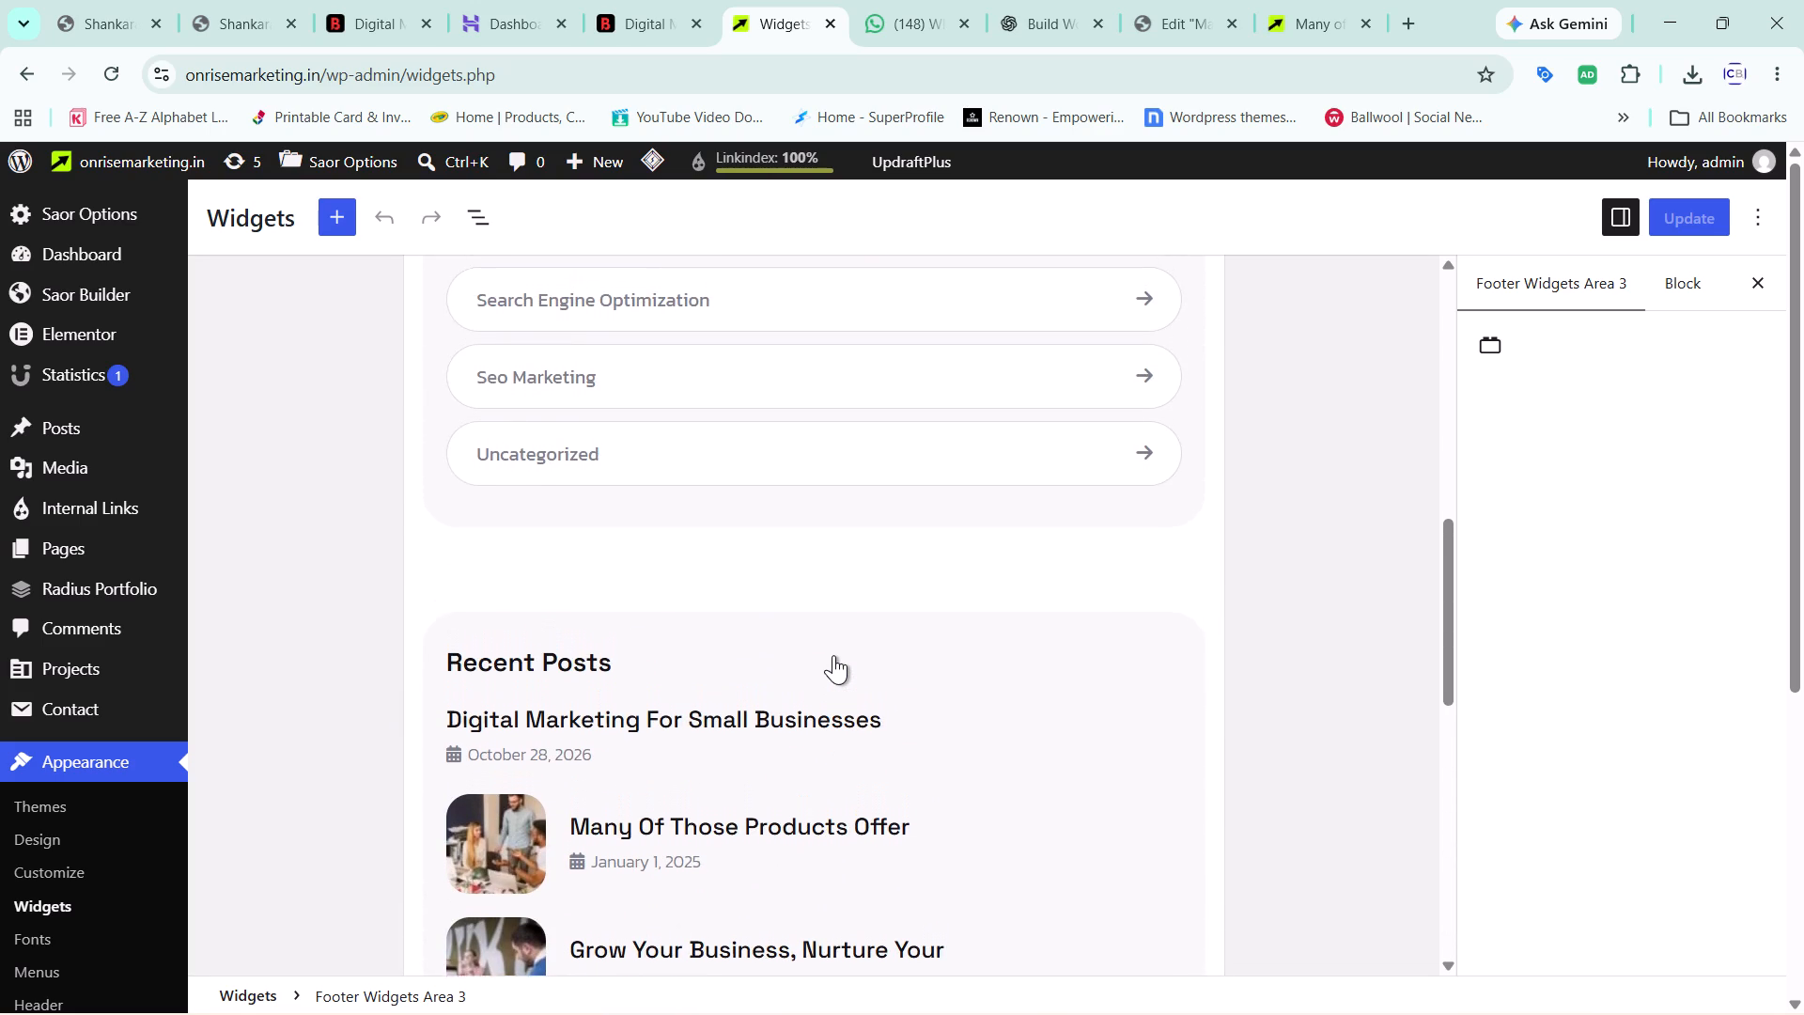
Examine the live "Many of those products offer" post's sidebar, comment form and body content.
click(1301, 0)
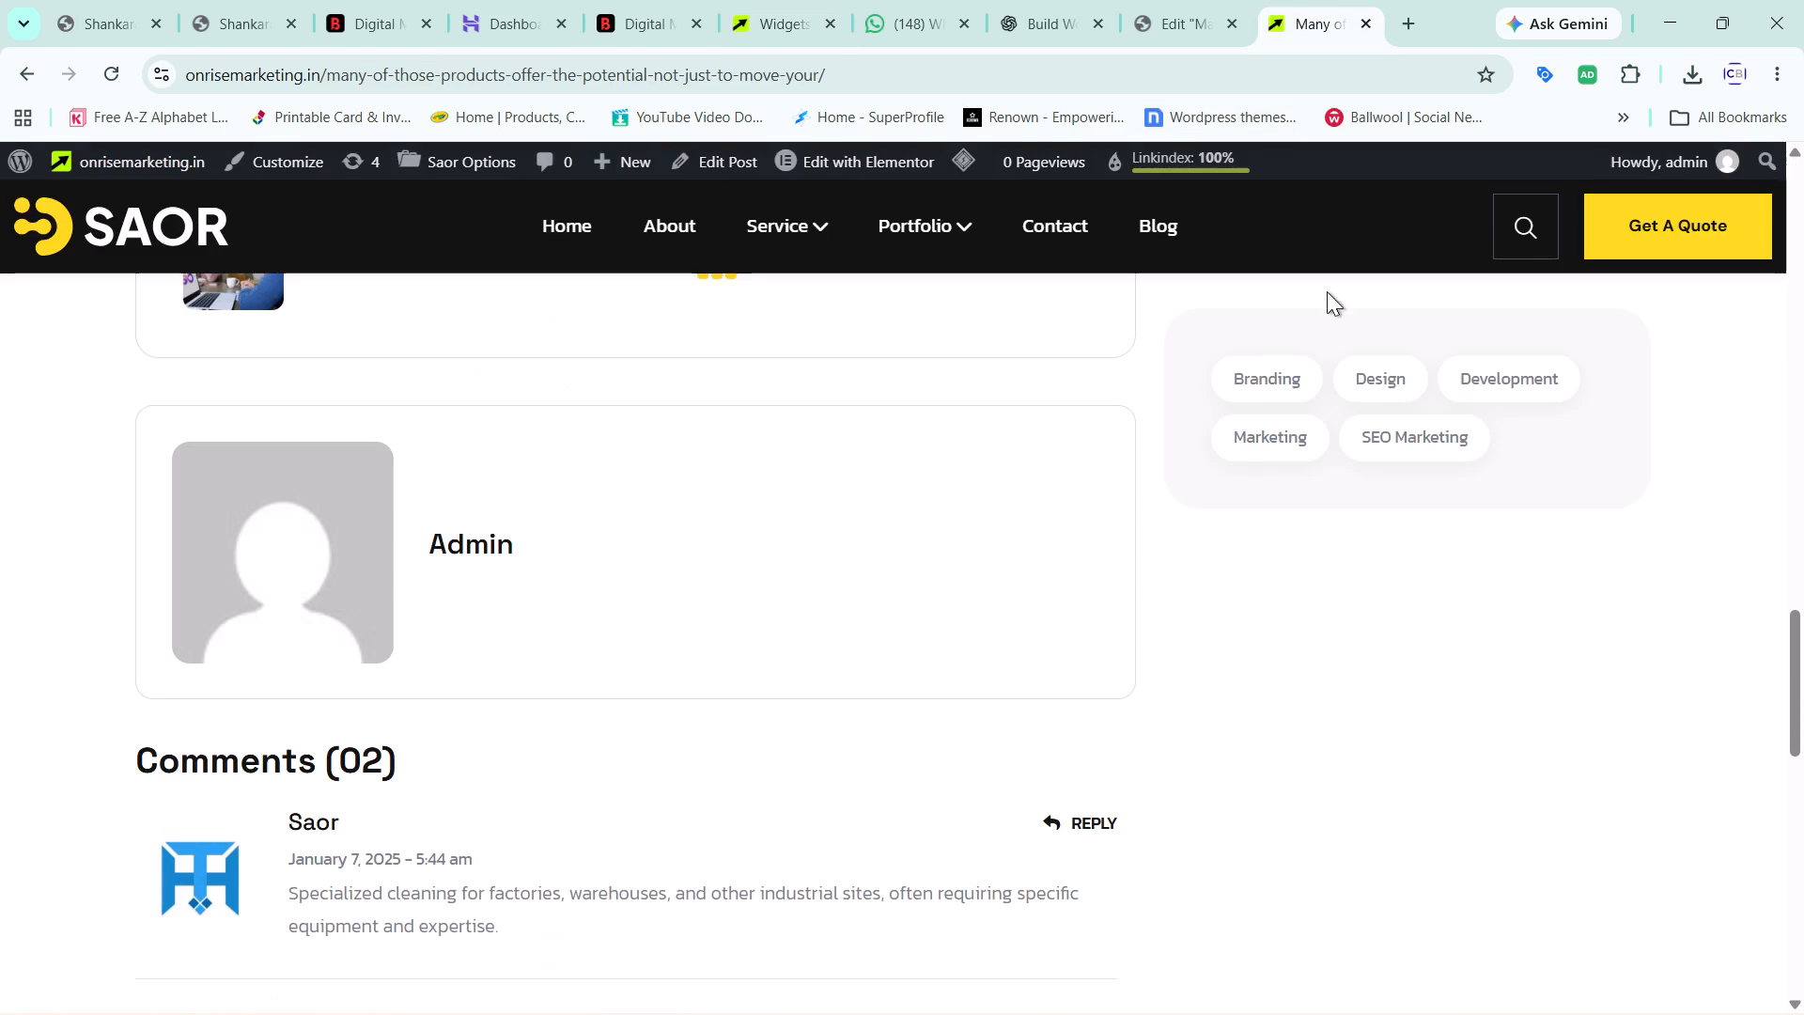
scroll(1340, 414, up, 2)
scroll(1340, 414, down, 4)
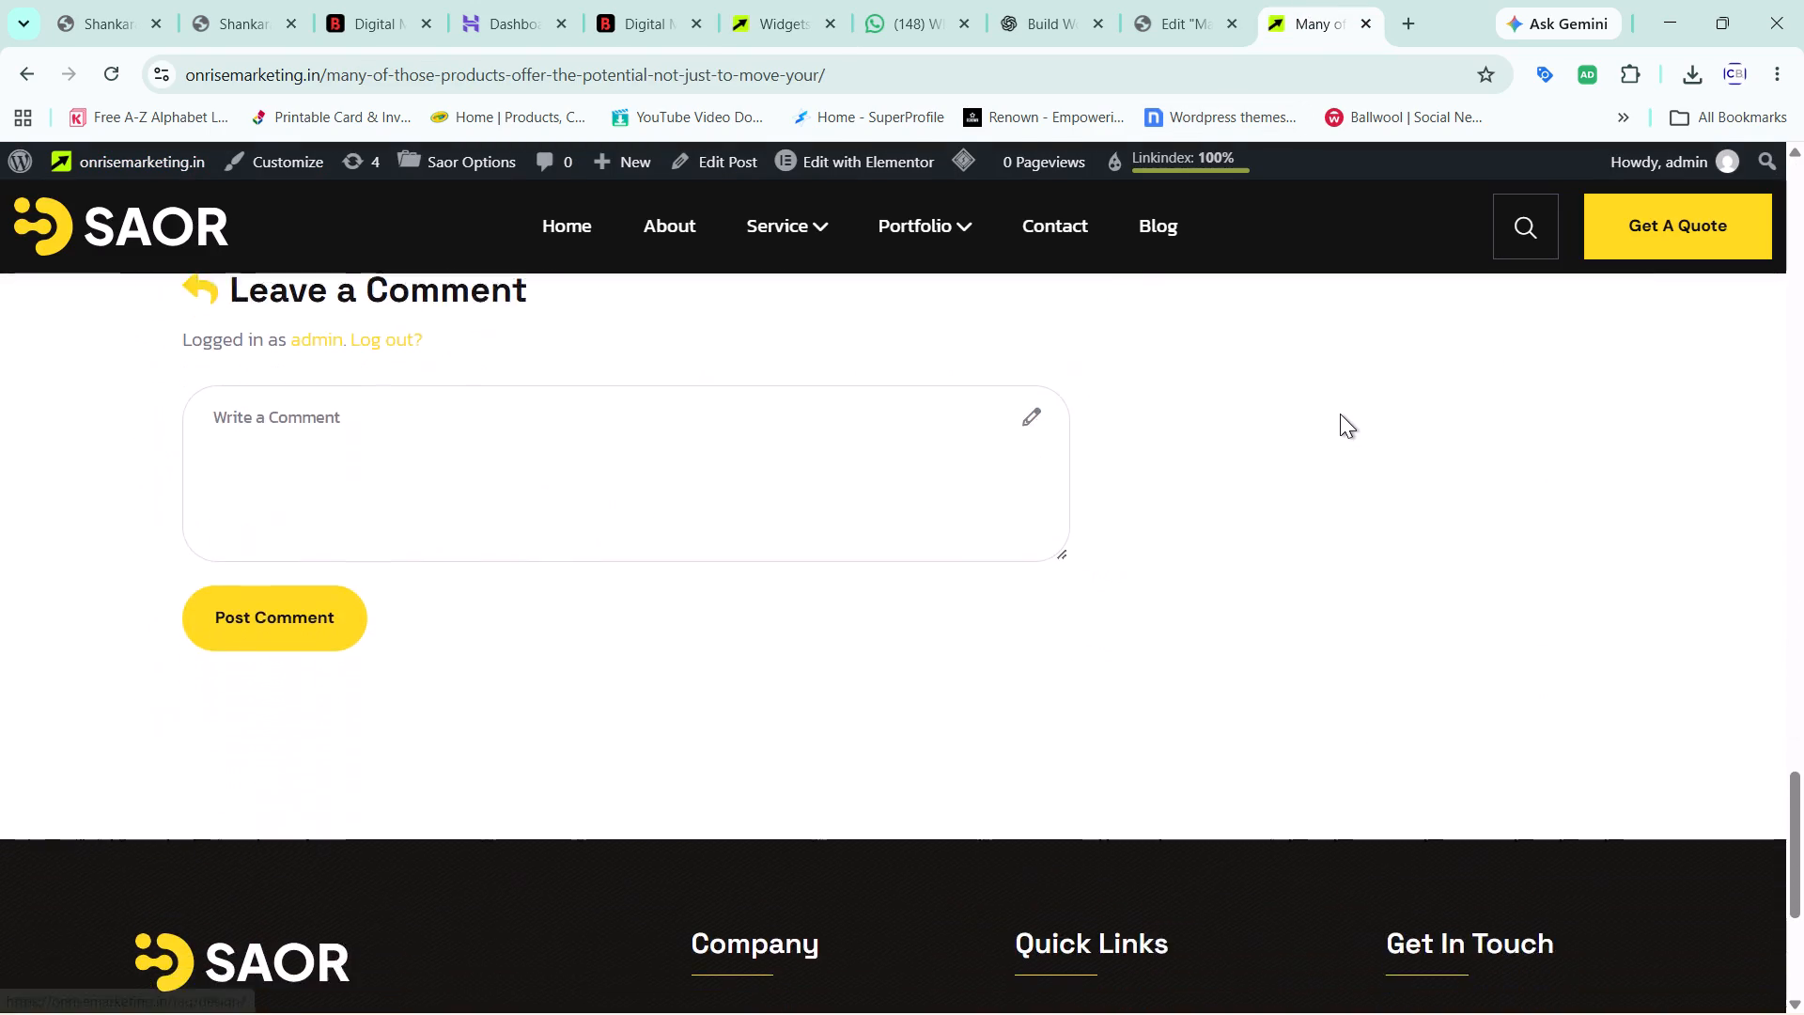
scroll(1340, 414, down, 1)
scroll(1340, 414, up, 8)
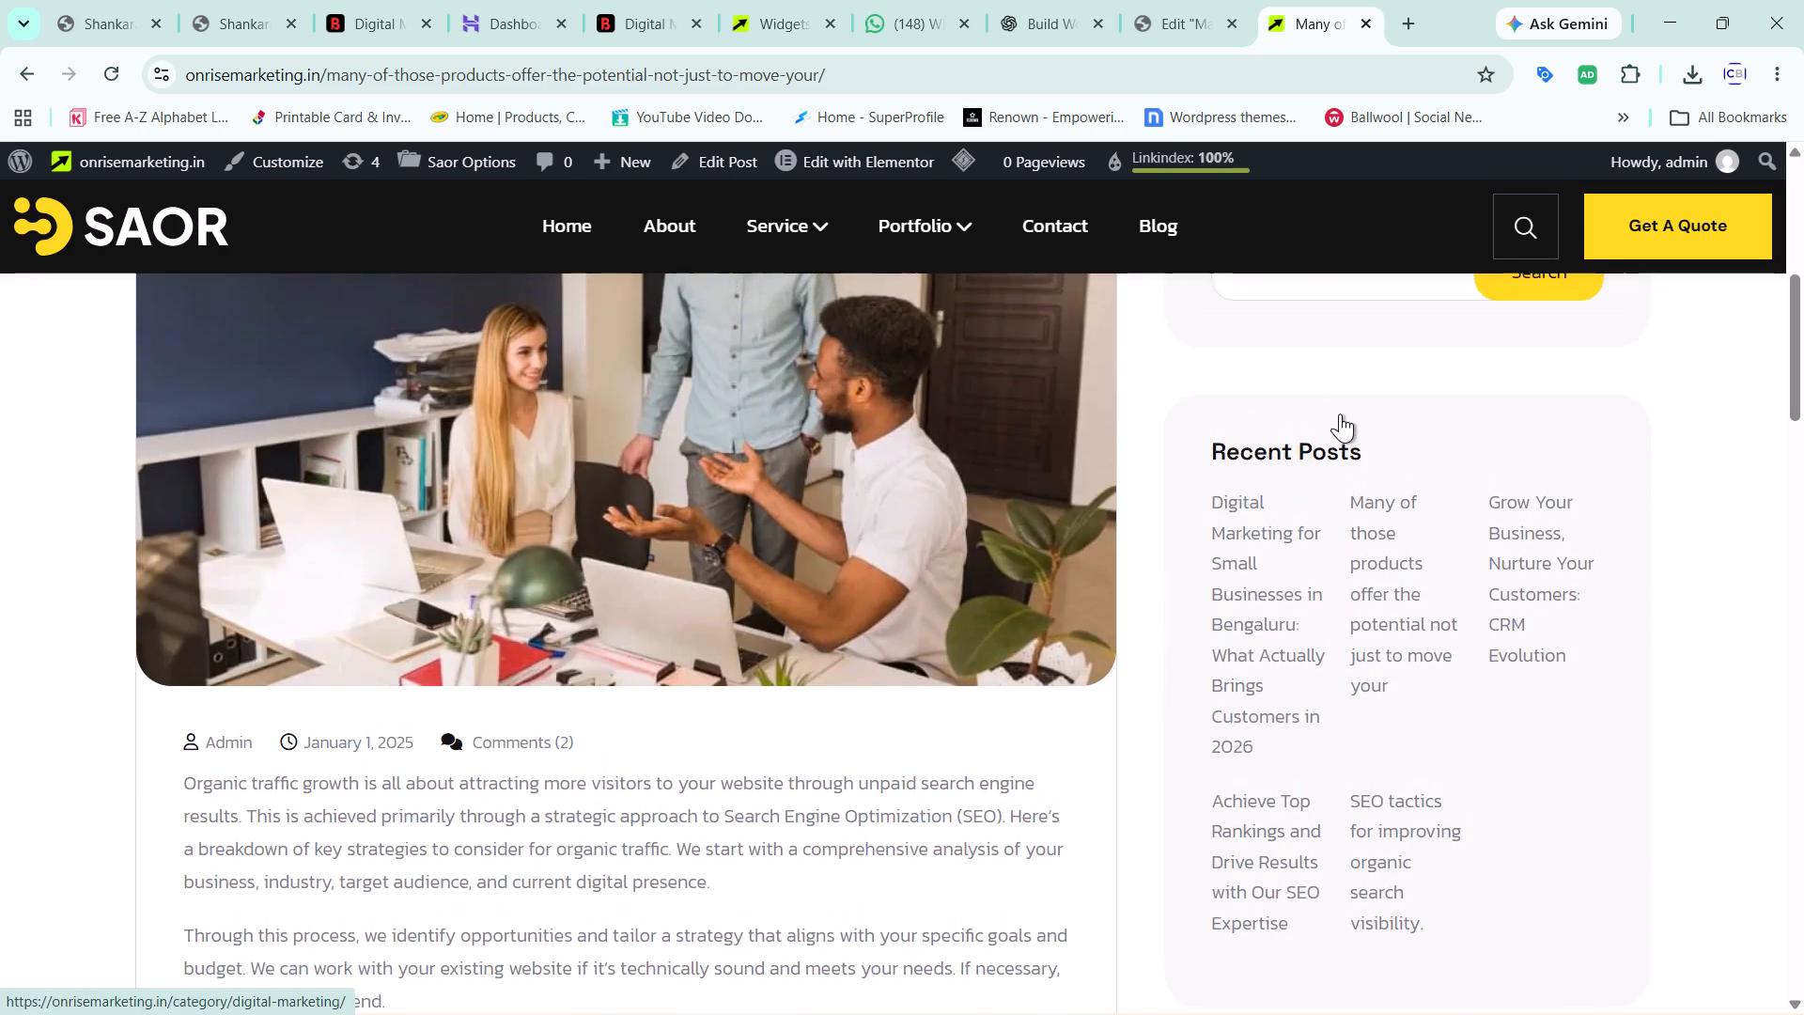
scroll(1340, 414, up, 2)
scroll(1340, 414, down, 2)
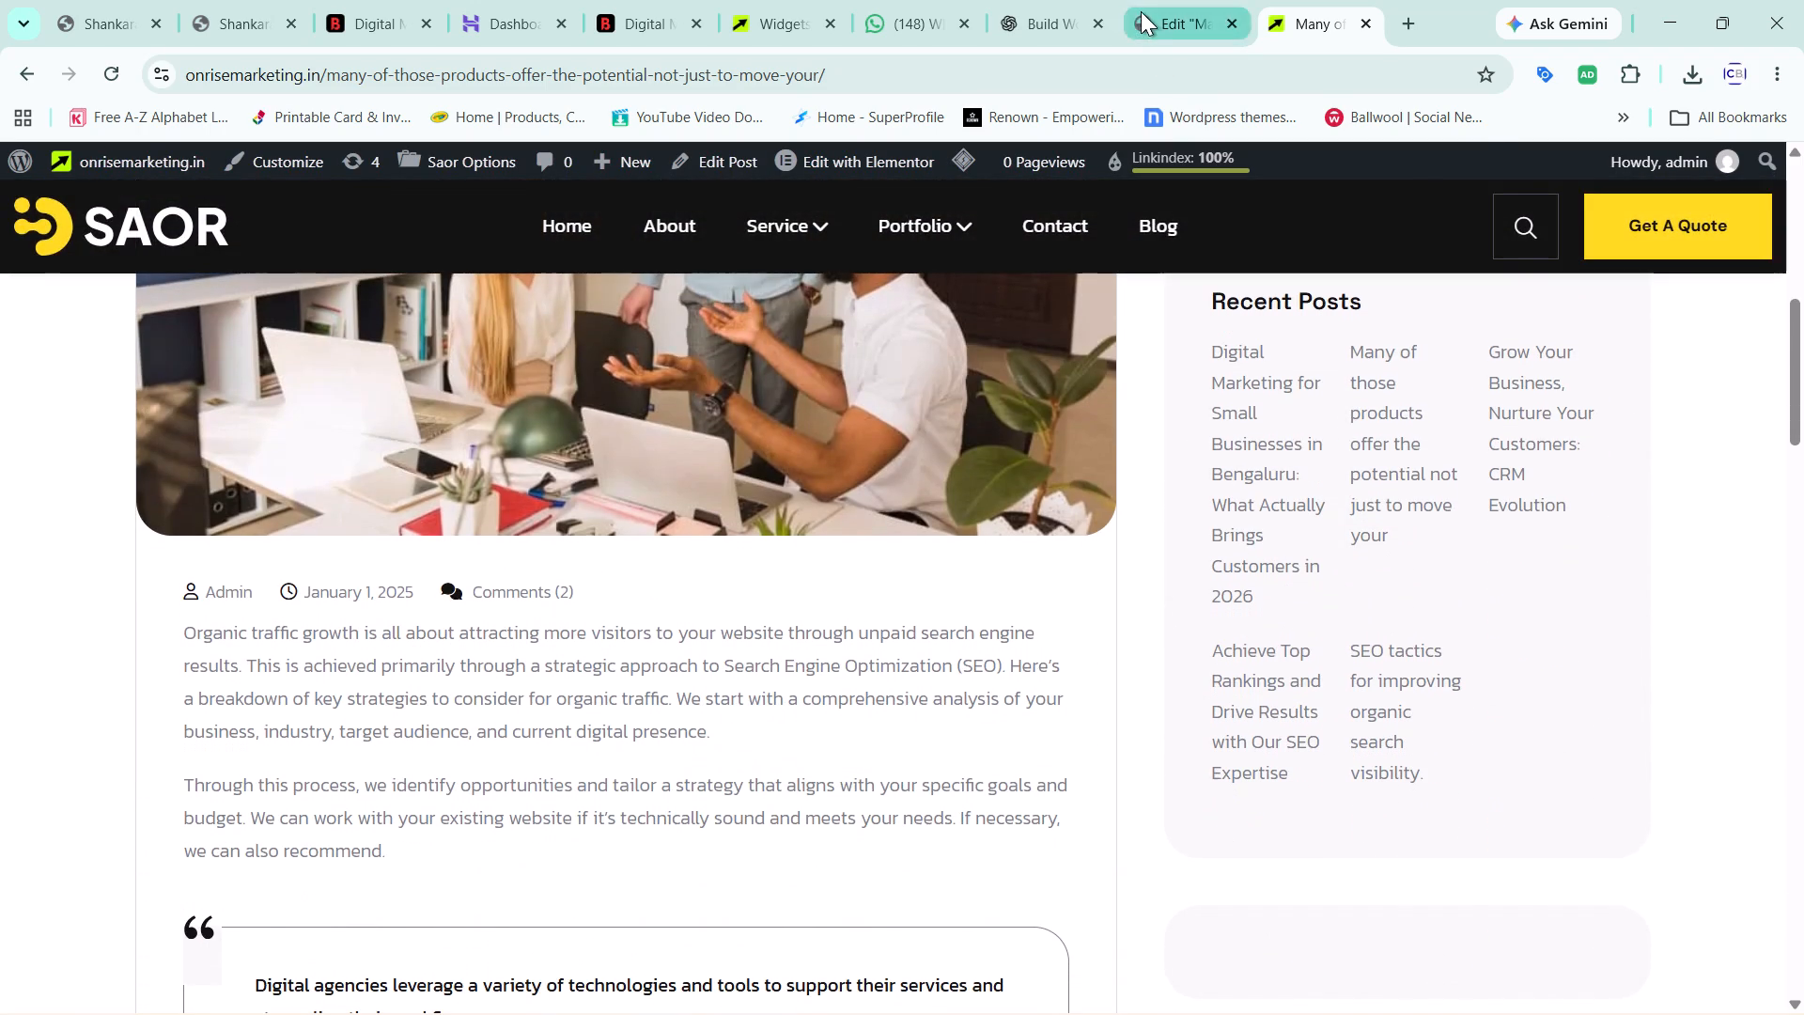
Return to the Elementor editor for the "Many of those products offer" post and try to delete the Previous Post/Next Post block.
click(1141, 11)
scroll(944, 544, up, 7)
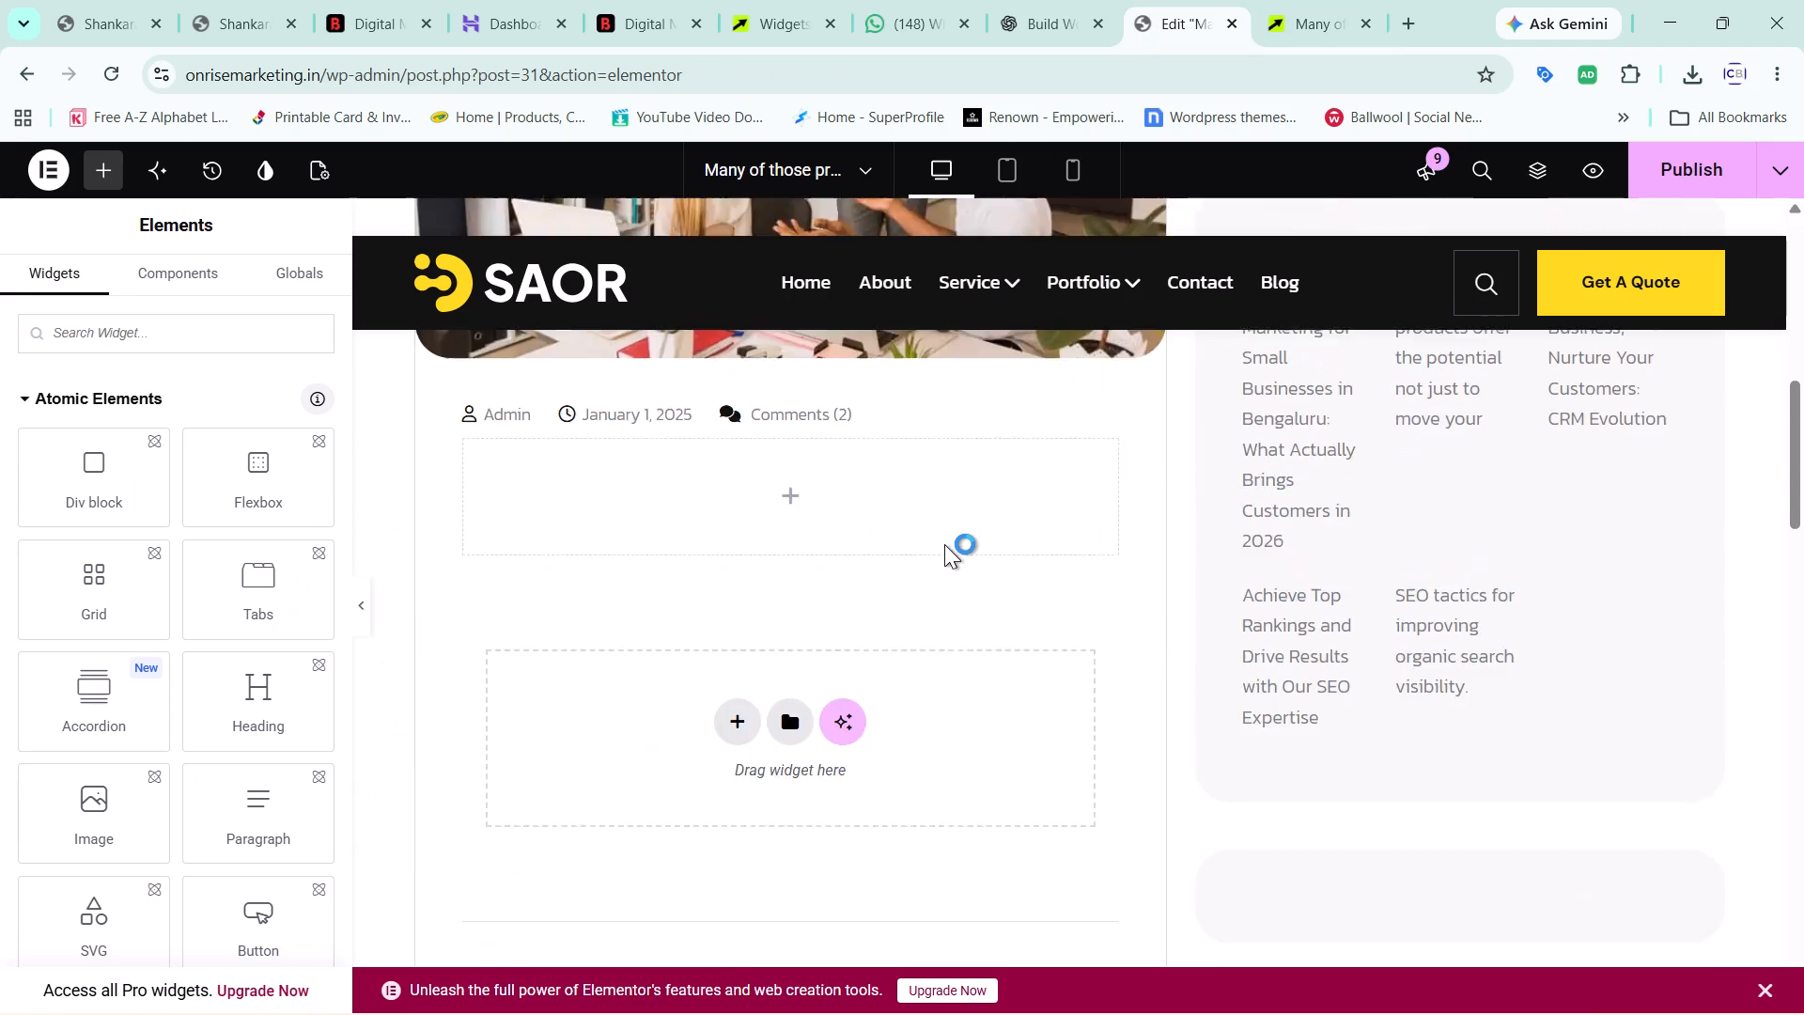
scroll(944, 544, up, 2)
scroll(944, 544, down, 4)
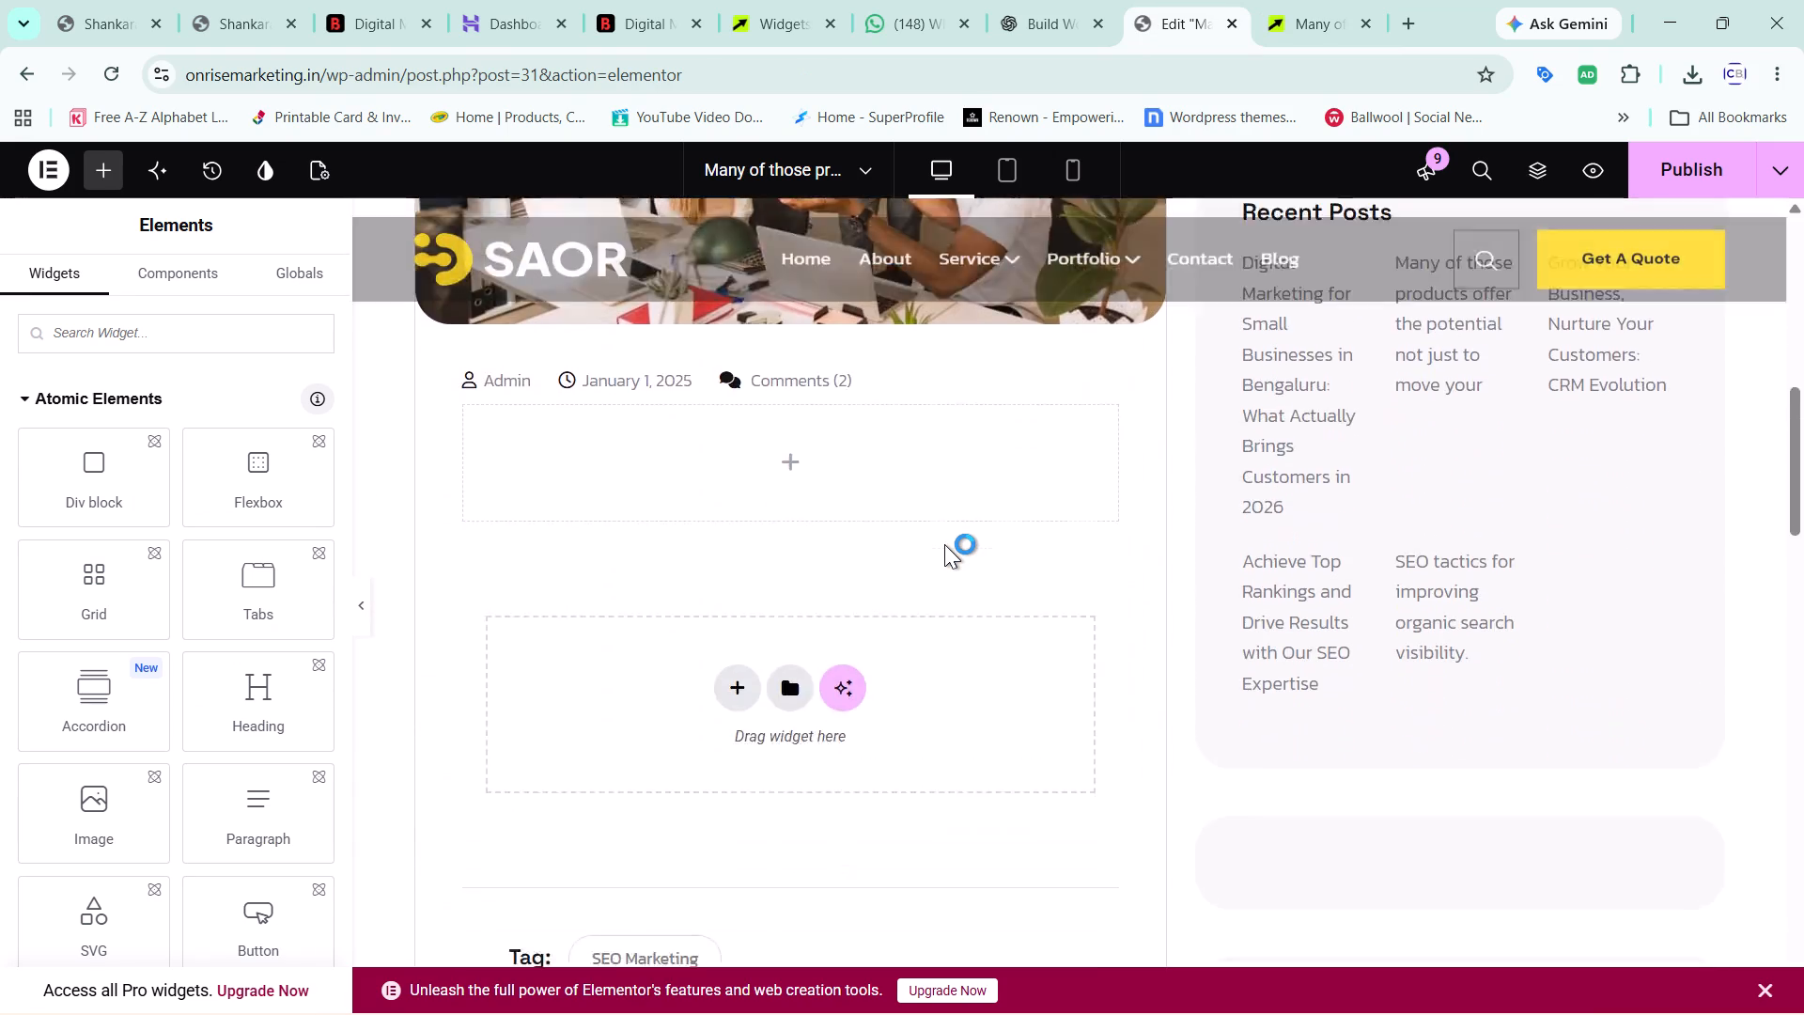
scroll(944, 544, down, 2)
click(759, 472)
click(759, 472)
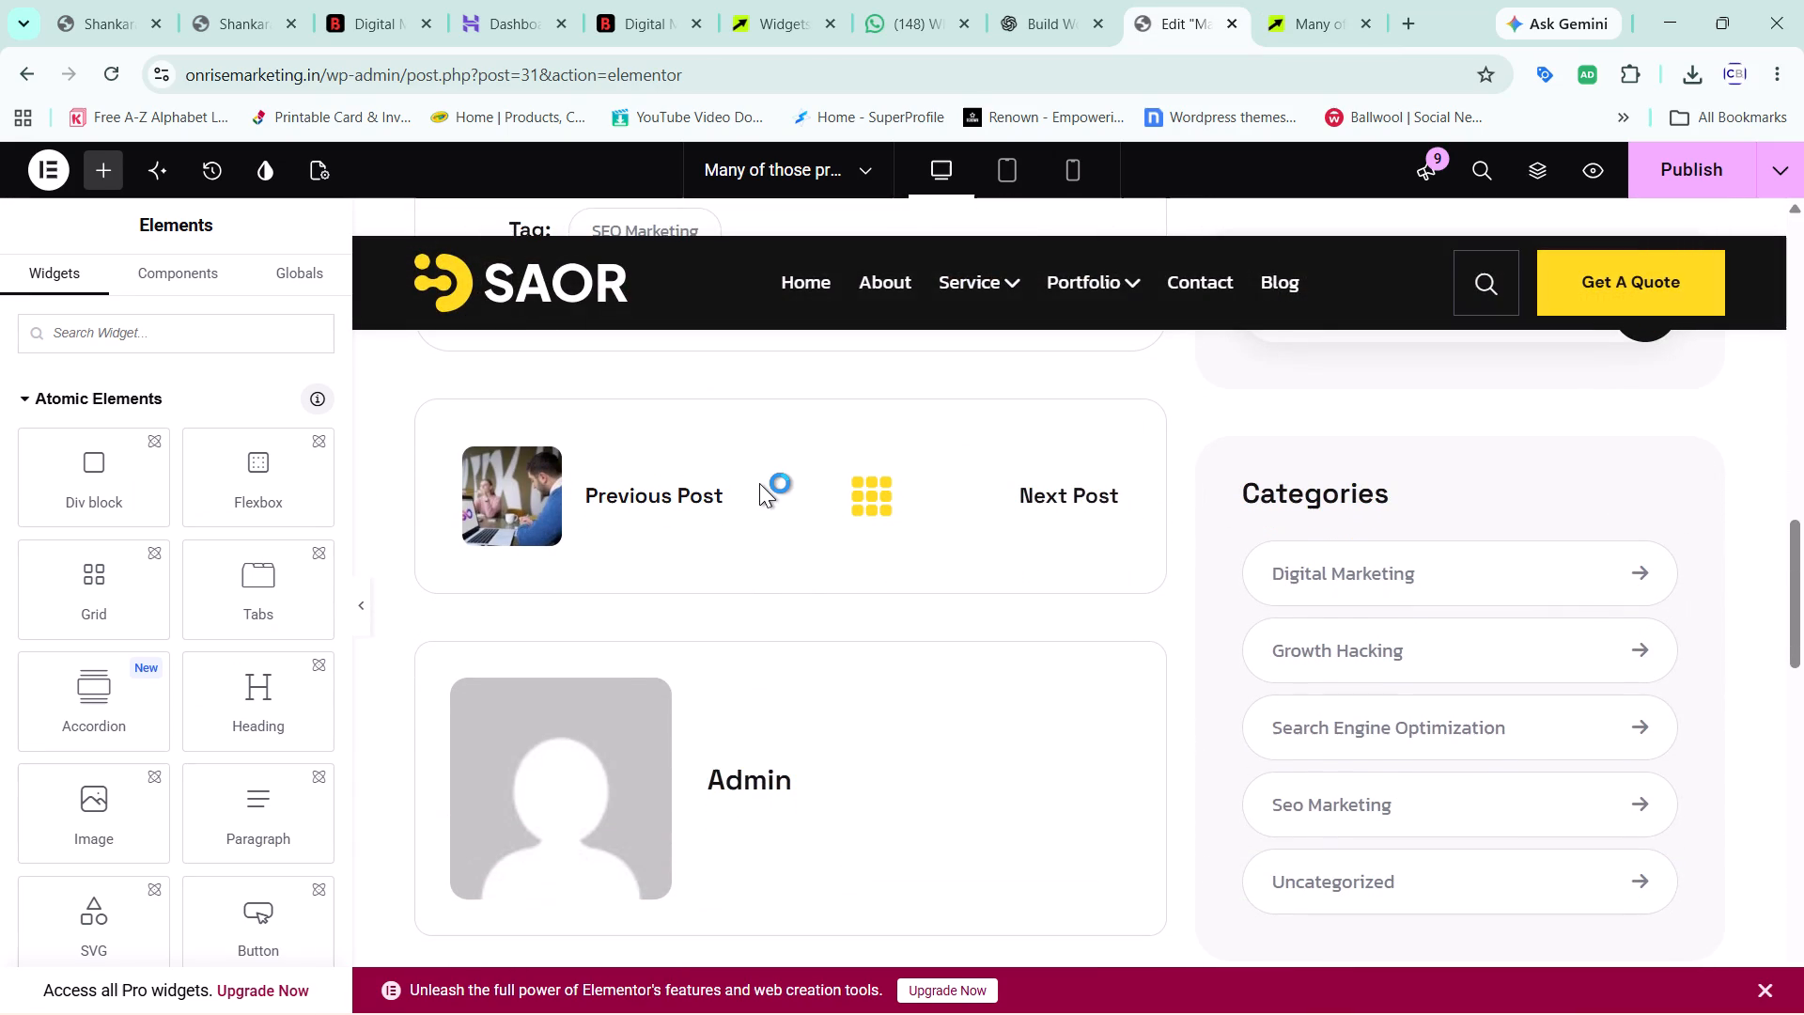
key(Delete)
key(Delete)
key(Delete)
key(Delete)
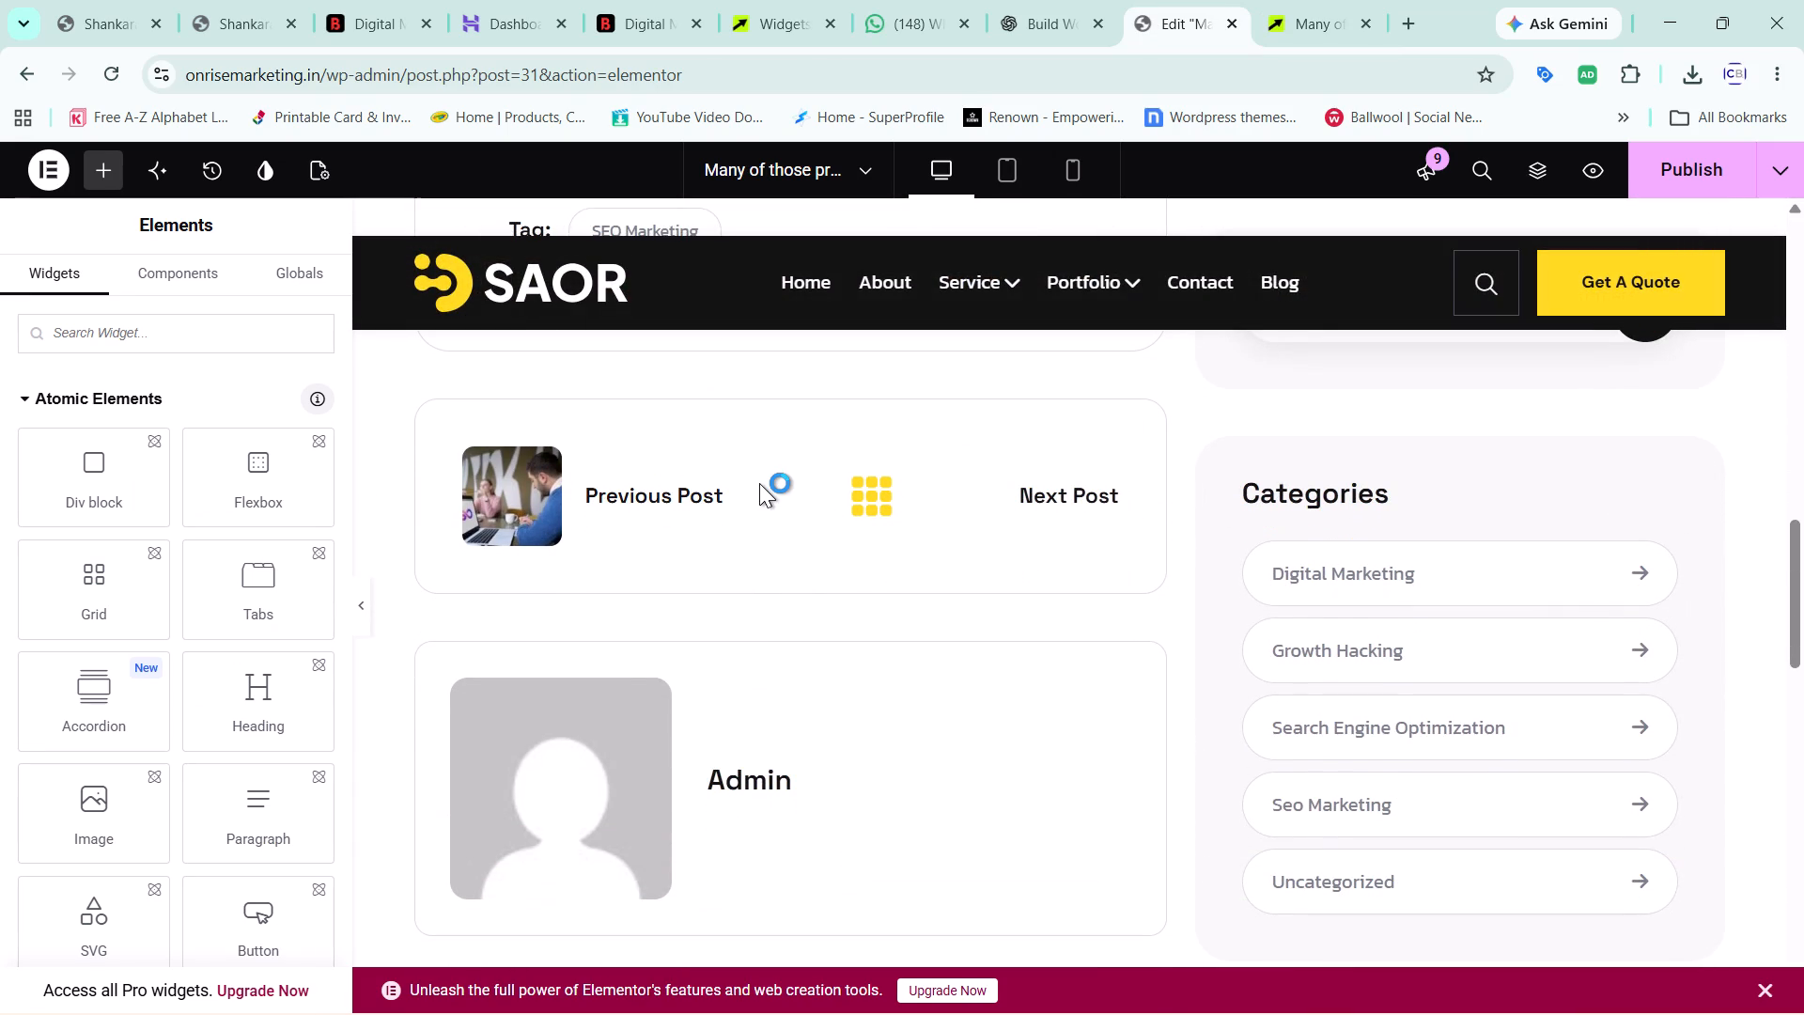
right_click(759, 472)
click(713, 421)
Examine the post preview in Elementor, from the featured image and empty content area through the author box, comments, comment form and sidebar.
scroll(721, 427, down, 3)
scroll(721, 427, up, 1)
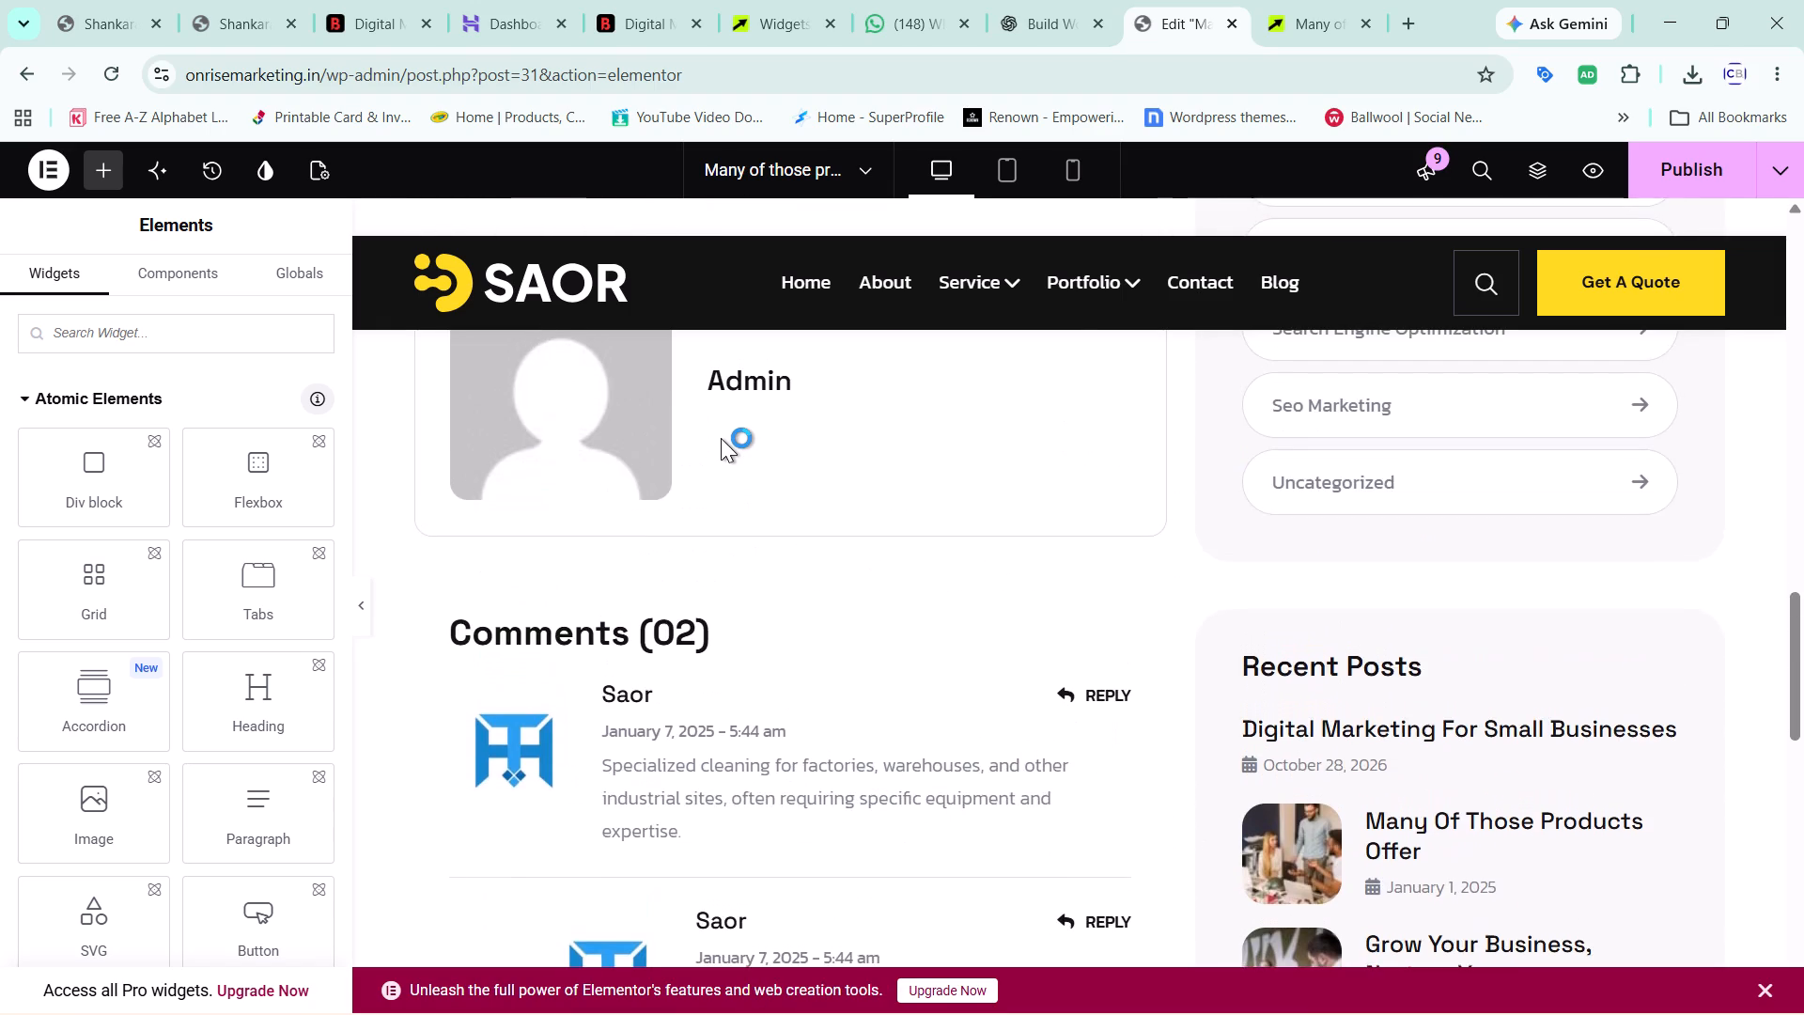
scroll(721, 427, down, 2)
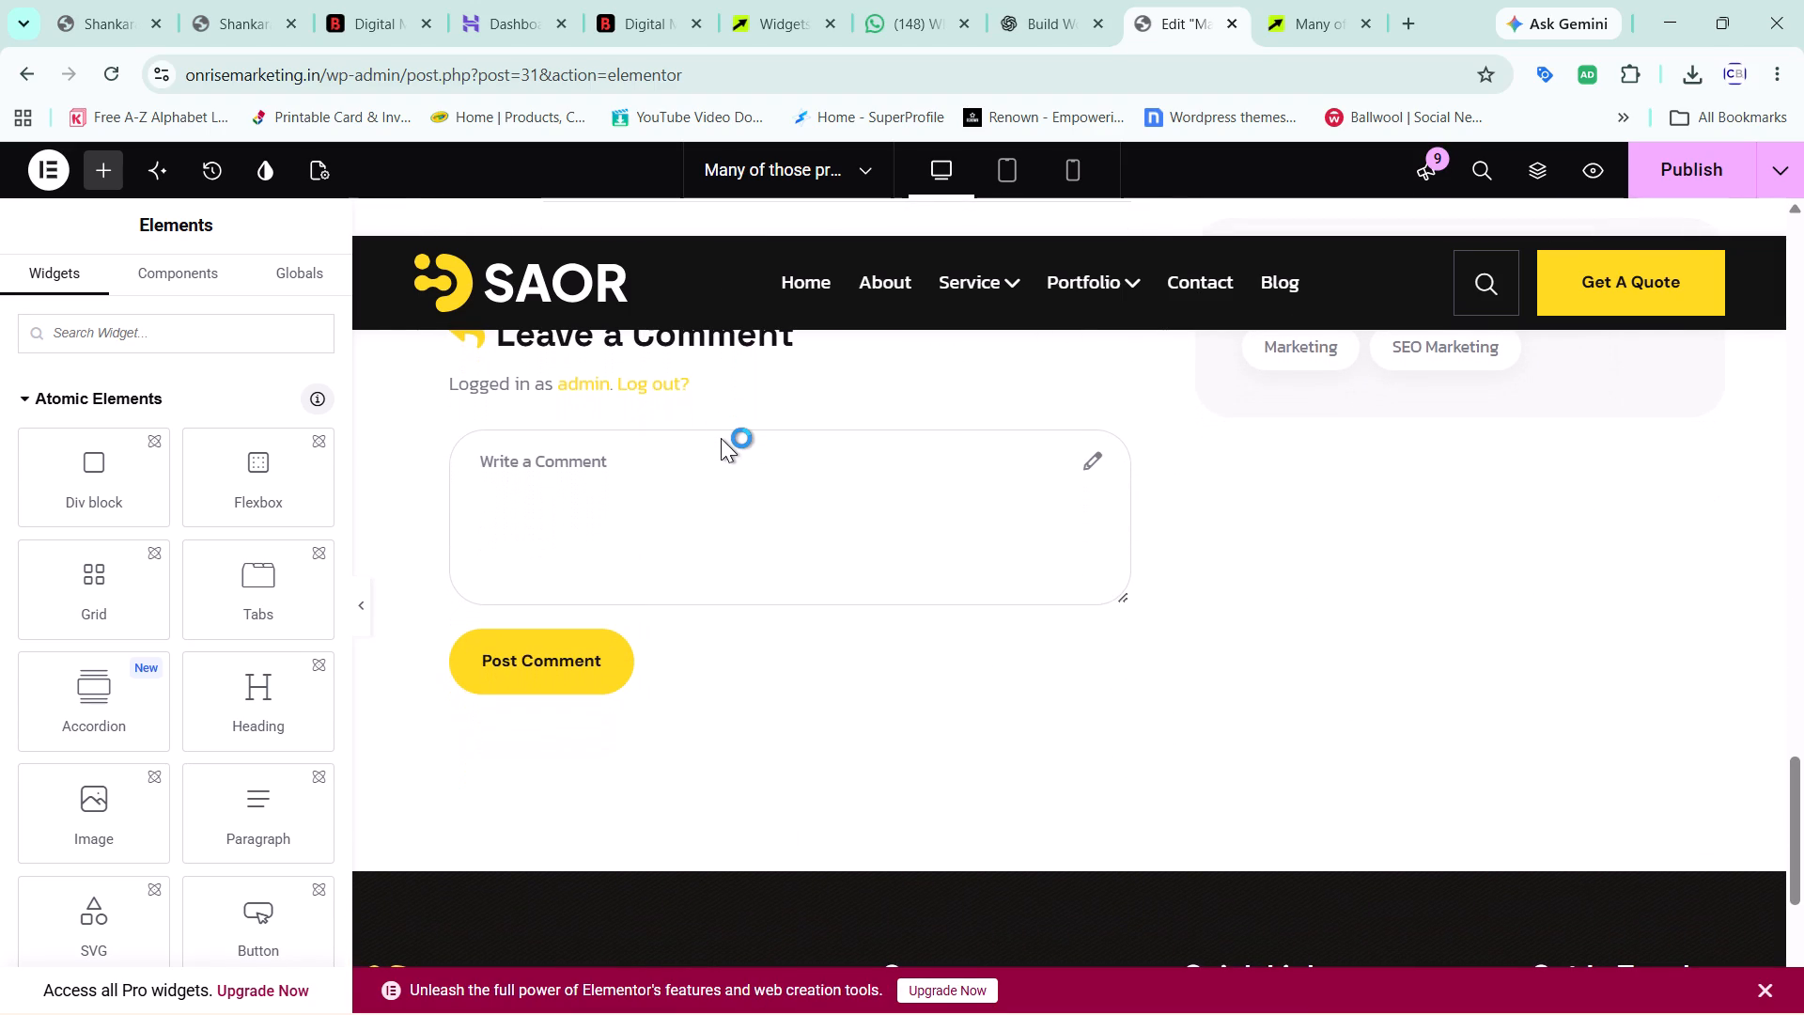
scroll(711, 404, up, 1)
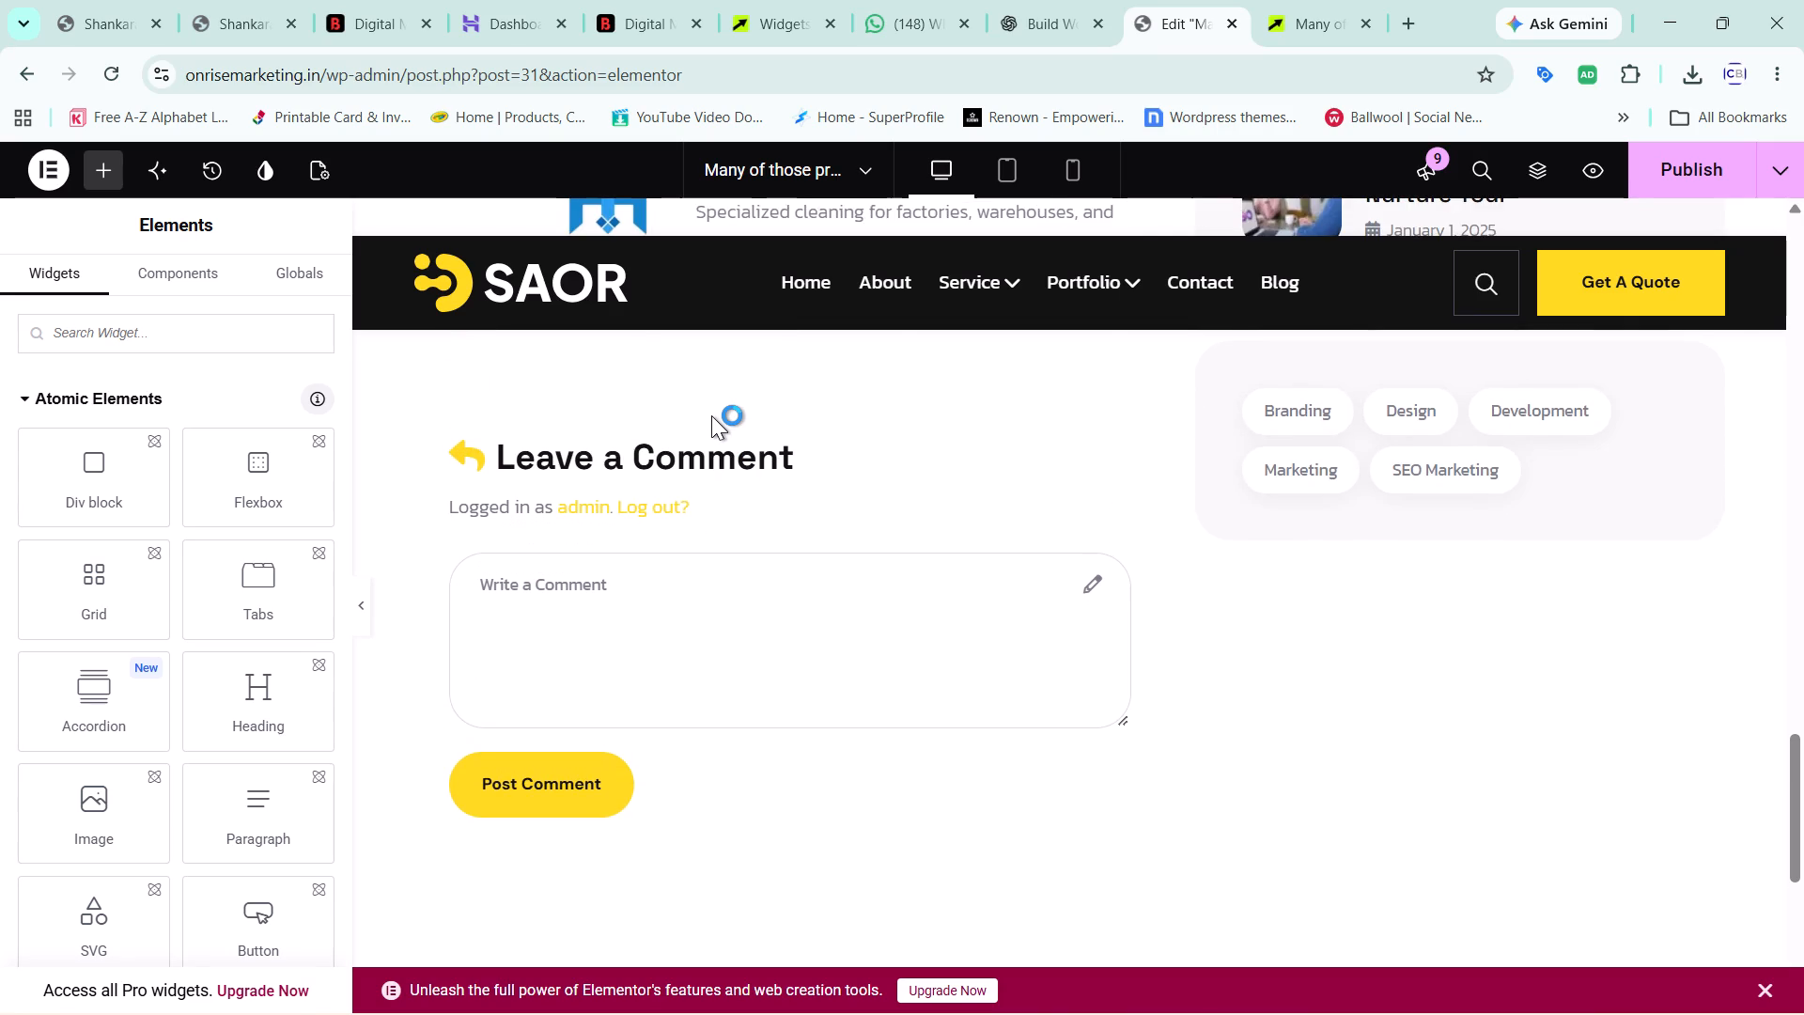
scroll(711, 404, up, 1)
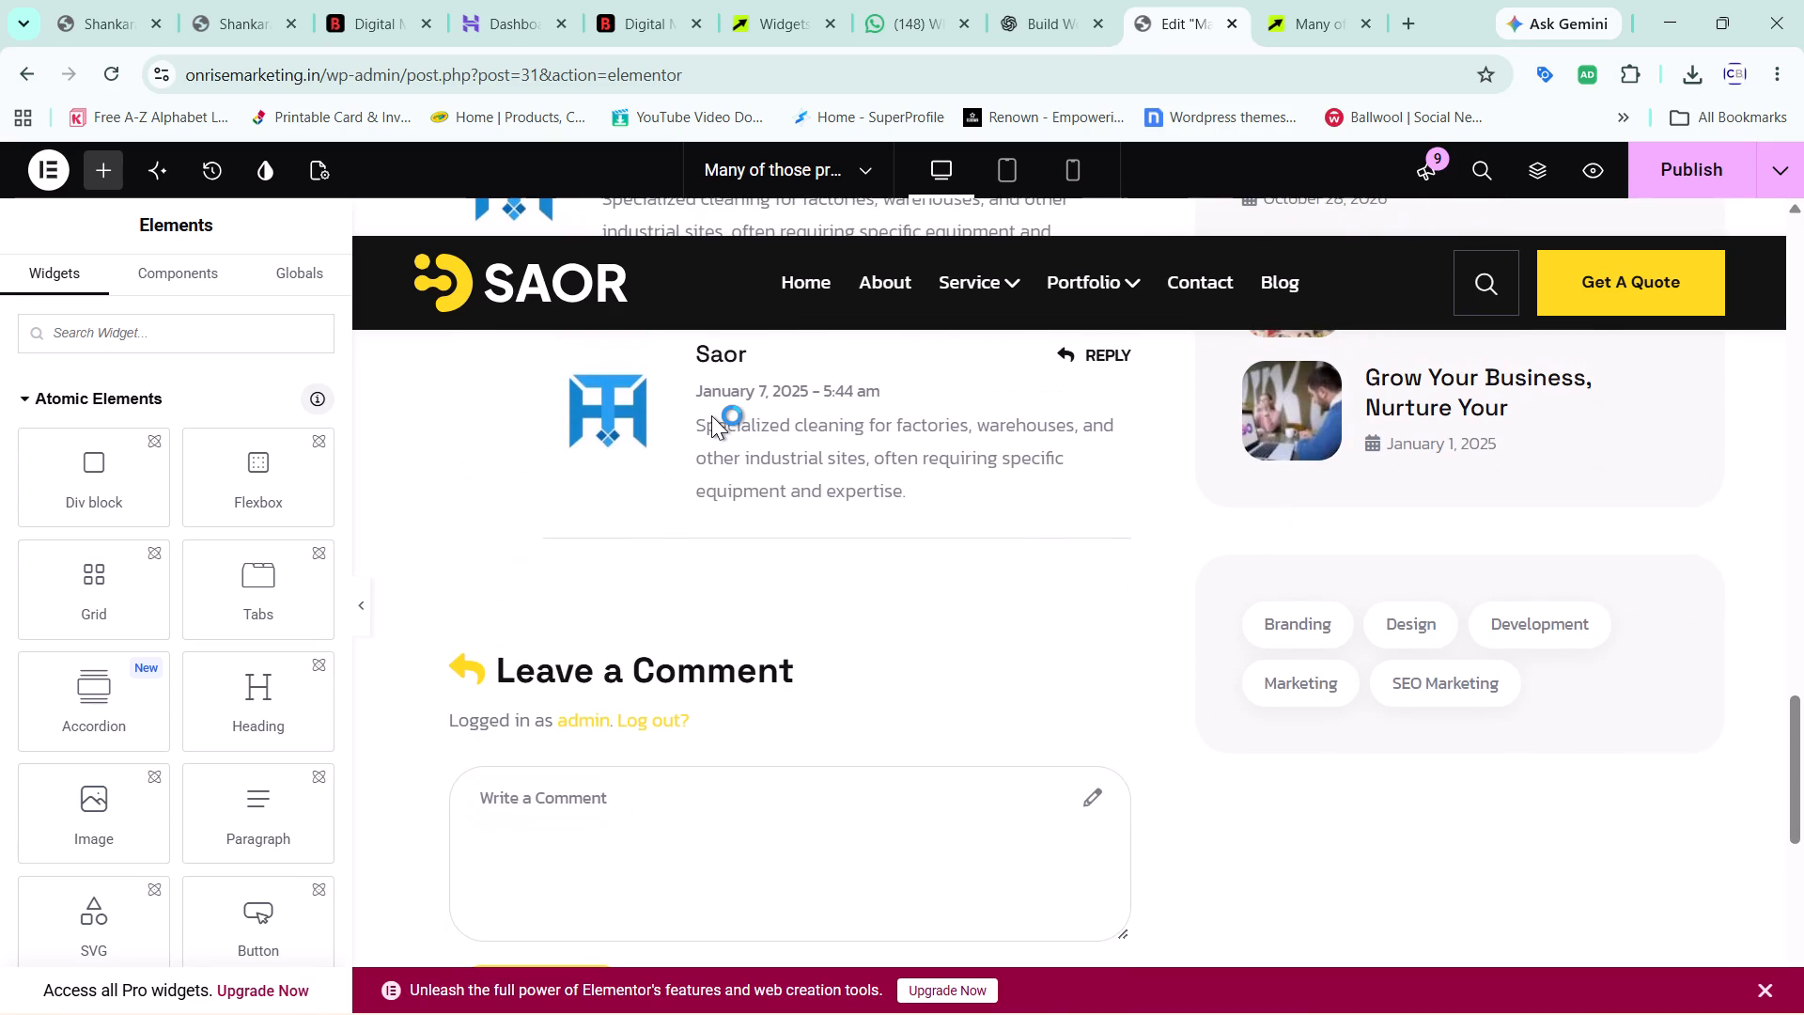
scroll(711, 404, up, 7)
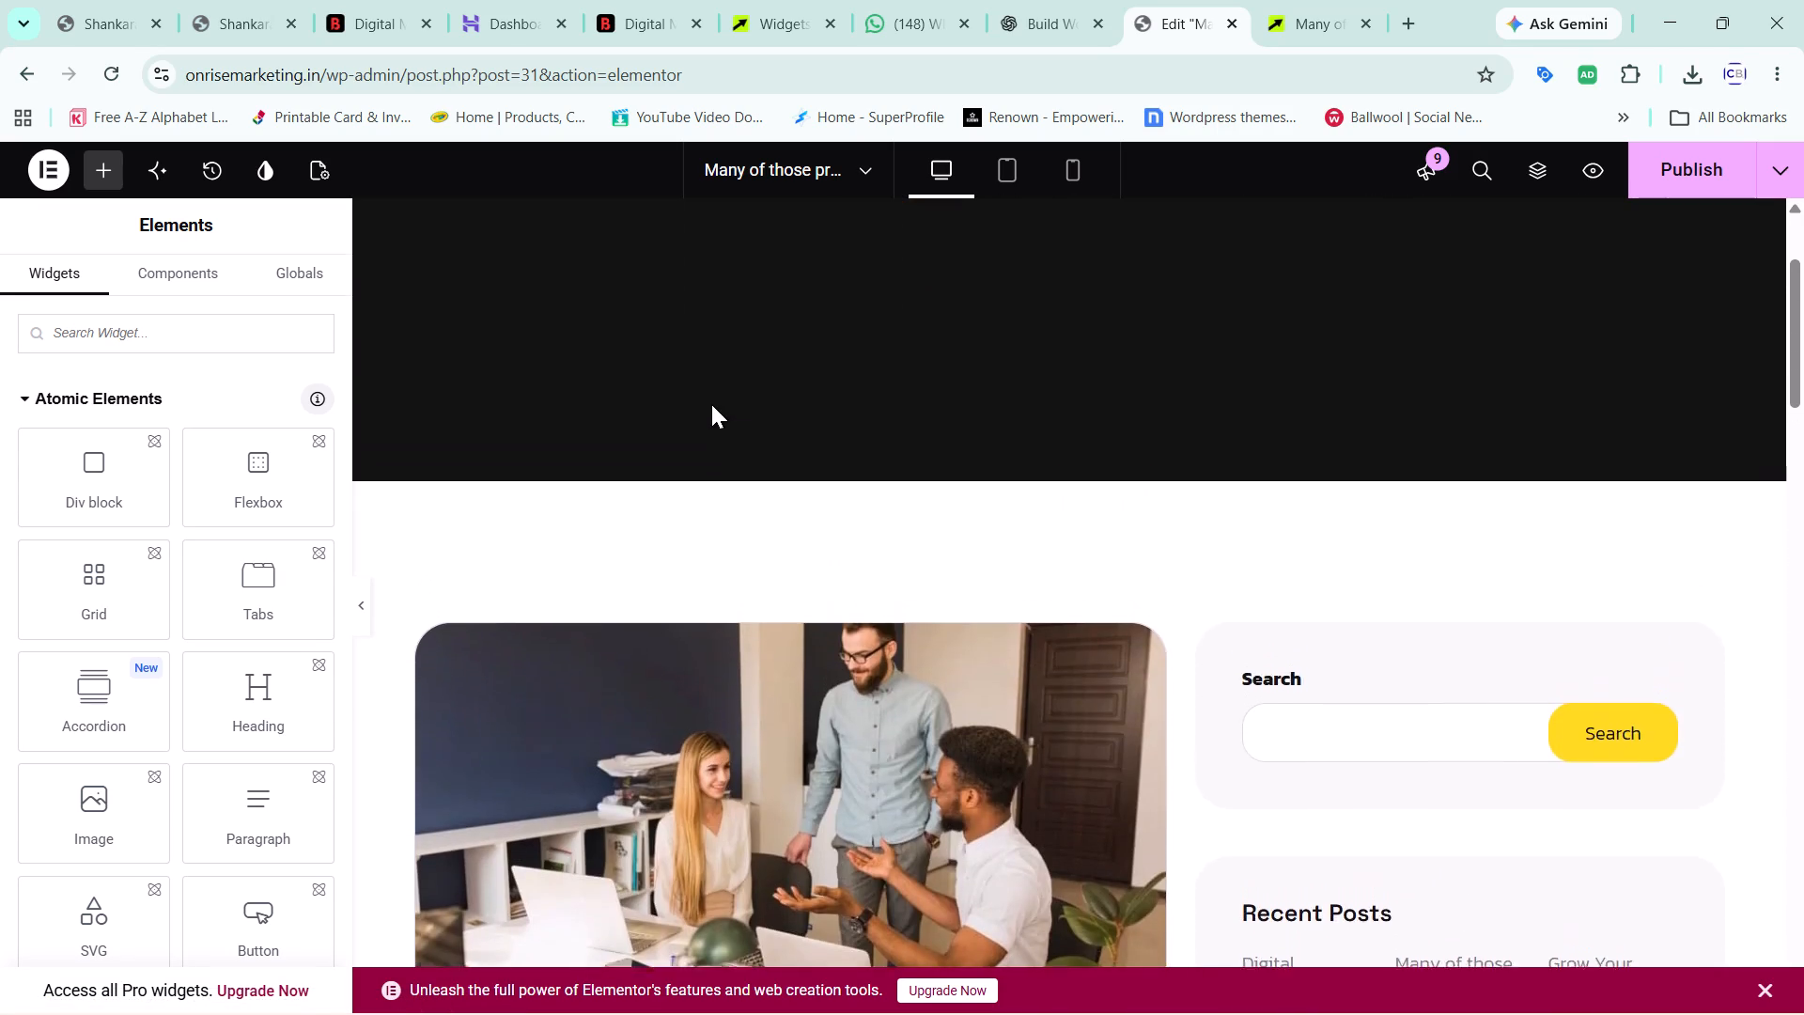
scroll(711, 404, up, 3)
scroll(711, 404, down, 3)
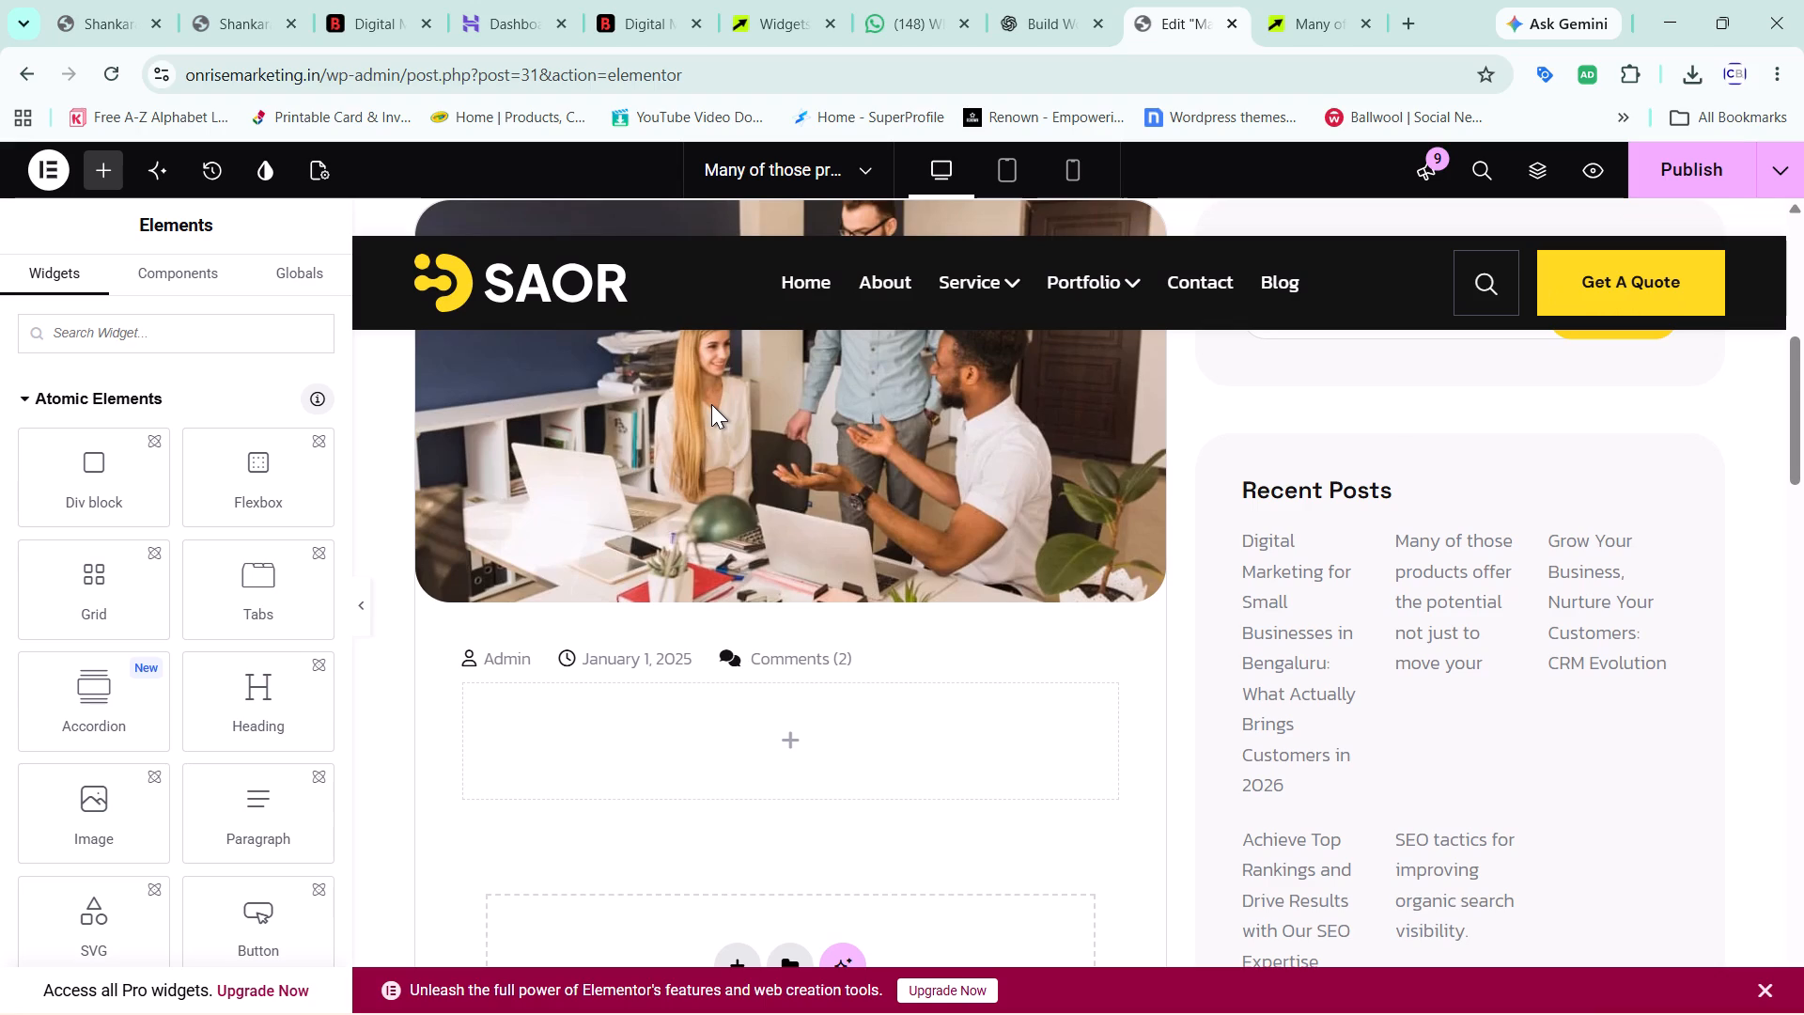
scroll(711, 404, down, 1)
scroll(711, 404, up, 1)
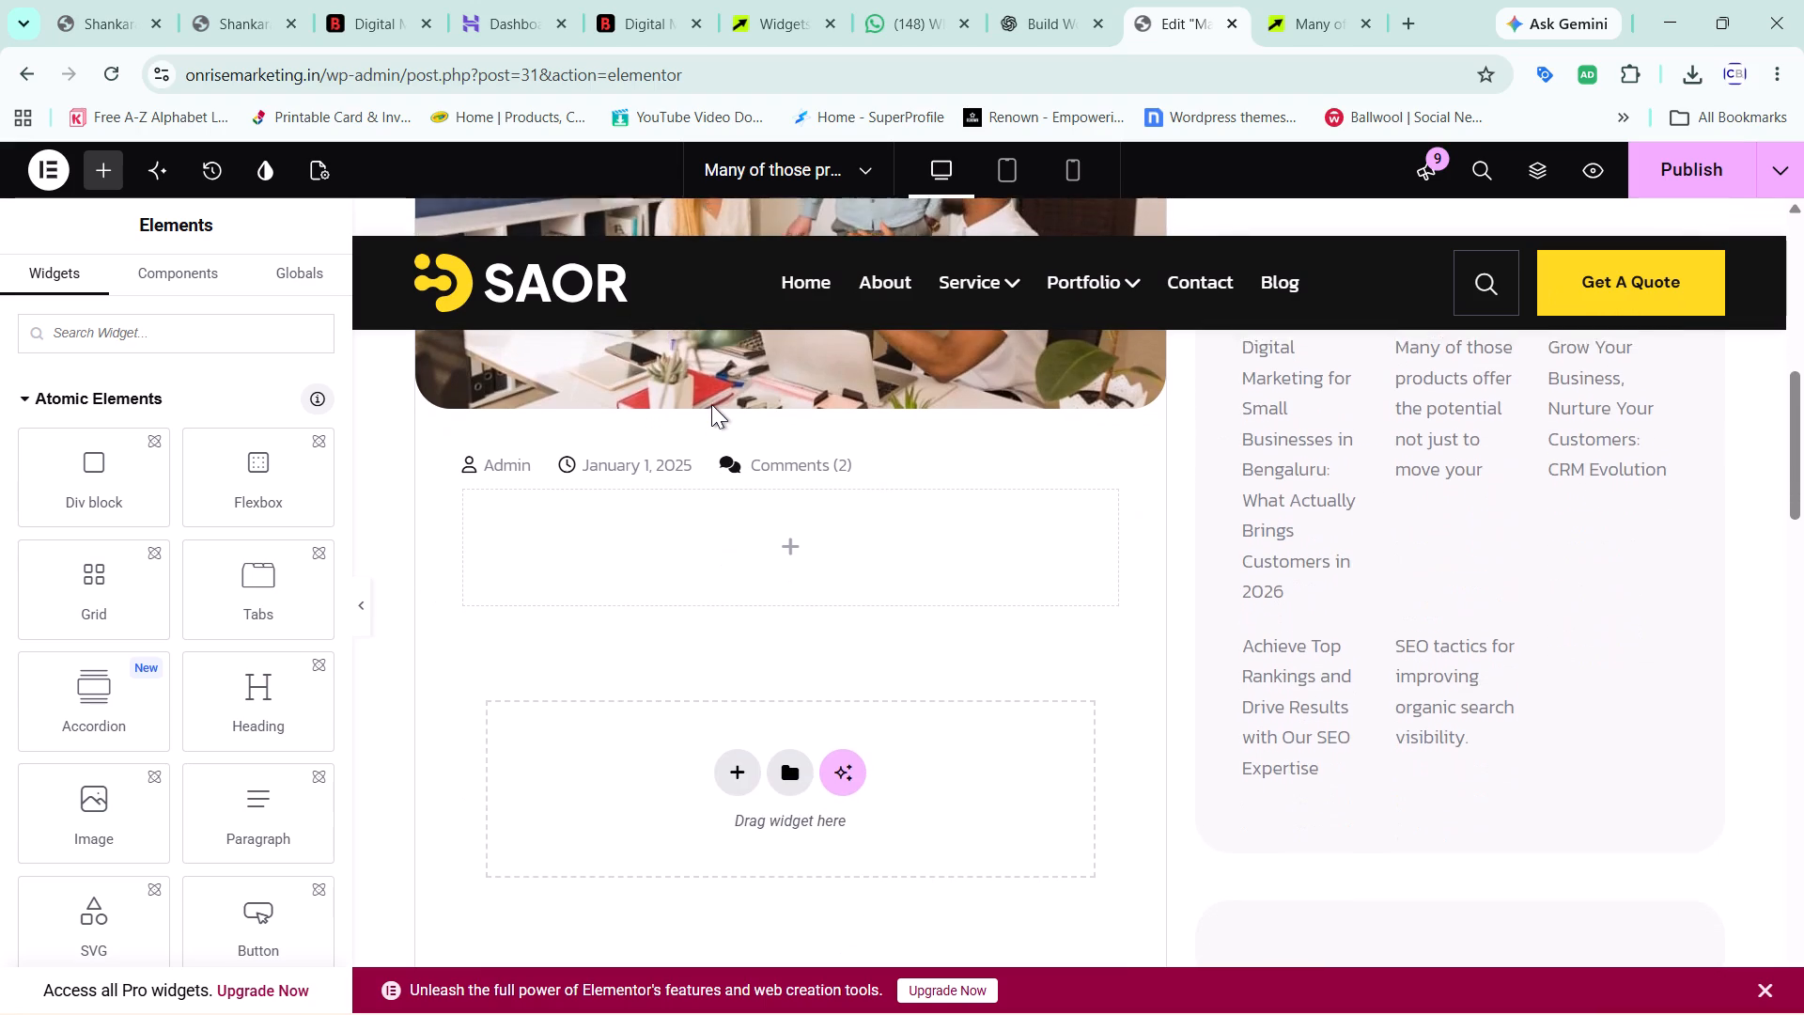
scroll(711, 404, up, 1)
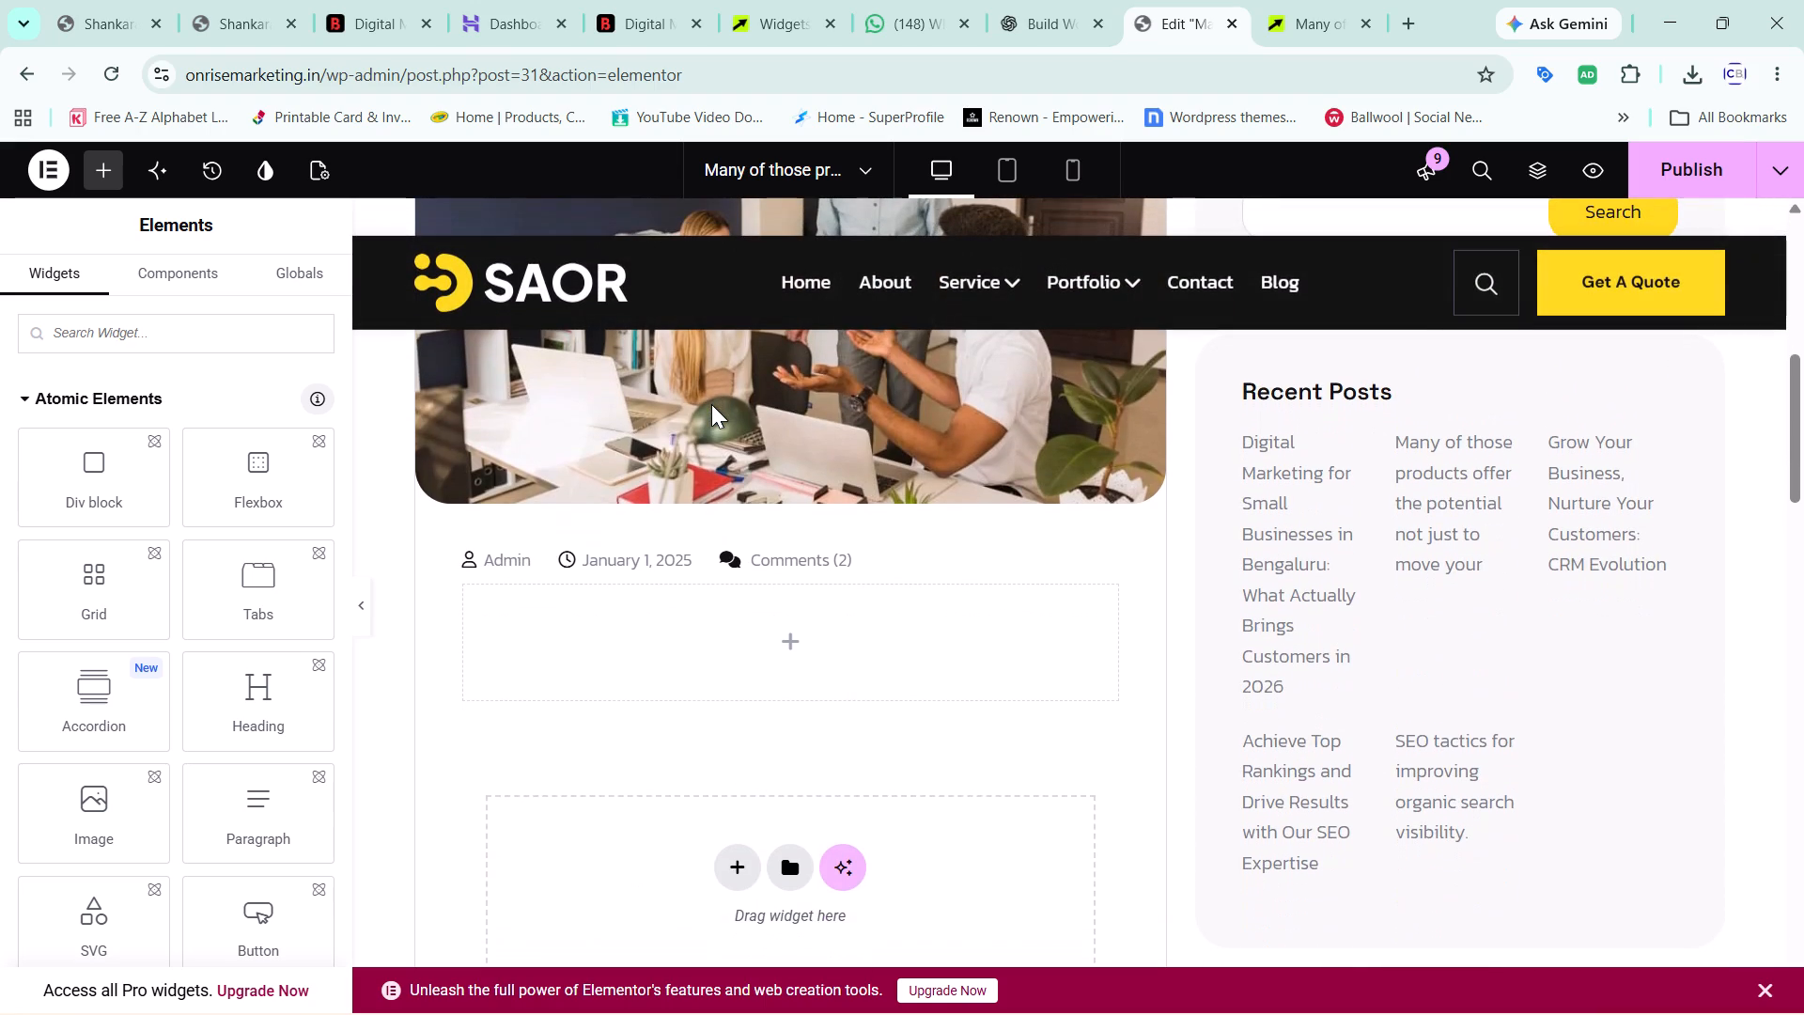
scroll(711, 404, down, 1)
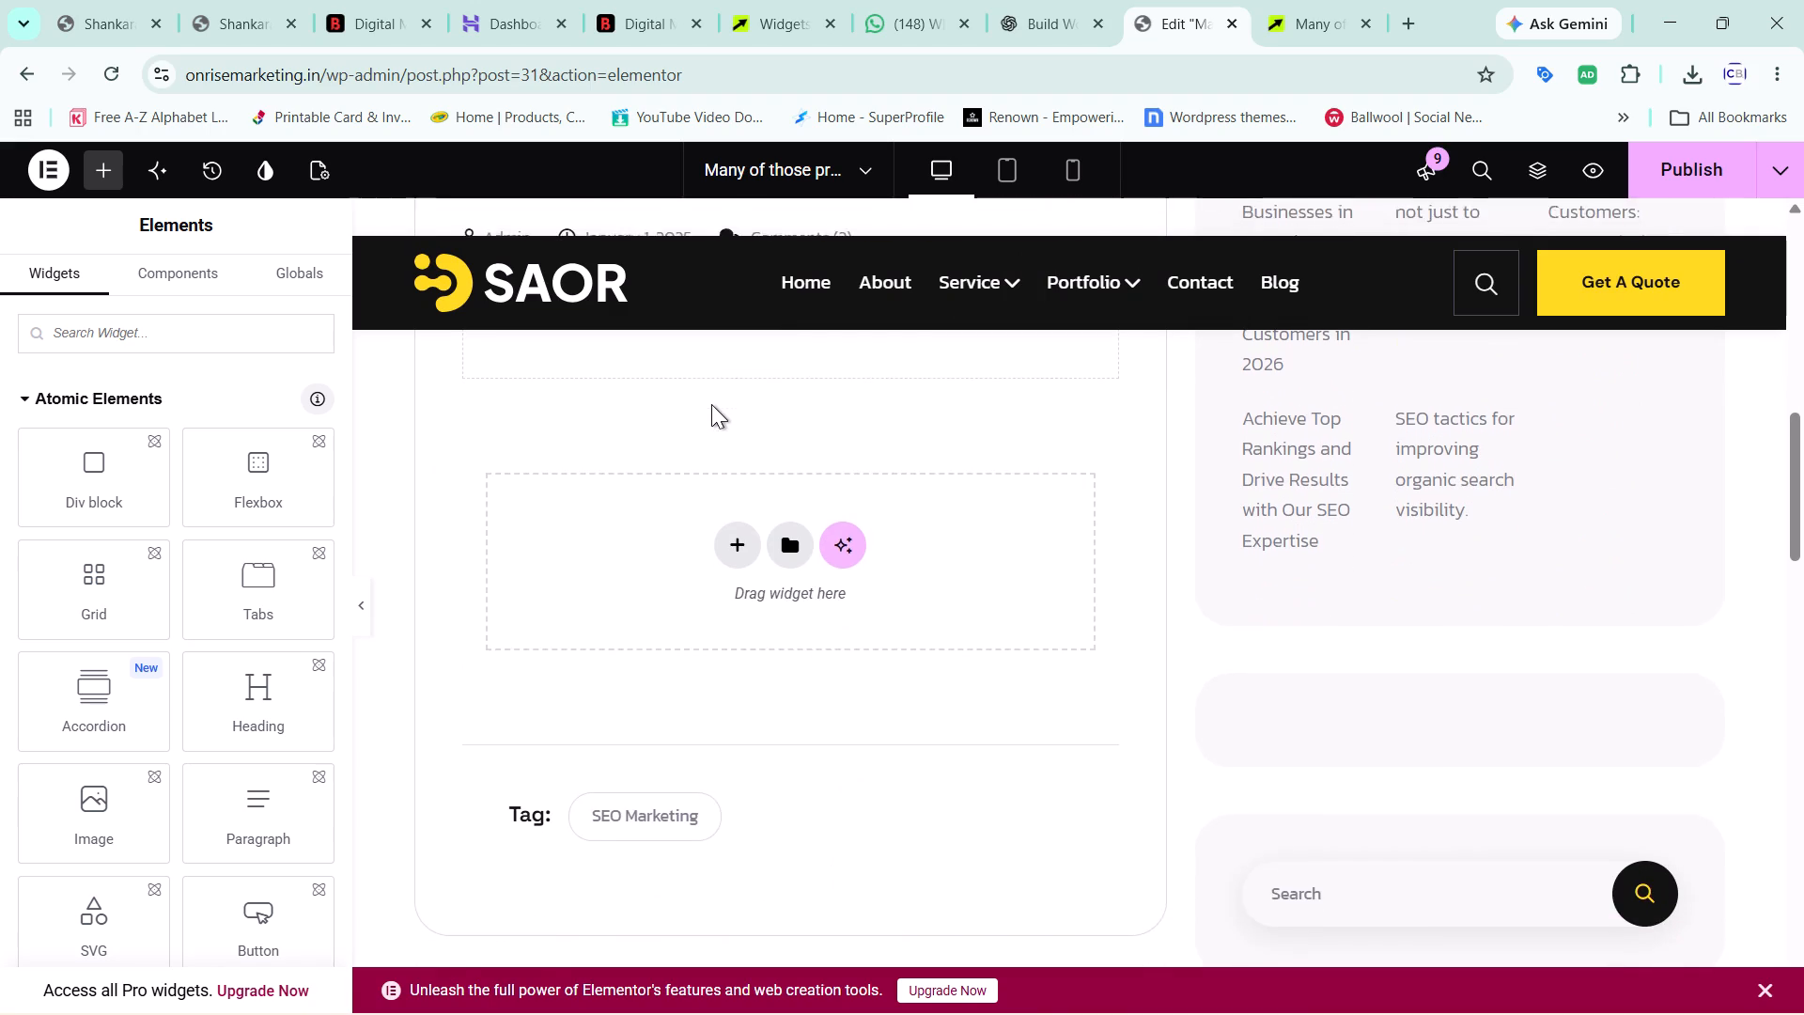
scroll(711, 404, down, 4)
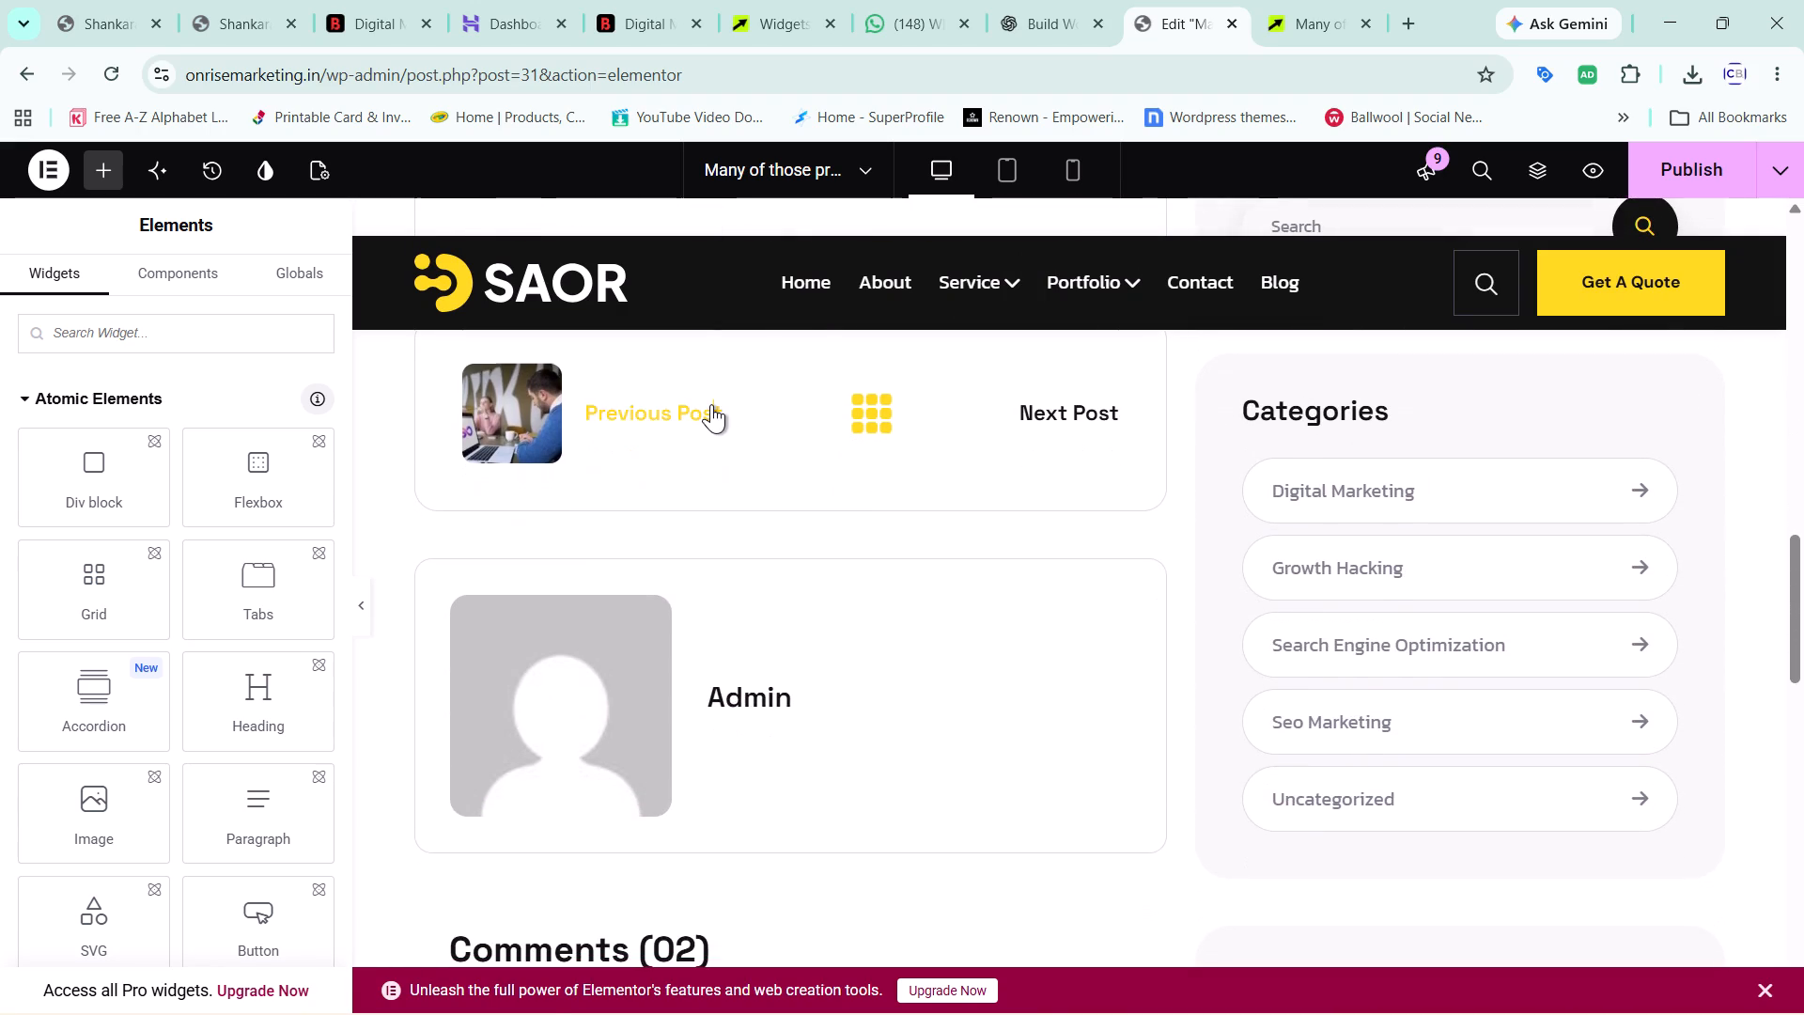
scroll(711, 404, down, 2)
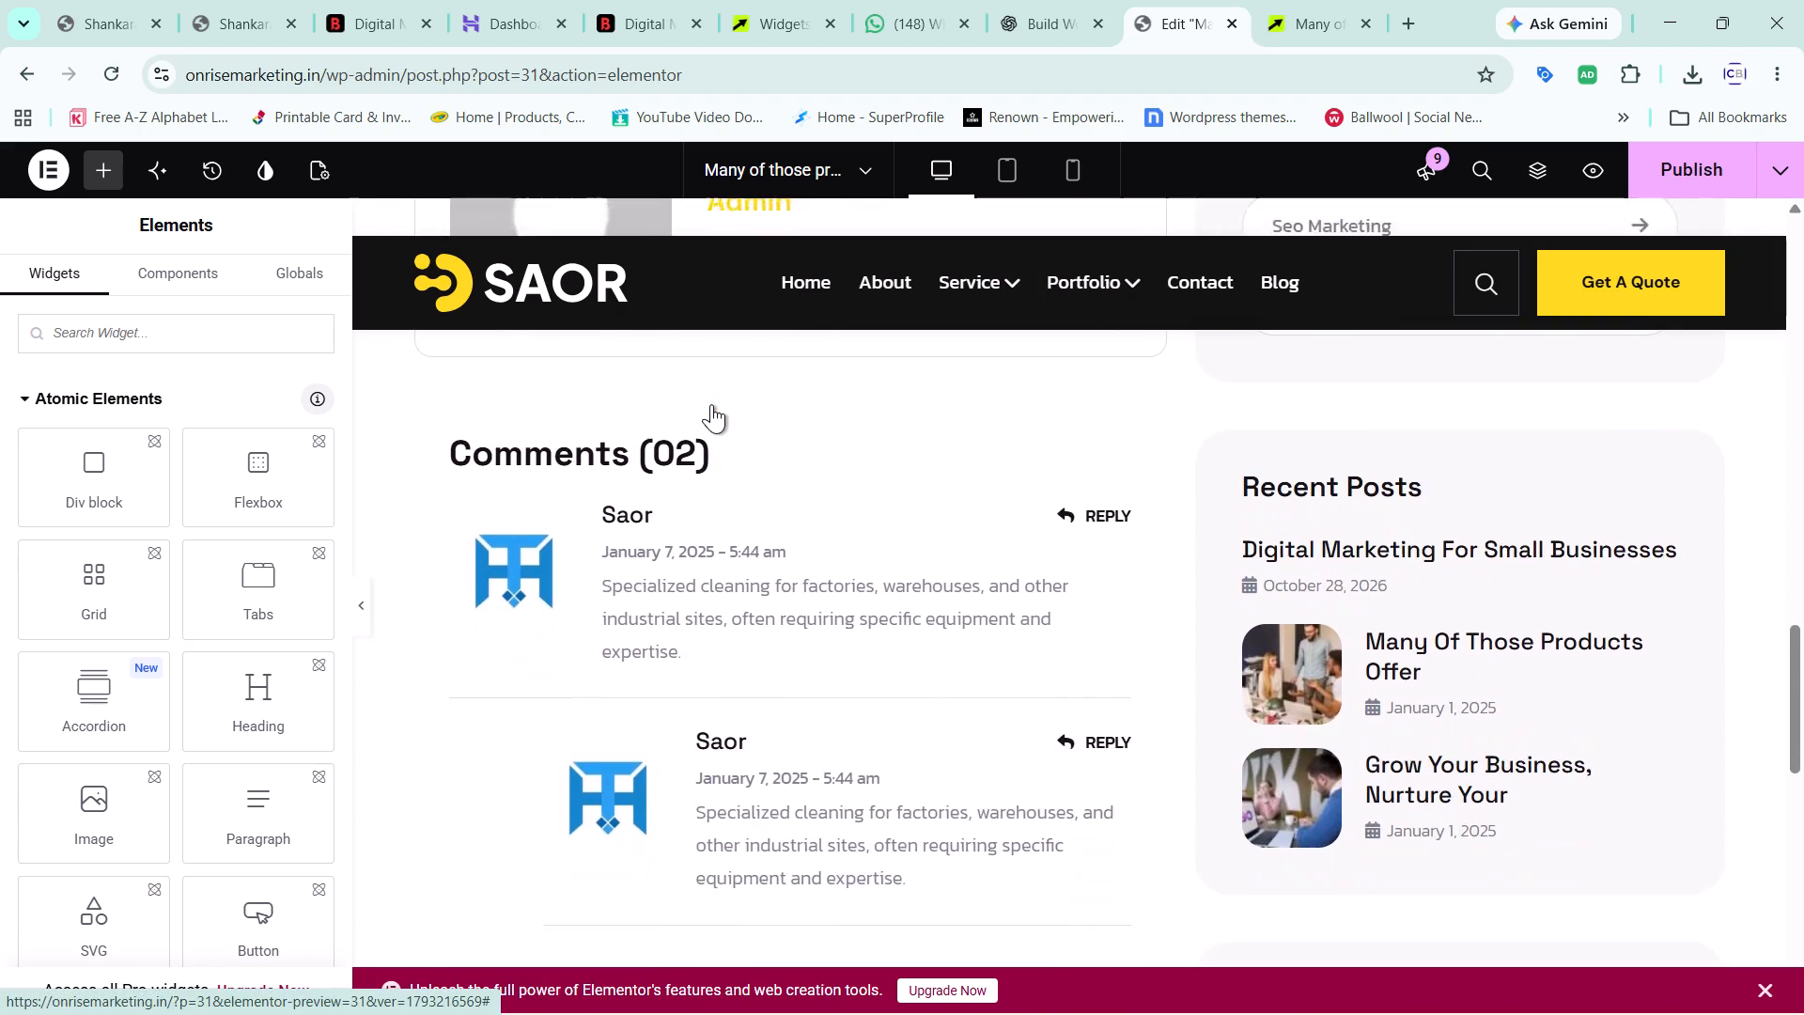
scroll(711, 404, down, 3)
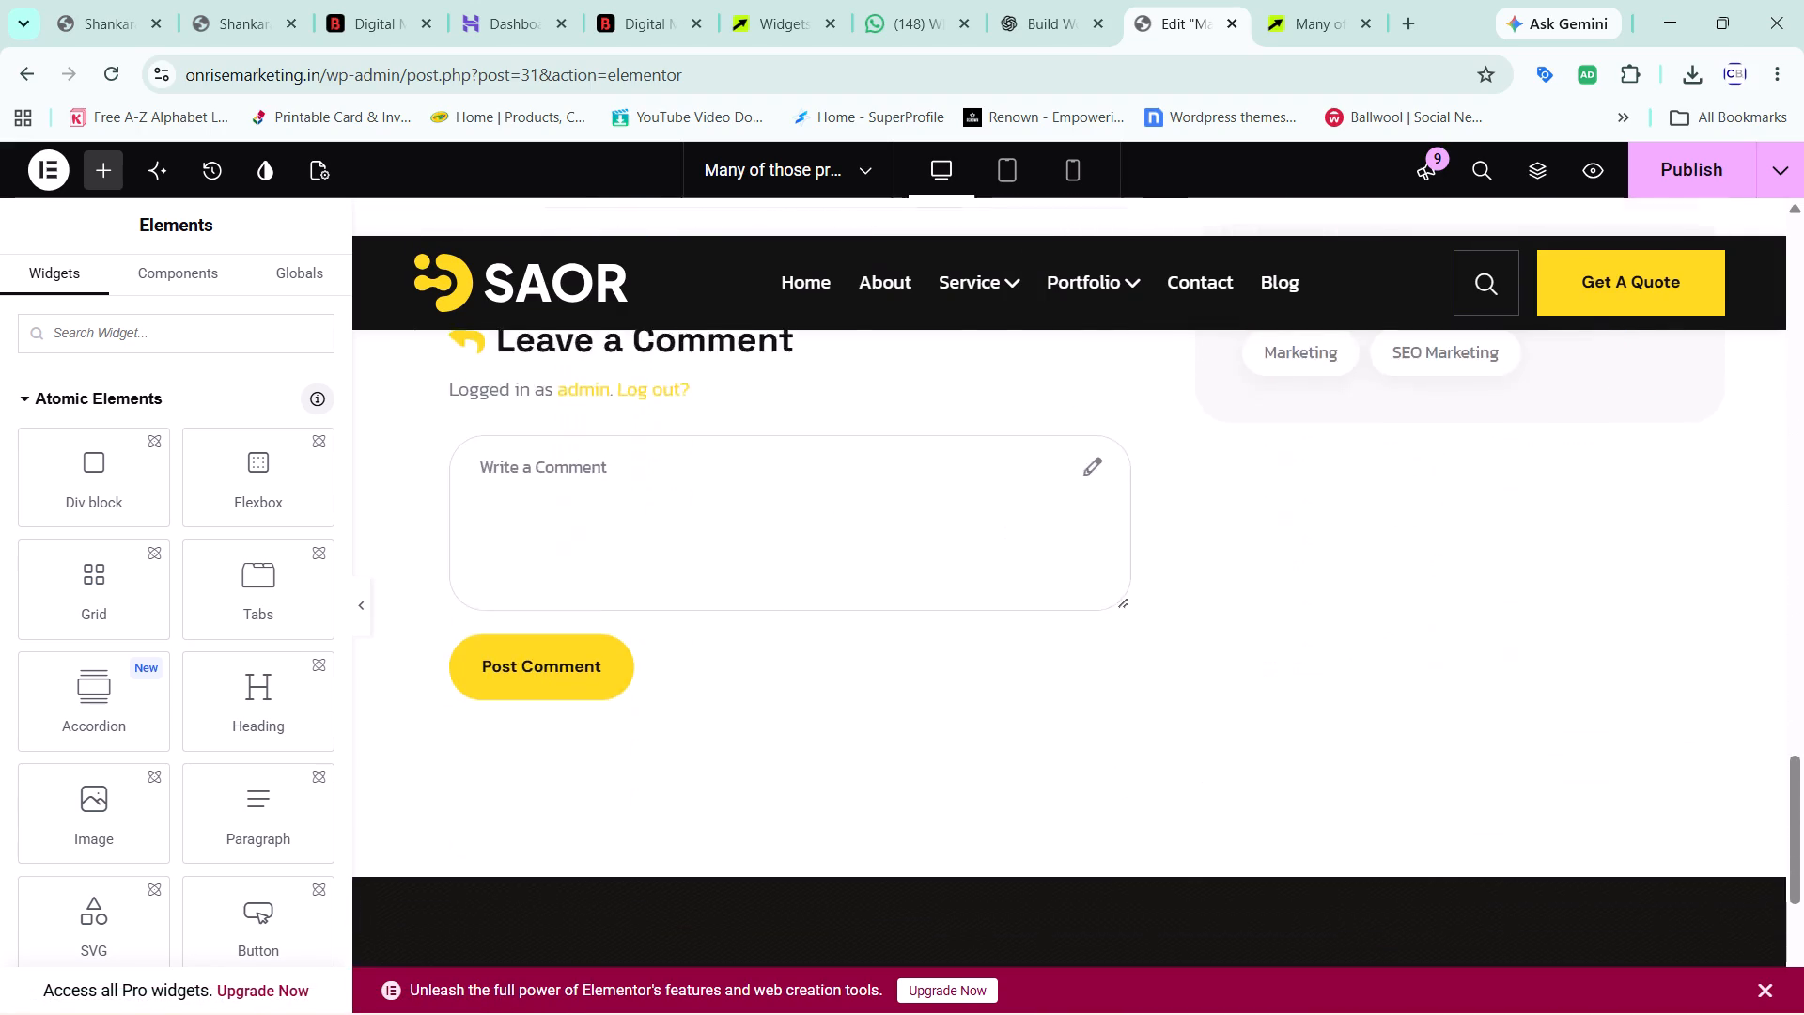
scroll(711, 404, down, 1)
Delete the empty container beneath the post's author, date and comments line.
scroll(711, 404, up, 4)
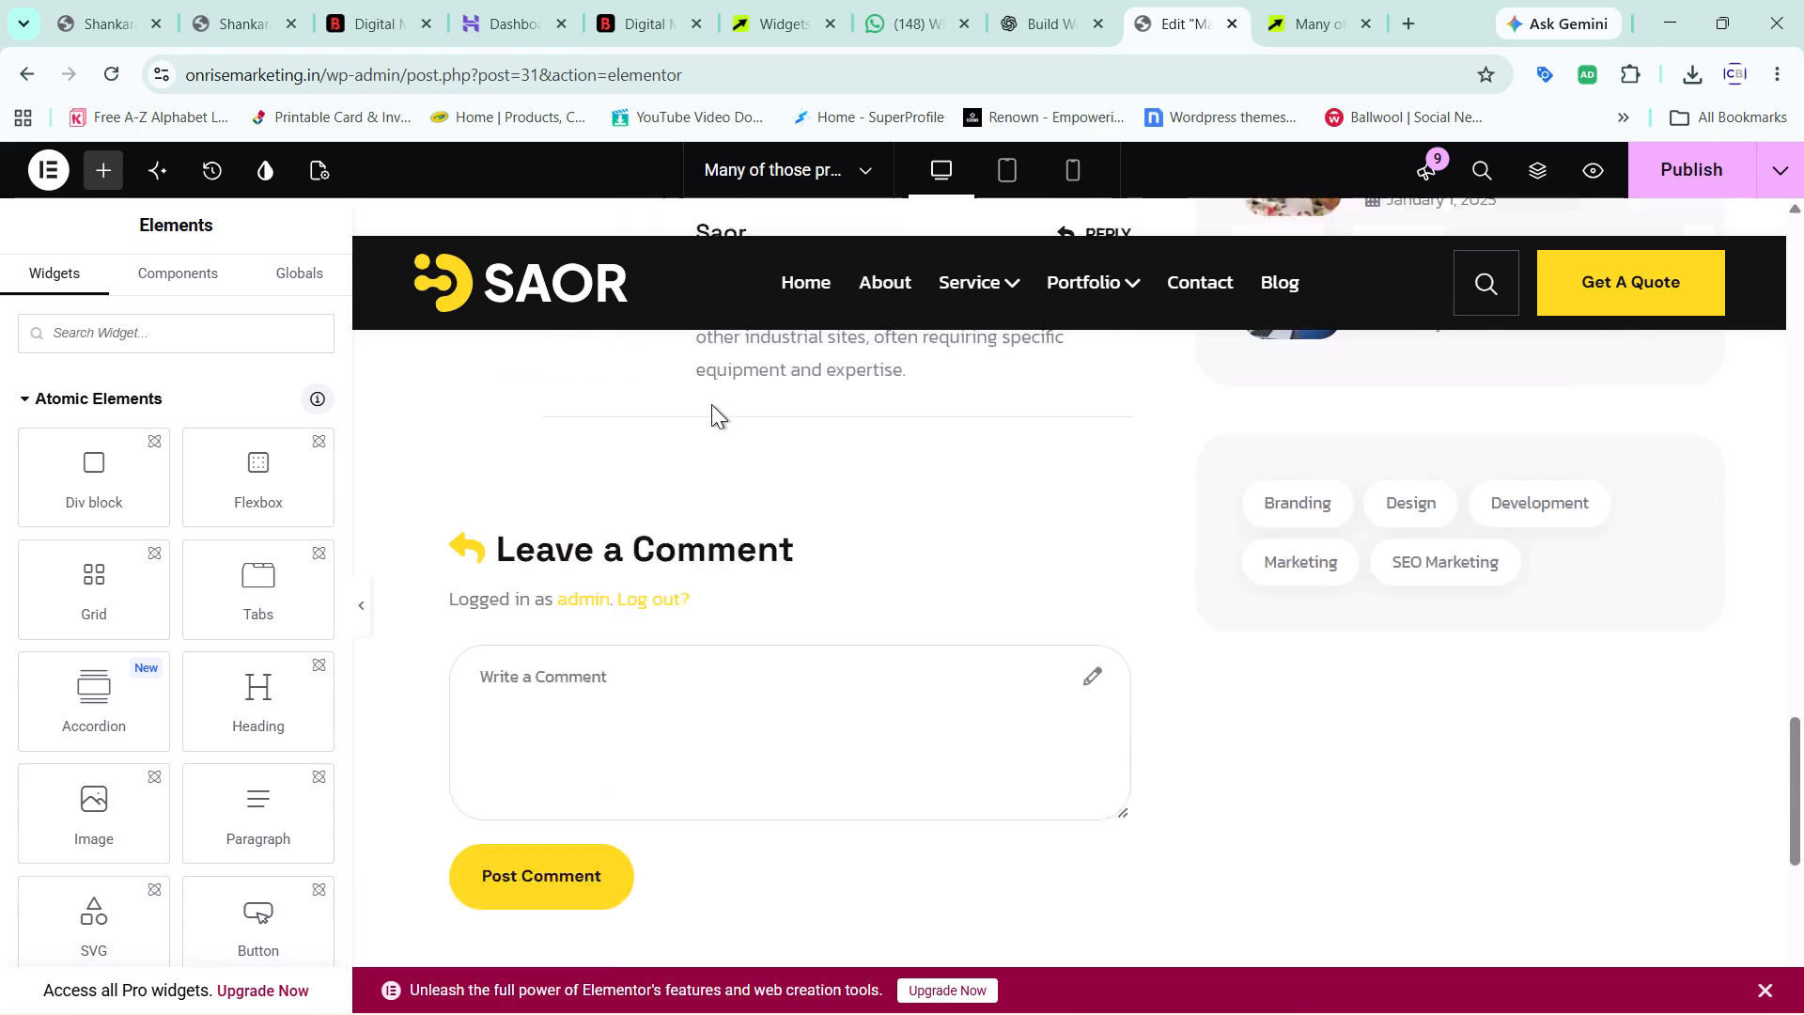
scroll(711, 404, up, 7)
scroll(711, 404, down, 3)
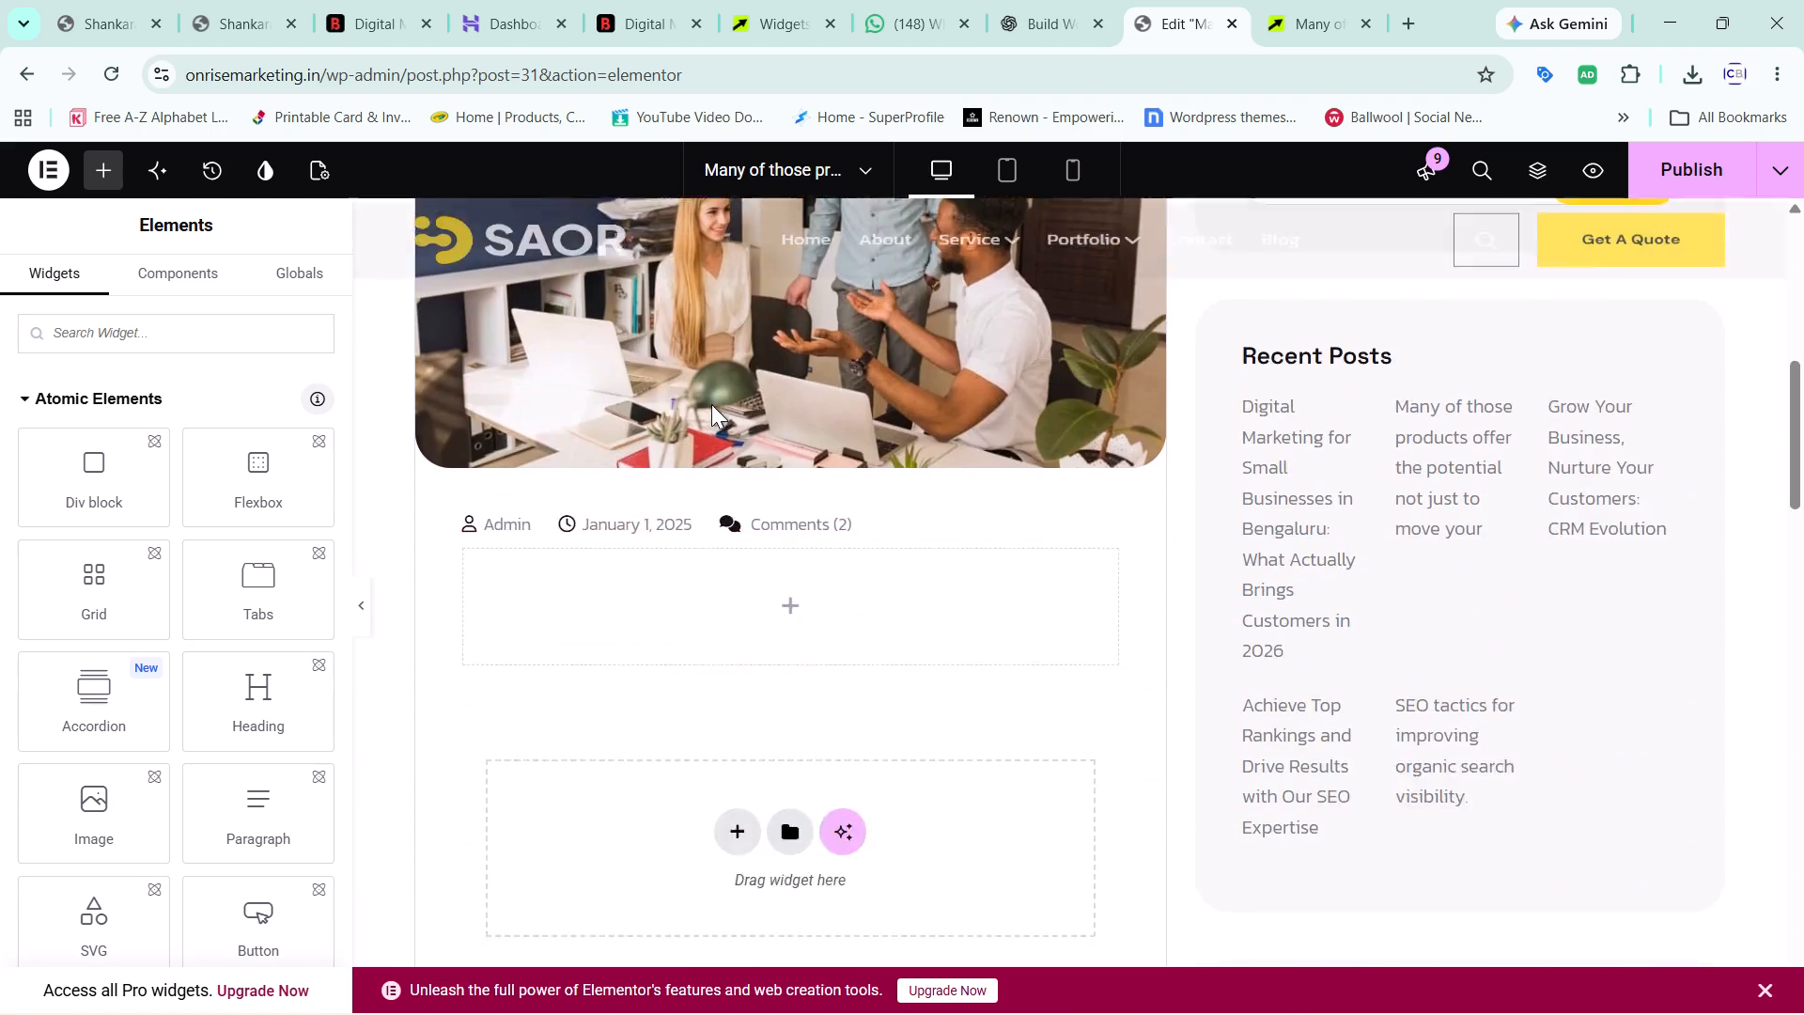
scroll(743, 486, up, 1)
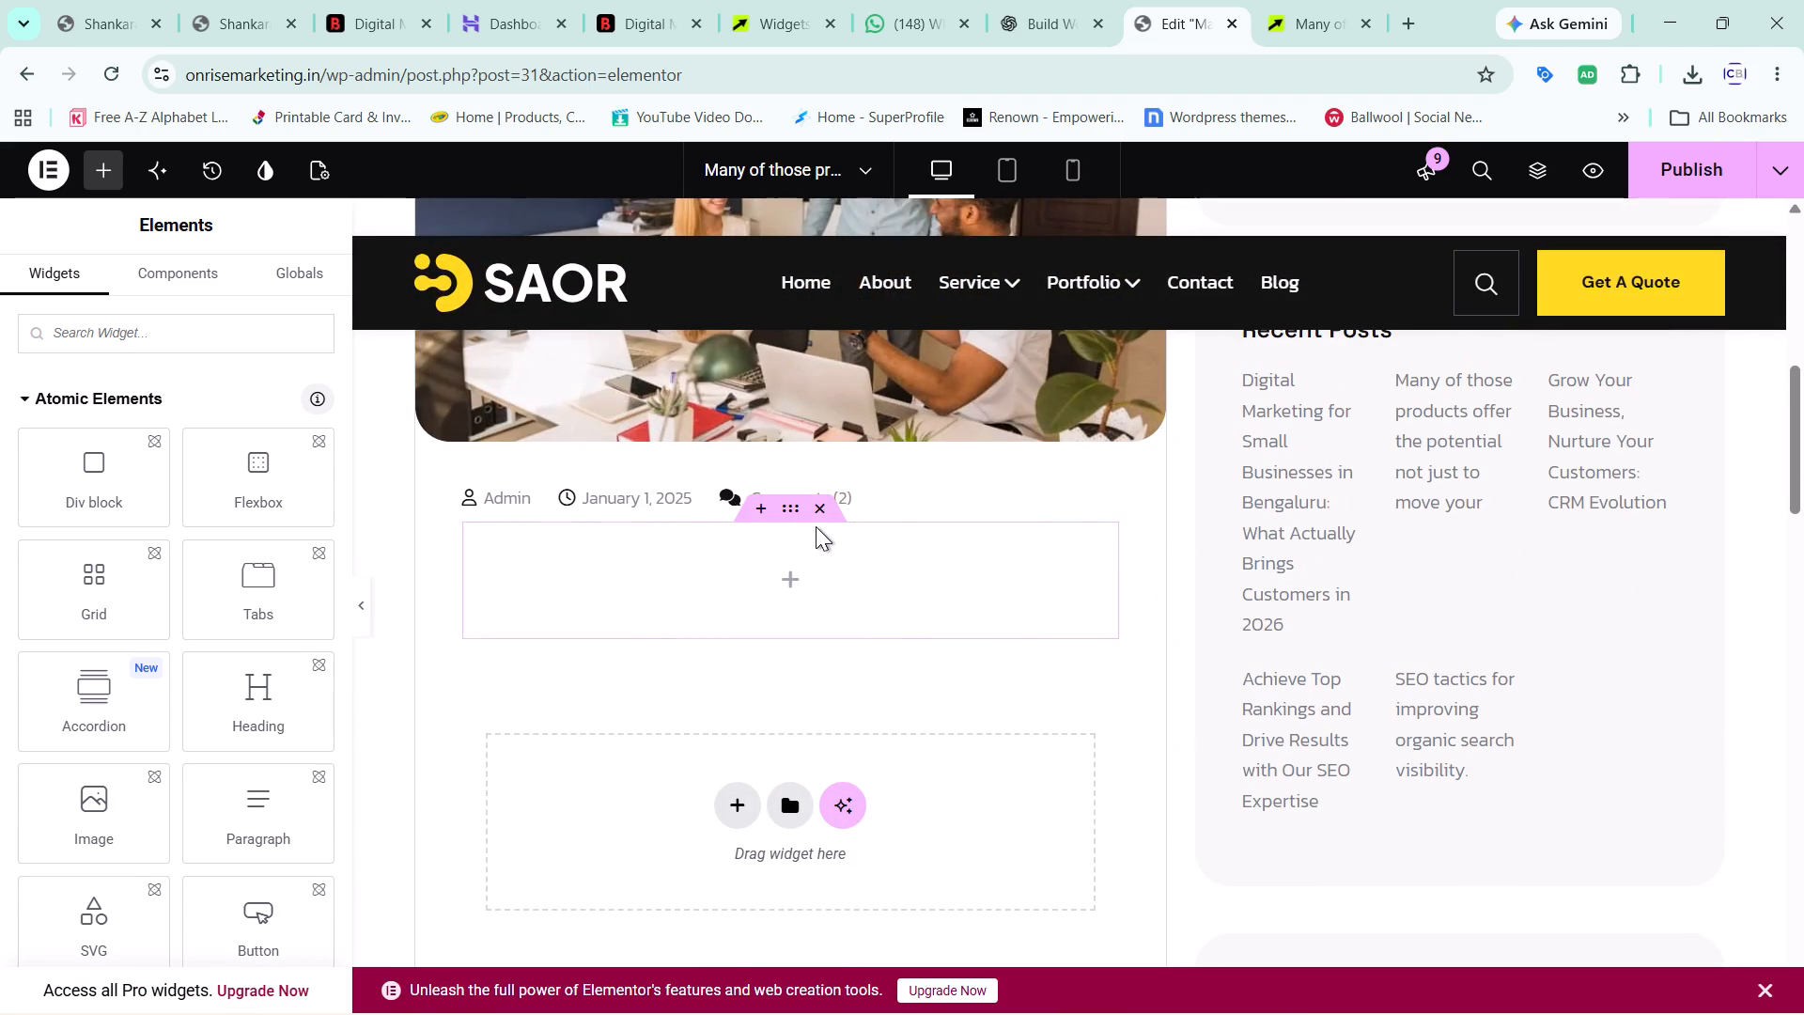
click(816, 520)
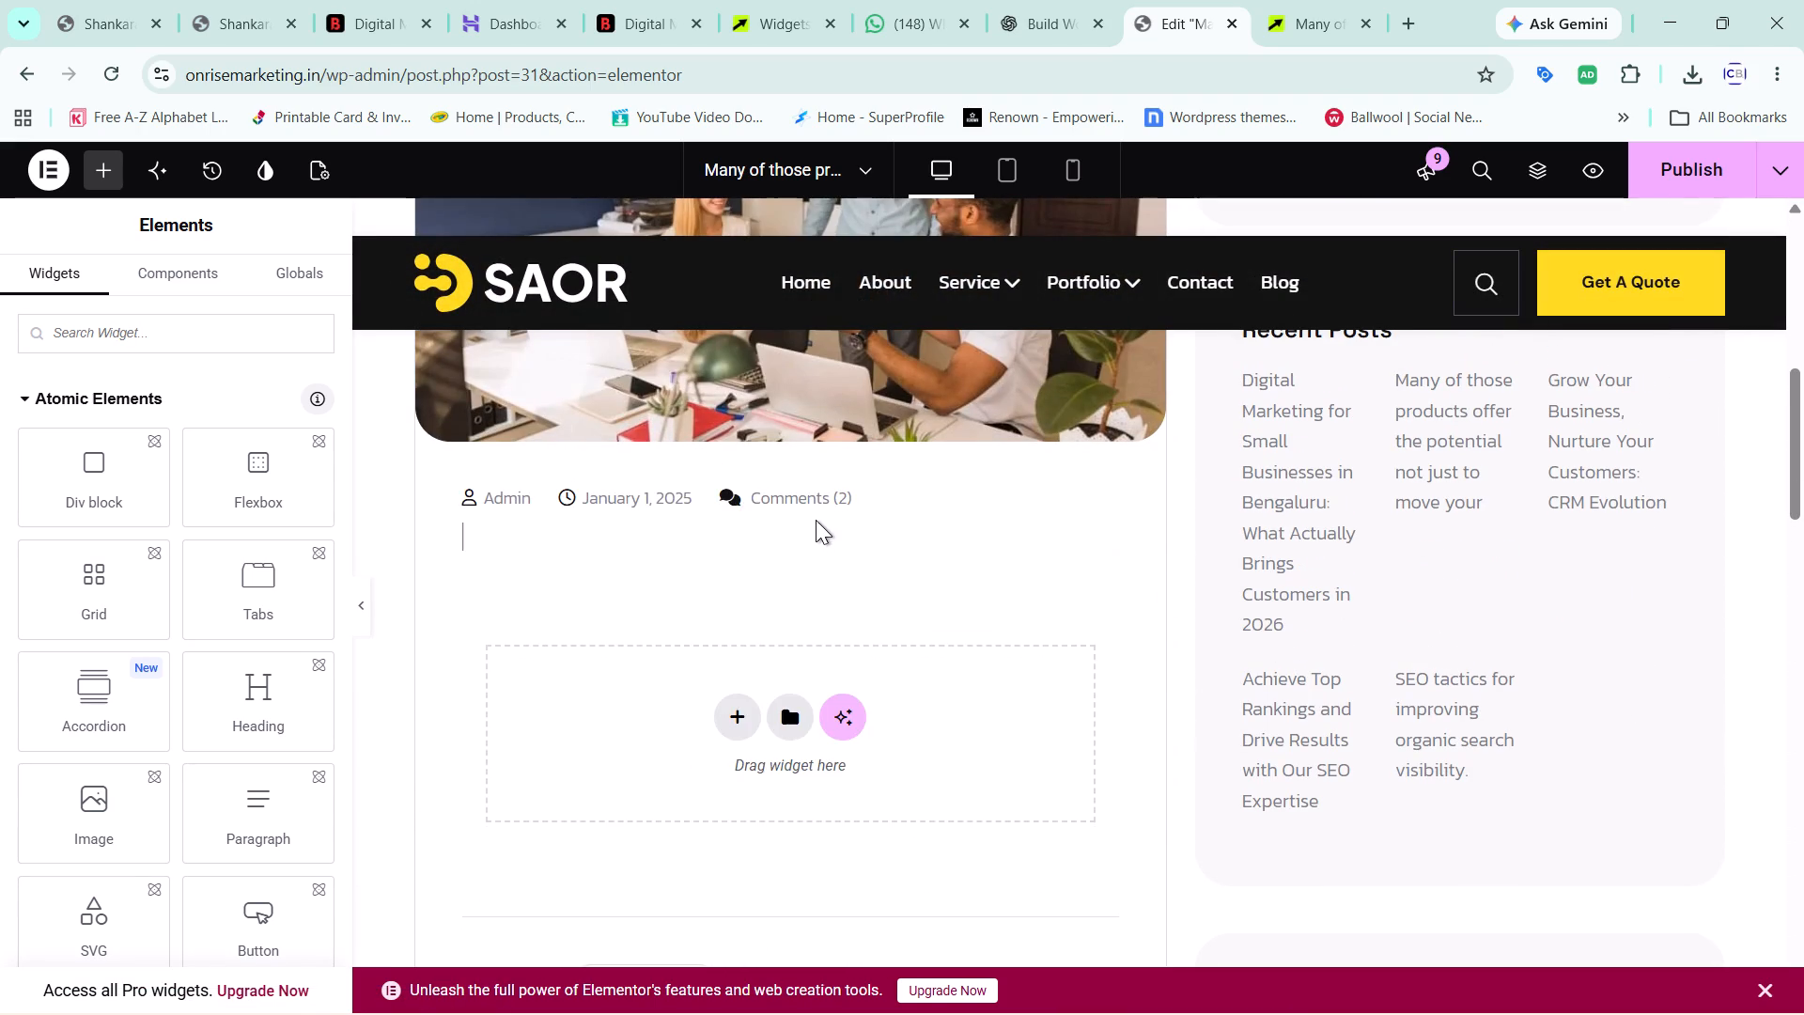
scroll(816, 520, down, 2)
scroll(816, 520, up, 1)
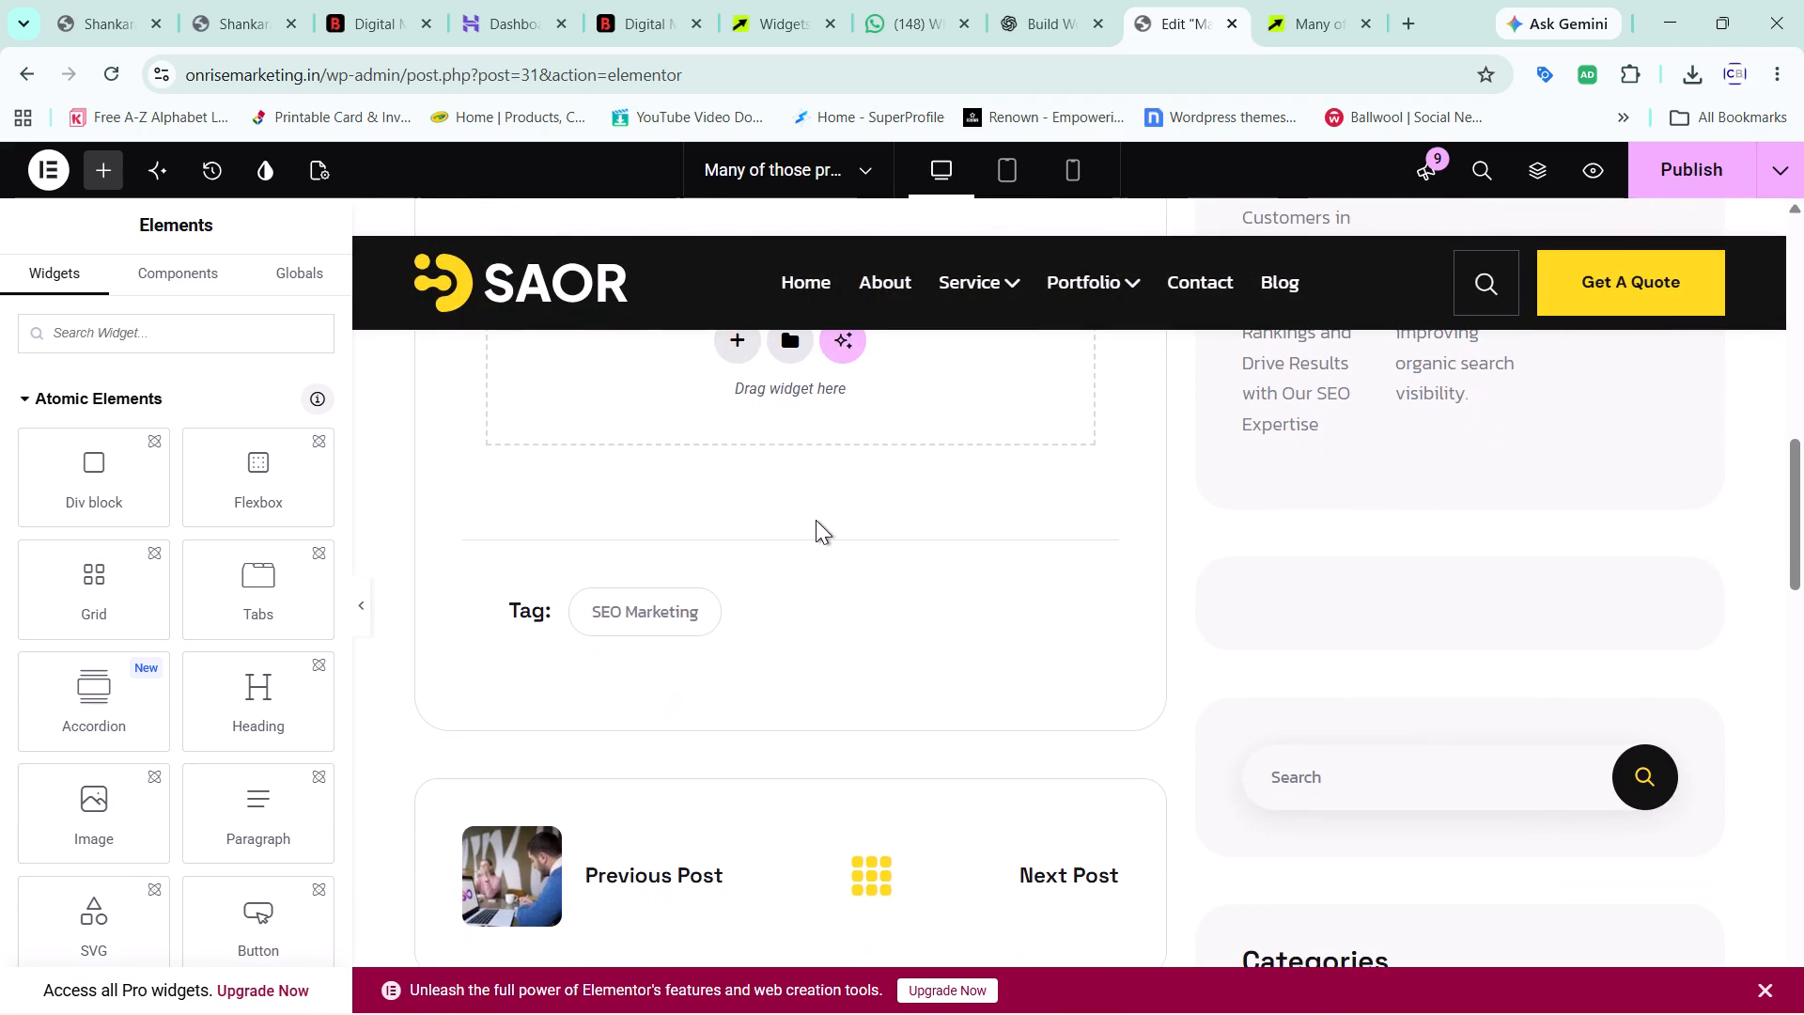
scroll(816, 520, down, 2)
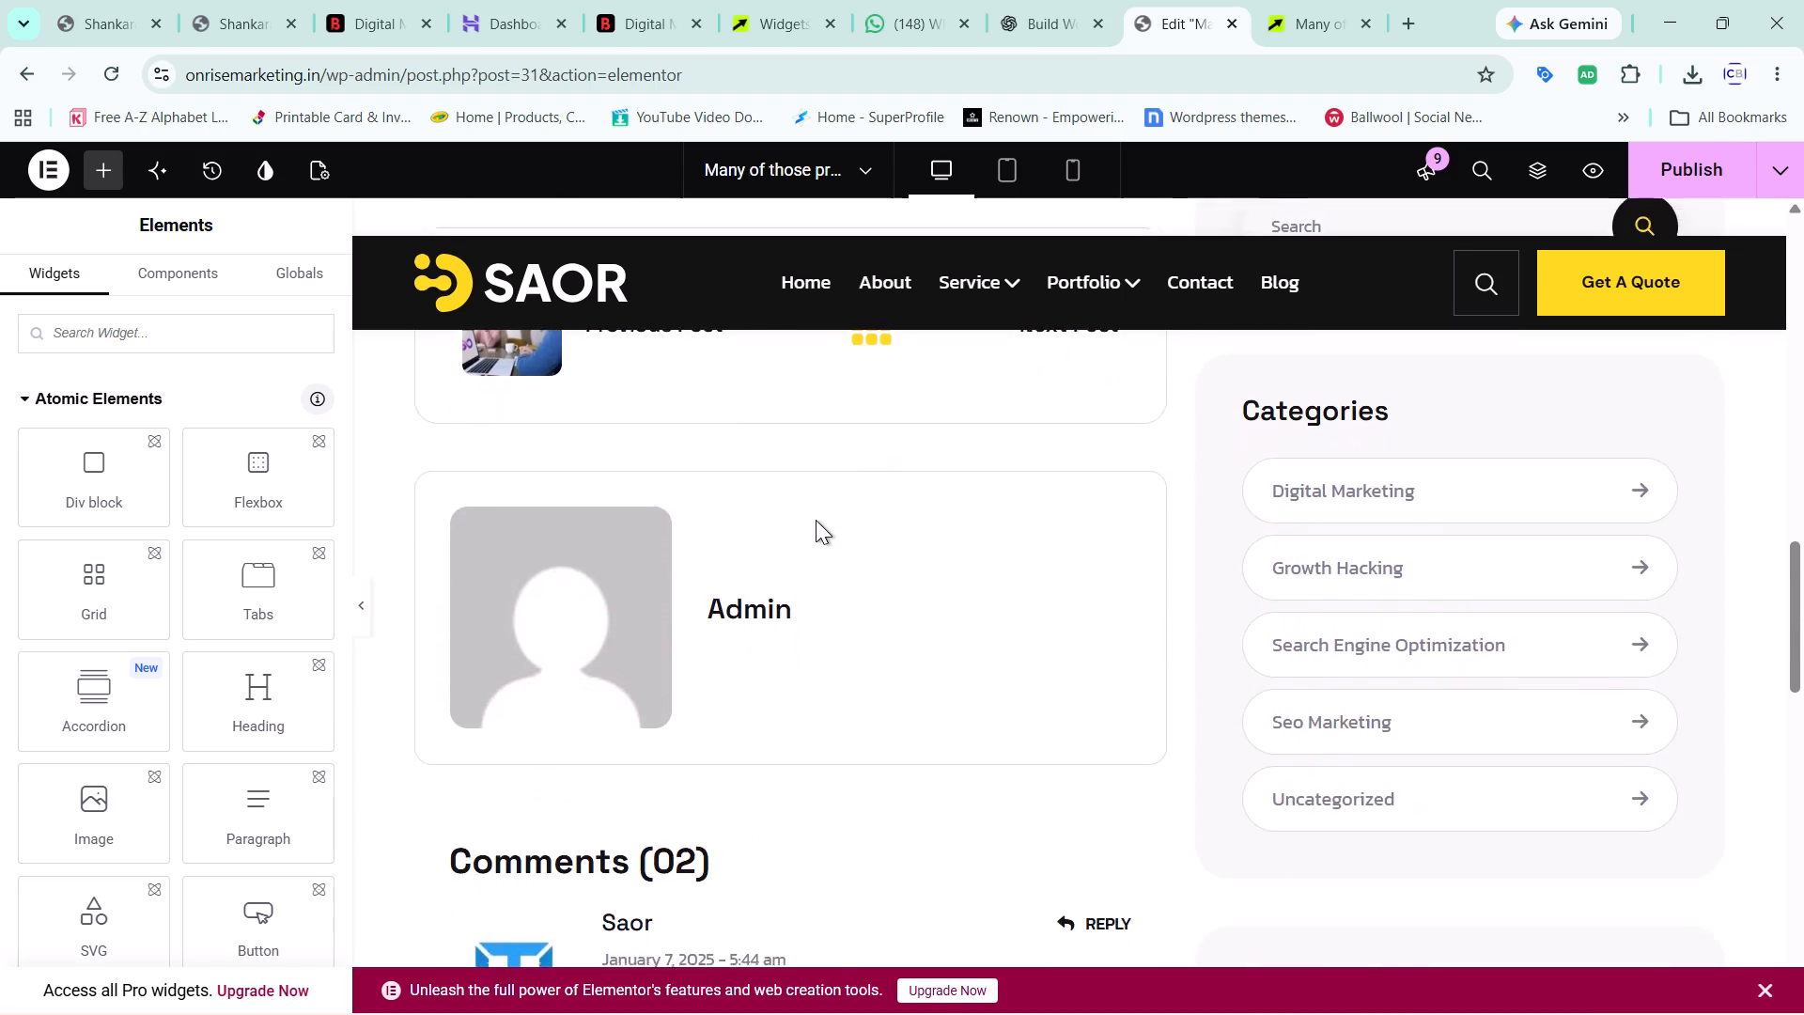
scroll(816, 520, down, 3)
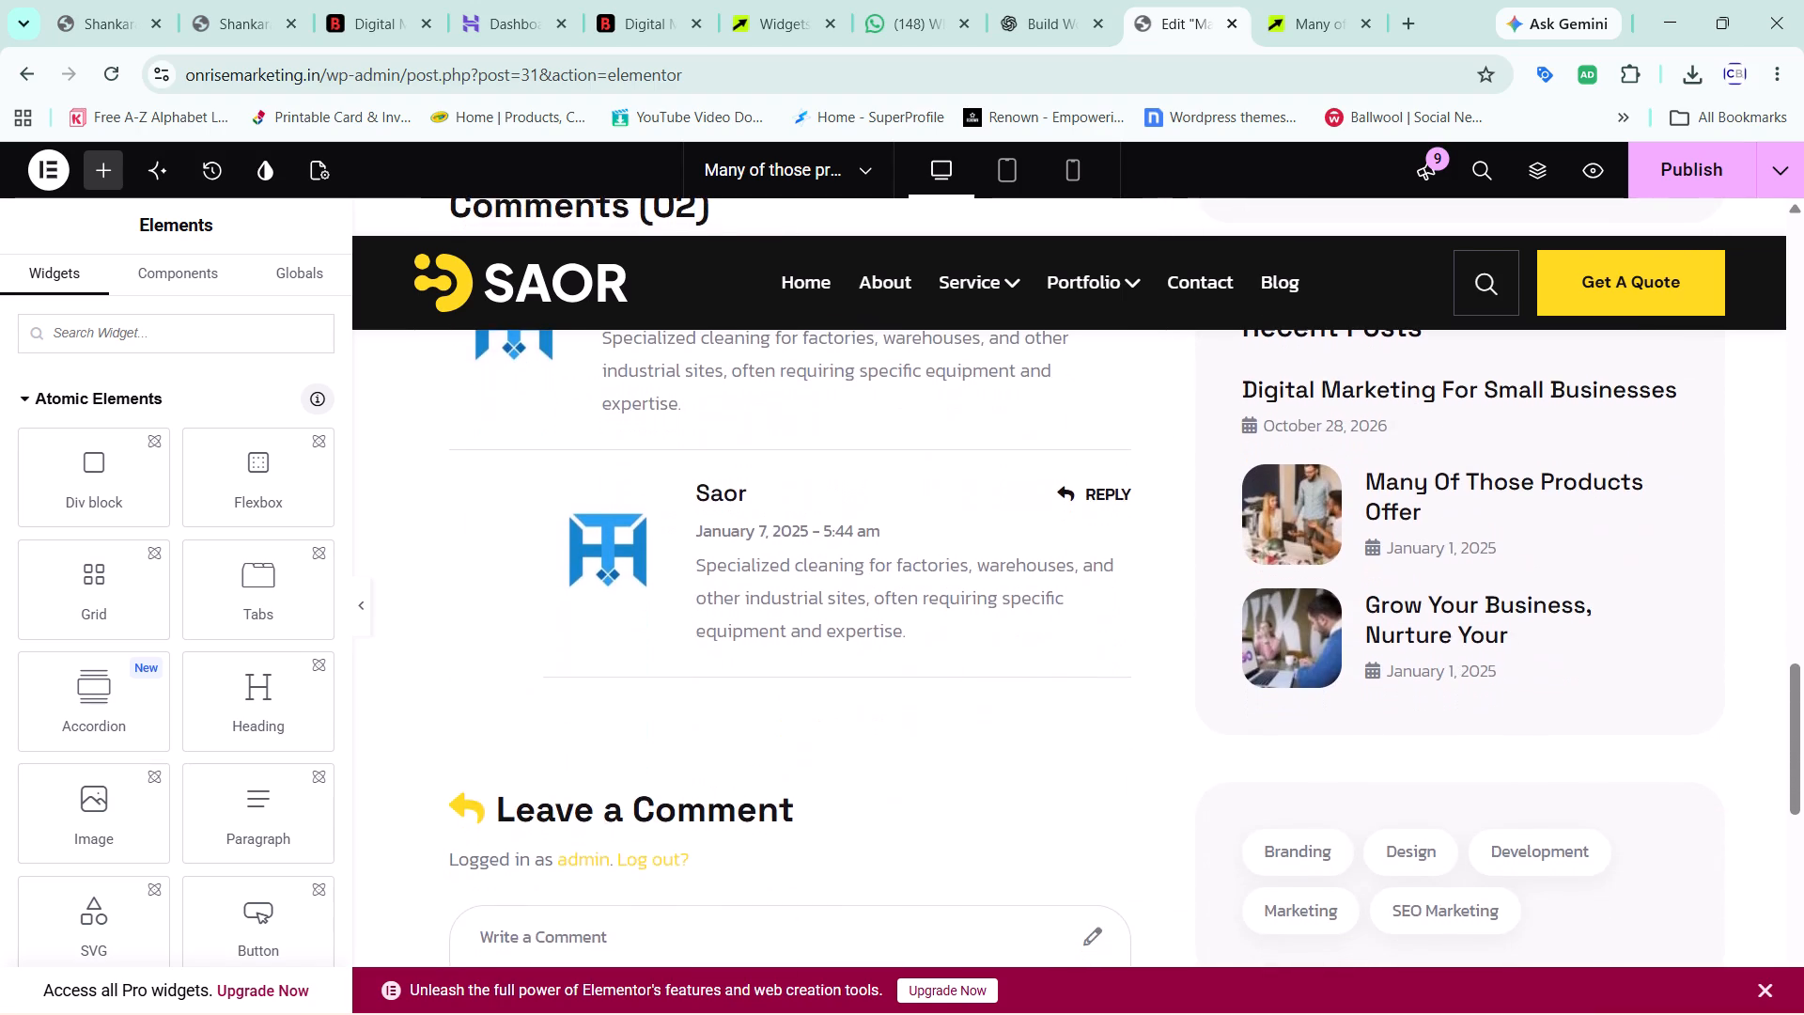
scroll(816, 520, up, 2)
scroll(816, 520, down, 2)
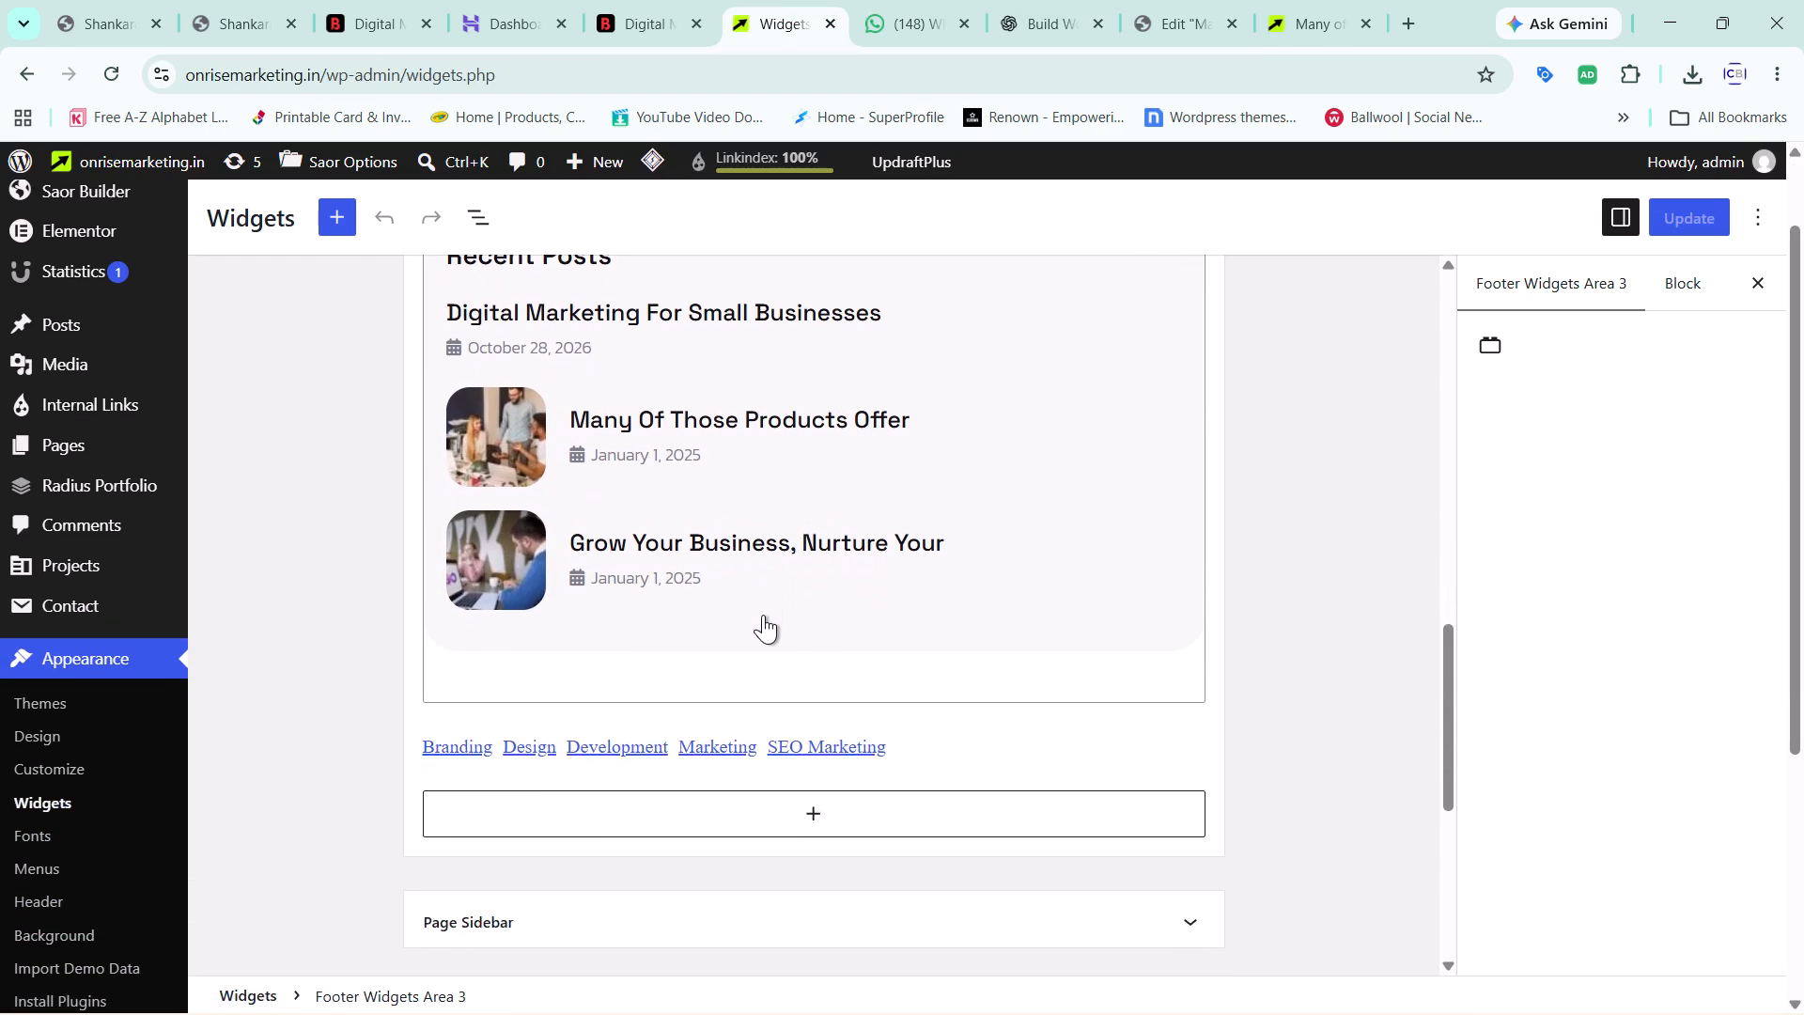
scroll(763, 615, down, 1)
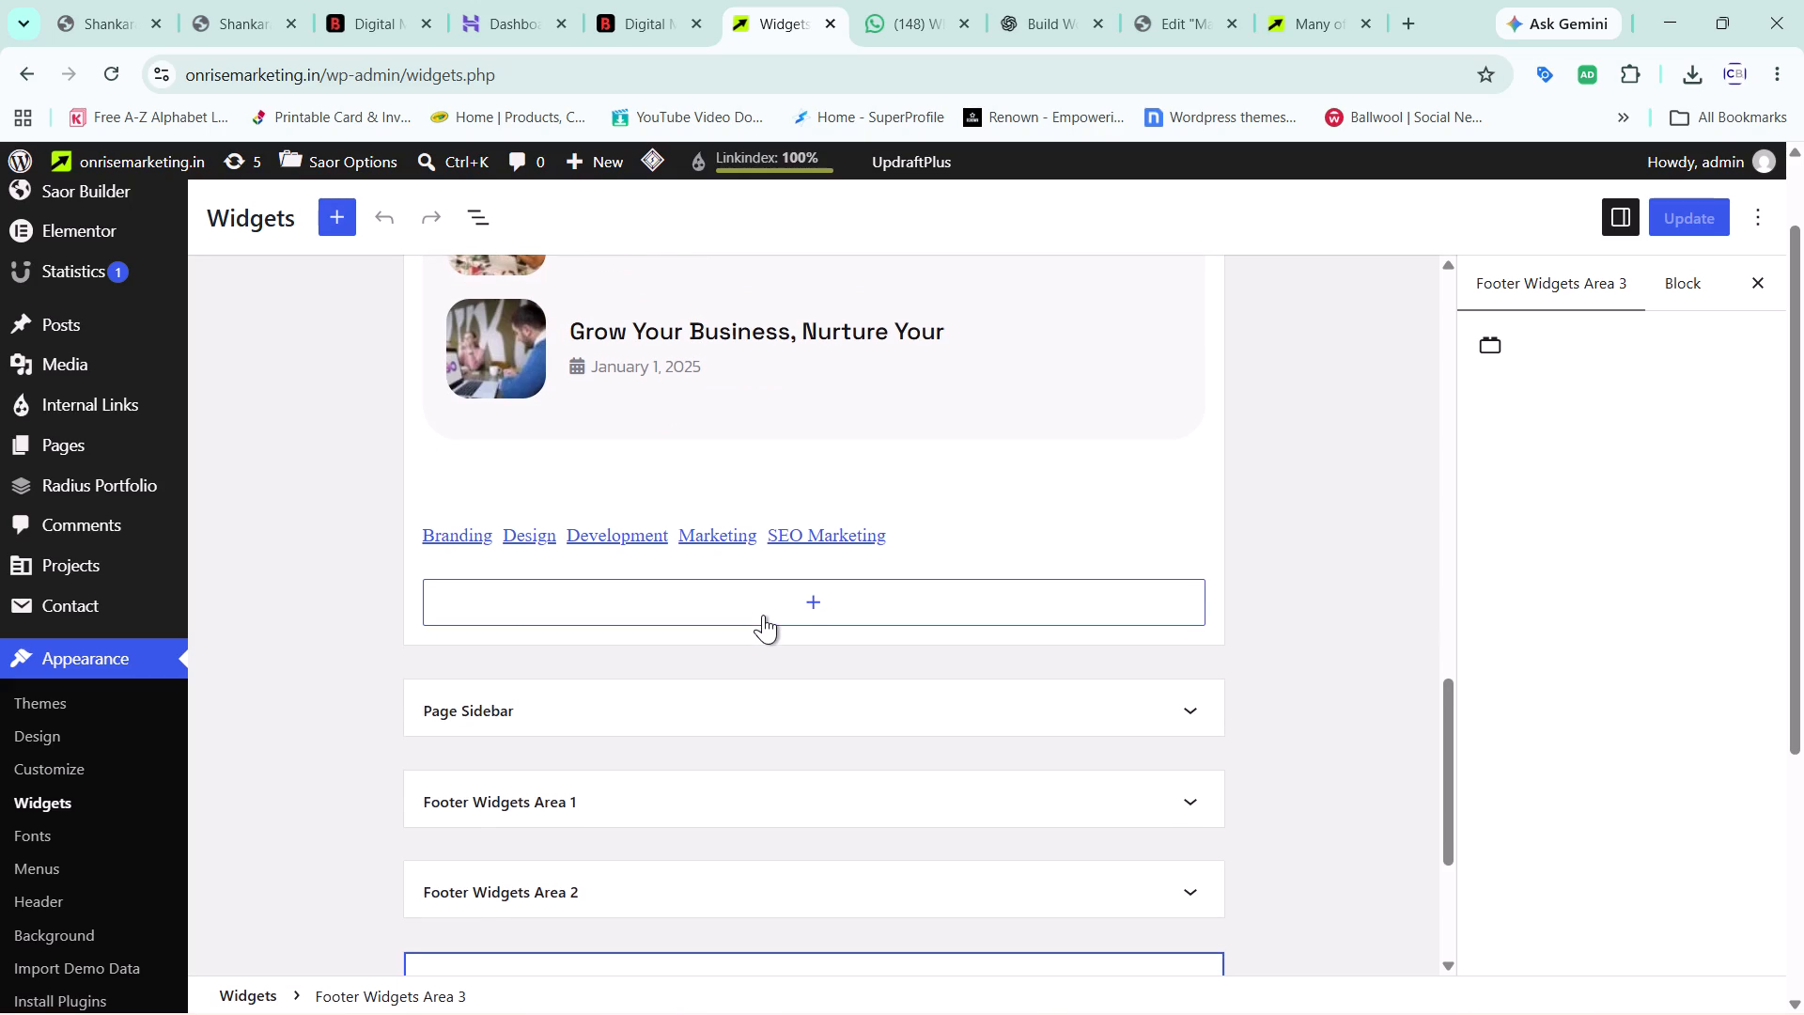
scroll(763, 615, up, 8)
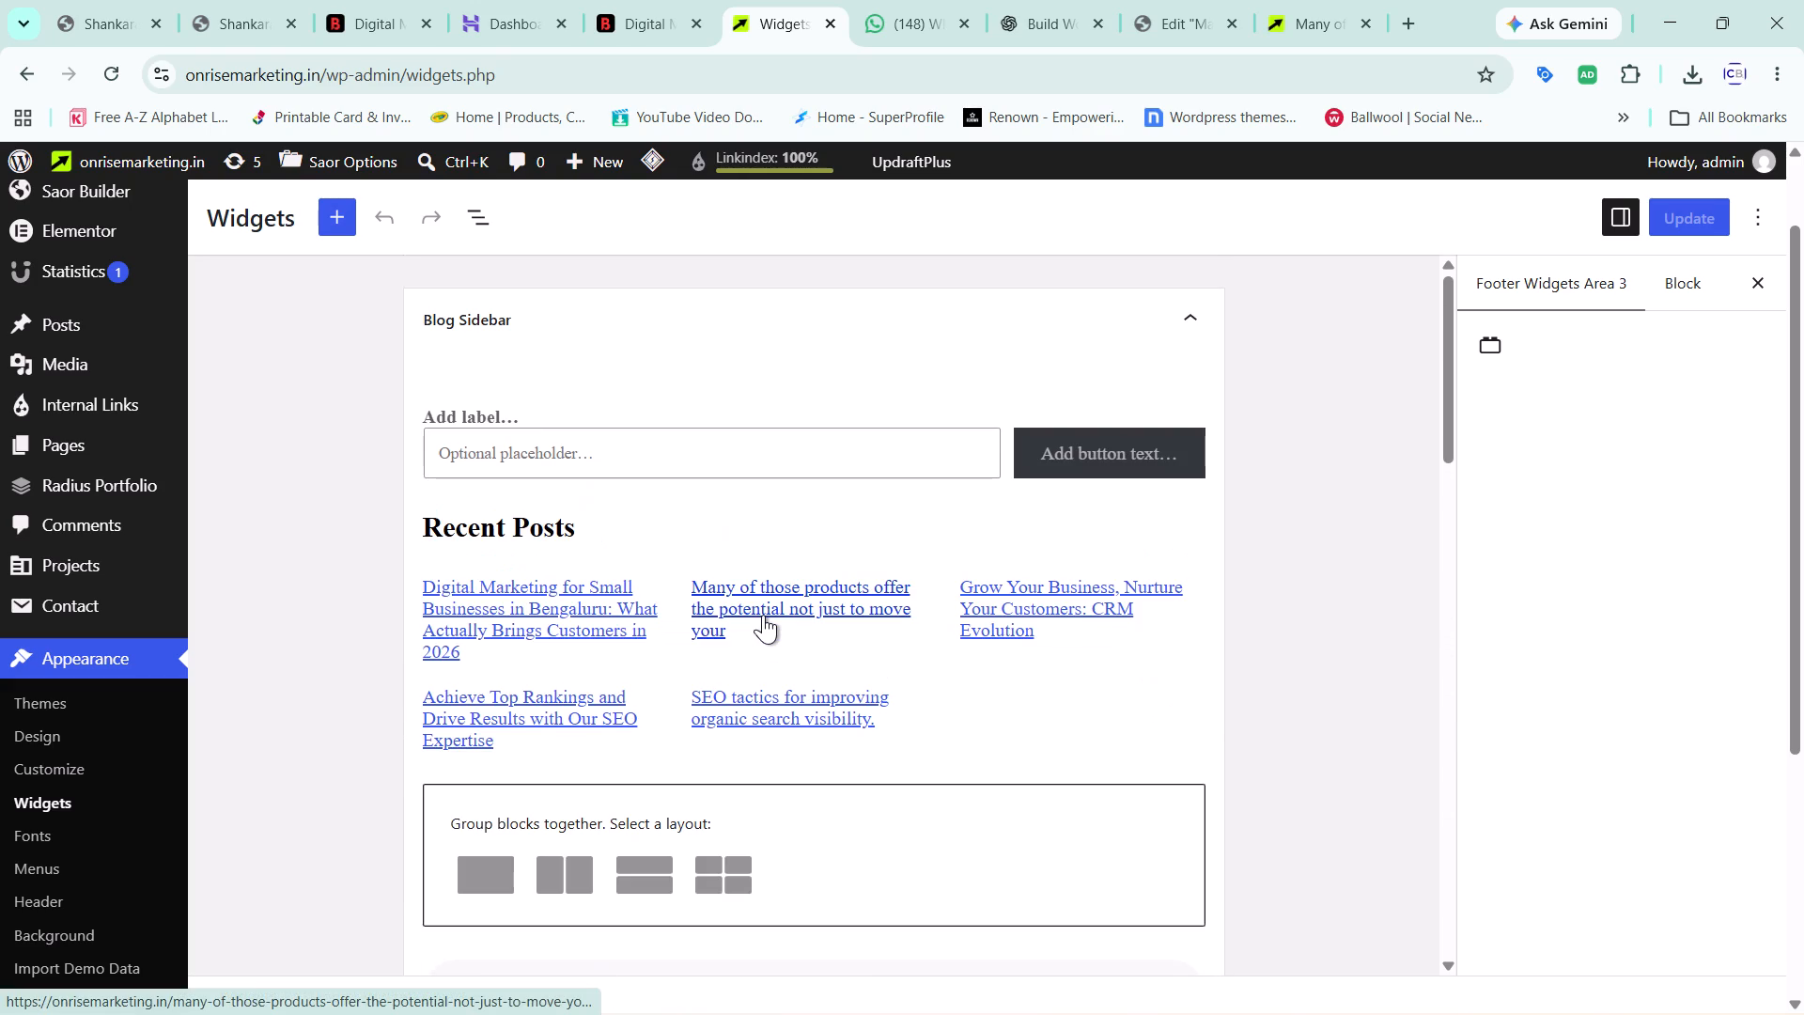
click(1180, 326)
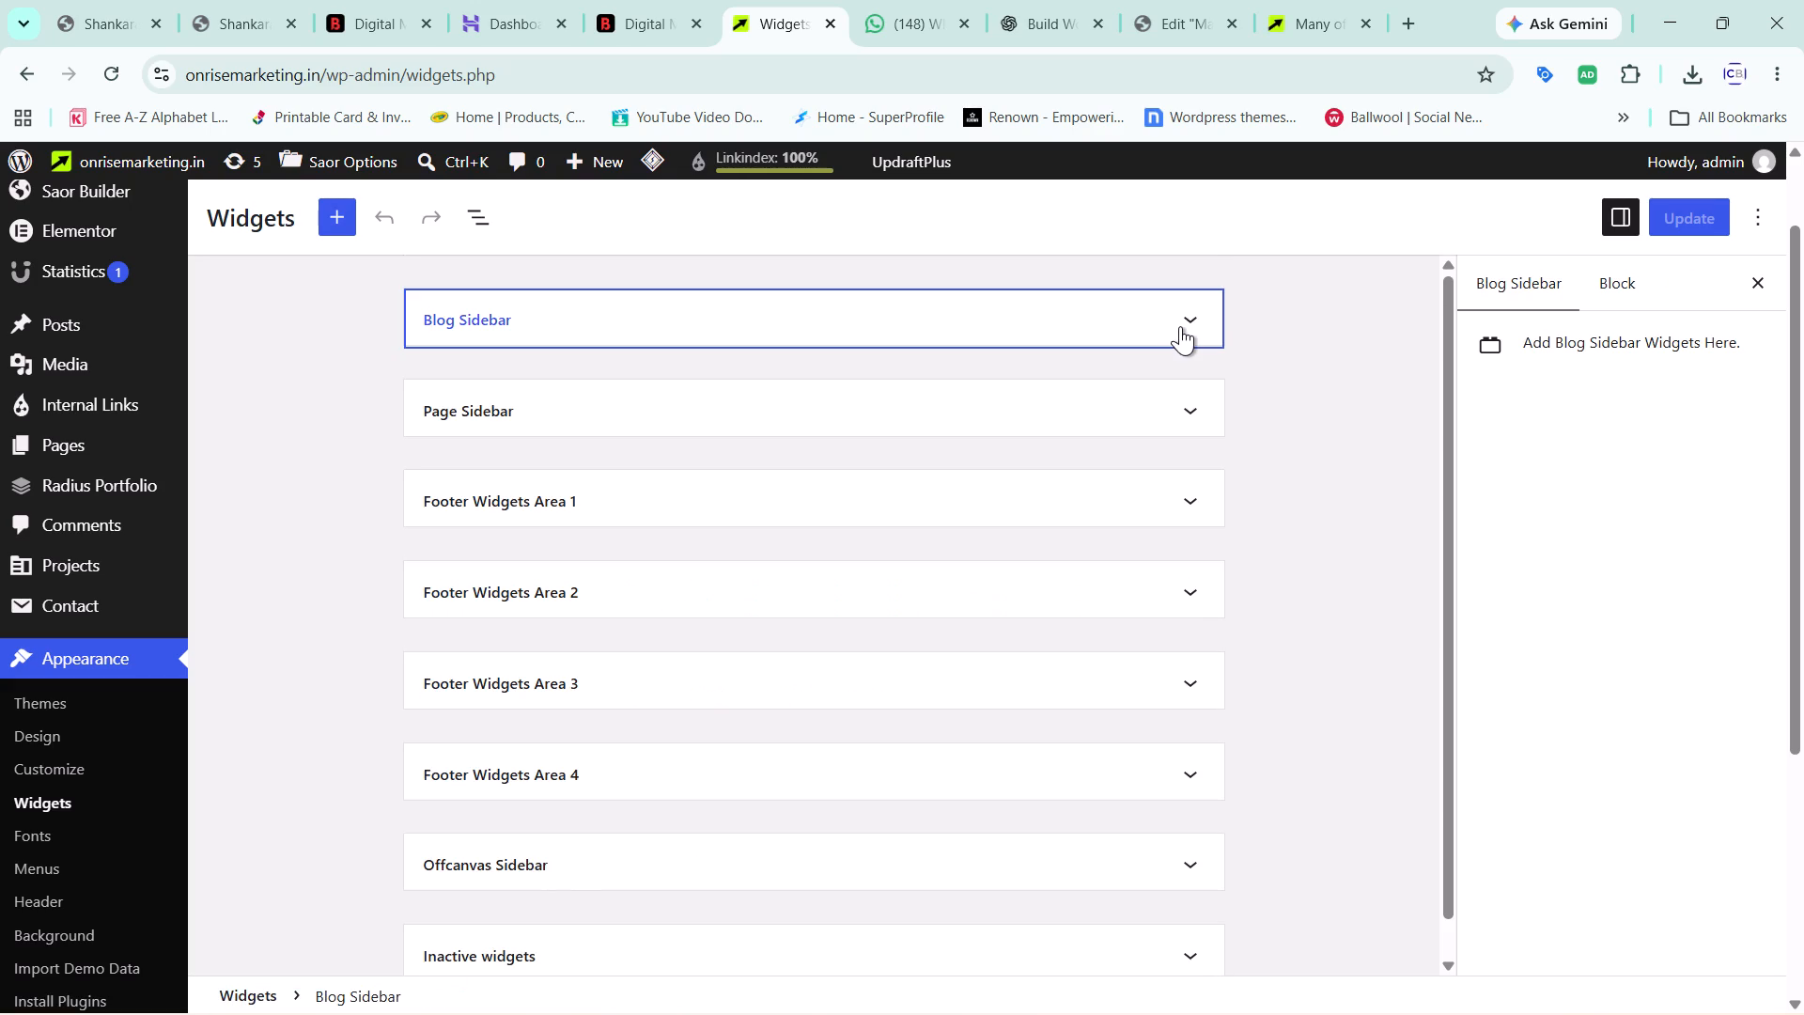
click(1180, 326)
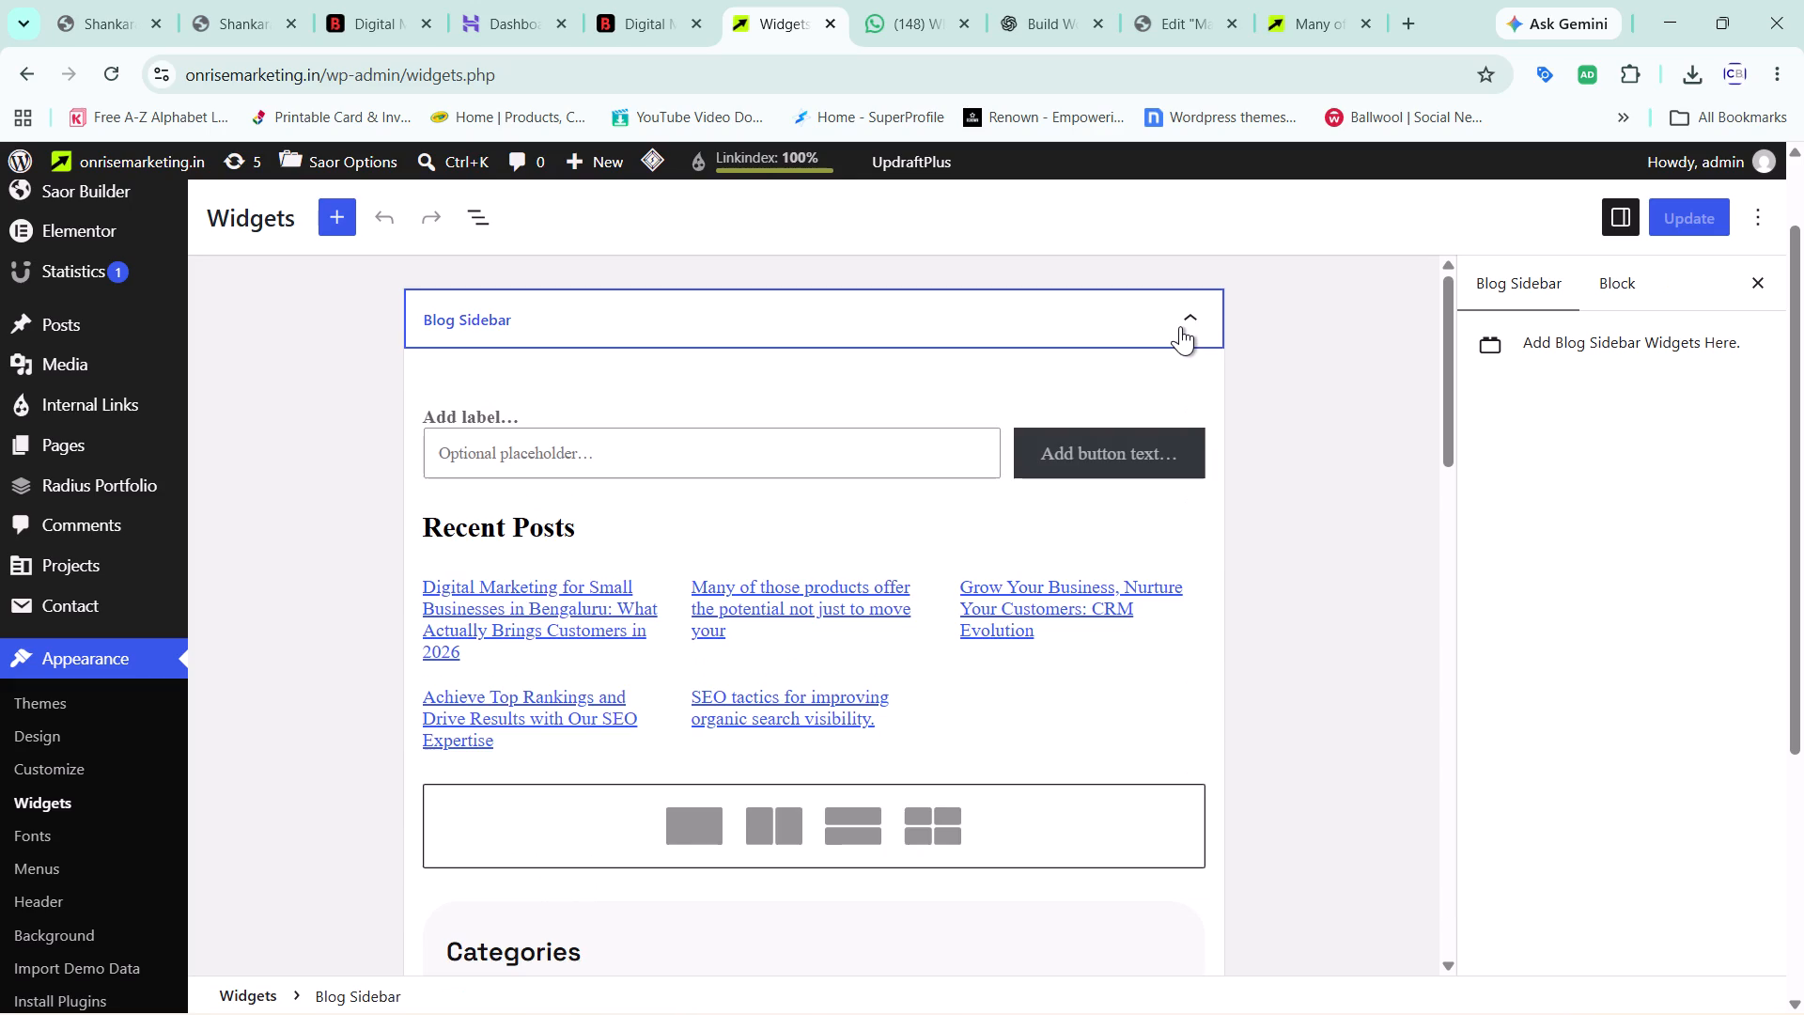
click(1180, 326)
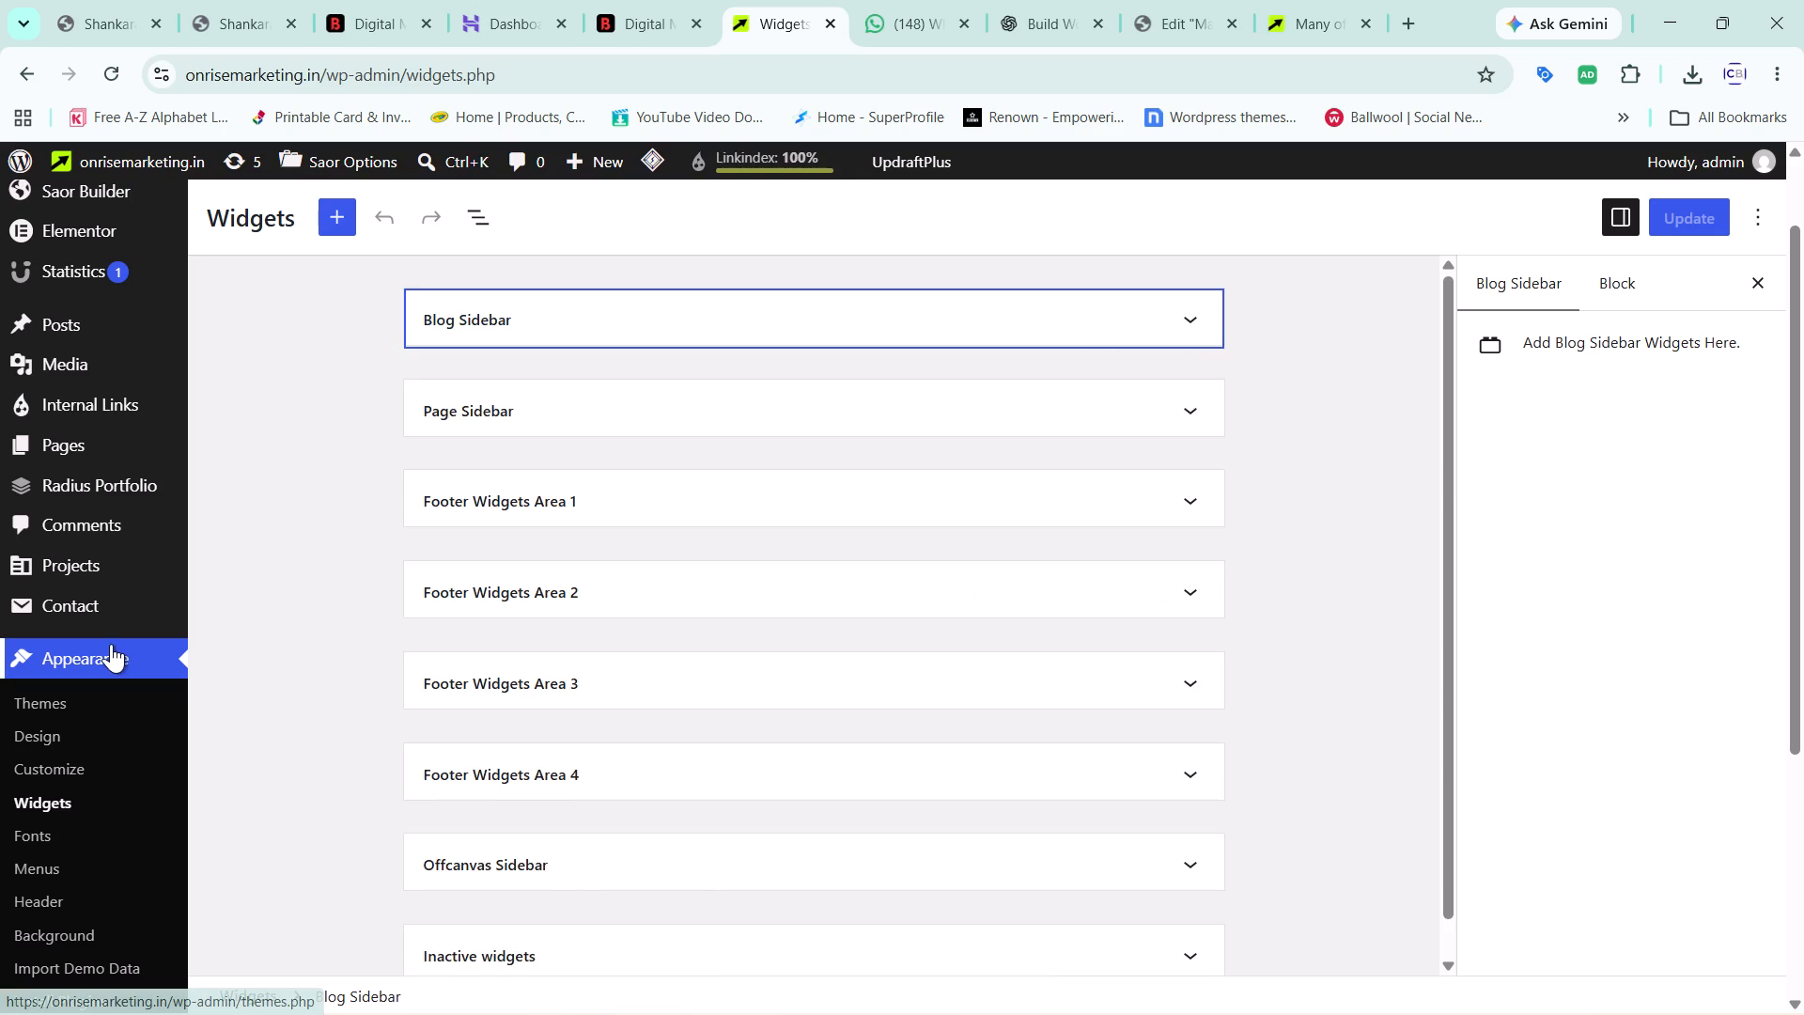
Open the post "Many of those products offer the potential not just to move your" for editing from the Posts list.
click(92, 339)
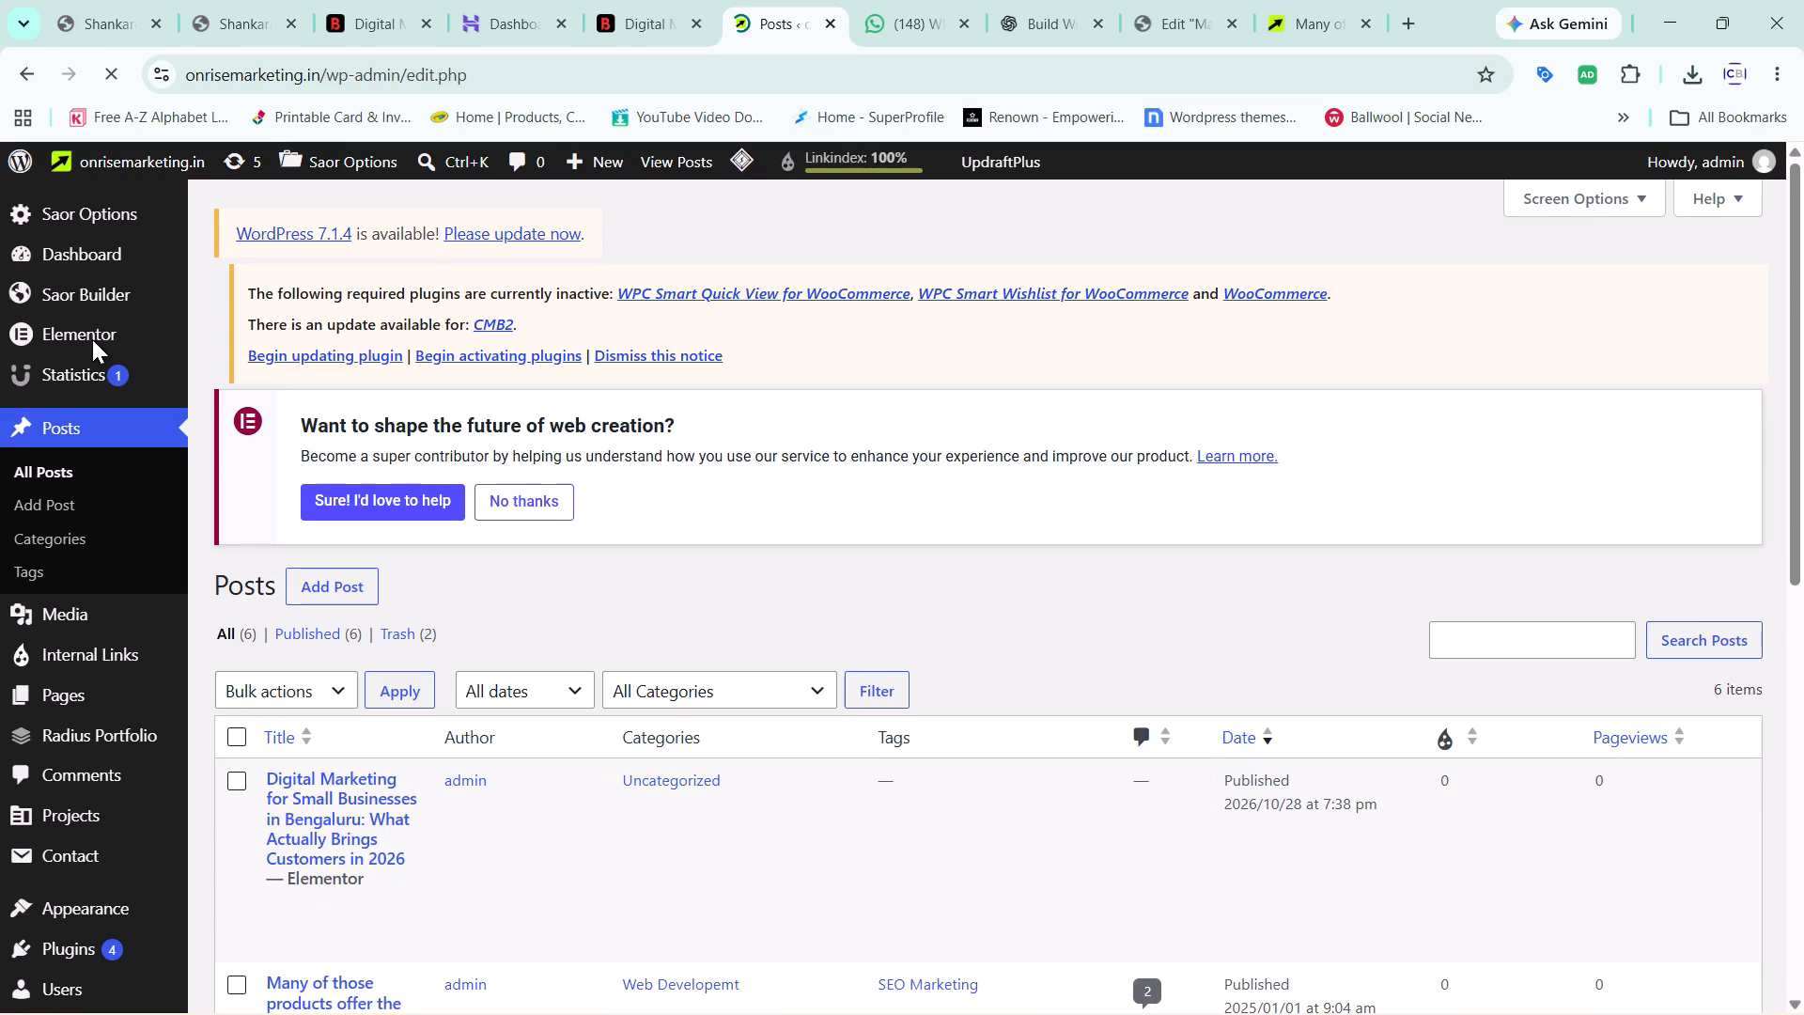
scroll(350, 525, down, 3)
scroll(426, 773, down, 3)
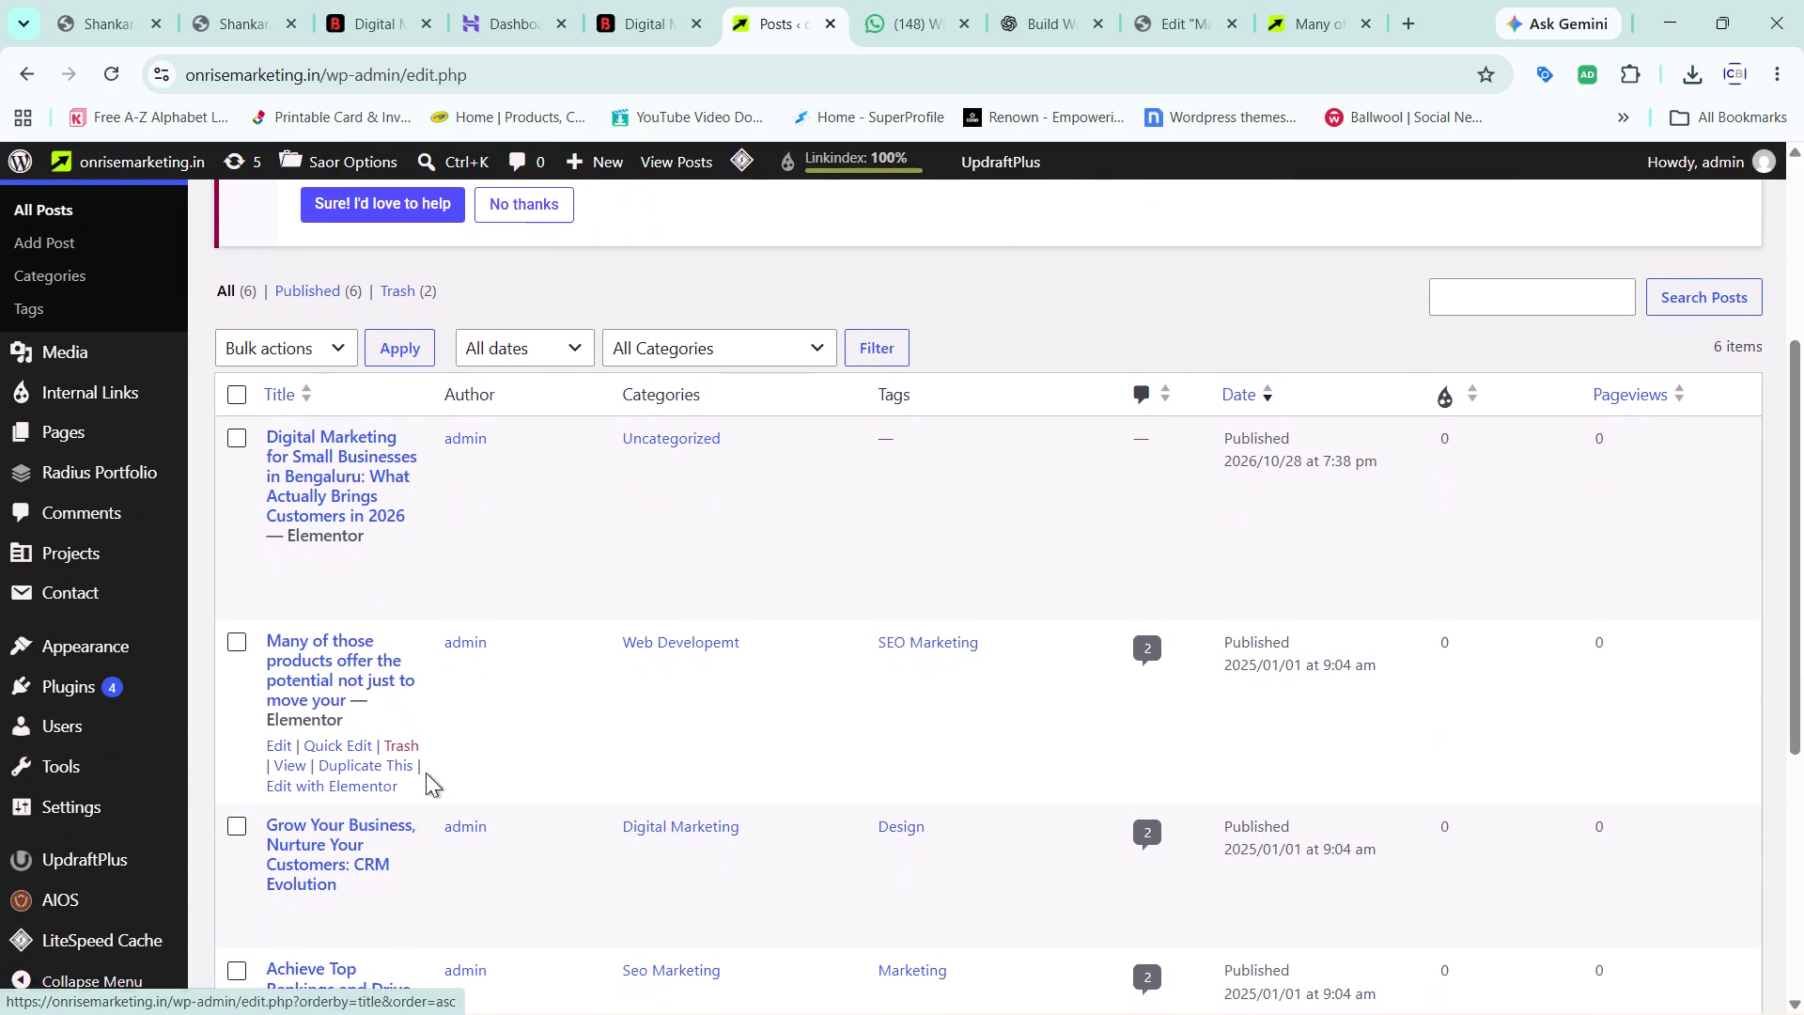
click(285, 744)
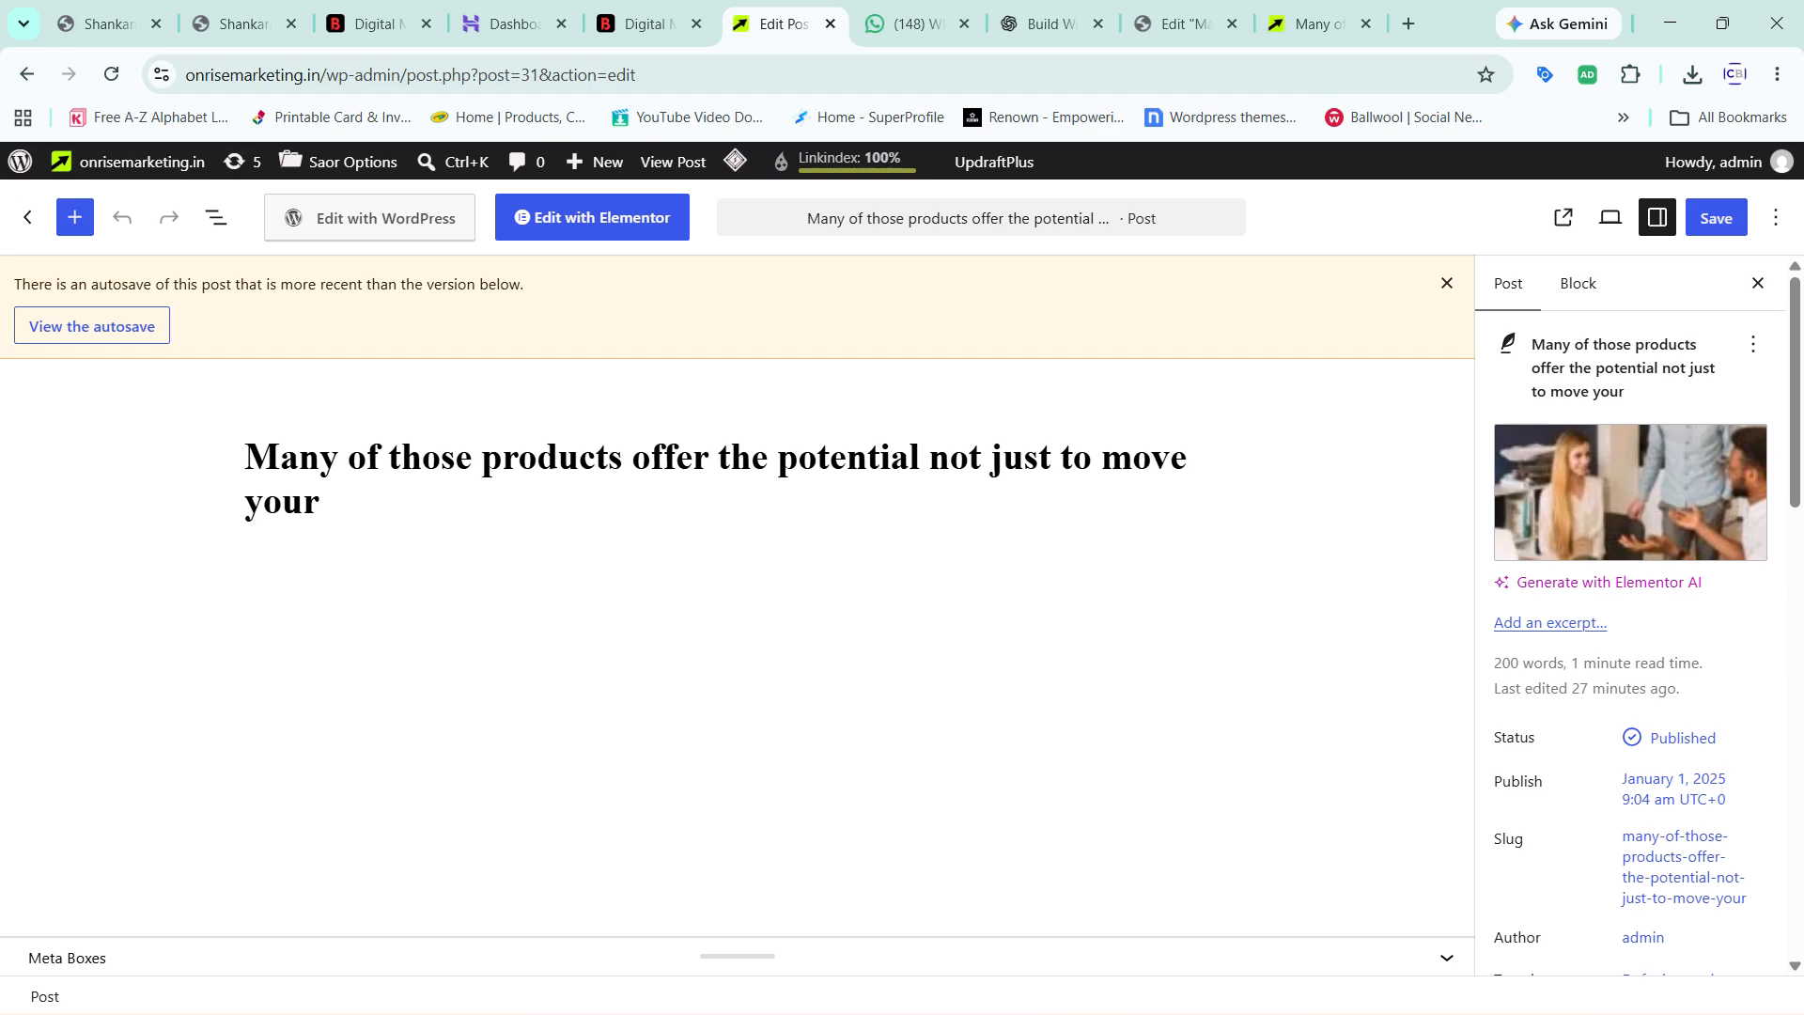
View the post's autosave, compare its removed and added content with the saved version, and go back to the editor.
click(140, 319)
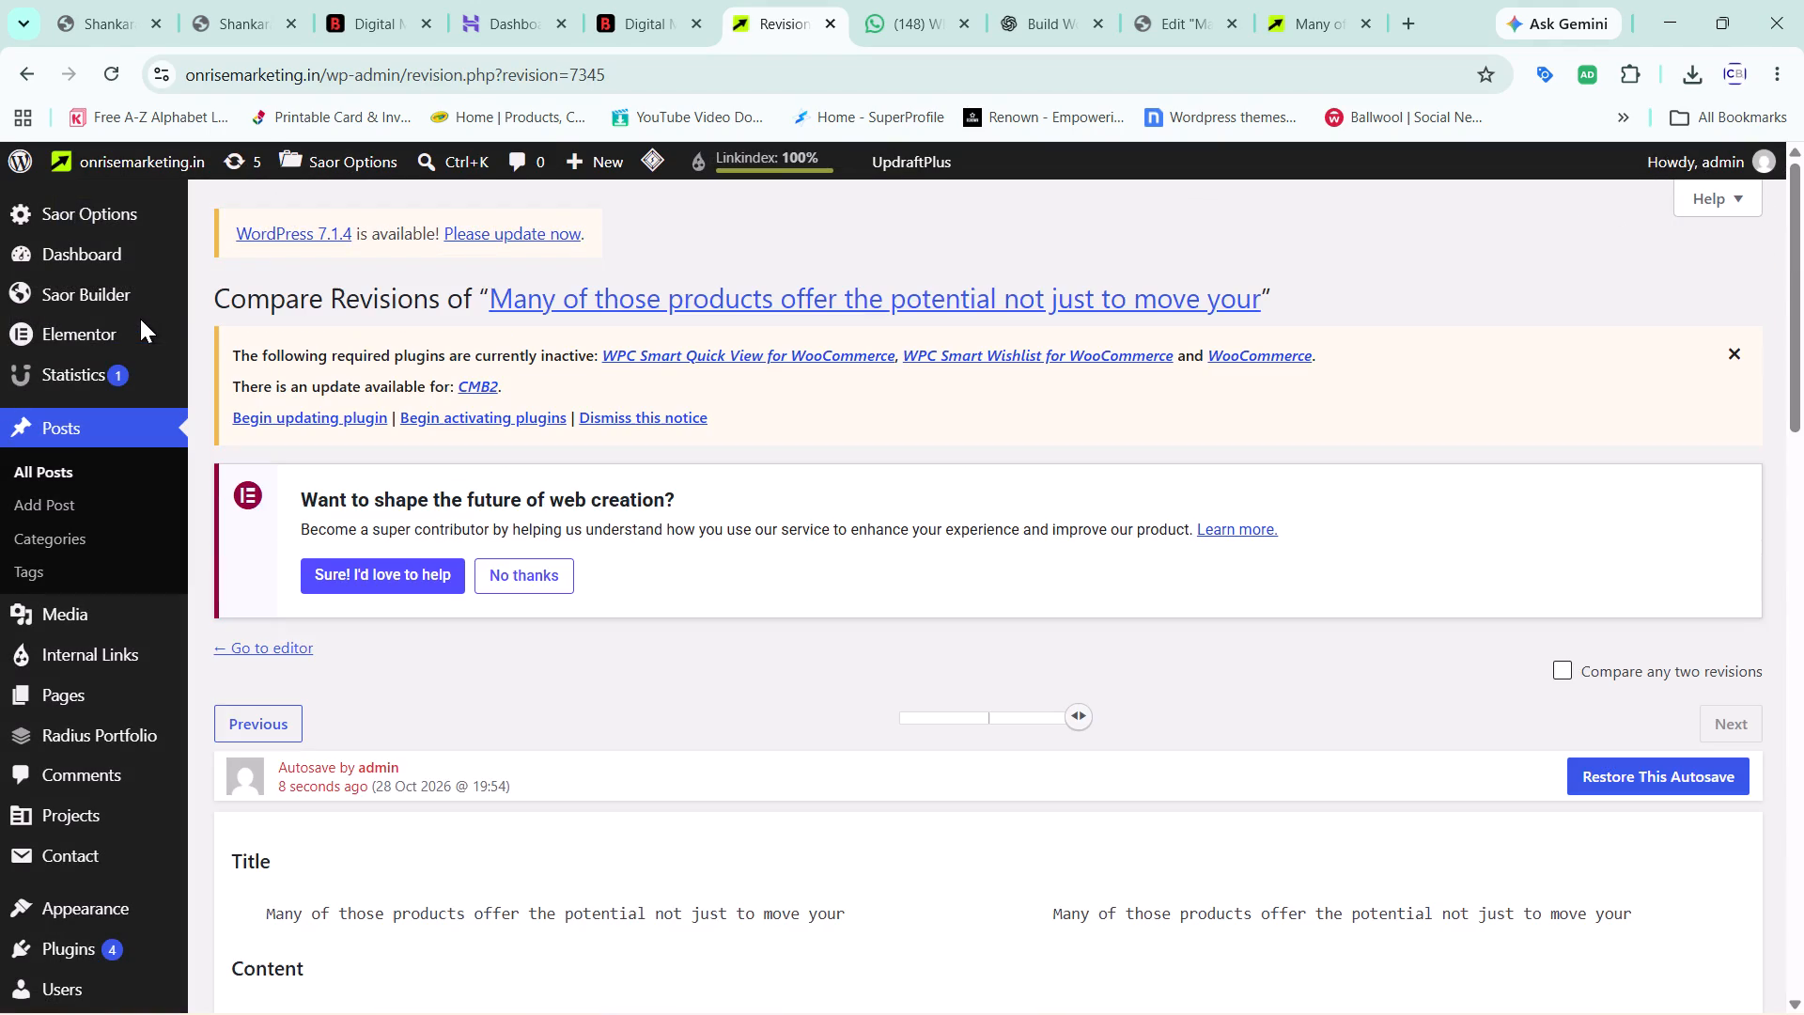
scroll(140, 319, down, 4)
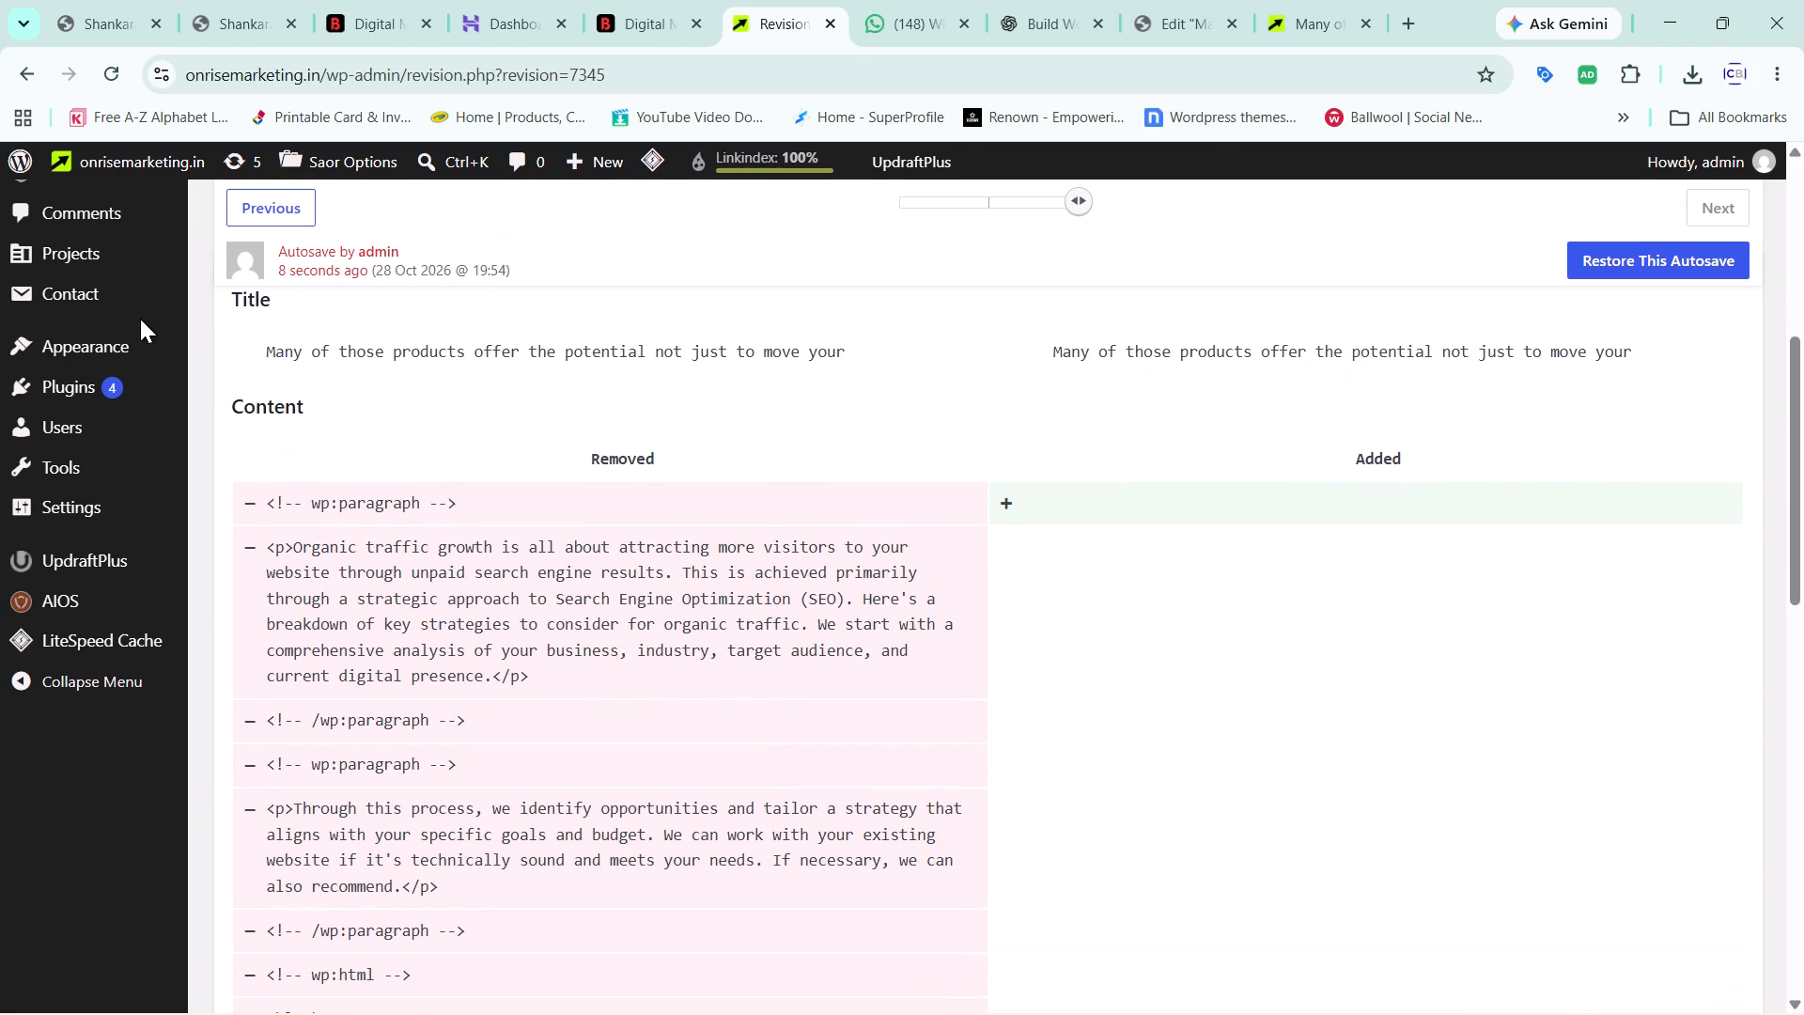
scroll(436, 461, down, 1)
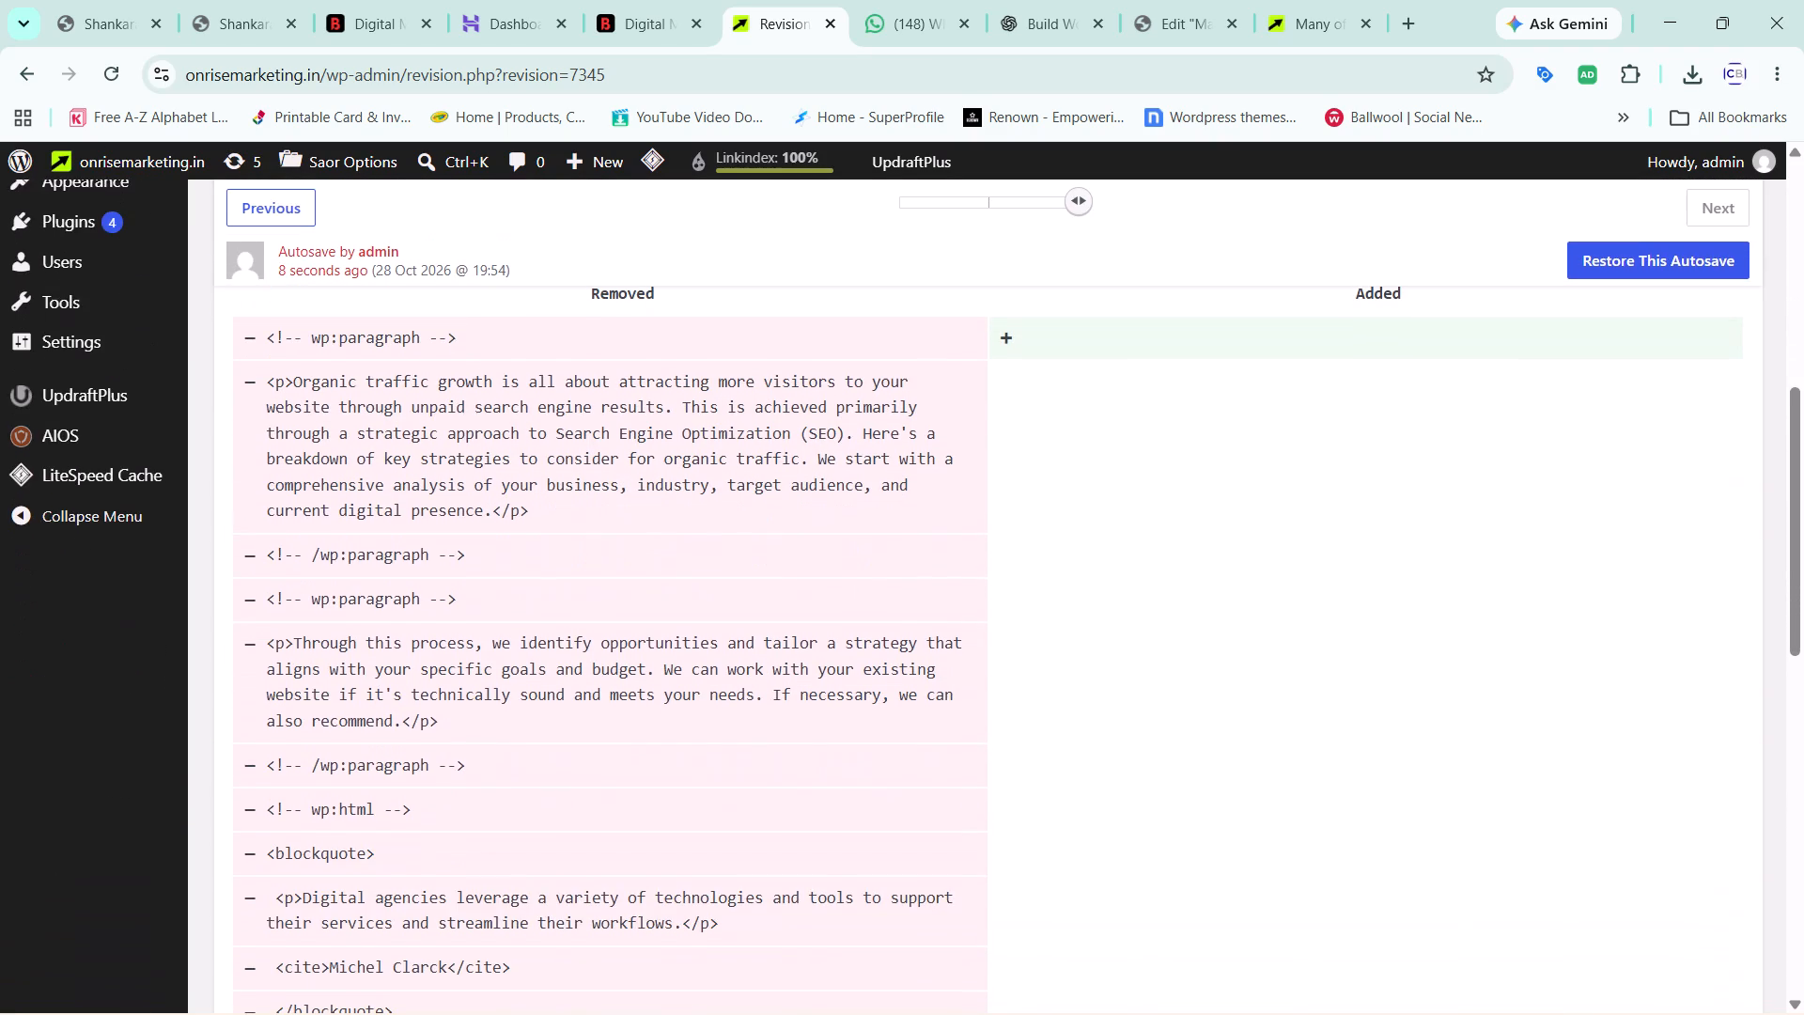
scroll(436, 461, down, 6)
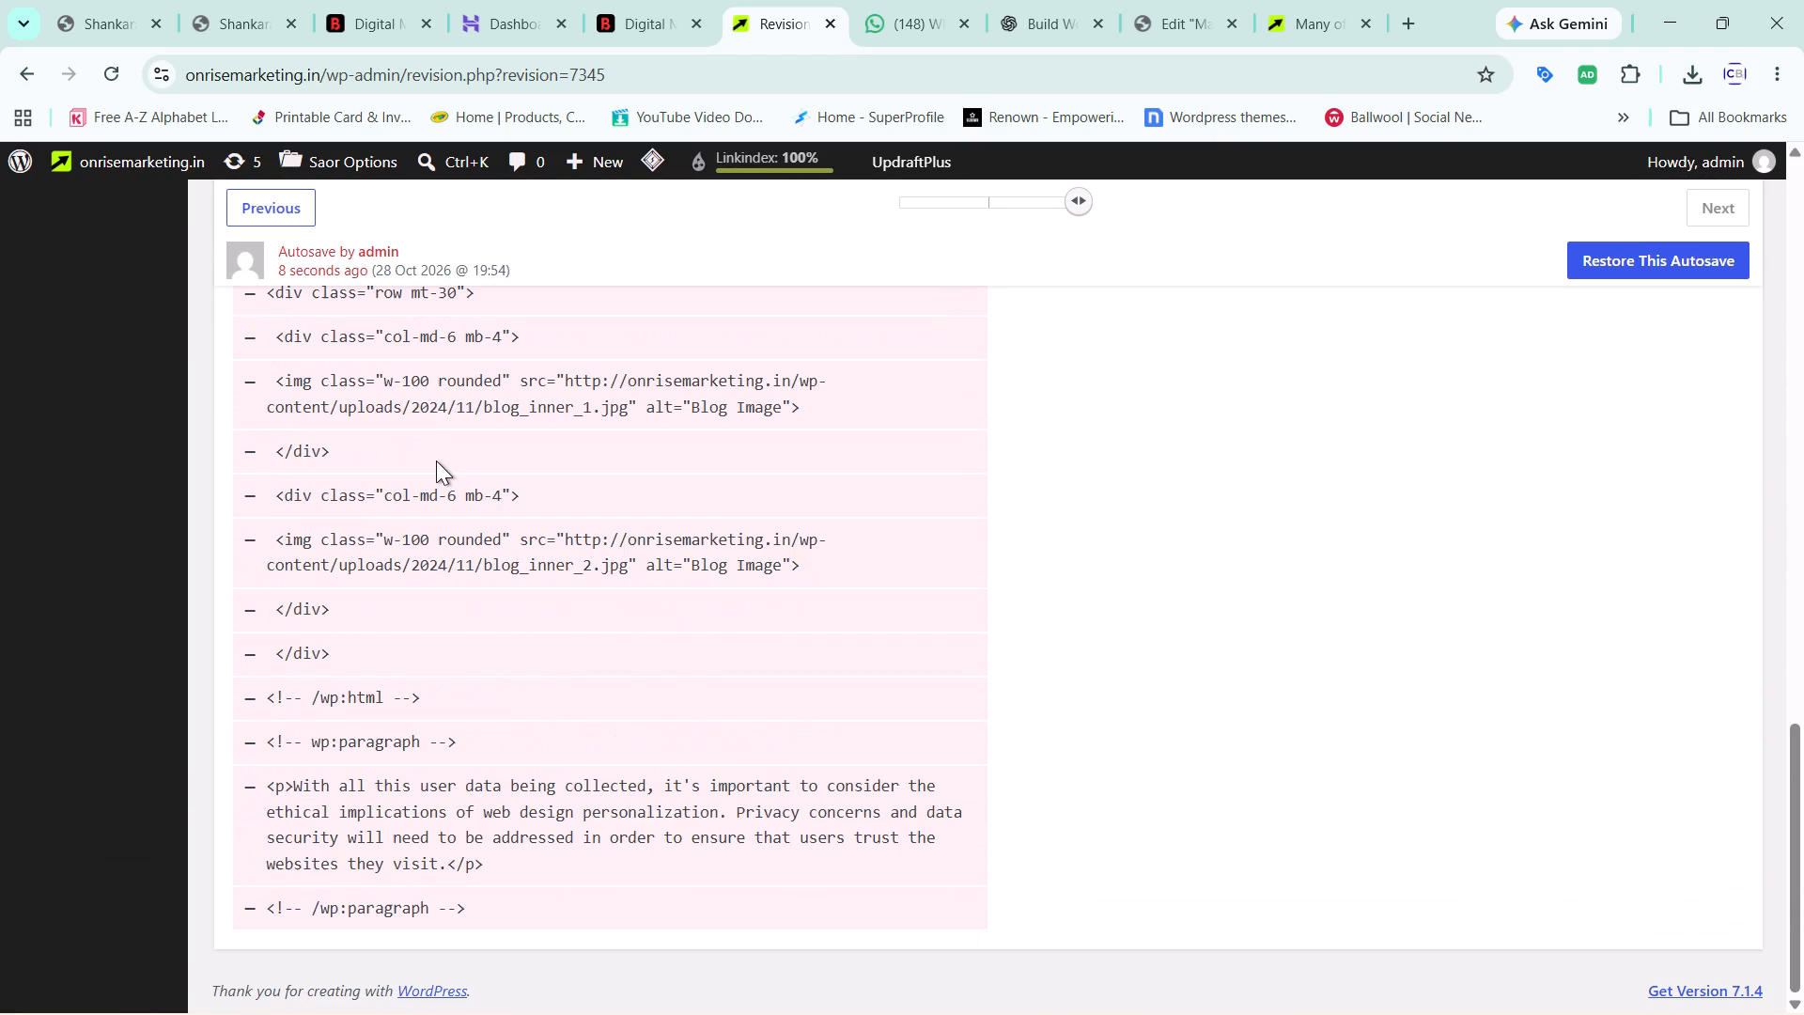
scroll(436, 461, up, 5)
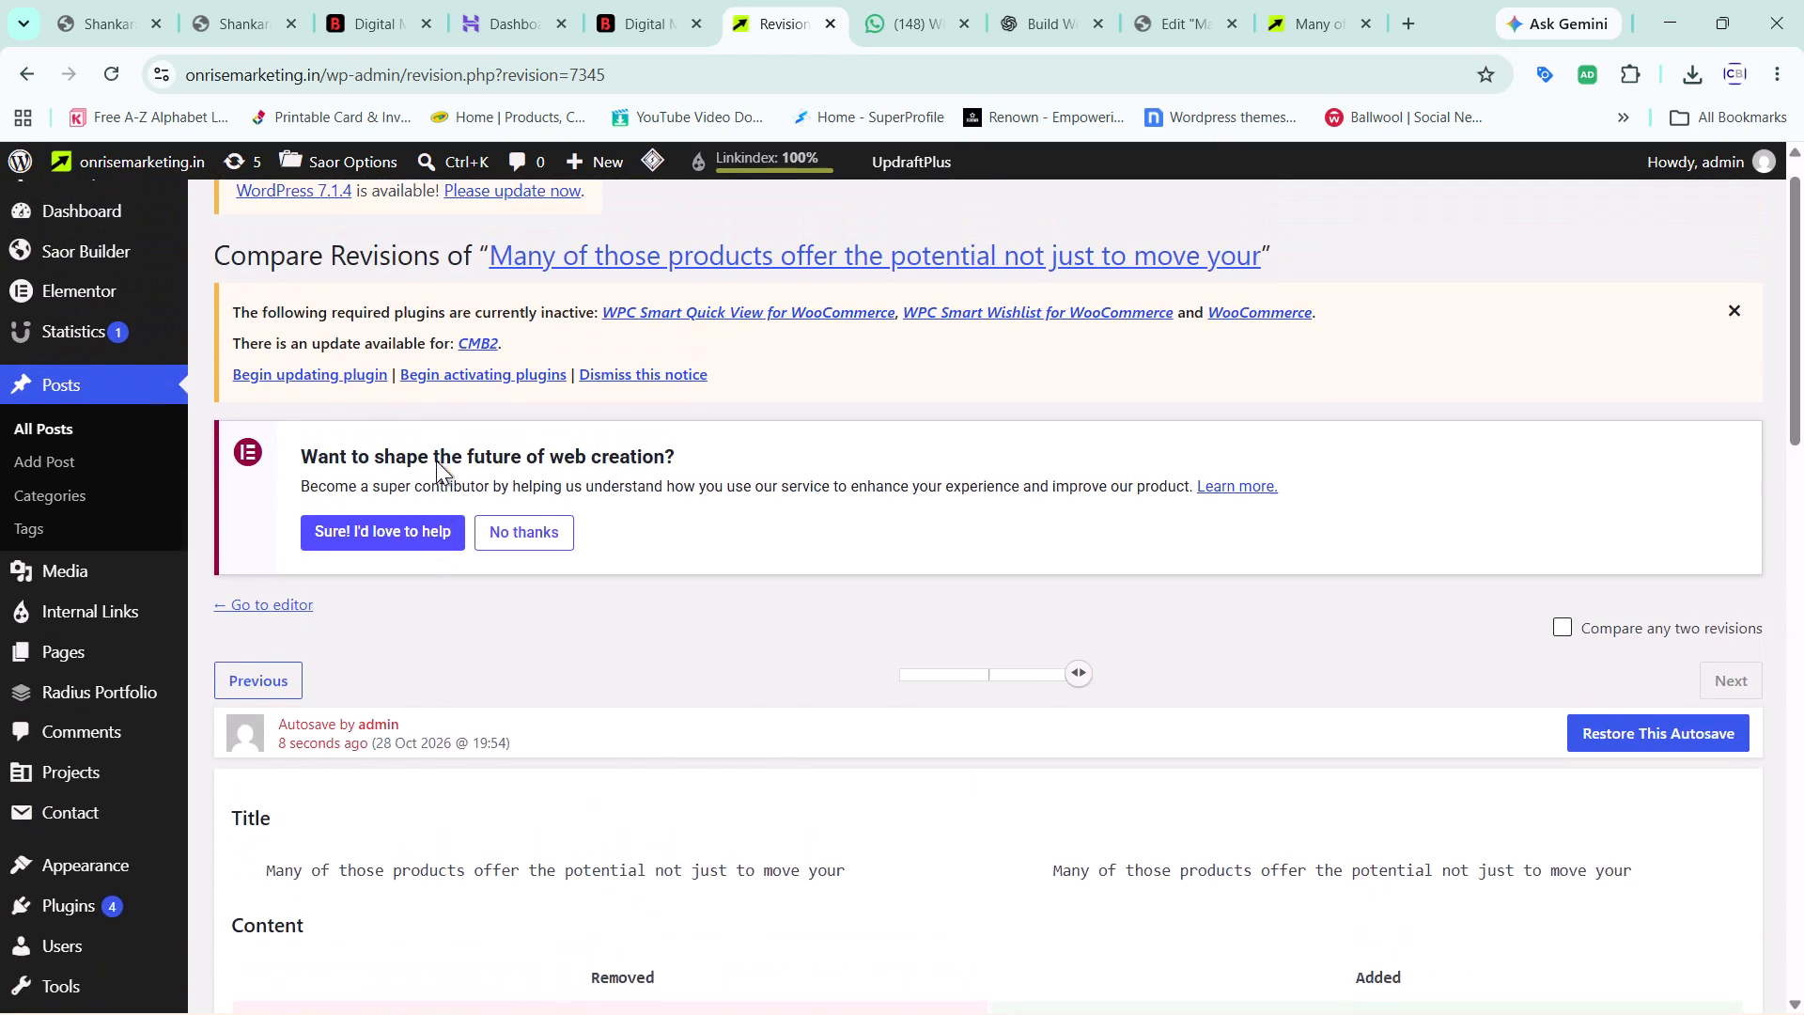
scroll(436, 461, up, 1)
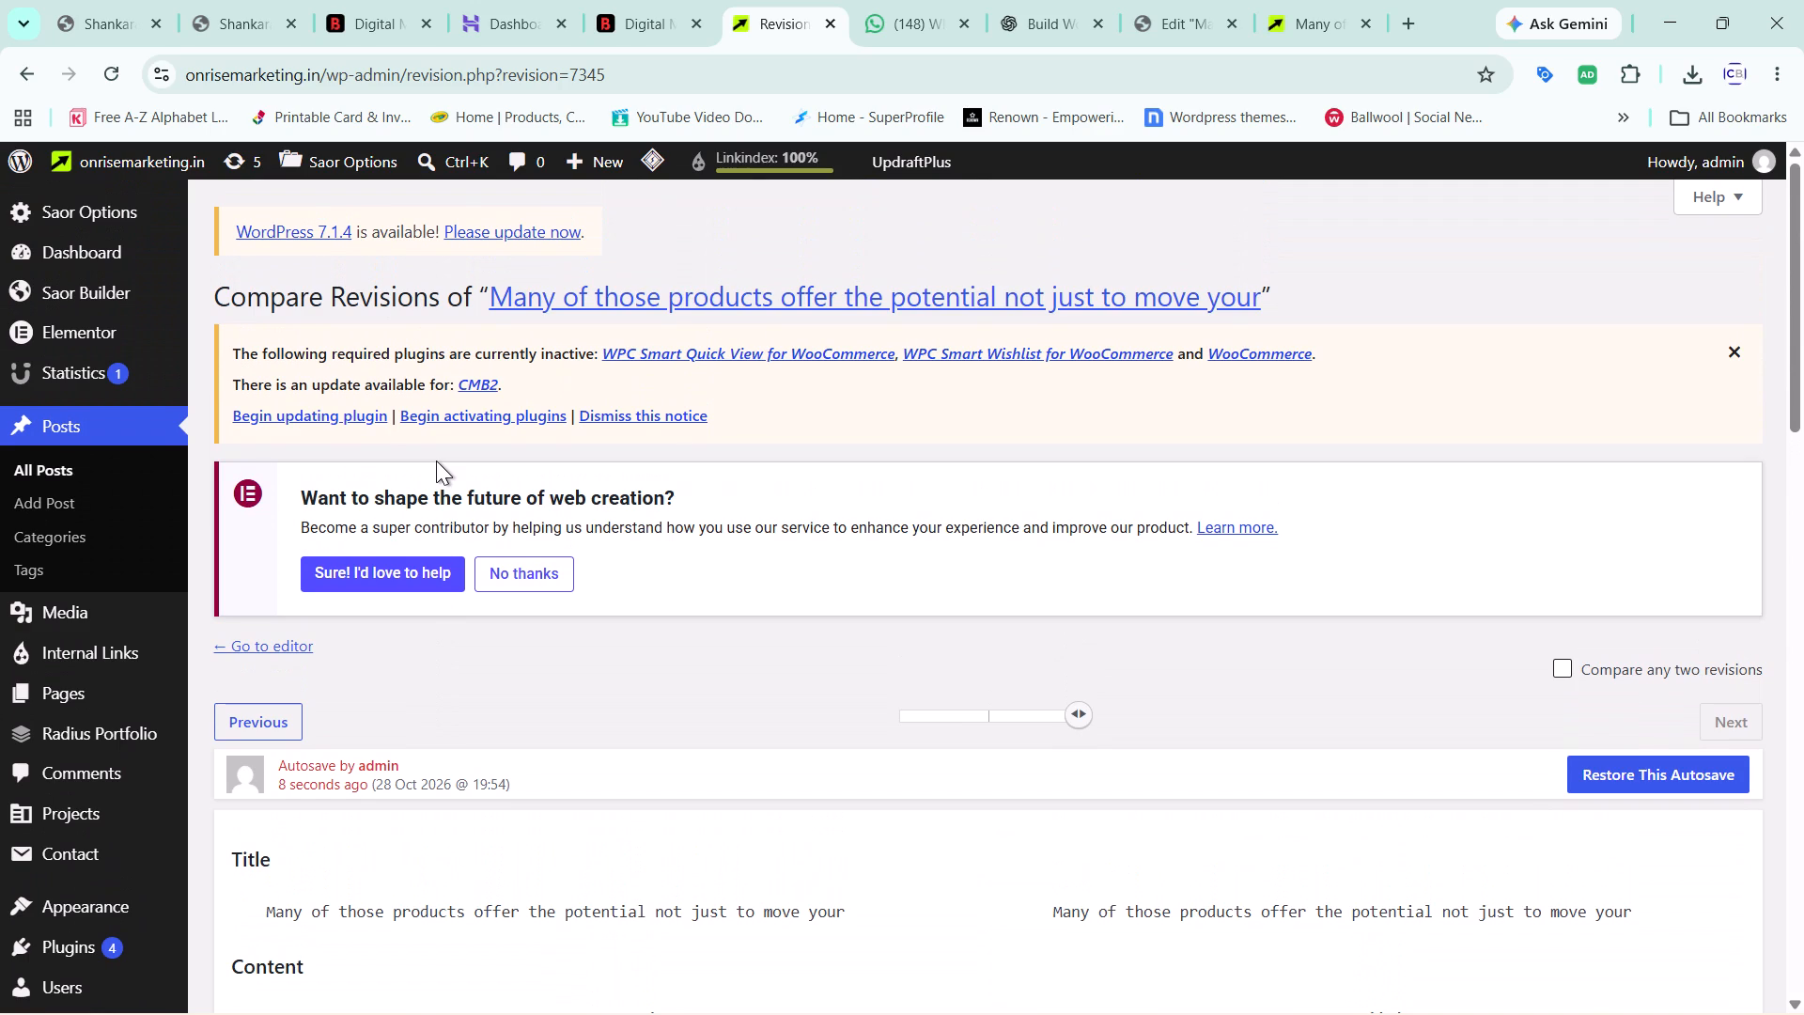
scroll(488, 625, down, 2)
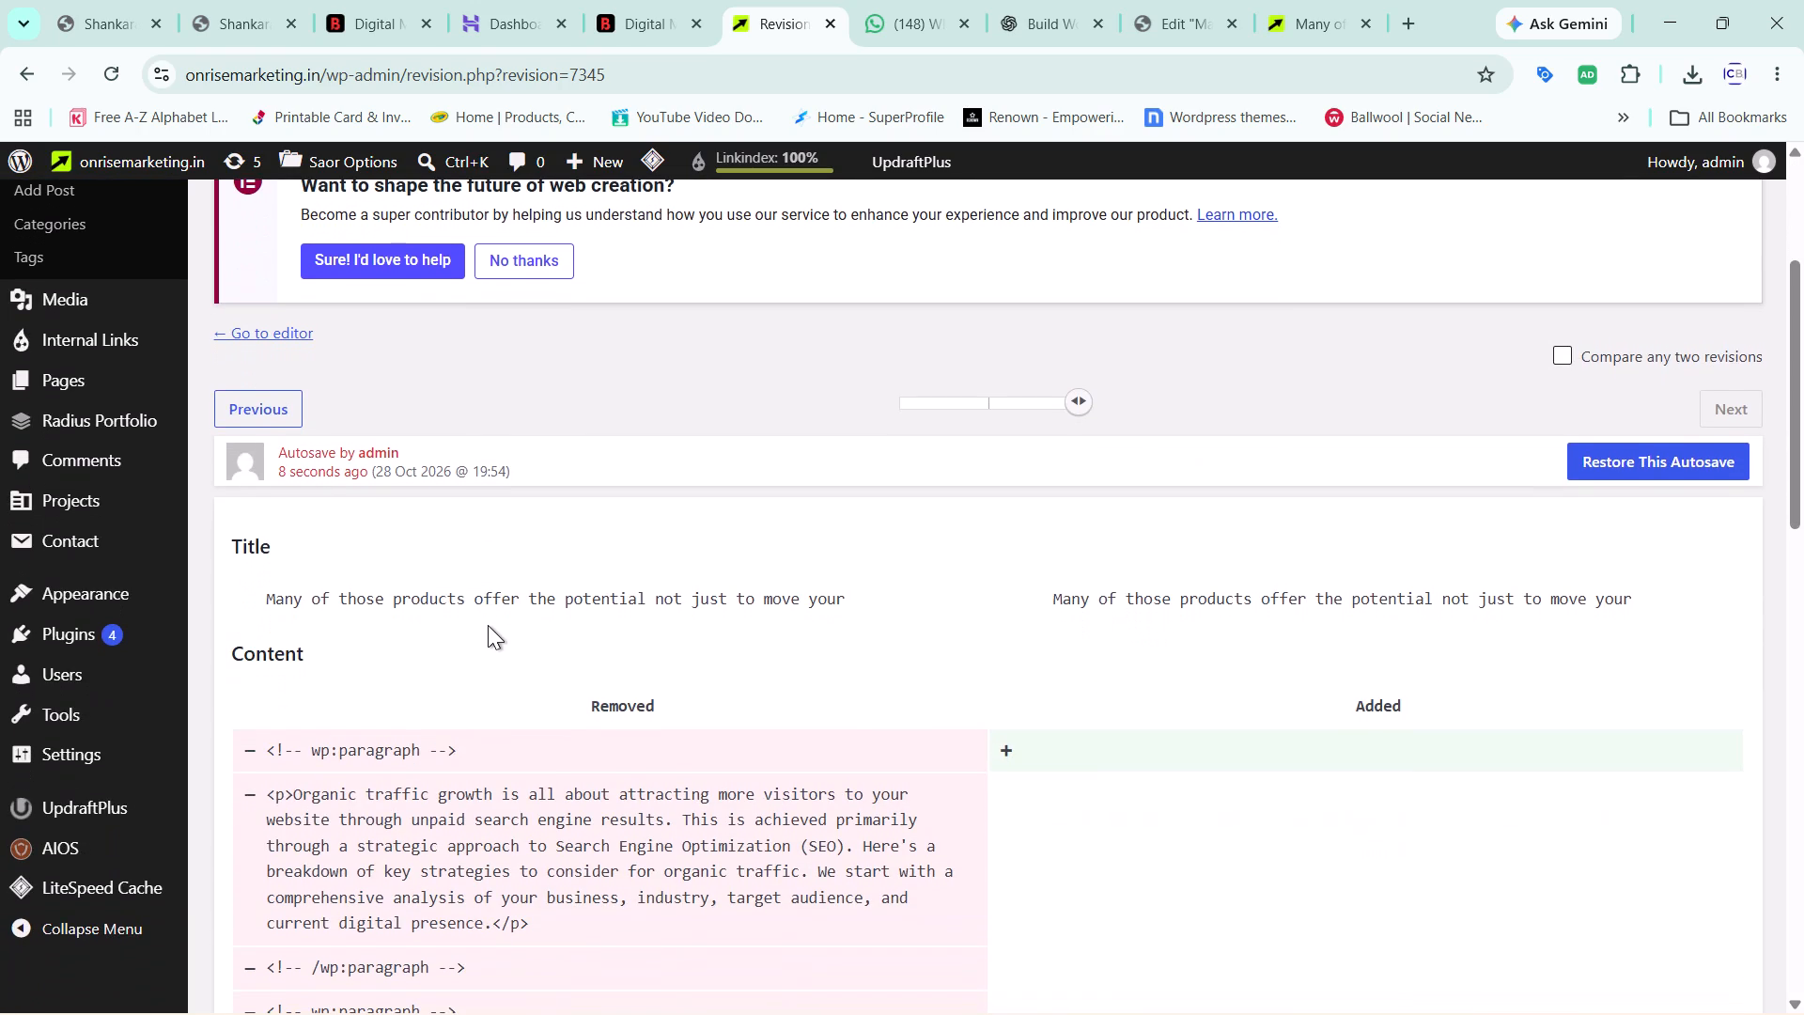
click(238, 338)
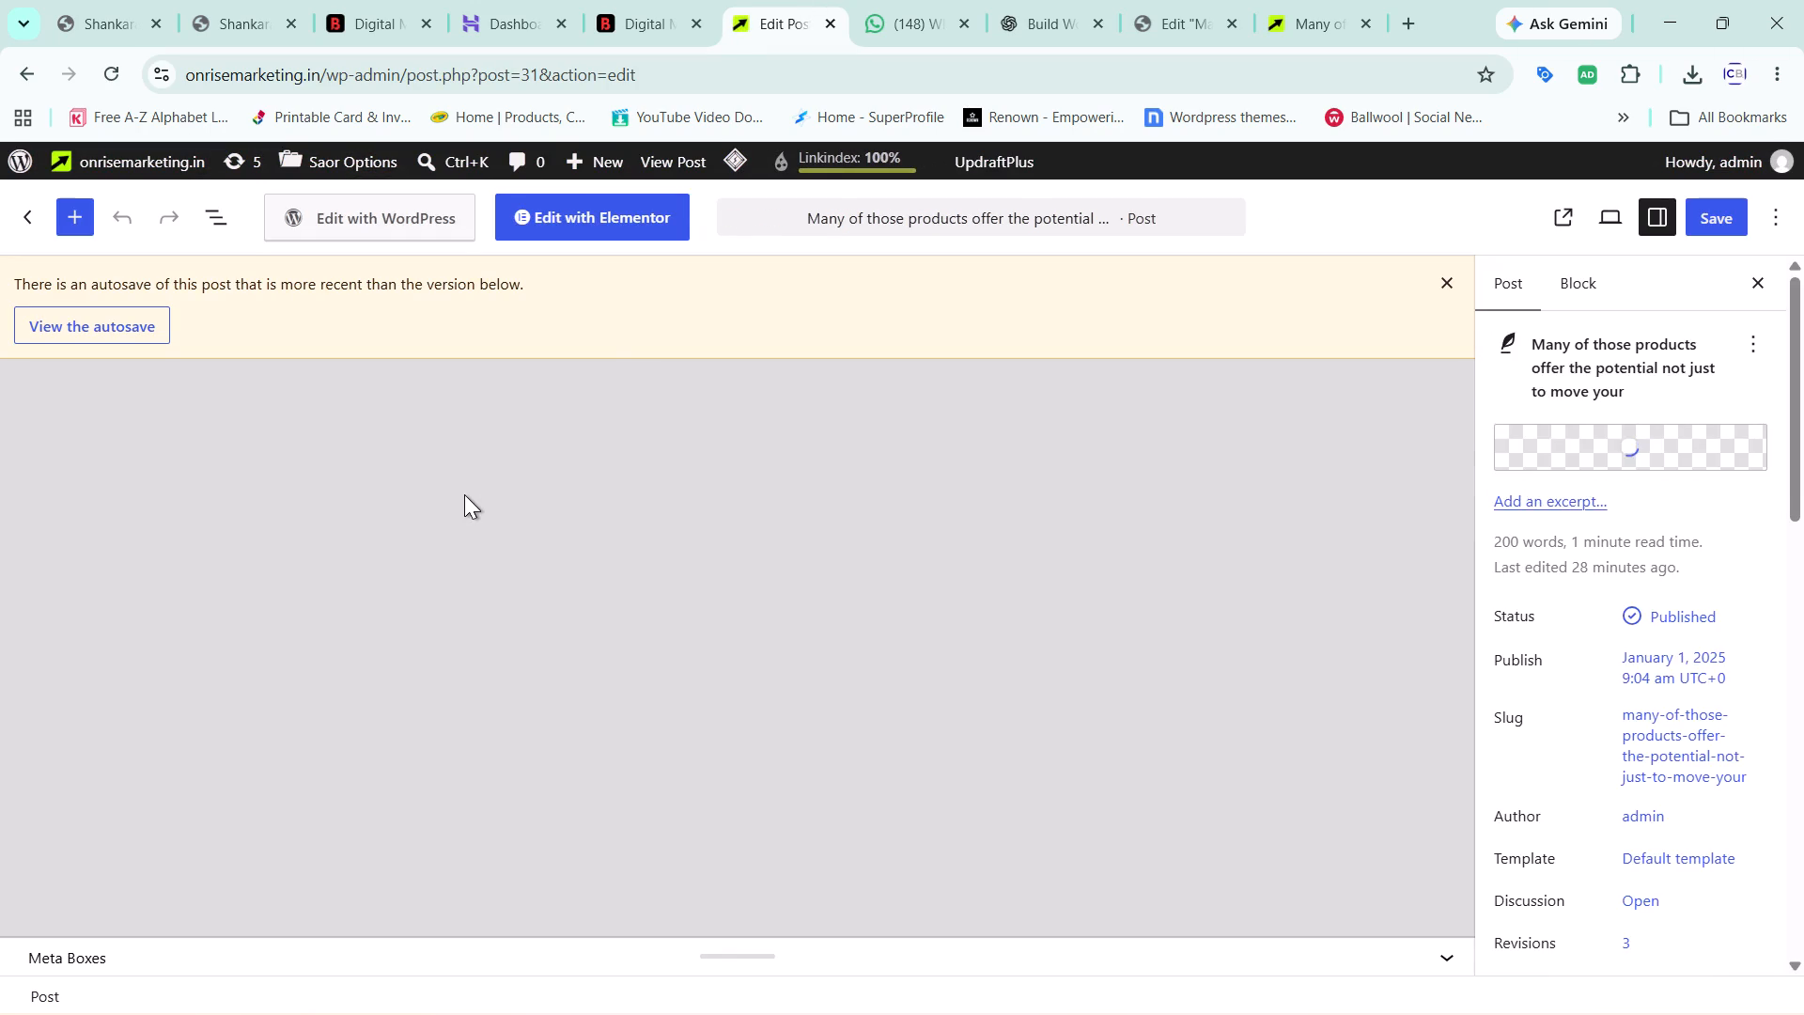
Check the block editor's content area and post settings, including the LiteSpeed options and the Internal Links keywords and settings, for sidebar or content controls.
scroll(651, 585, down, 2)
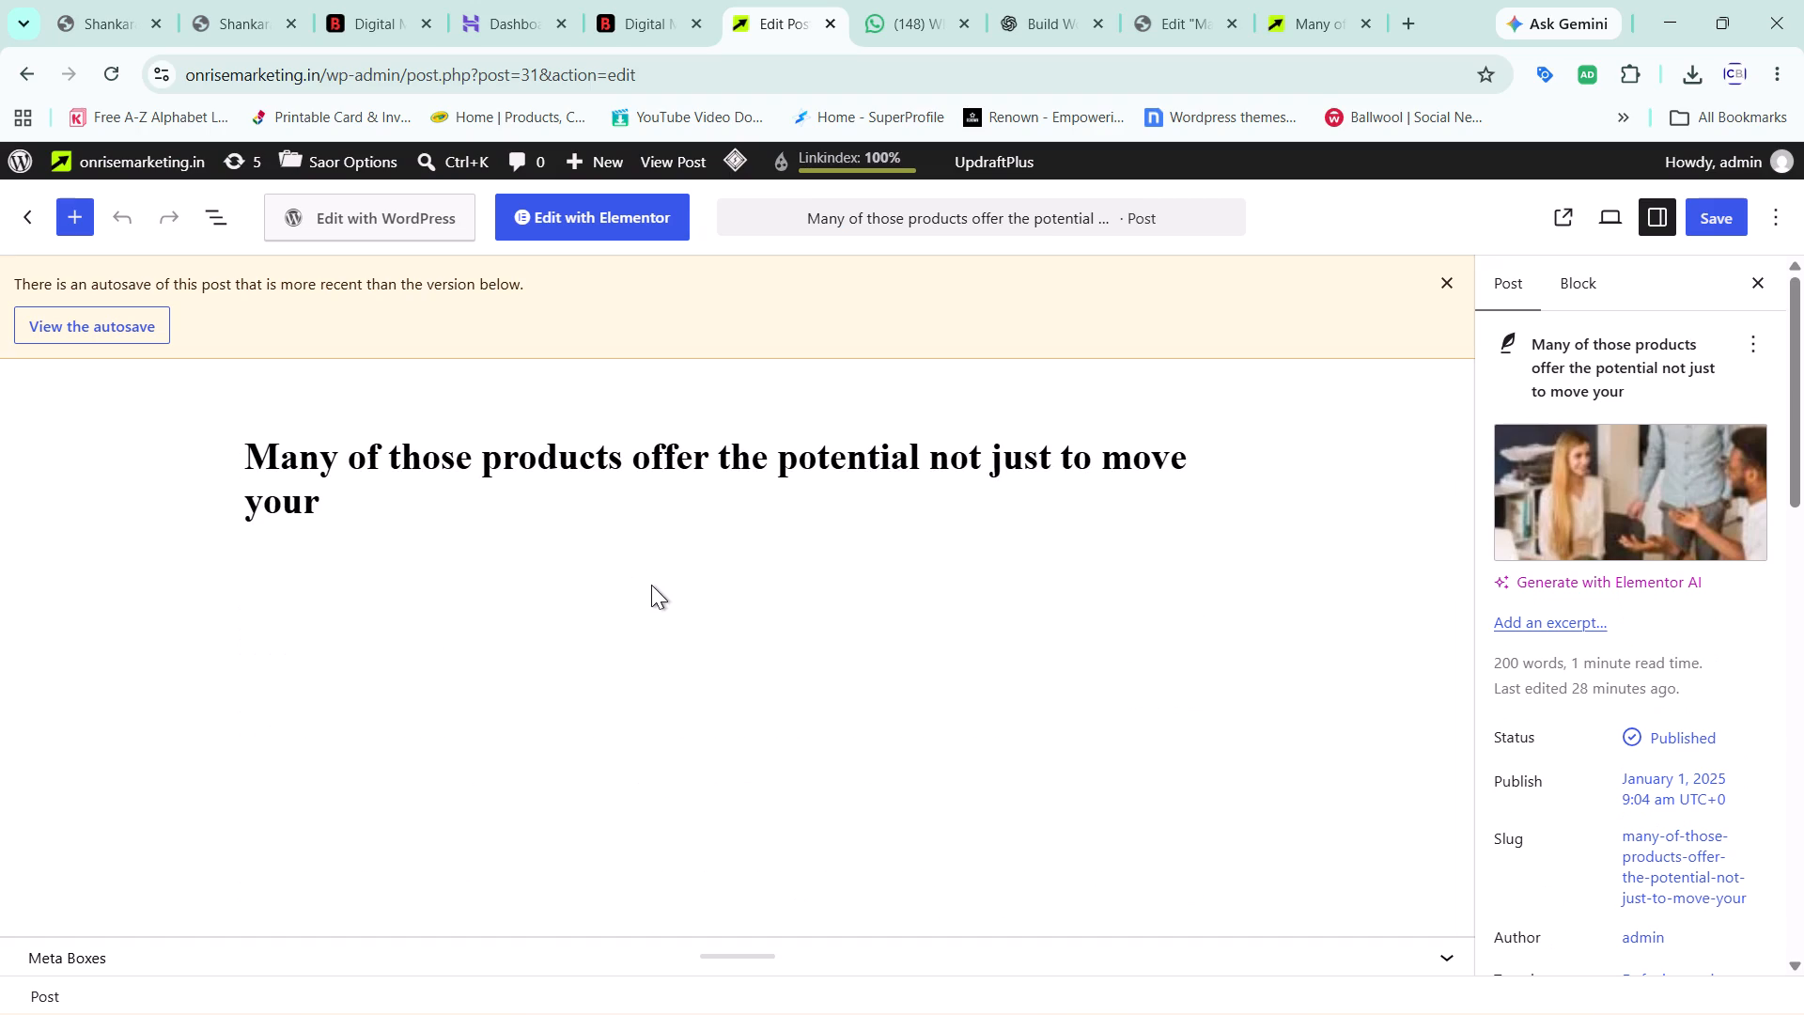
scroll(651, 585, down, 1)
drag(651, 585, 601, 372)
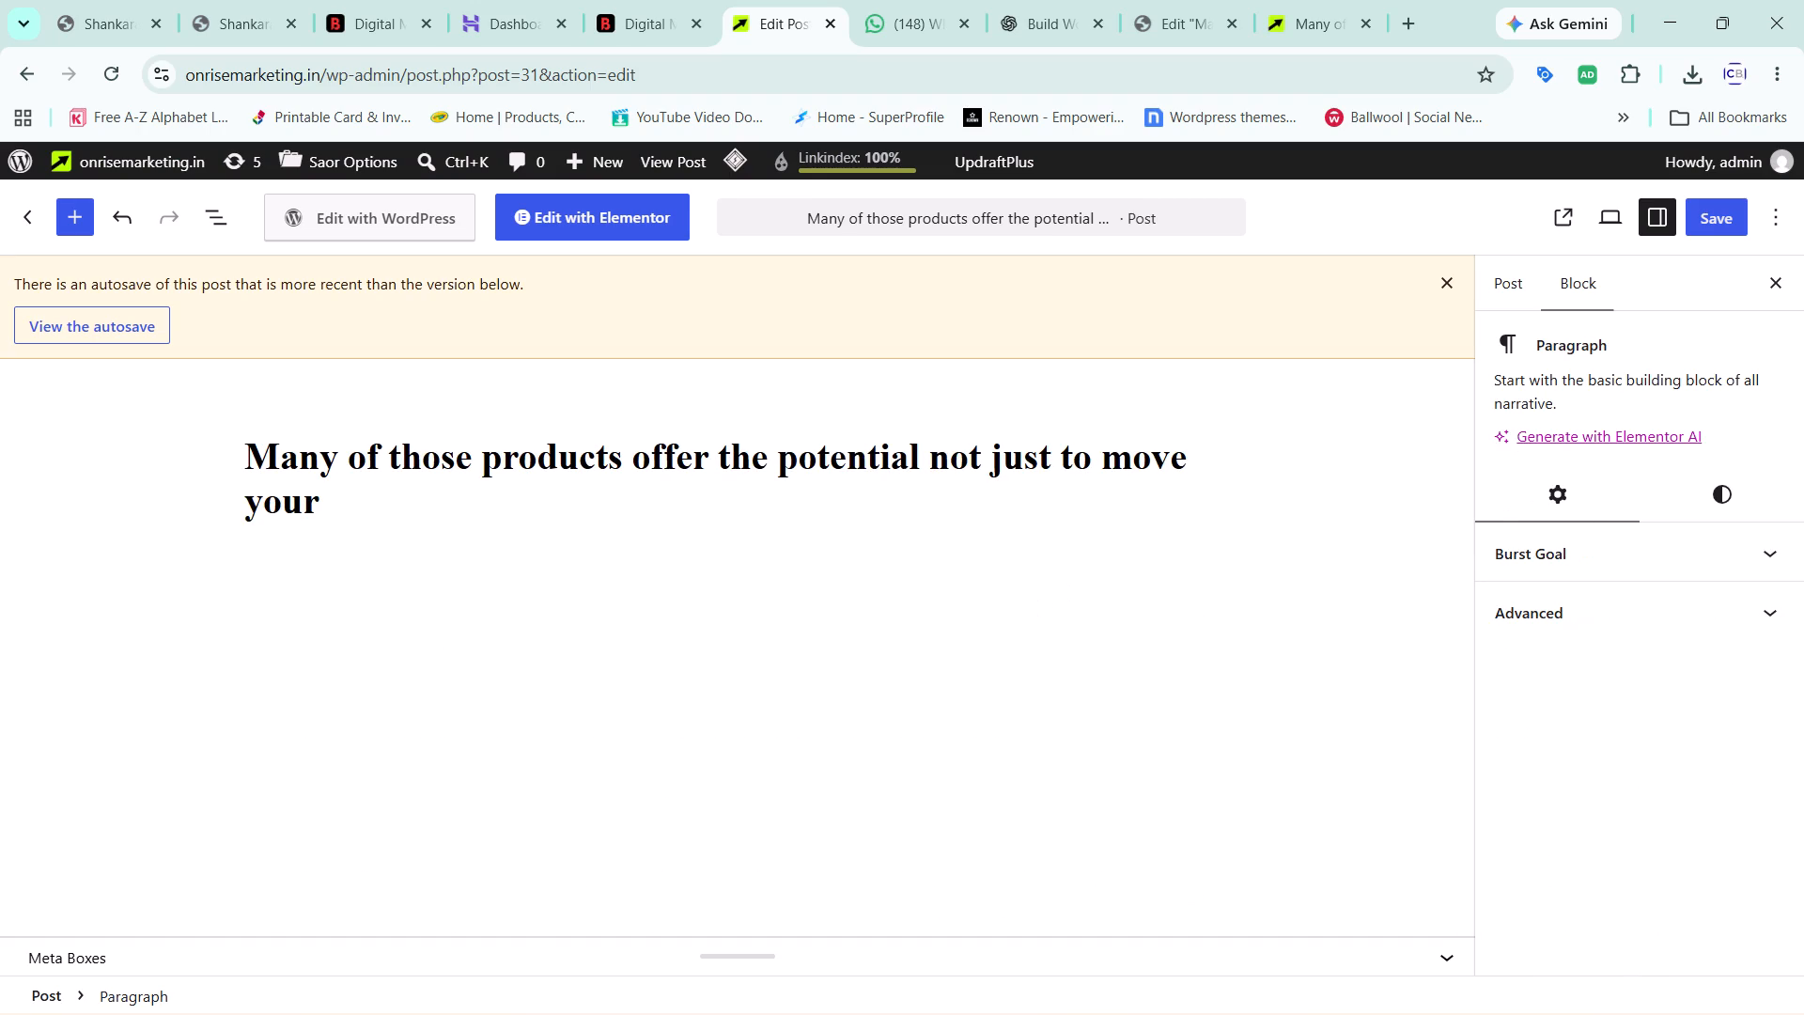
click(1513, 309)
scroll(1625, 653, down, 3)
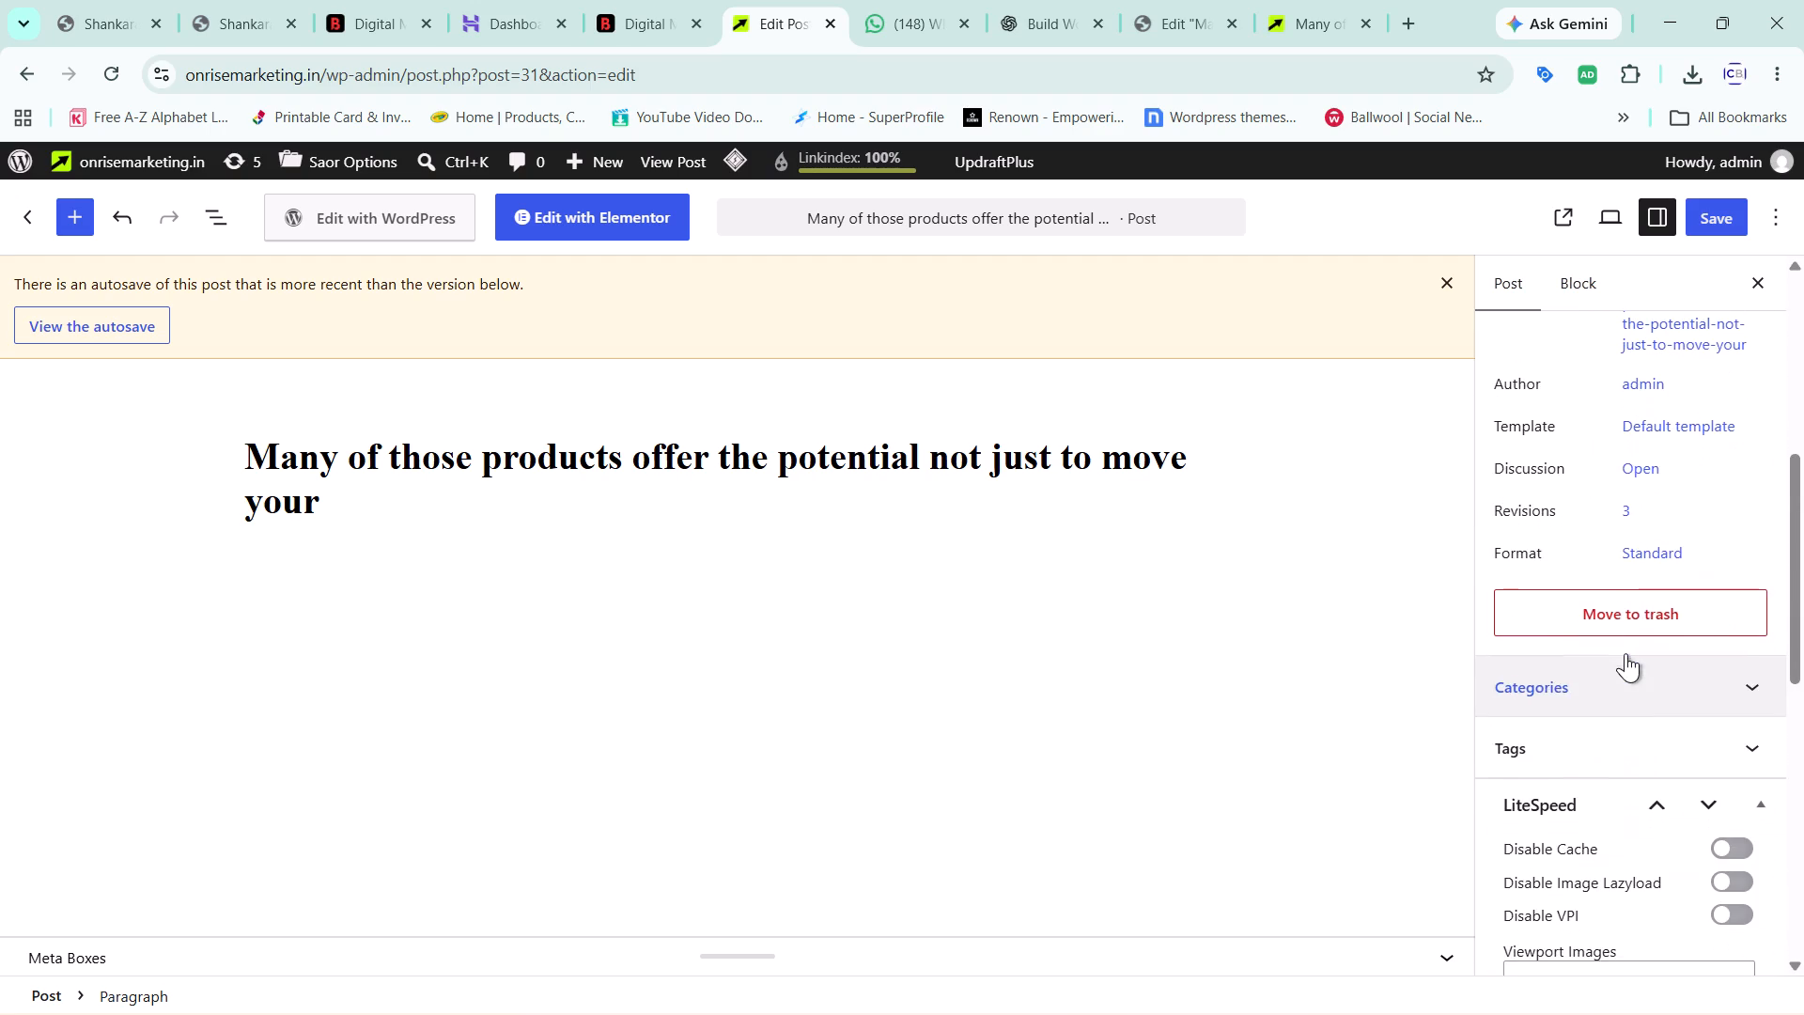
scroll(1625, 653, down, 4)
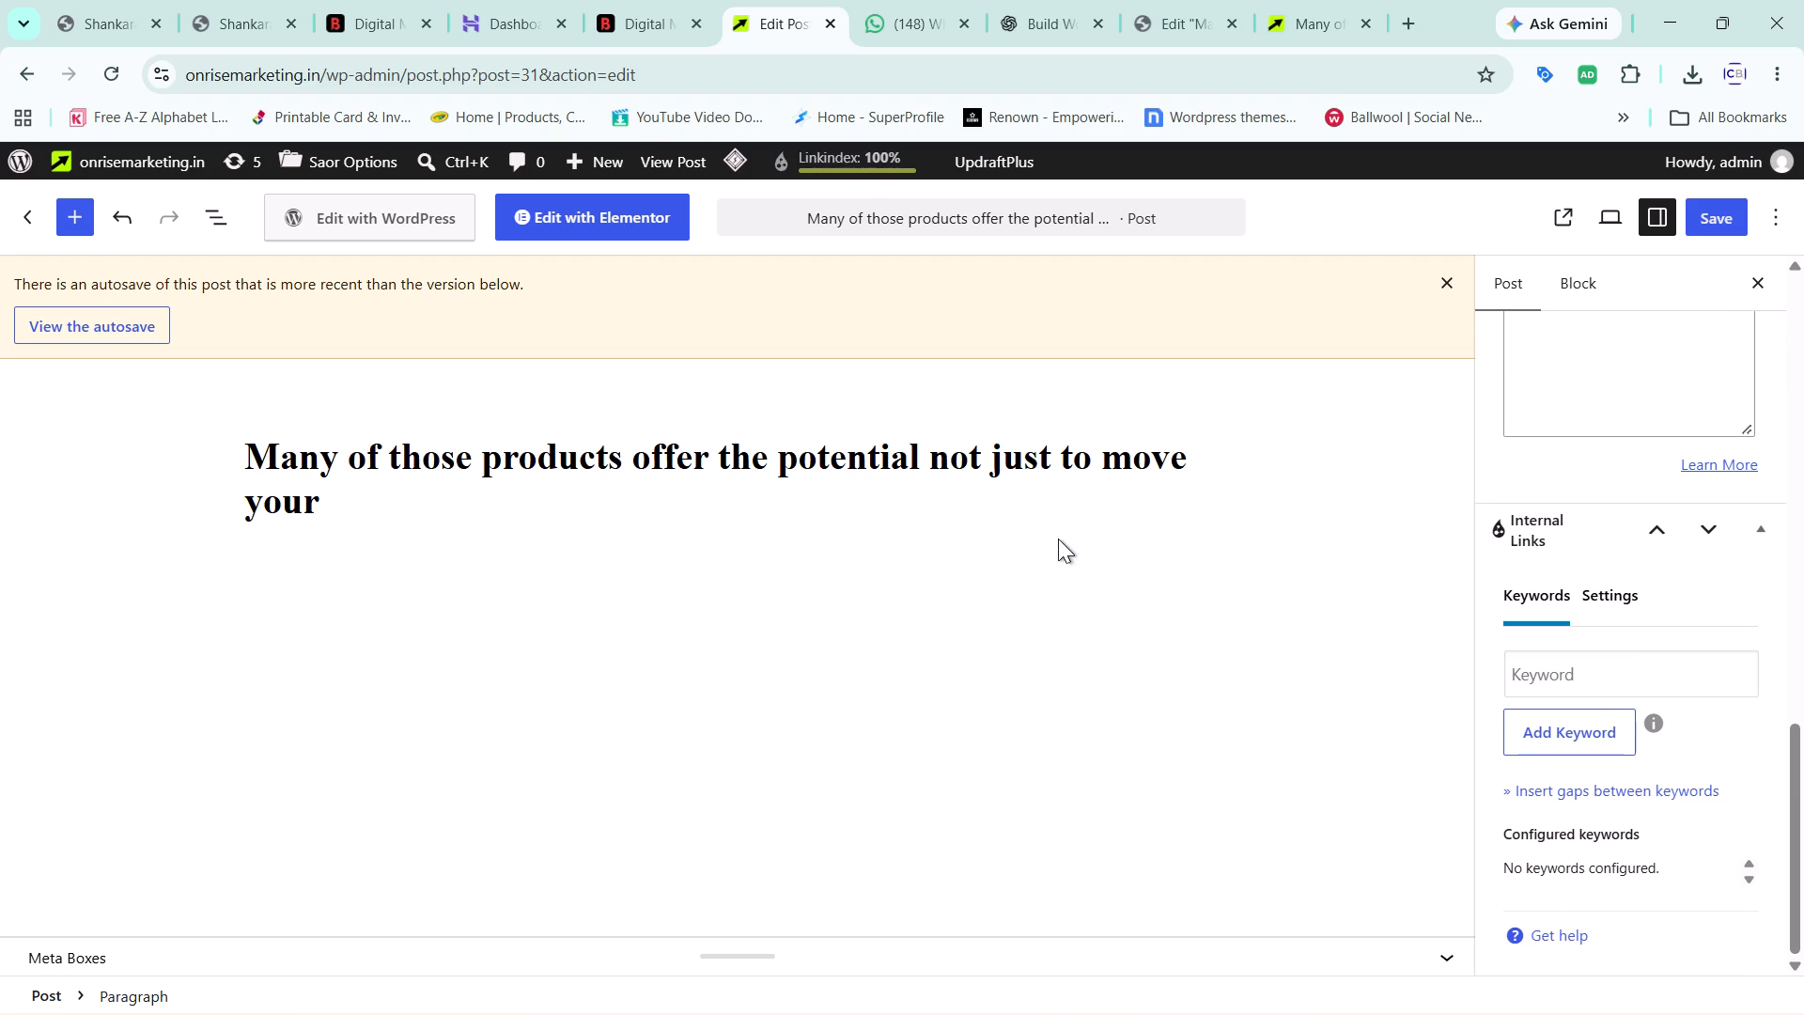
click(901, 212)
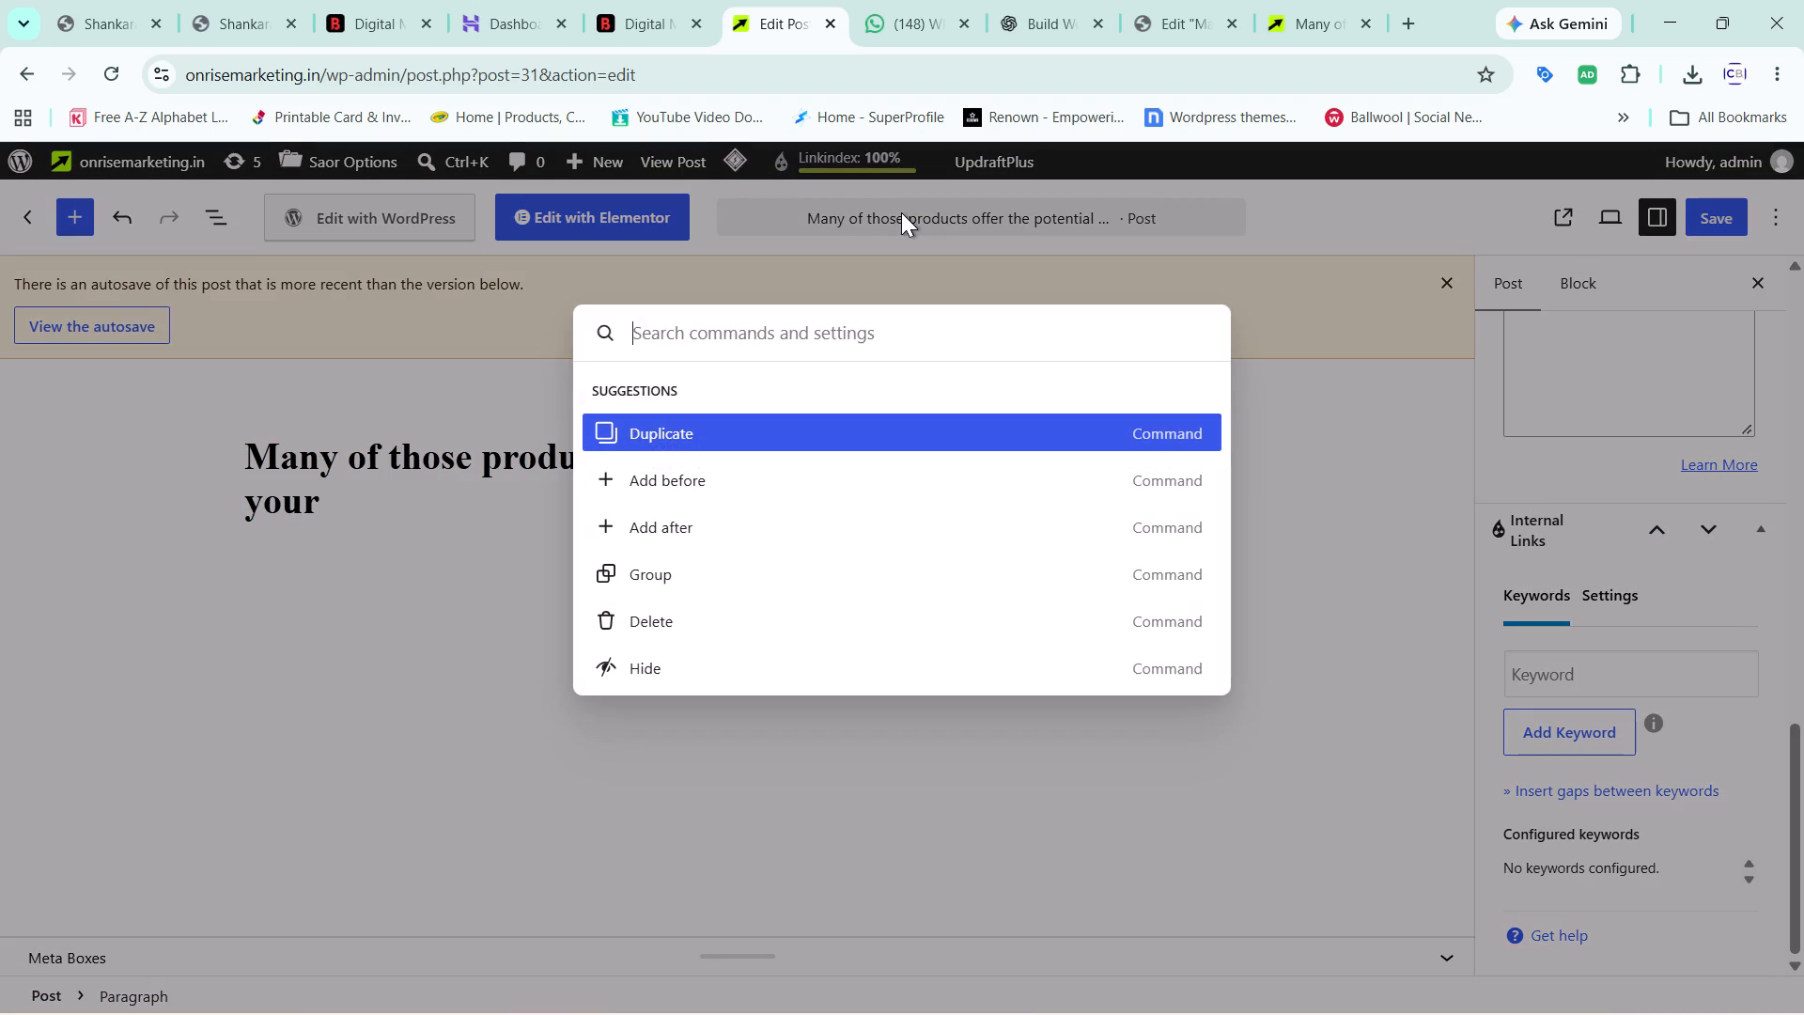
click(1306, 544)
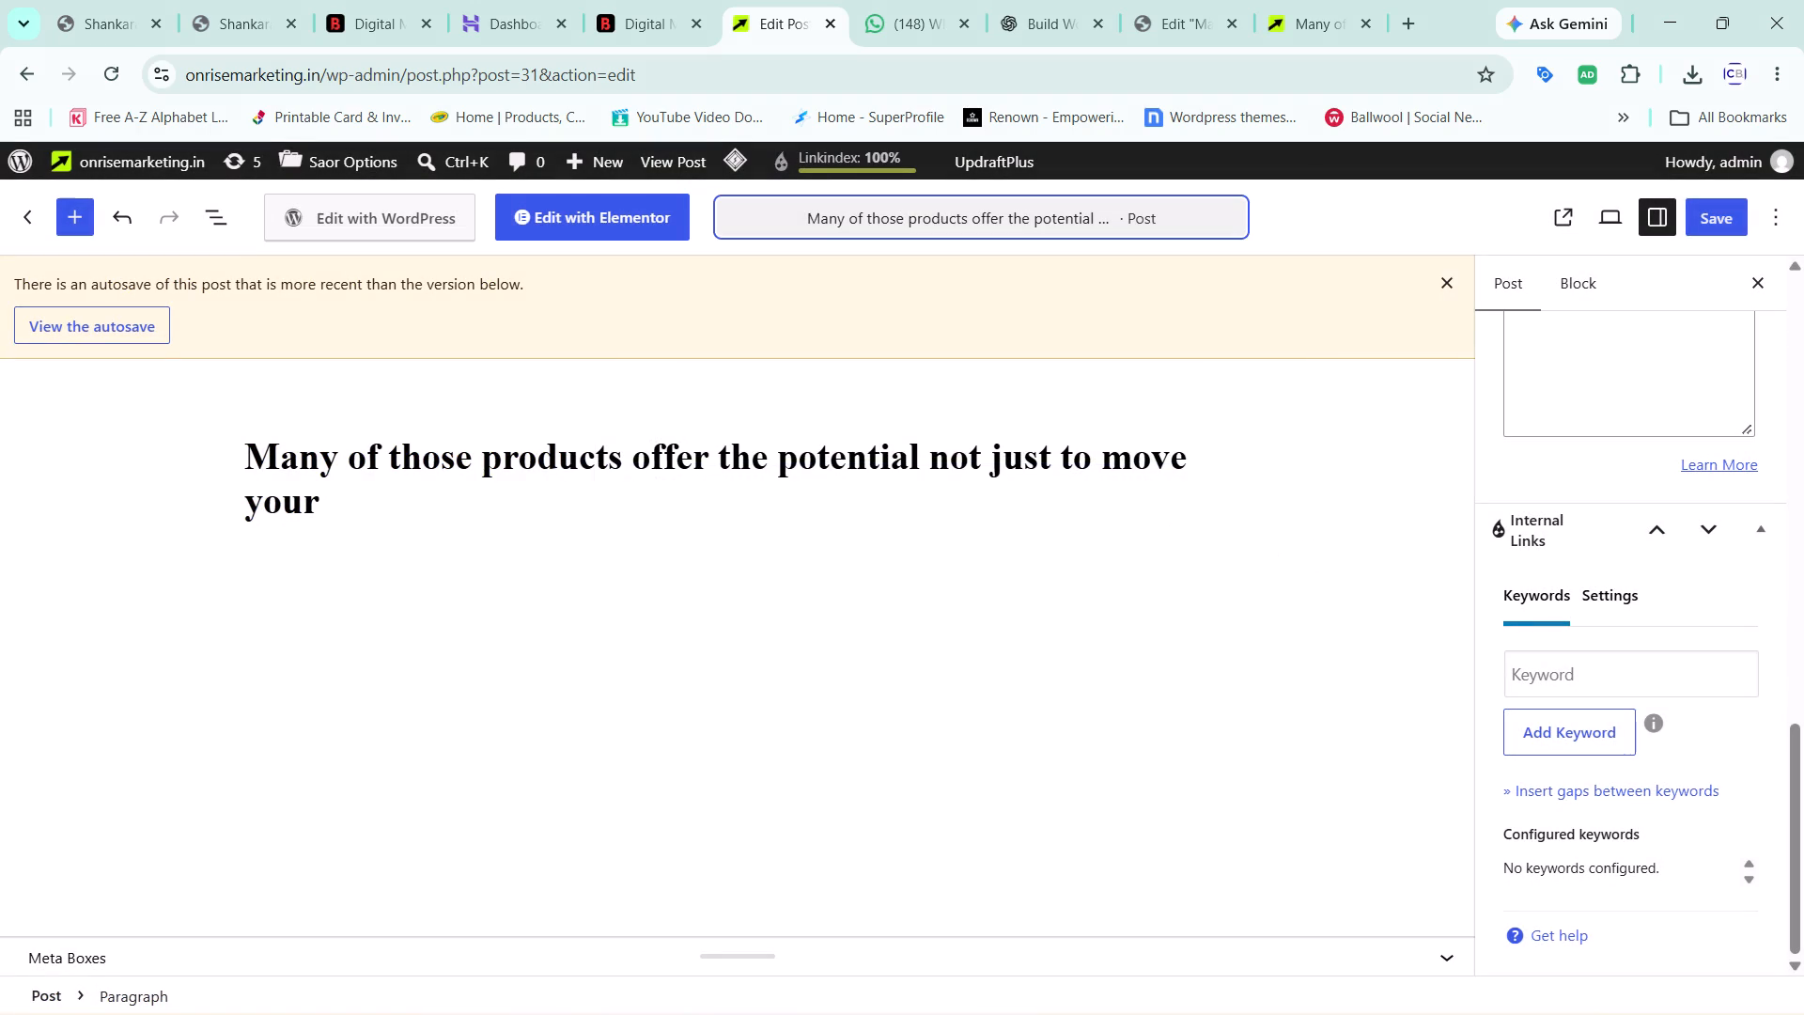
scroll(1101, 516, down, 2)
scroll(1582, 492, down, 1)
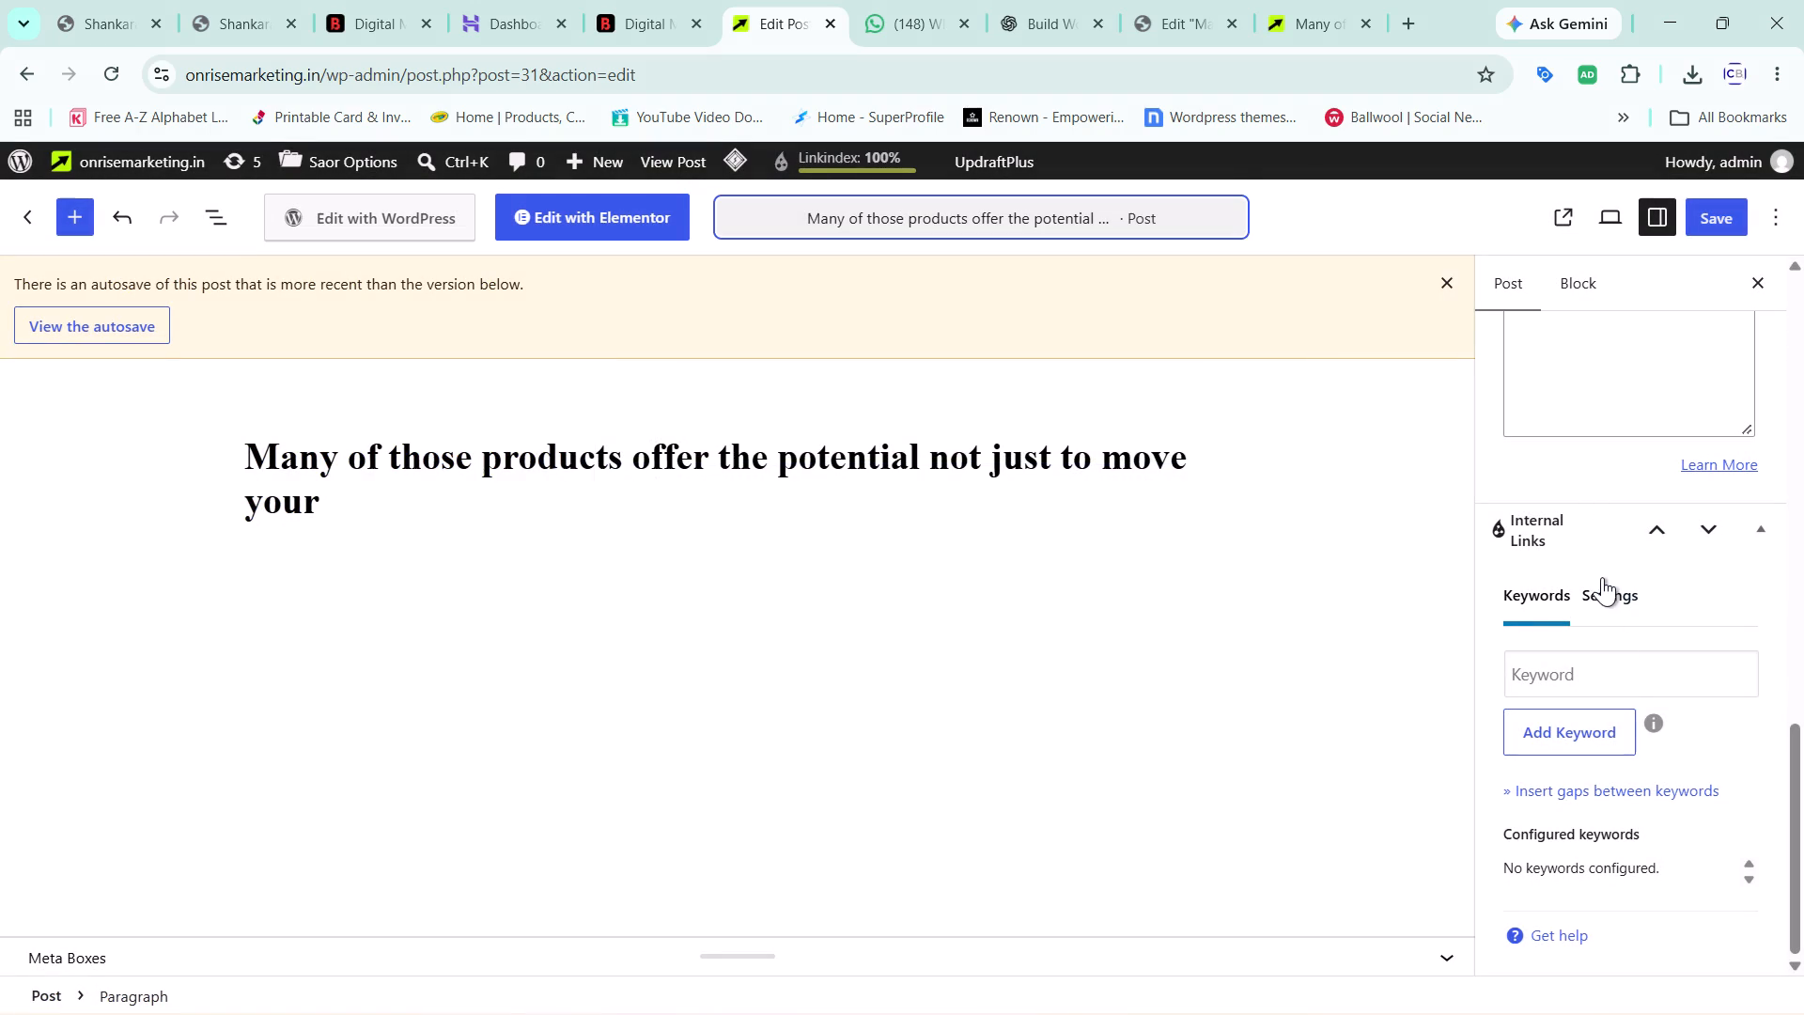
click(1603, 586)
scroll(1603, 586, down, 3)
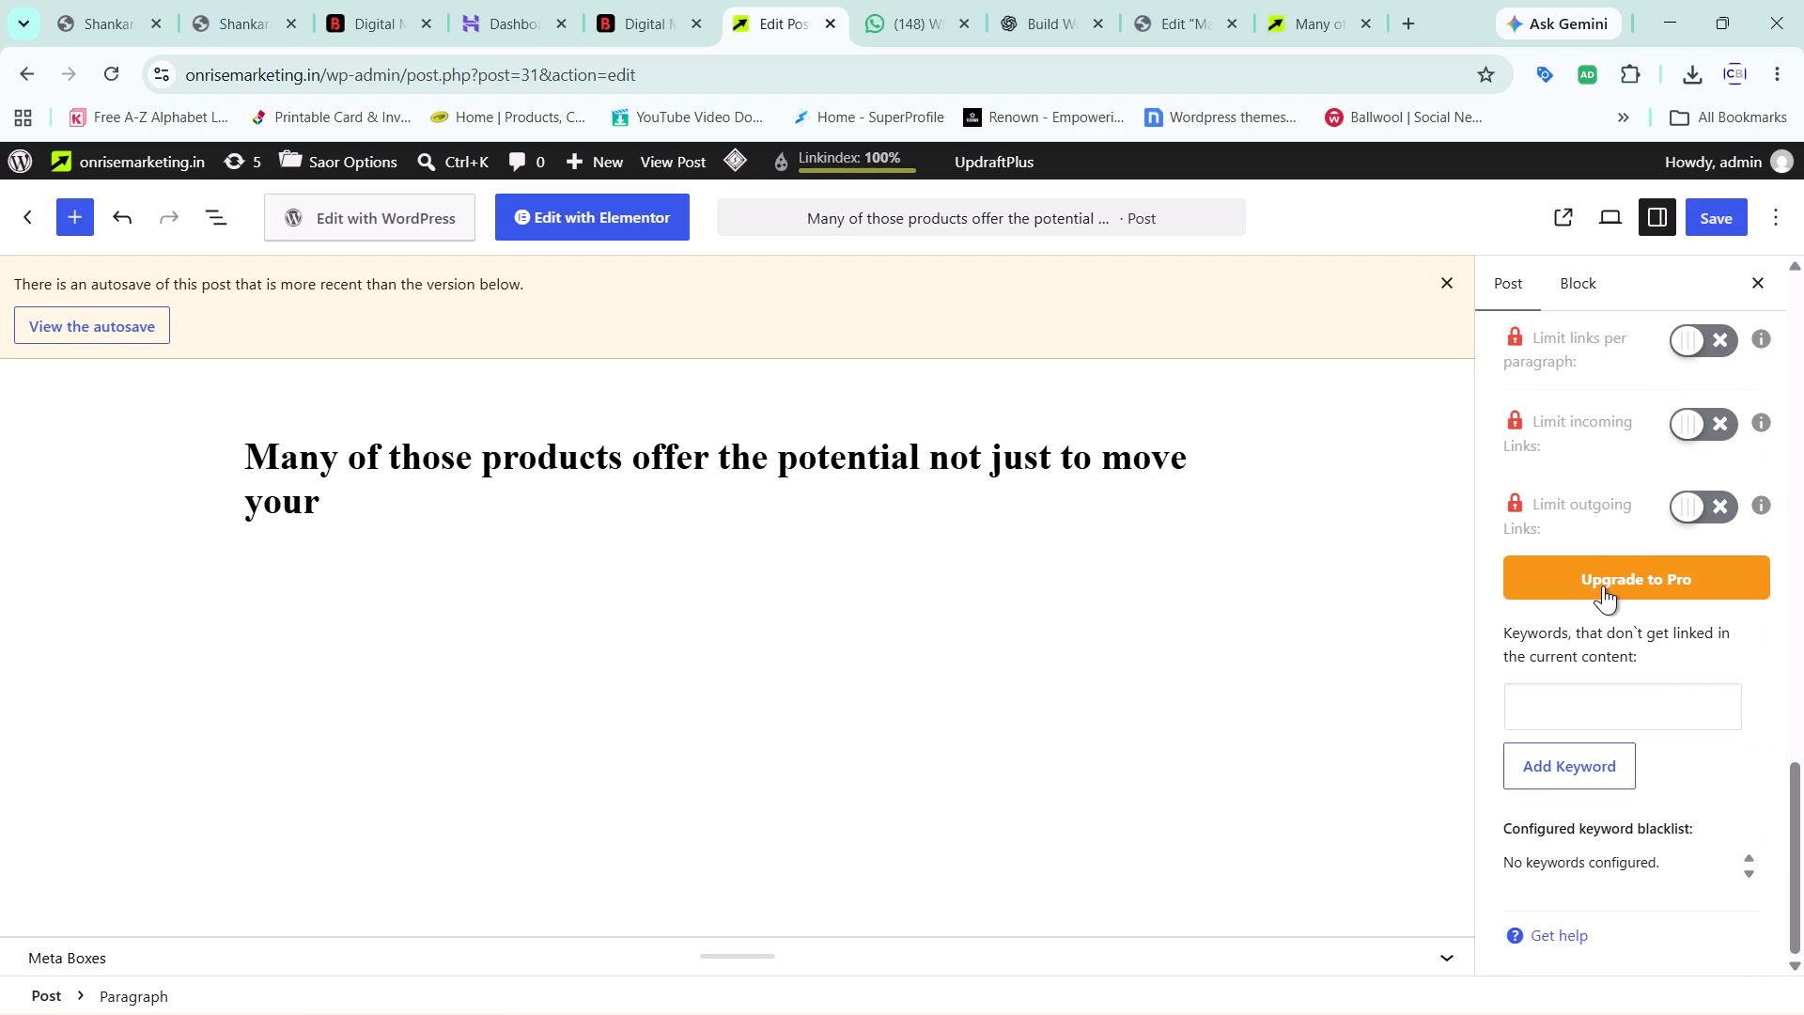
scroll(1603, 586, up, 3)
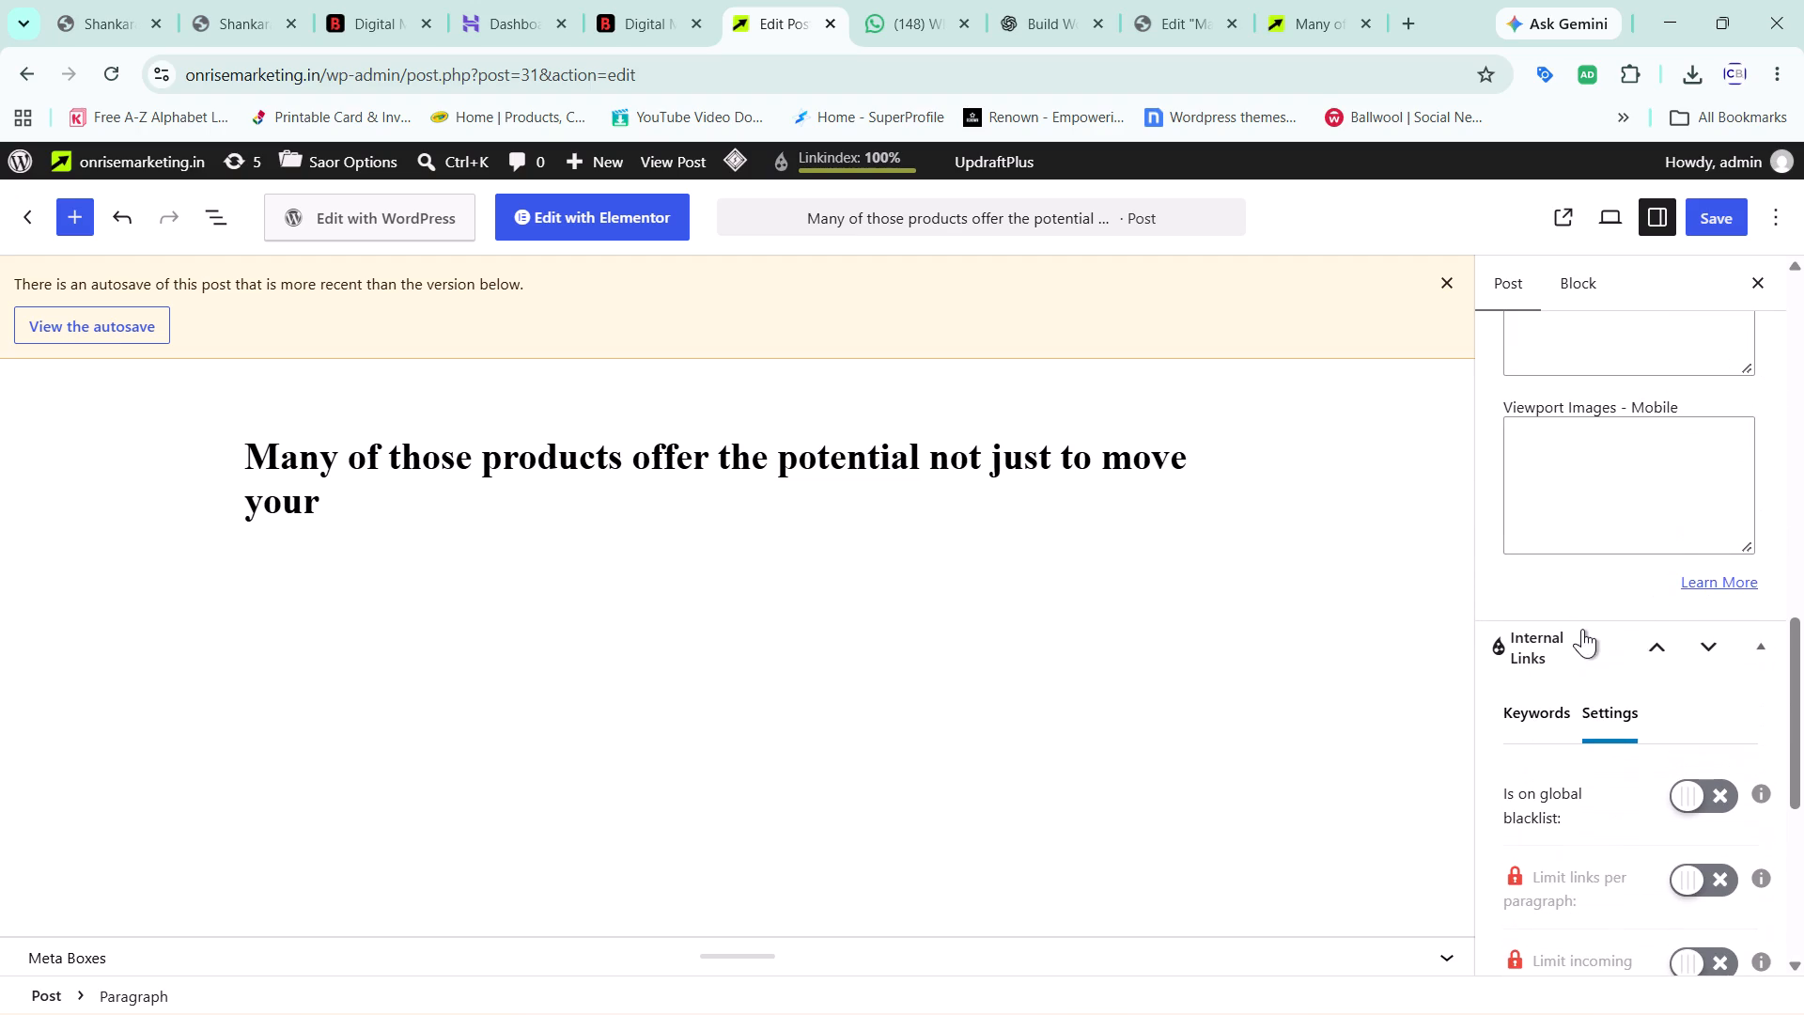
click(1532, 714)
scroll(1532, 714, down, 2)
scroll(1532, 714, up, 3)
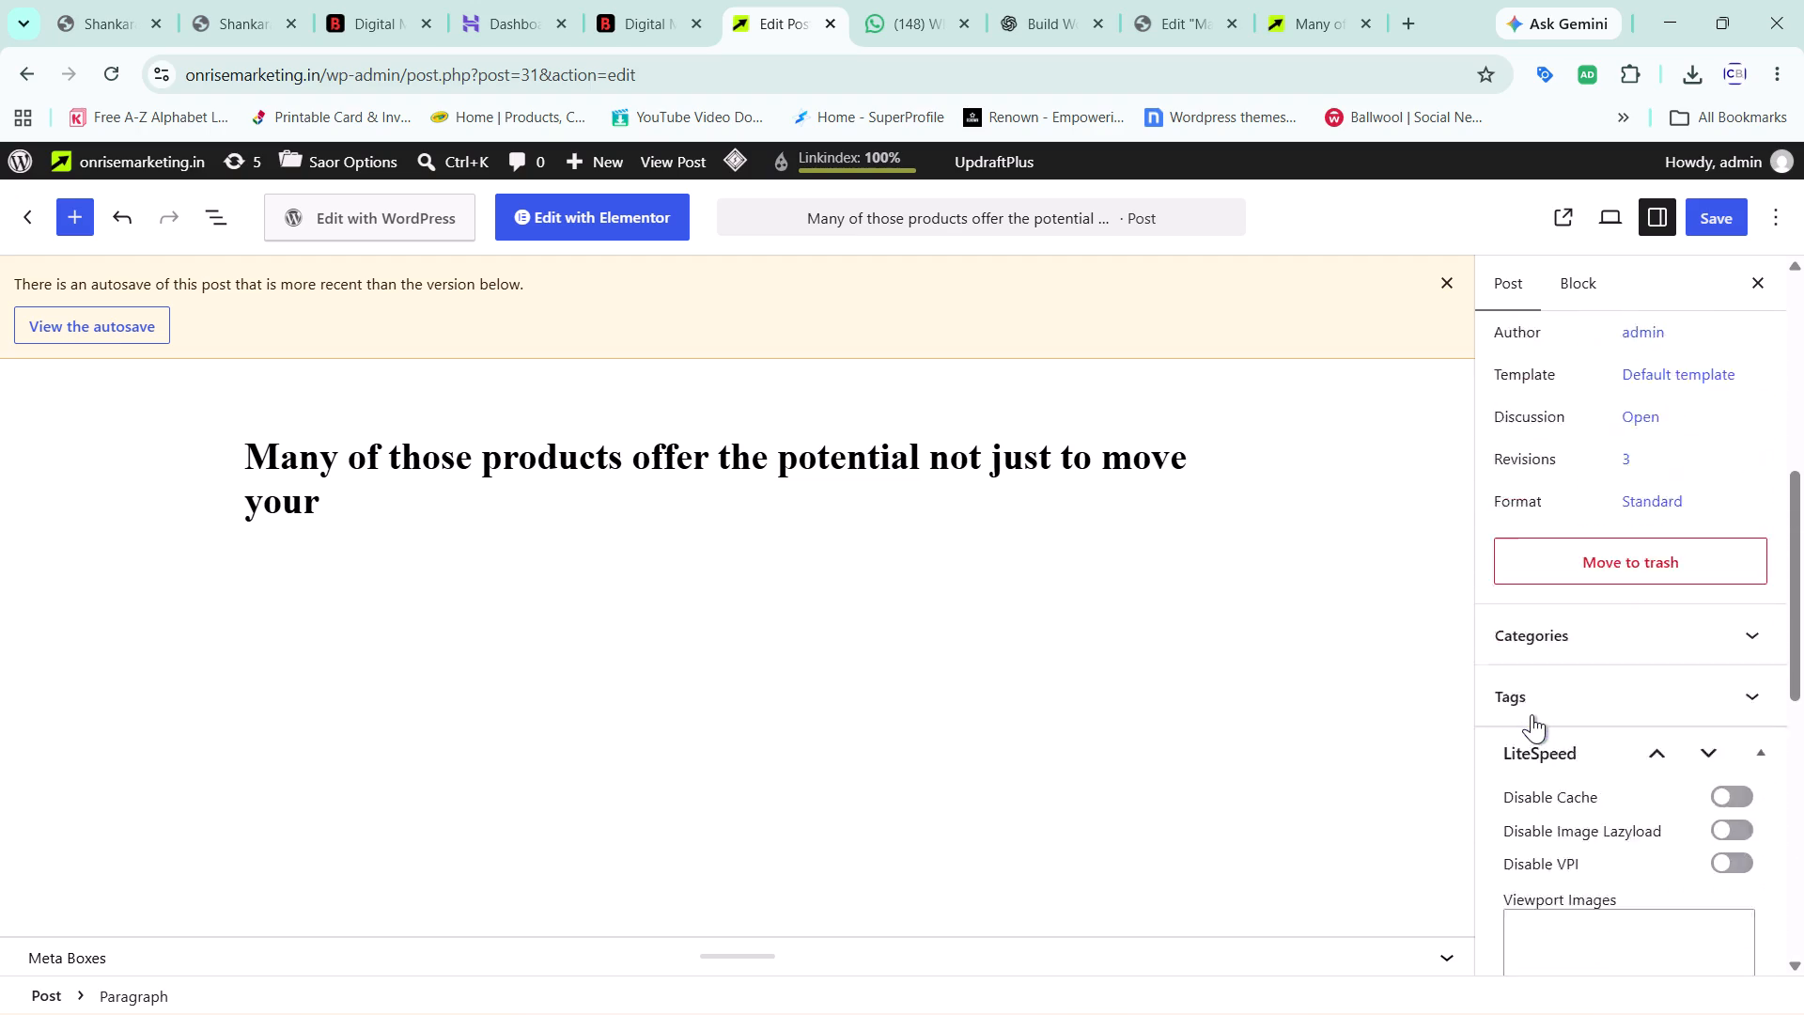
scroll(1532, 714, up, 2)
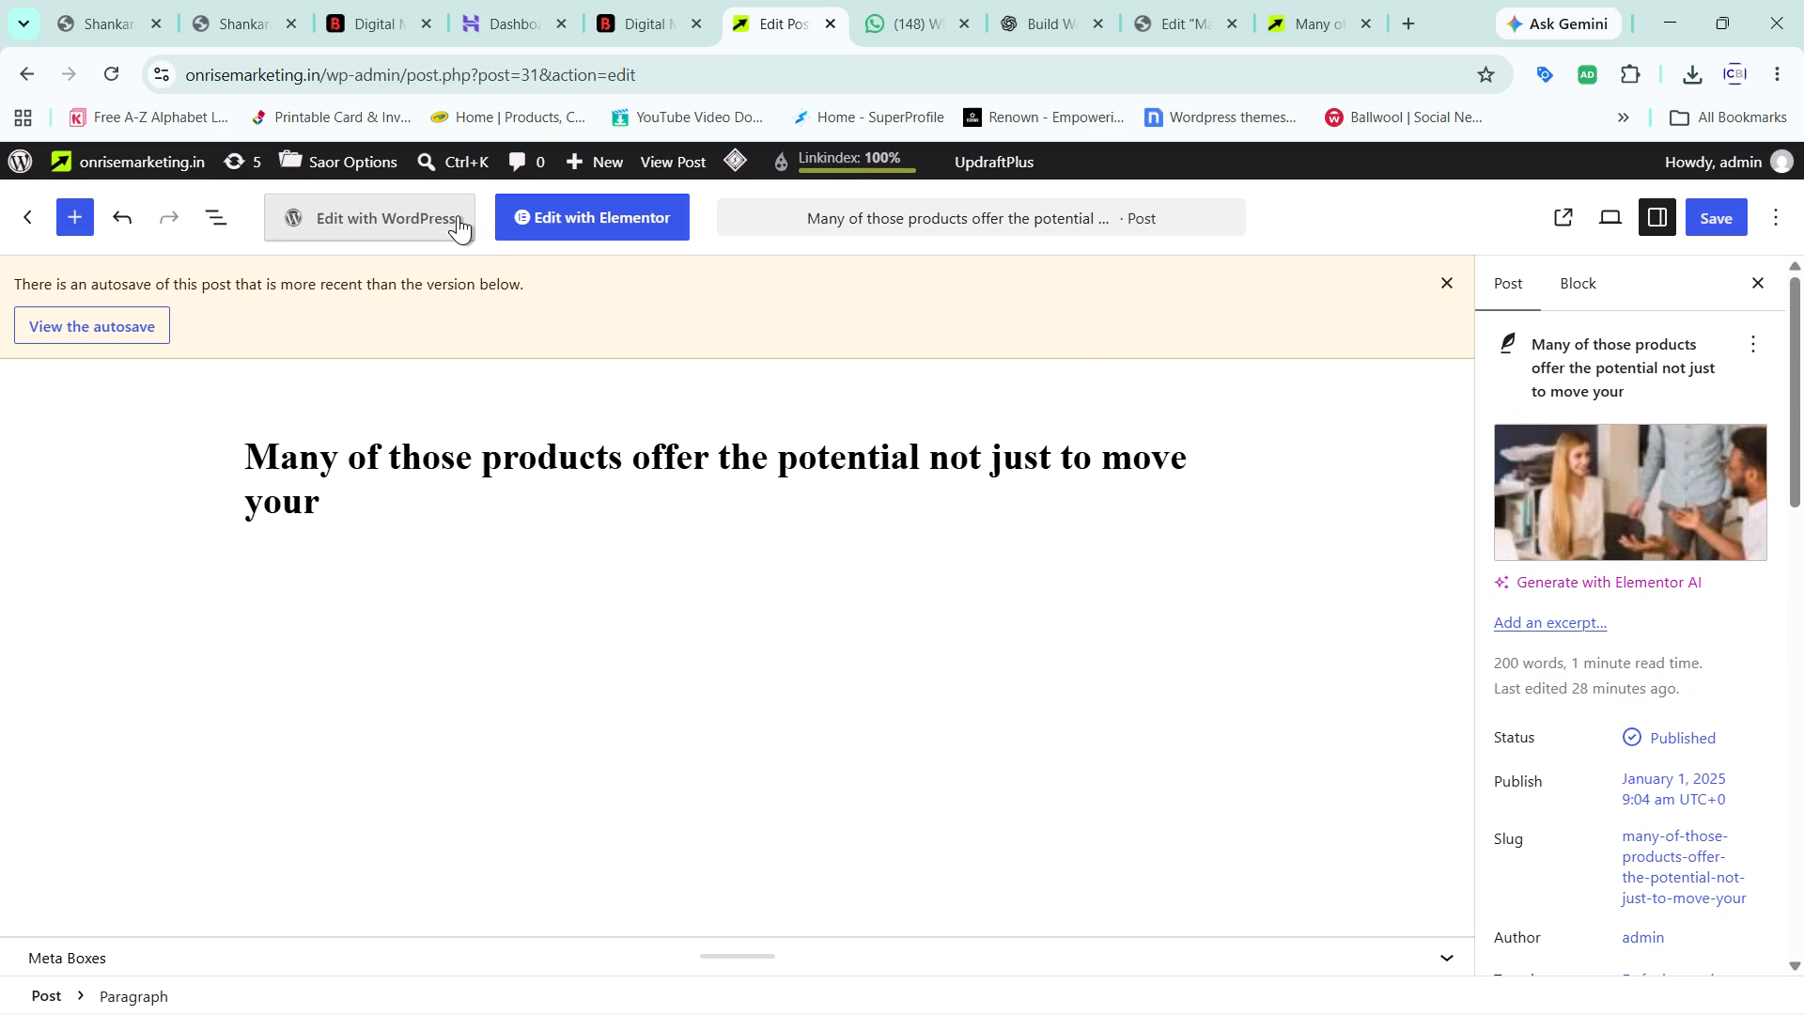
Open the post in Elementor, leaving the block editor without saving, and look over the preview down to the comments.
click(556, 216)
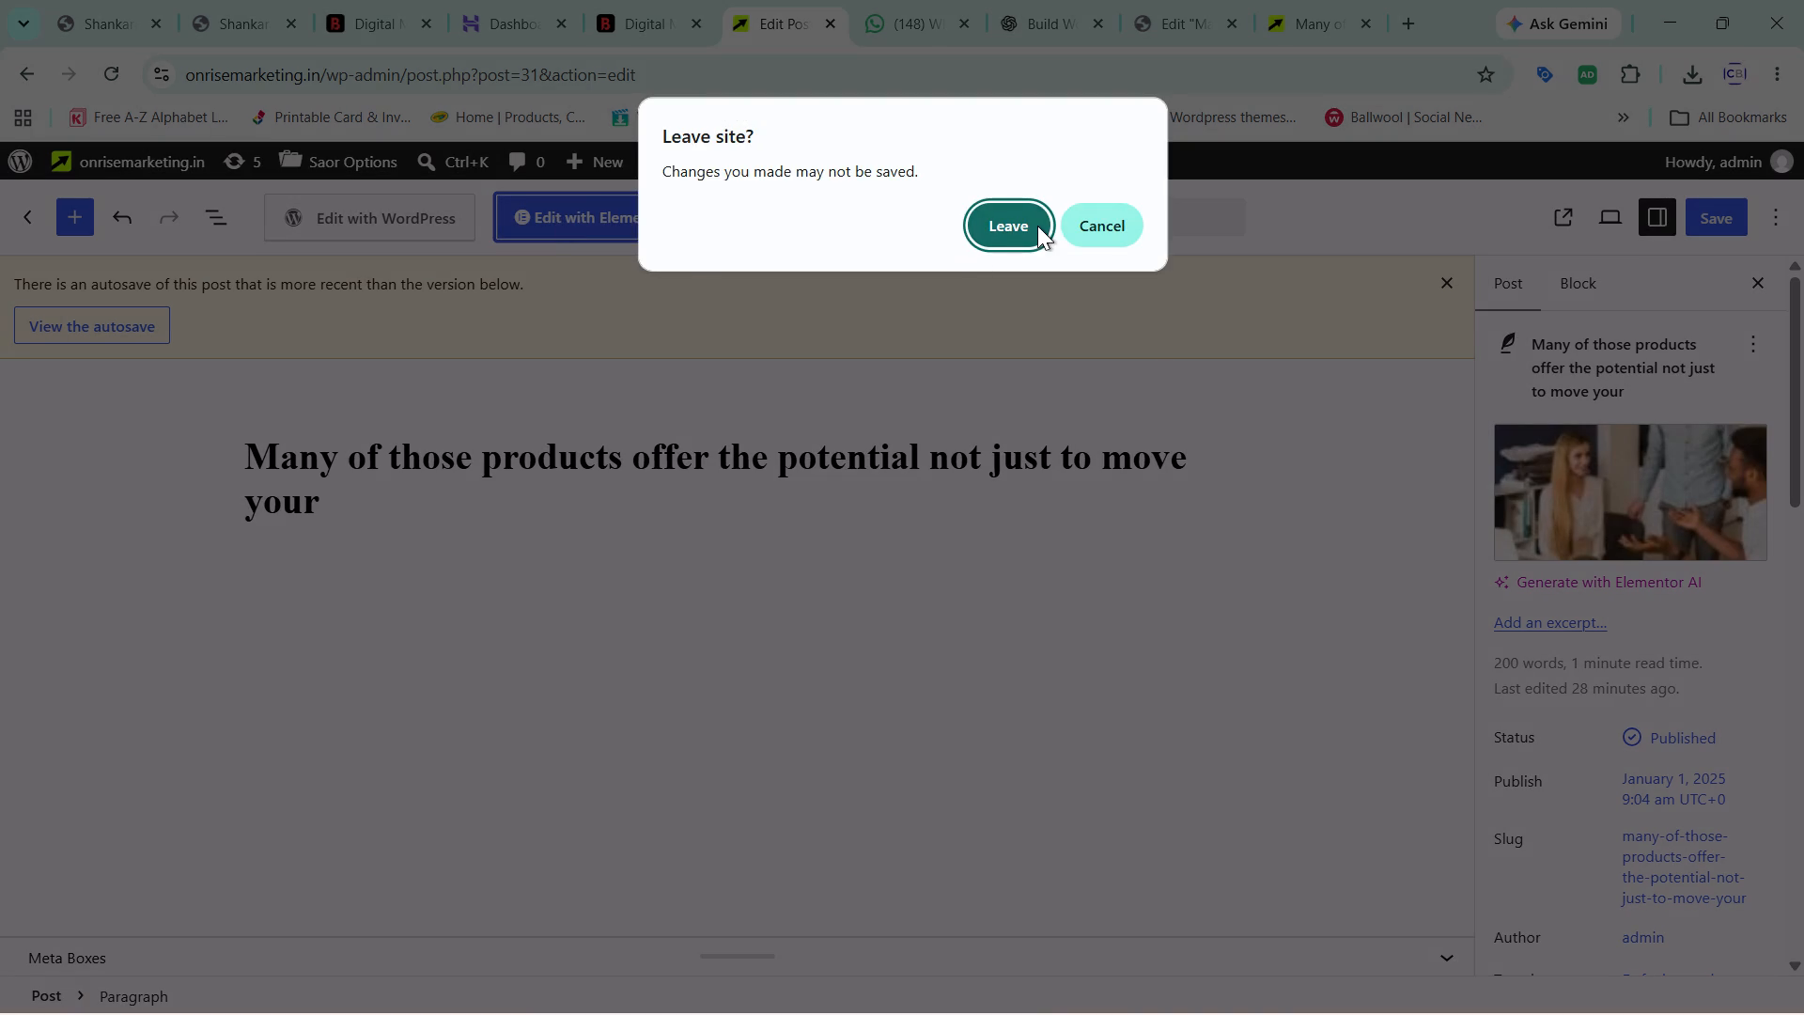
click(1037, 226)
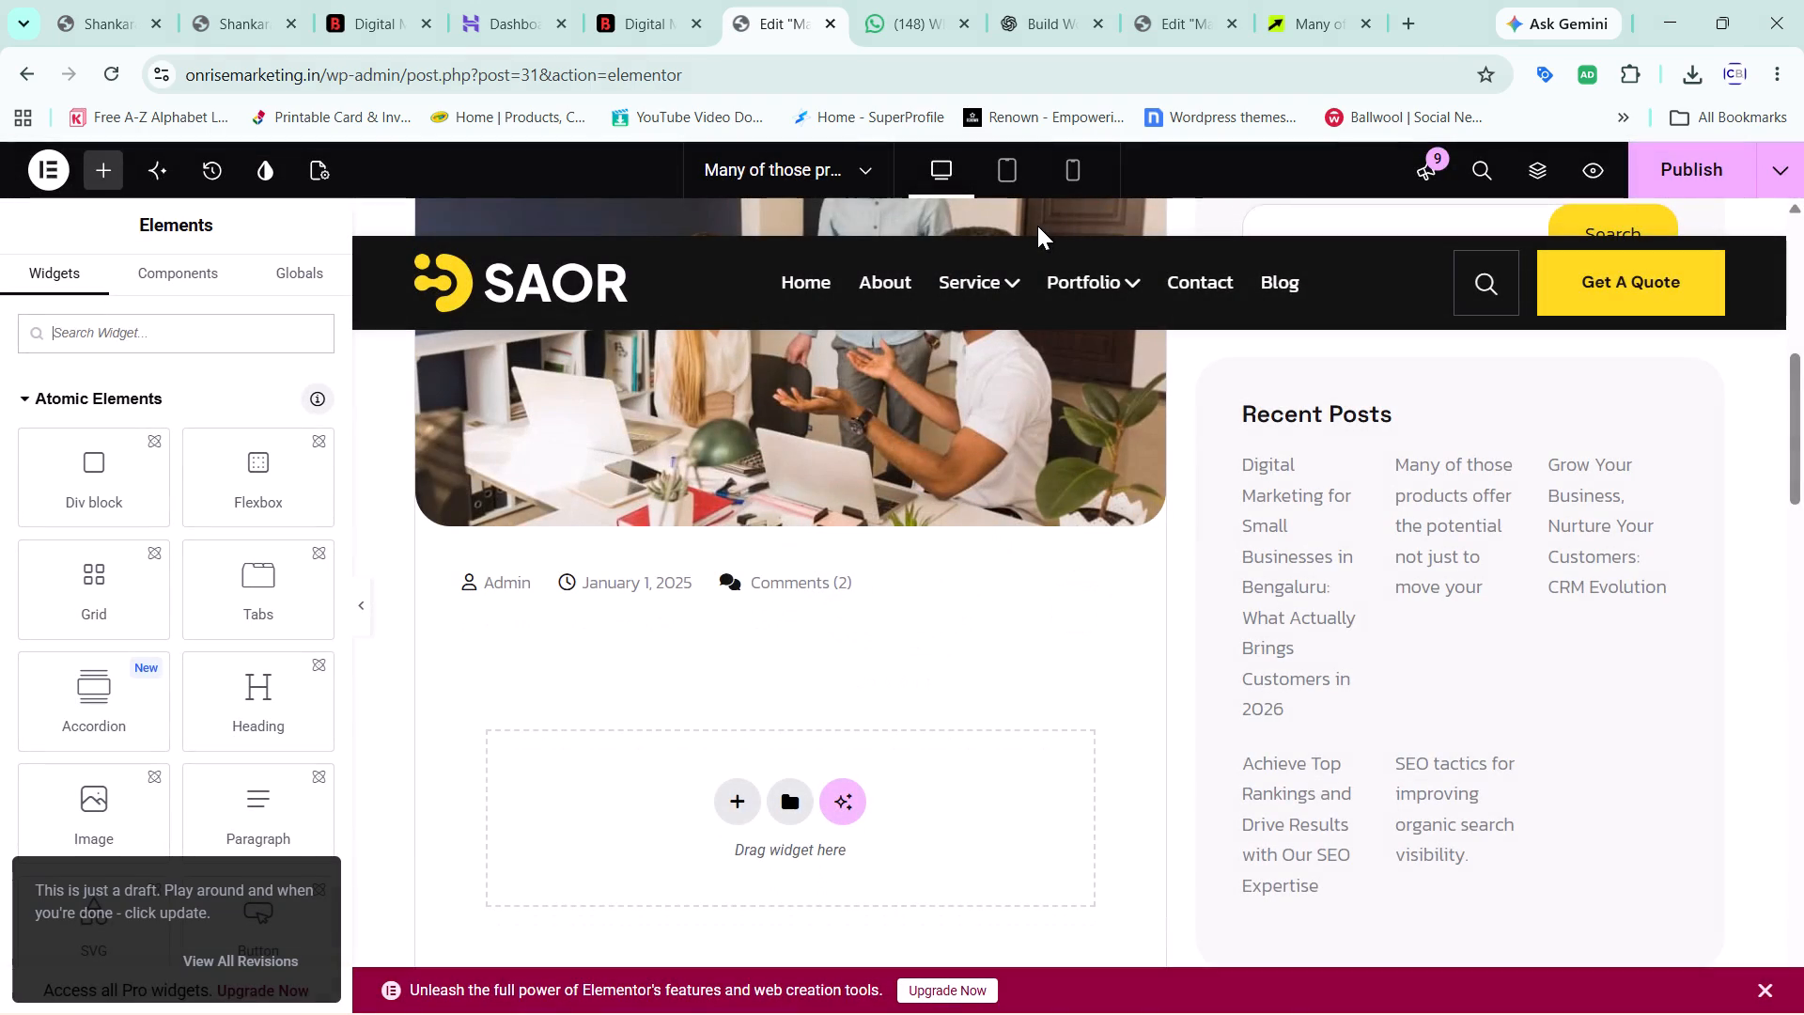
scroll(1037, 226, down, 4)
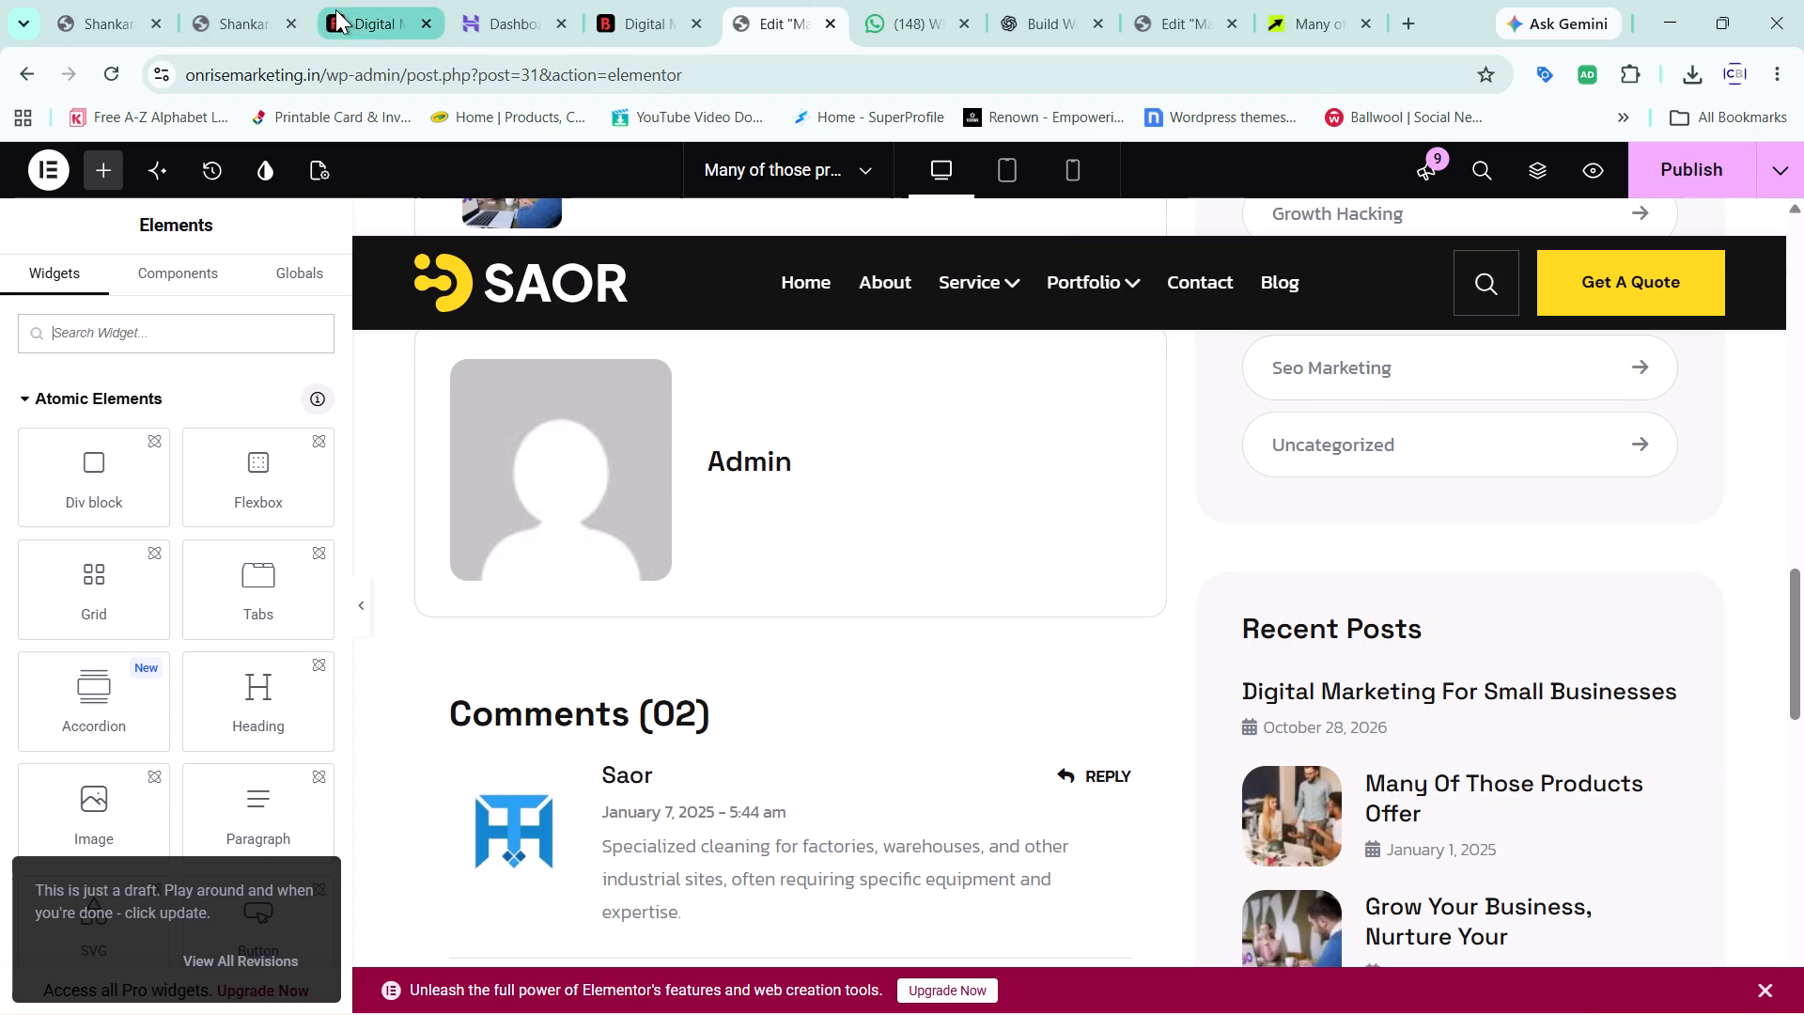
Switch to the live page of the "Many of those products" post and open it in the theme Customizer.
click(530, 0)
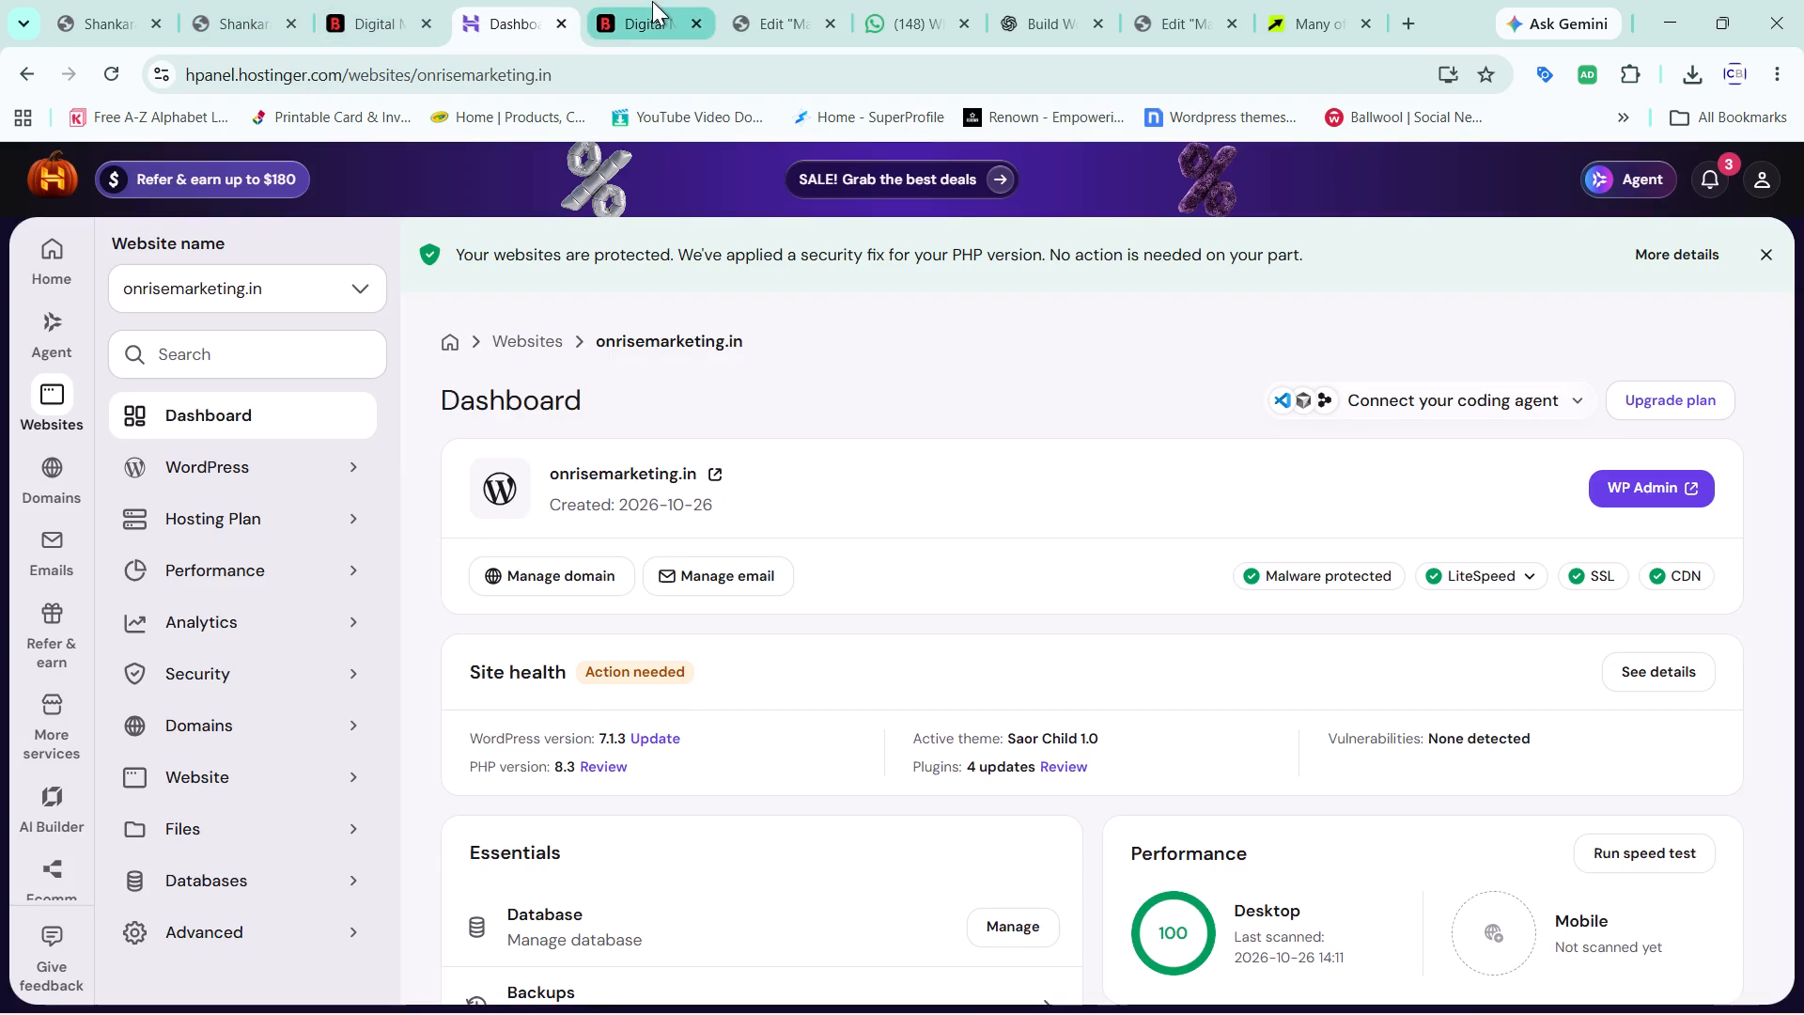
click(1281, 0)
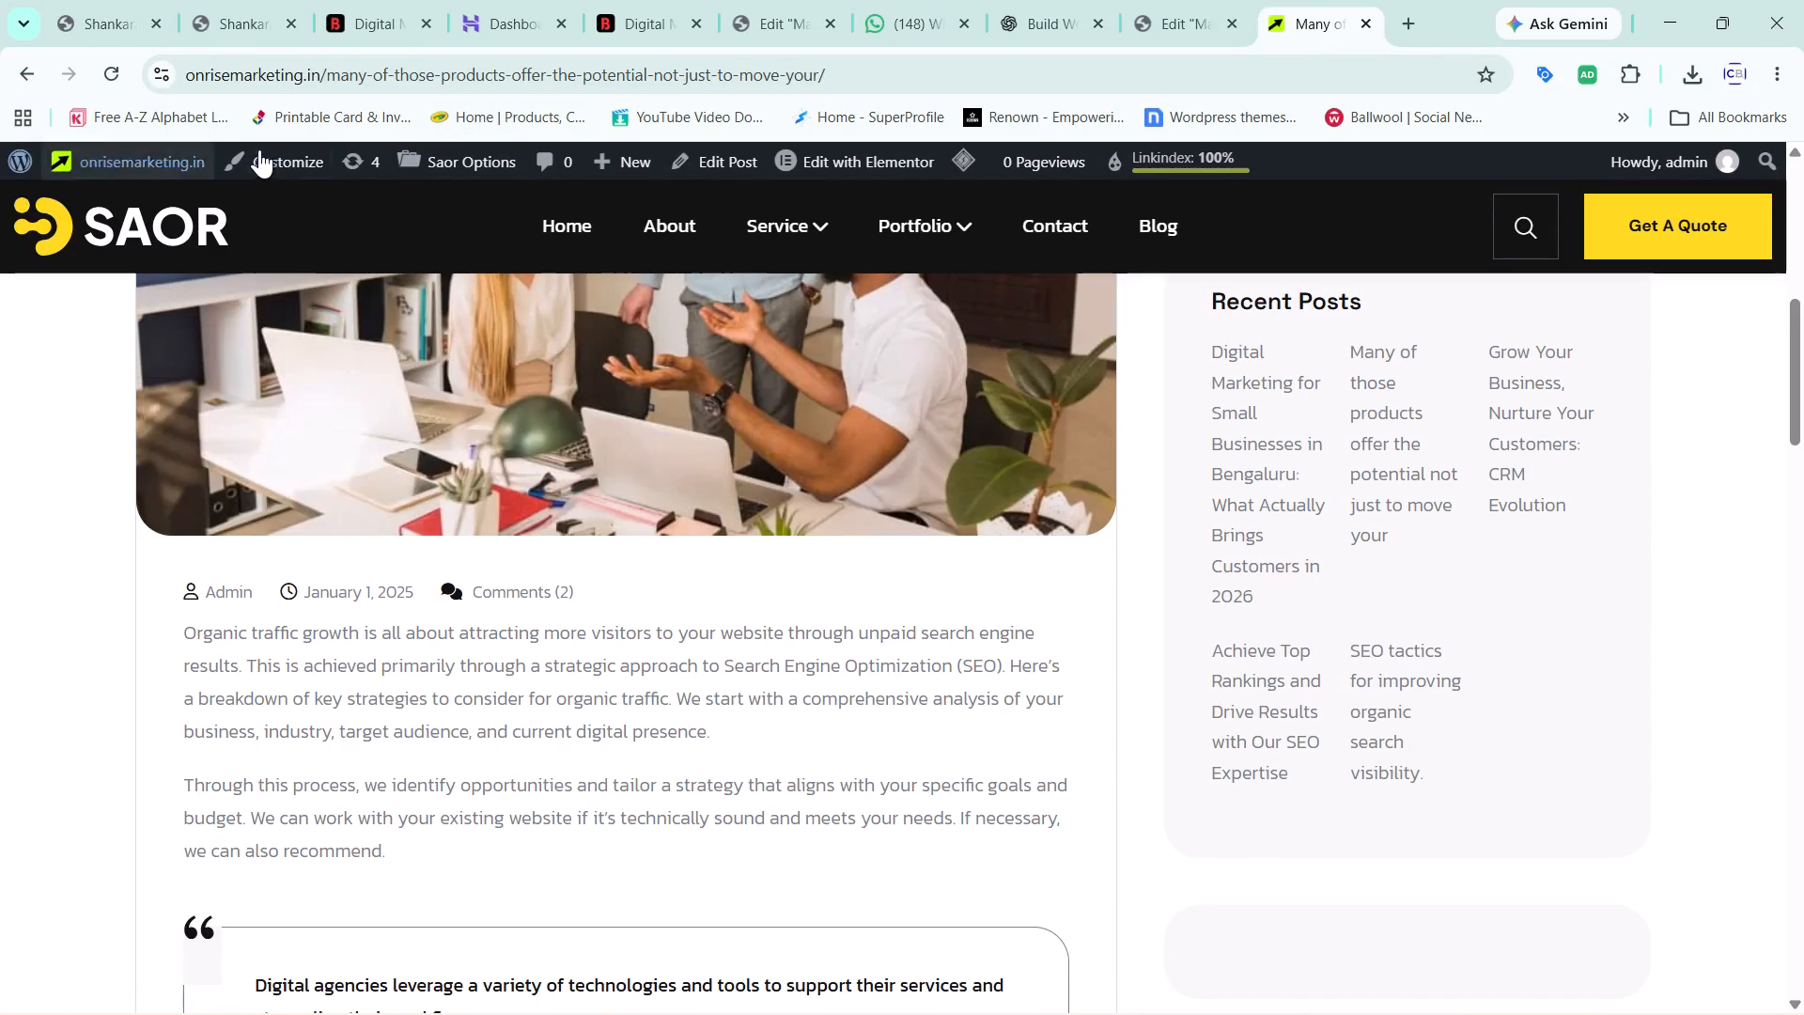
click(281, 152)
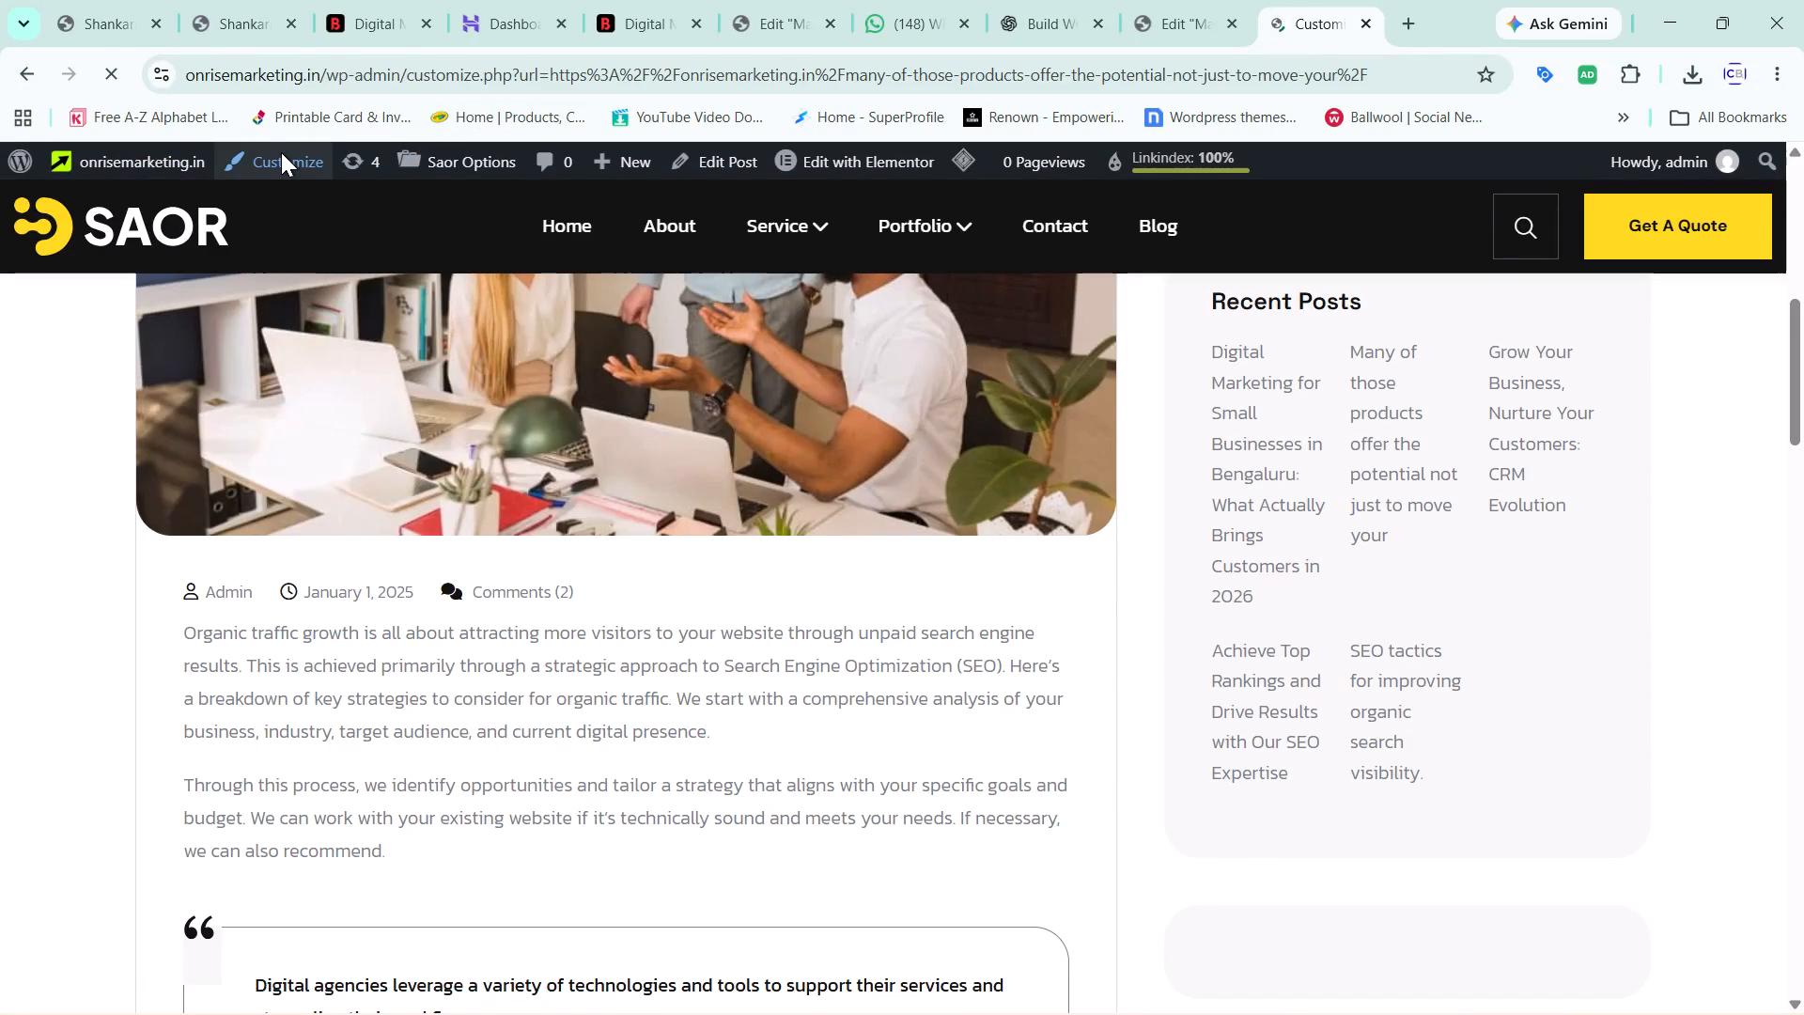
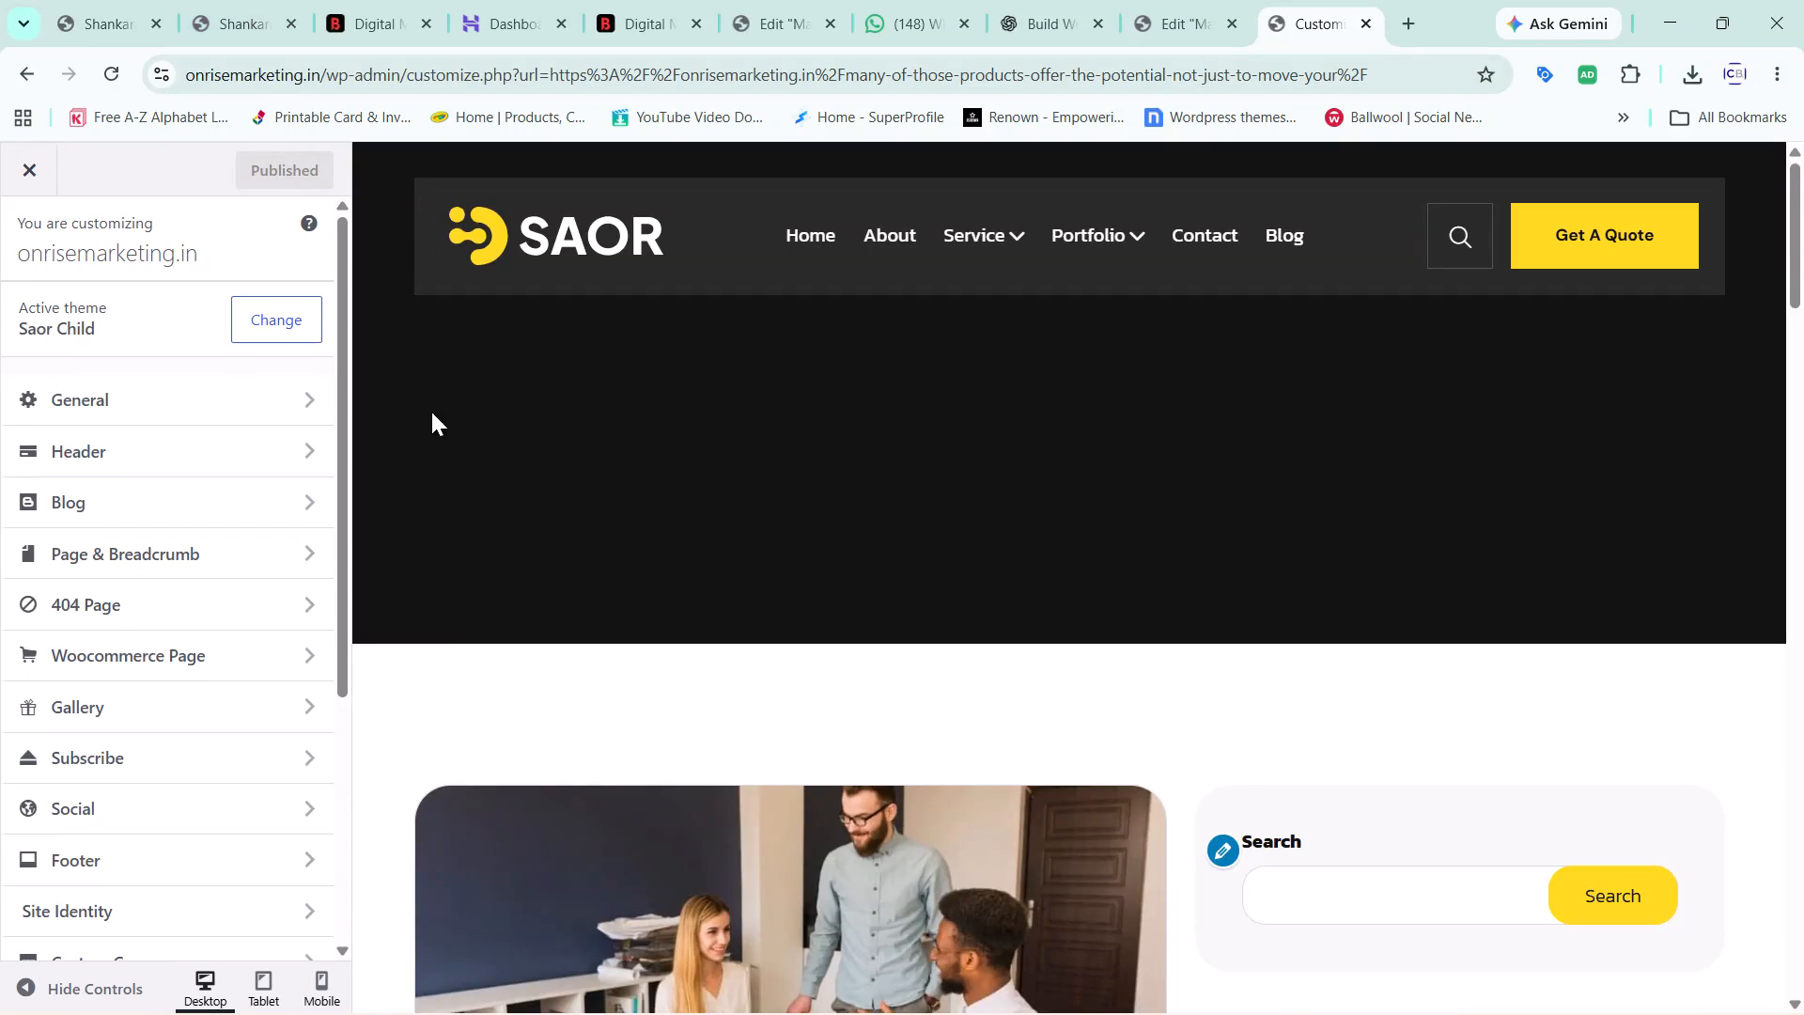
Look over the post preview, and examine the Customizer's Single Blog Page options from the layout choices down to post navigation.
scroll(431, 412, down, 4)
scroll(431, 412, up, 1)
scroll(431, 412, down, 2)
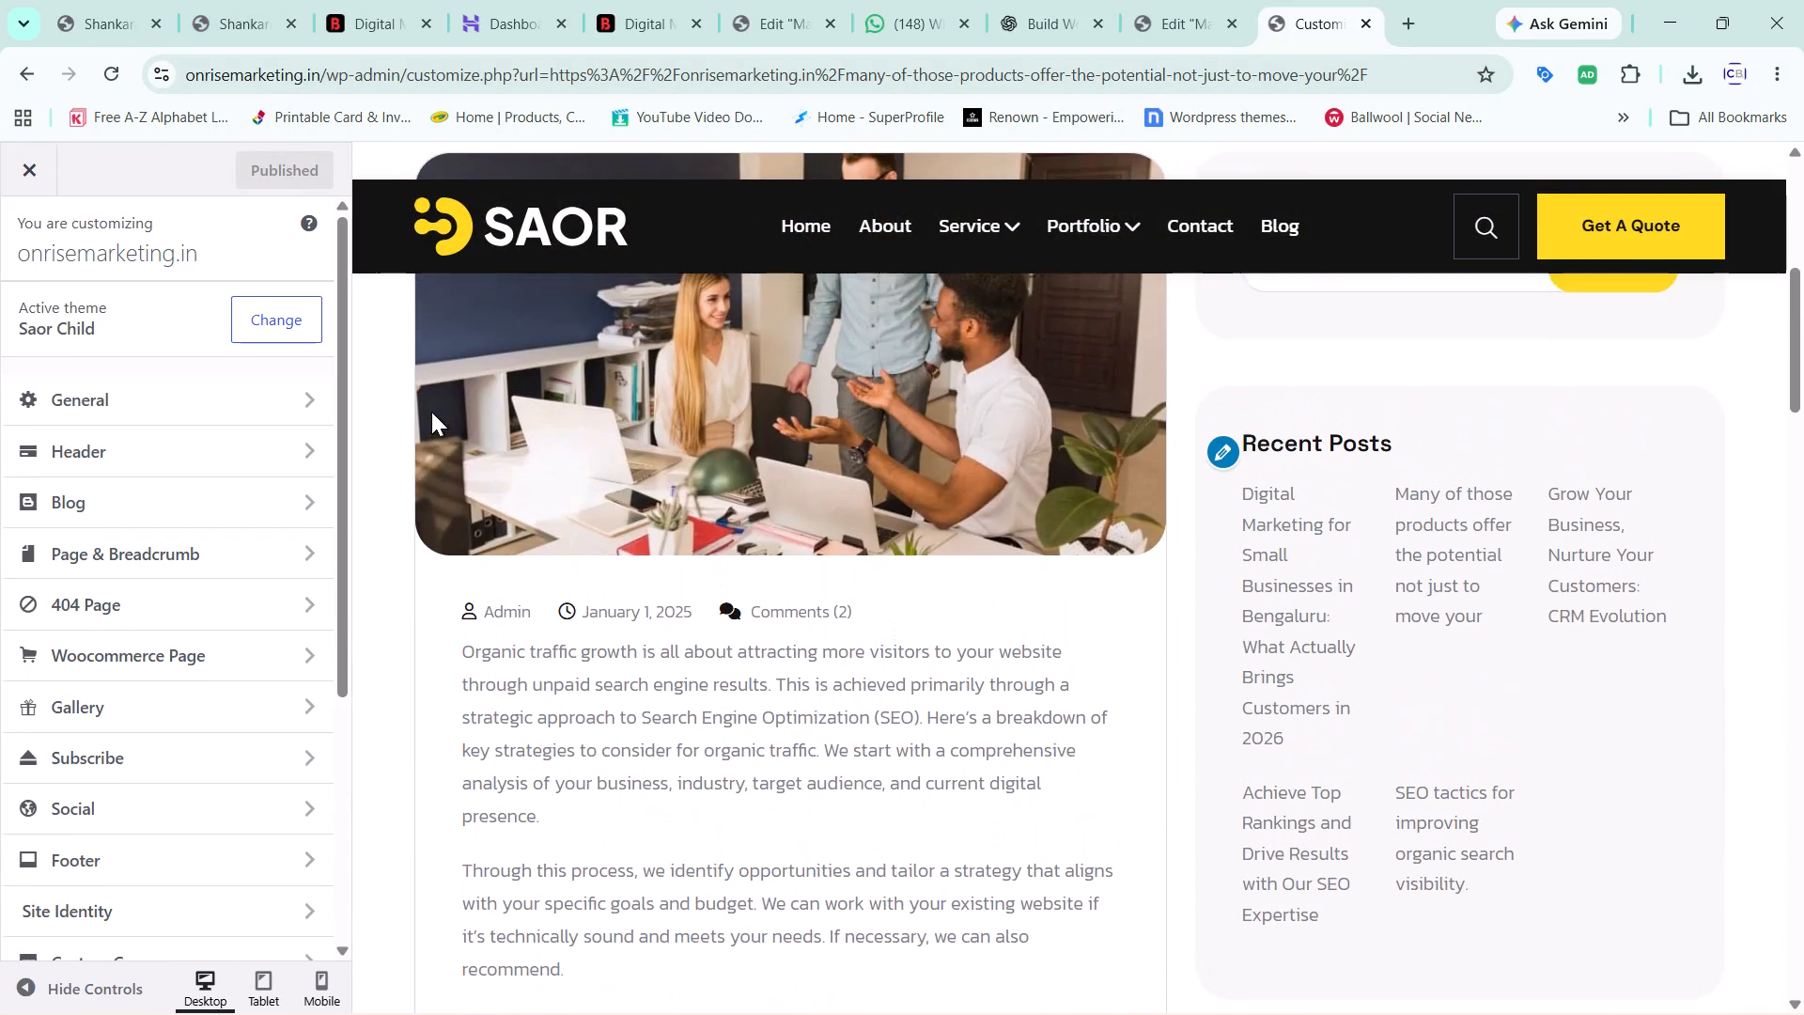
scroll(431, 412, down, 2)
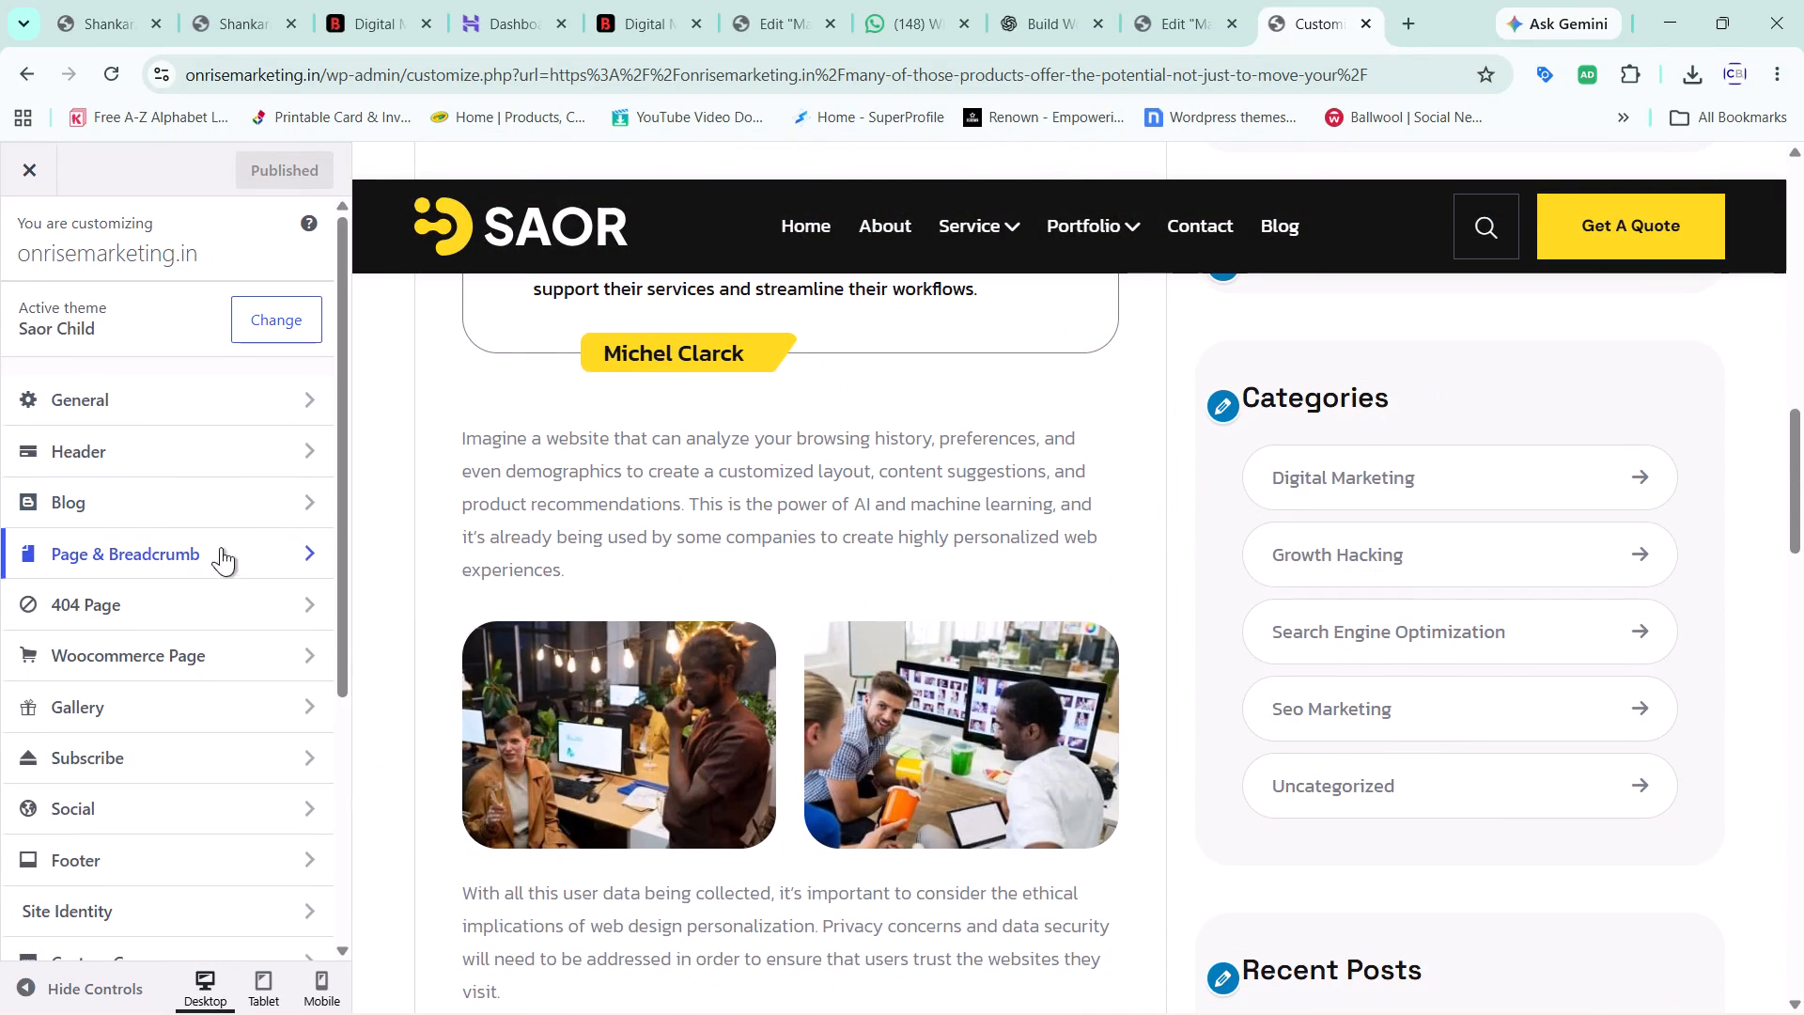
click(250, 494)
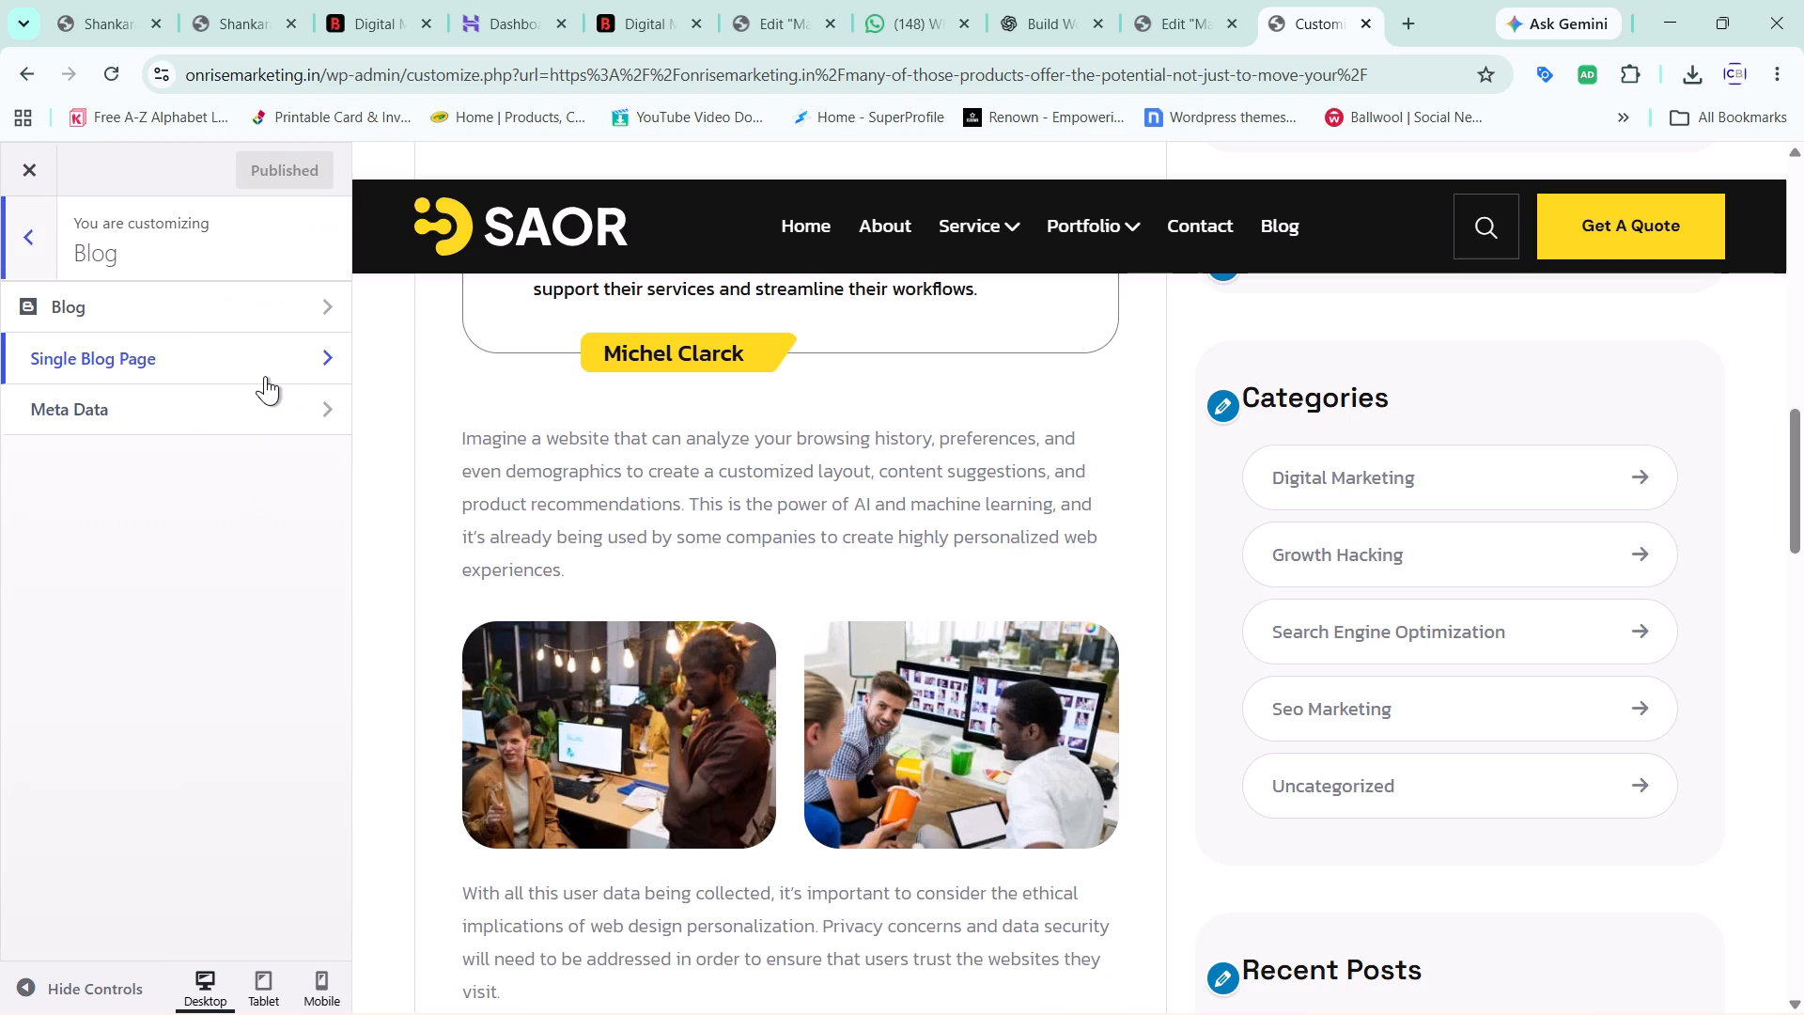
click(265, 376)
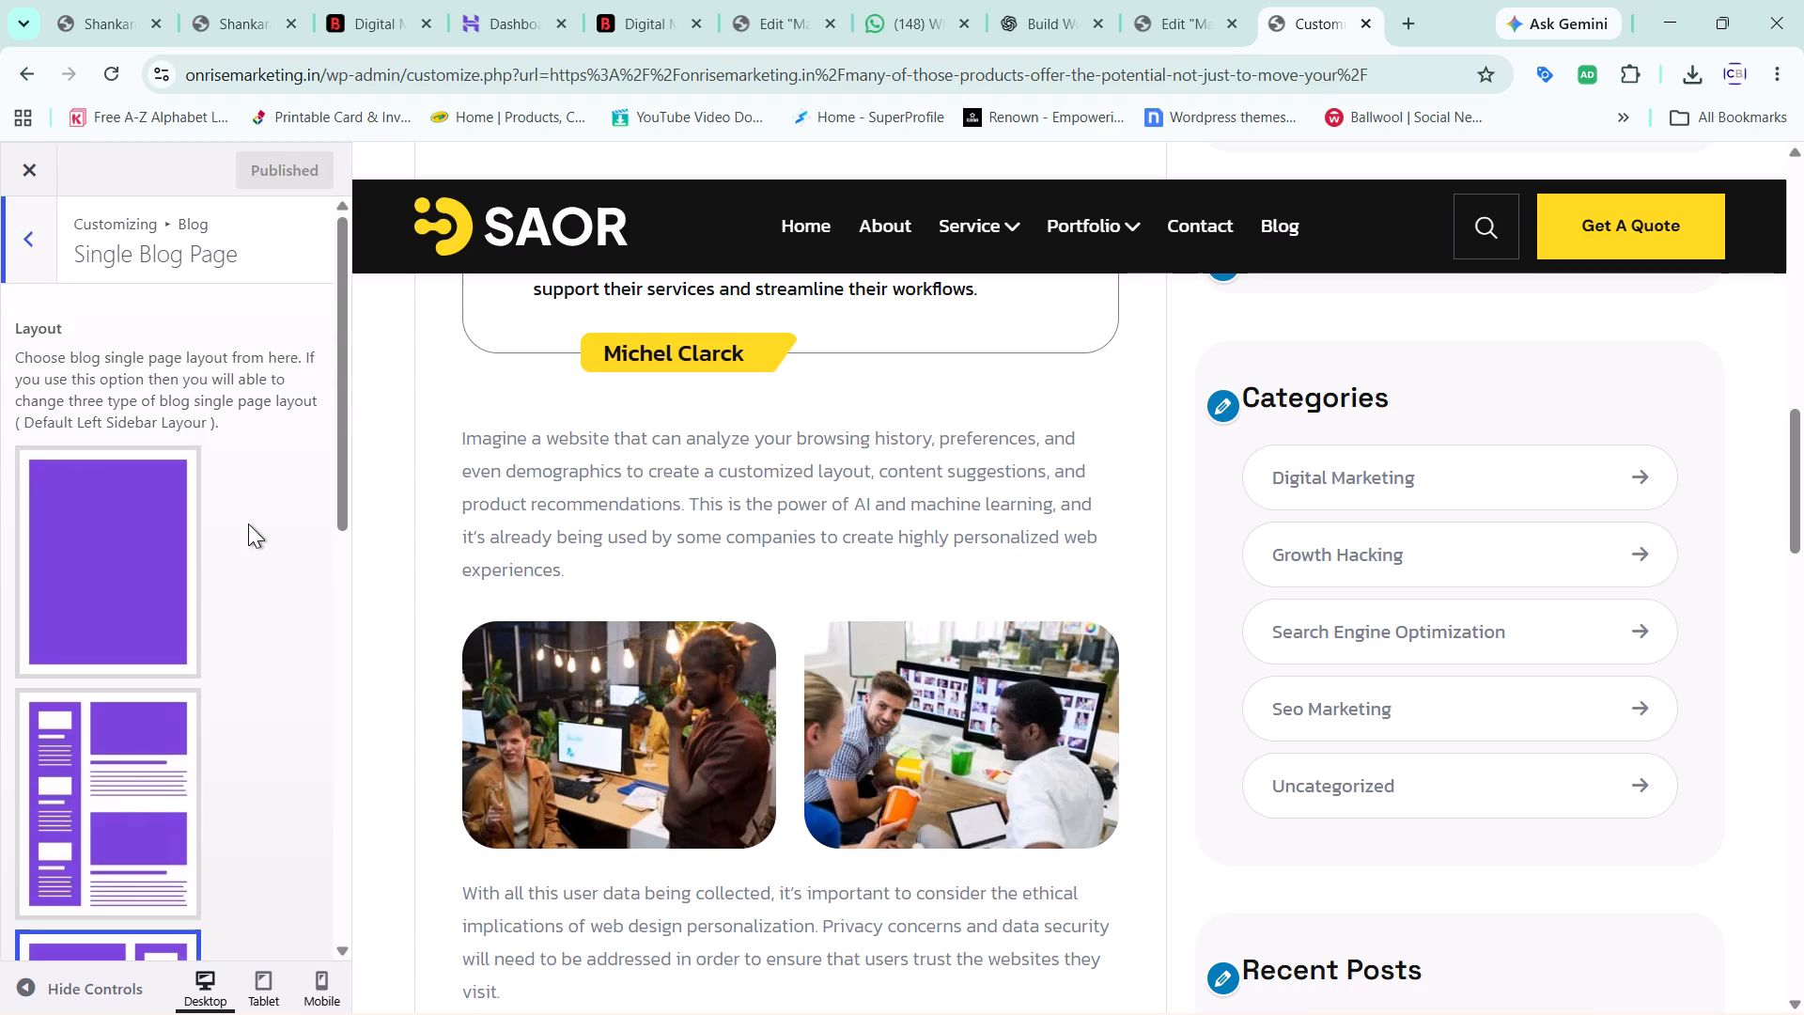
scroll(182, 557, down, 1)
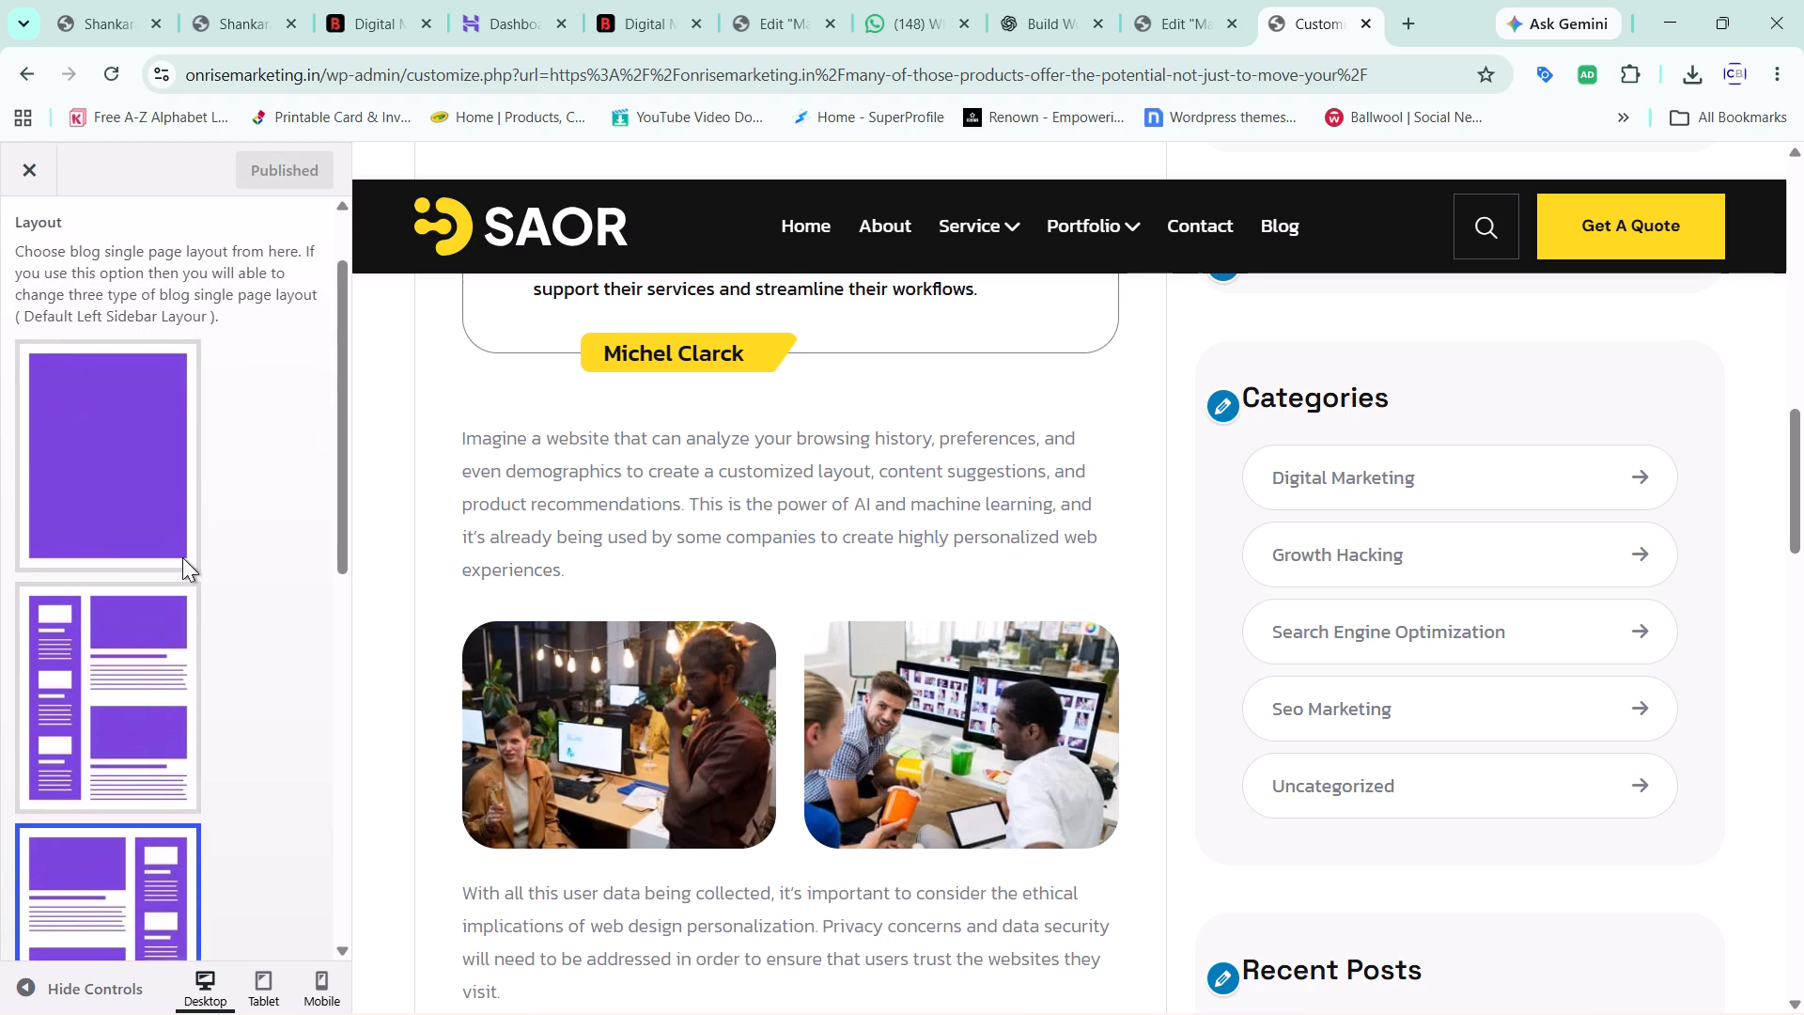
scroll(167, 654, down, 1)
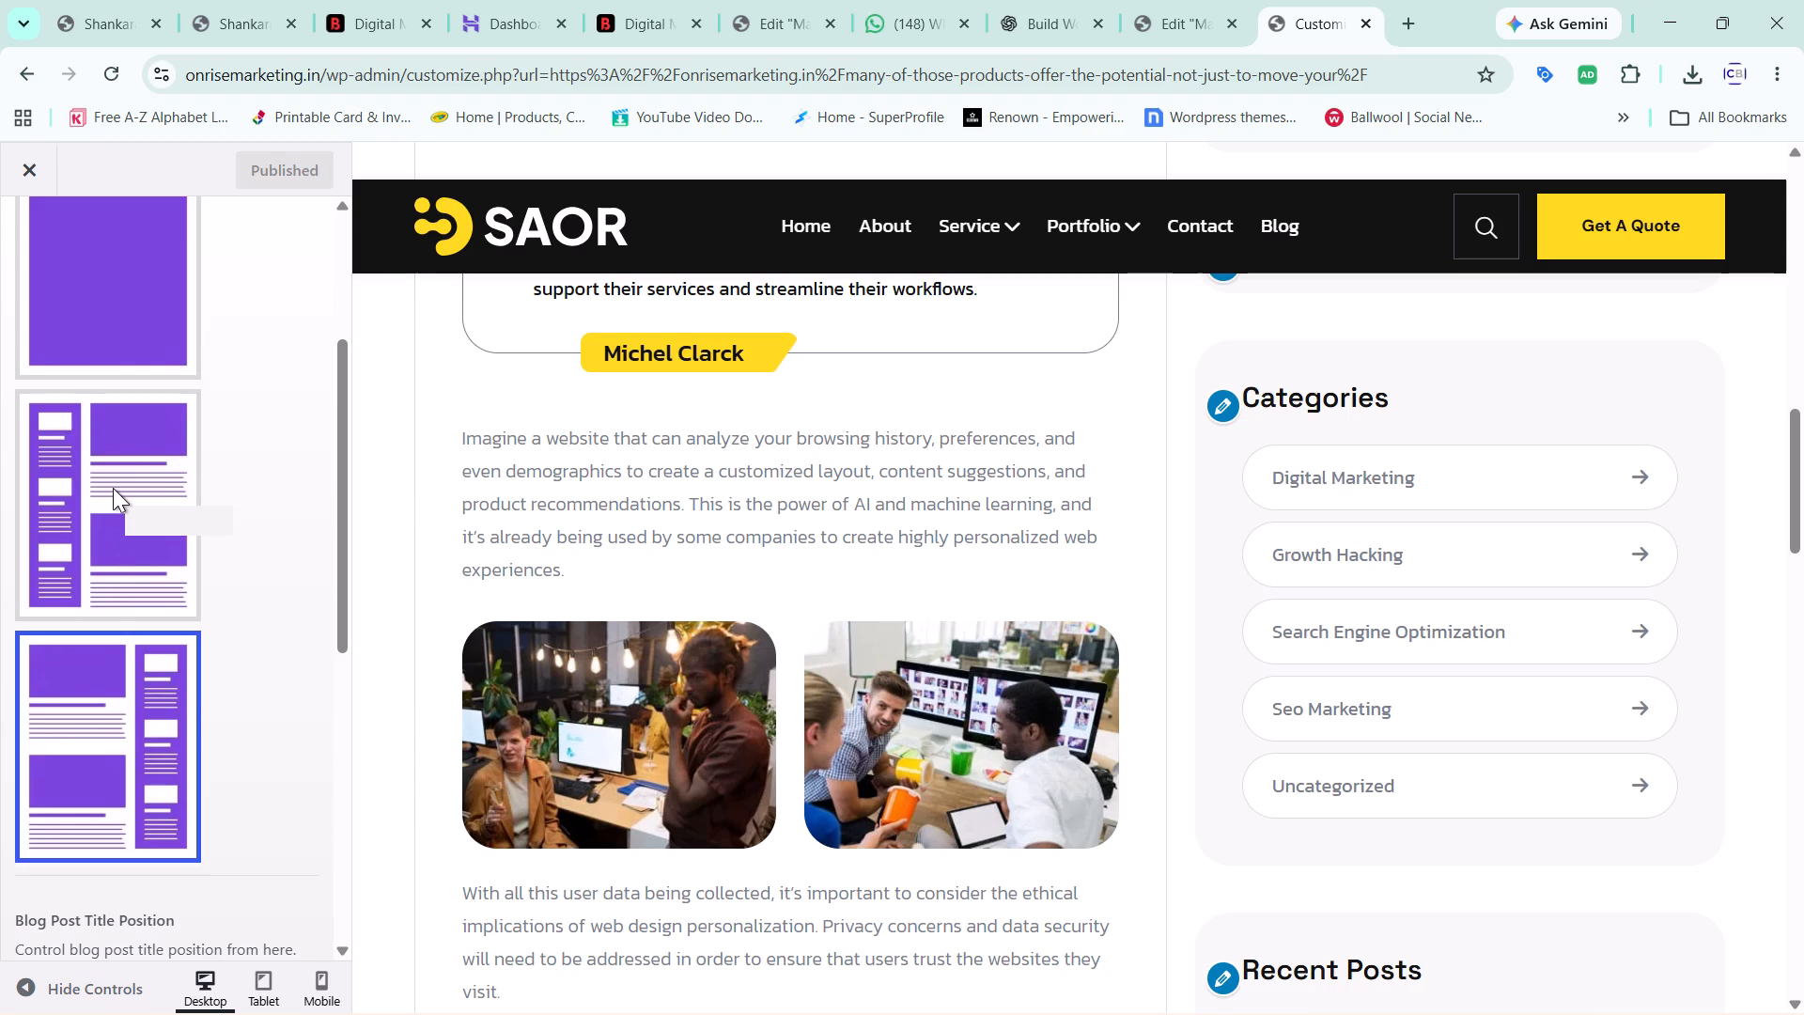
scroll(113, 488, down, 2)
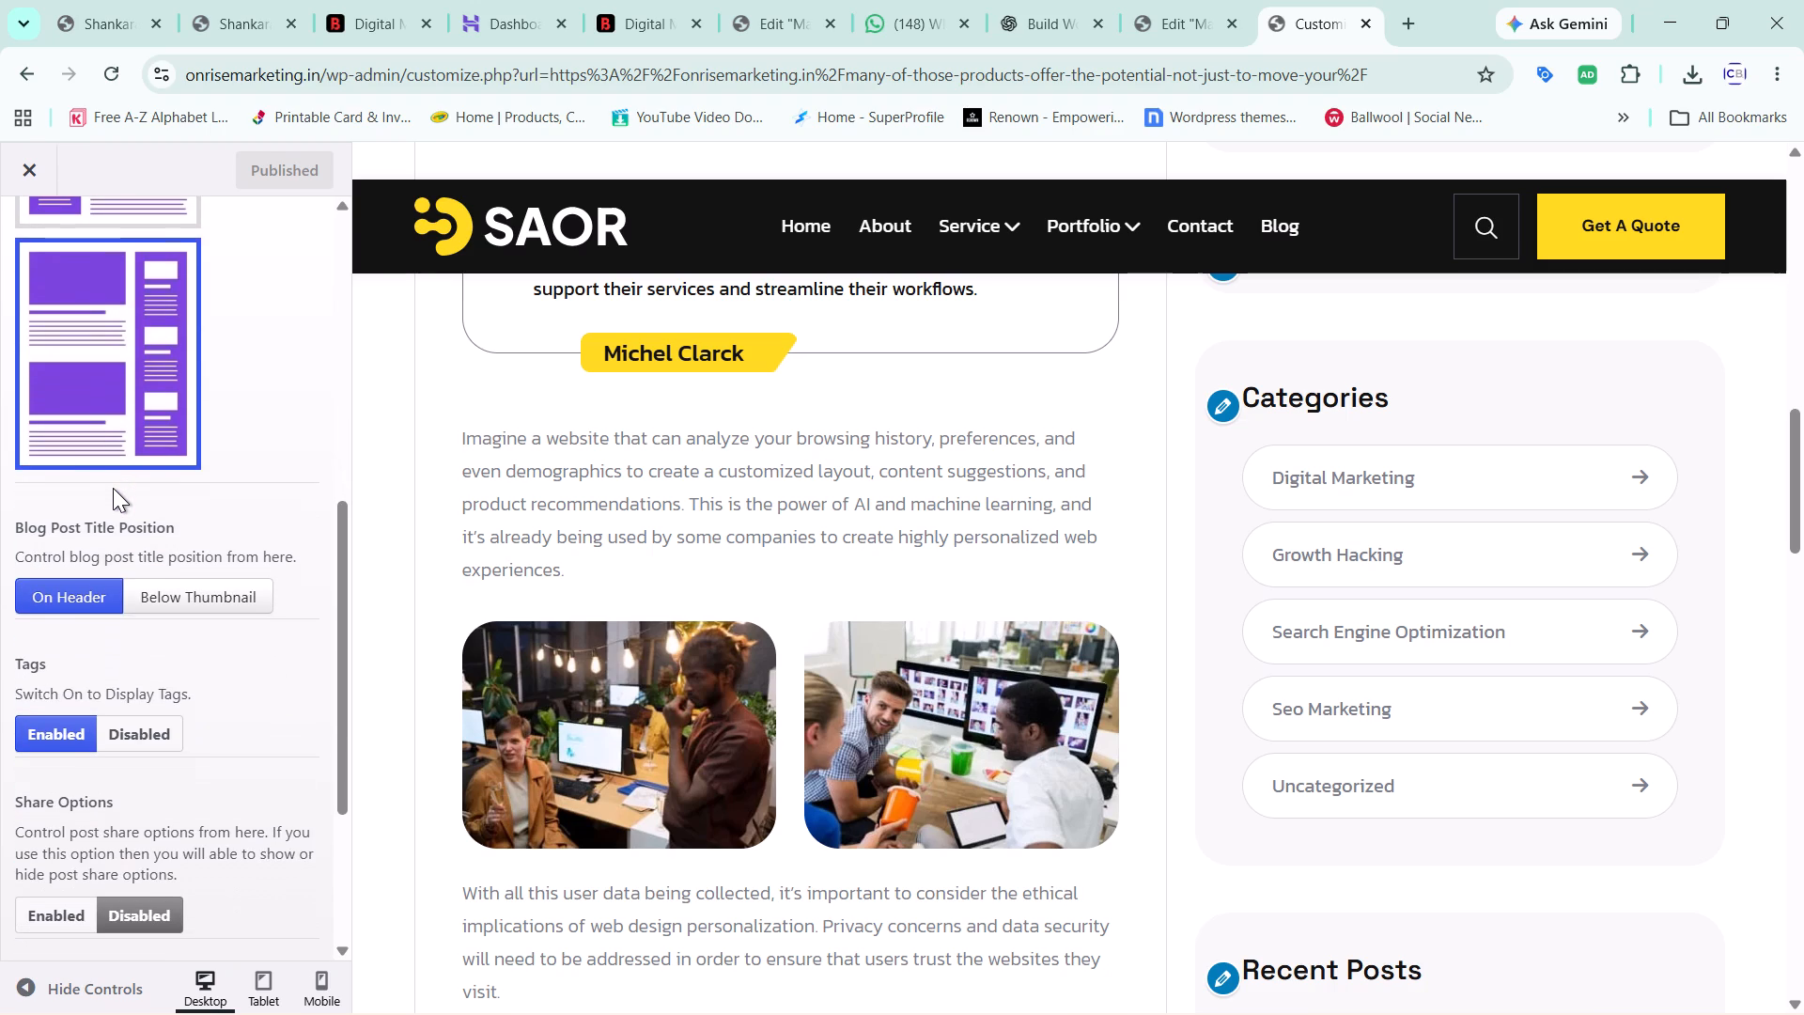
scroll(113, 488, down, 2)
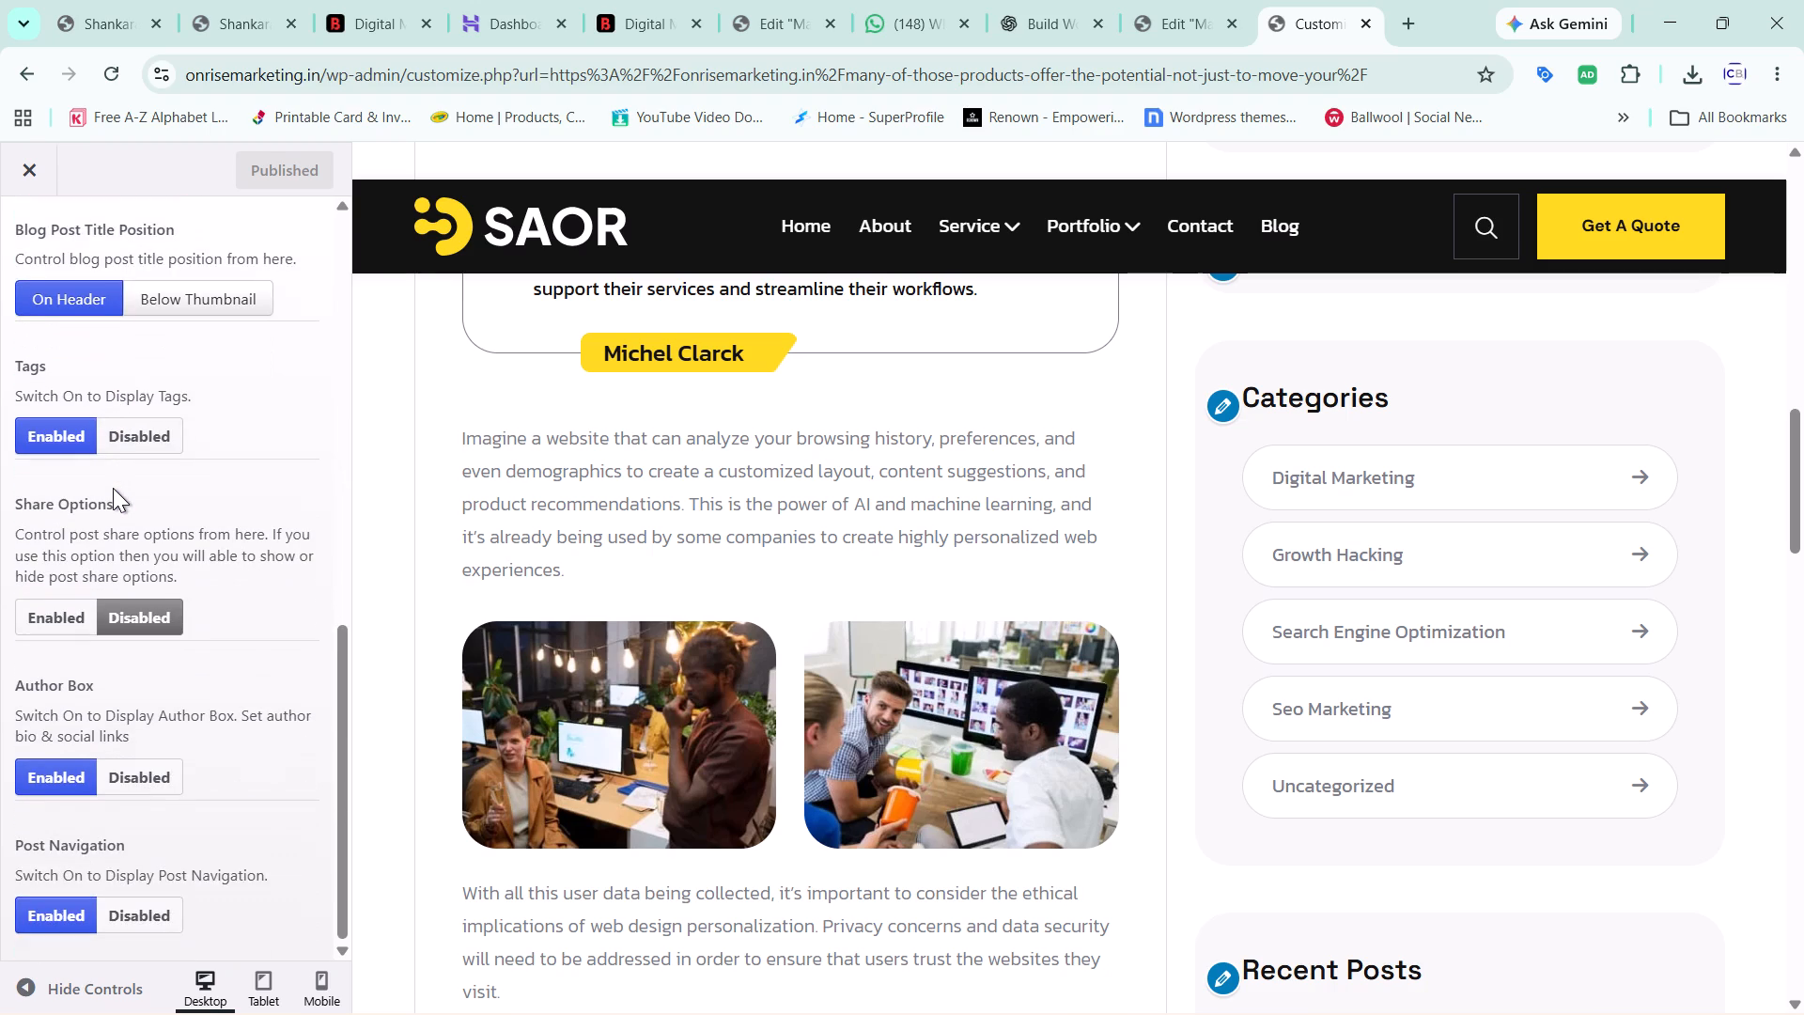
scroll(113, 488, up, 1)
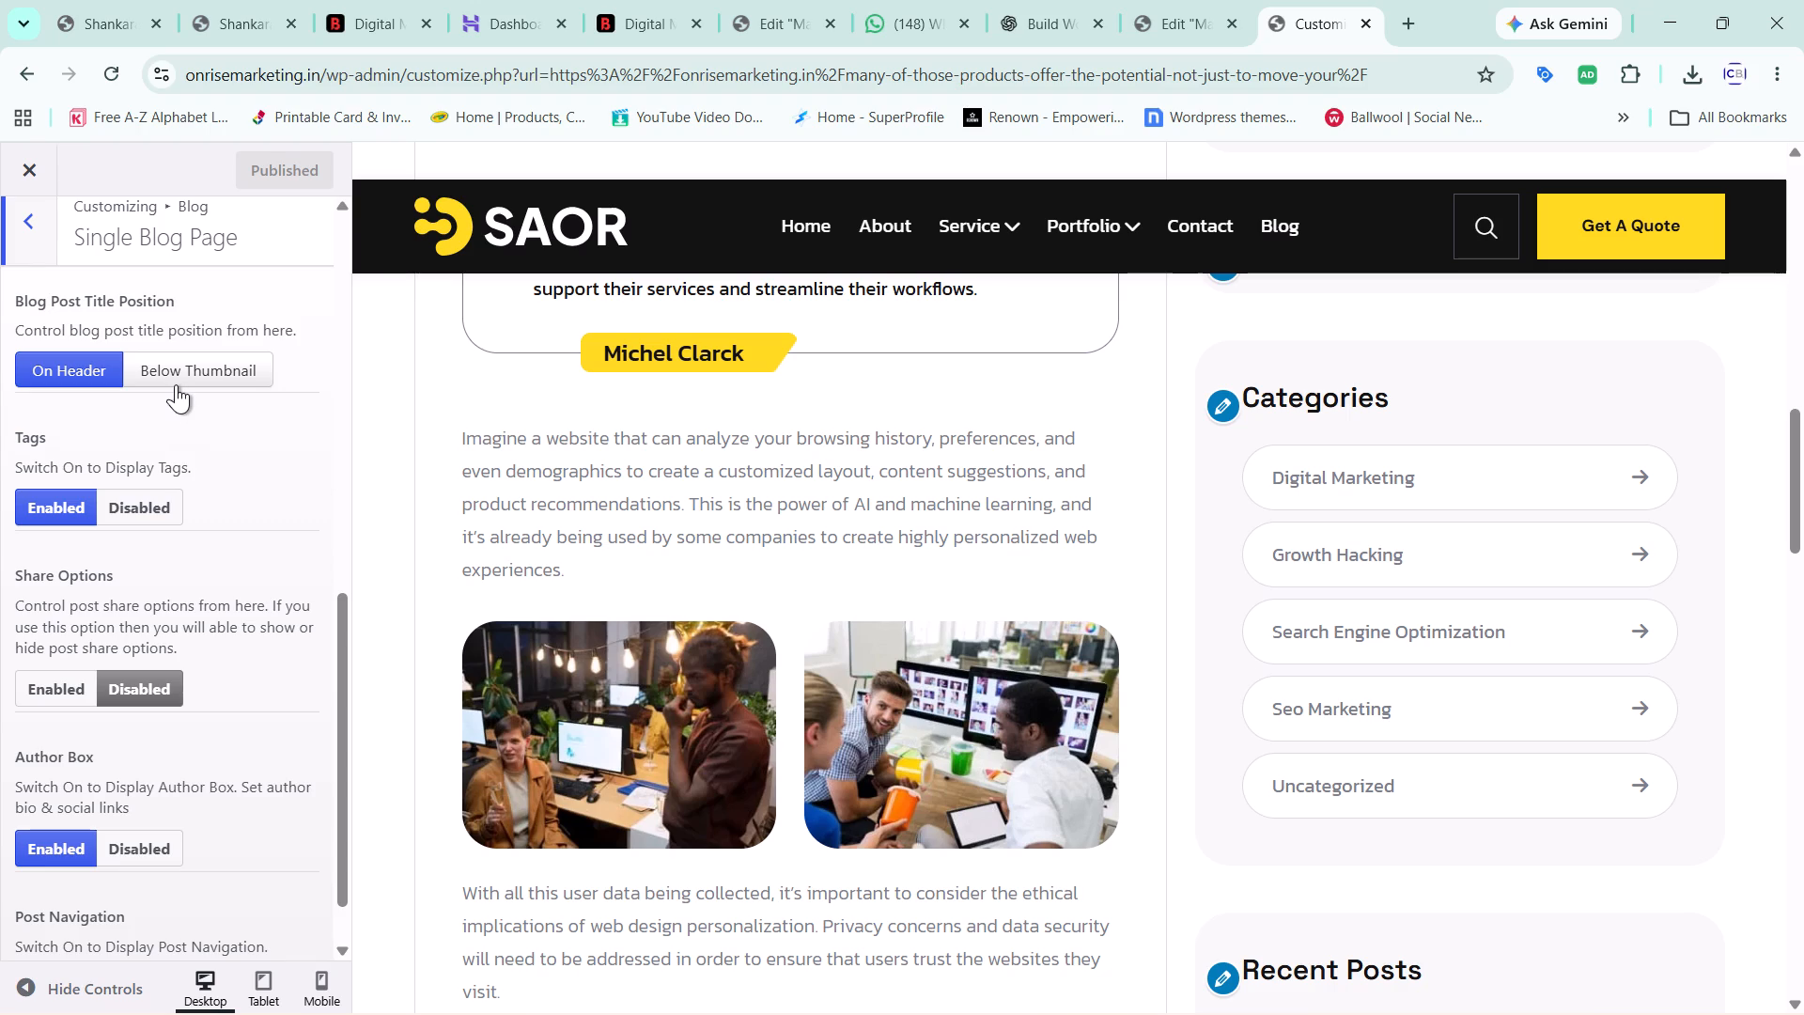
Disable the author box and post navigation for single blog pages, and check the lower part of the post preview.
scroll(176, 384, down, 1)
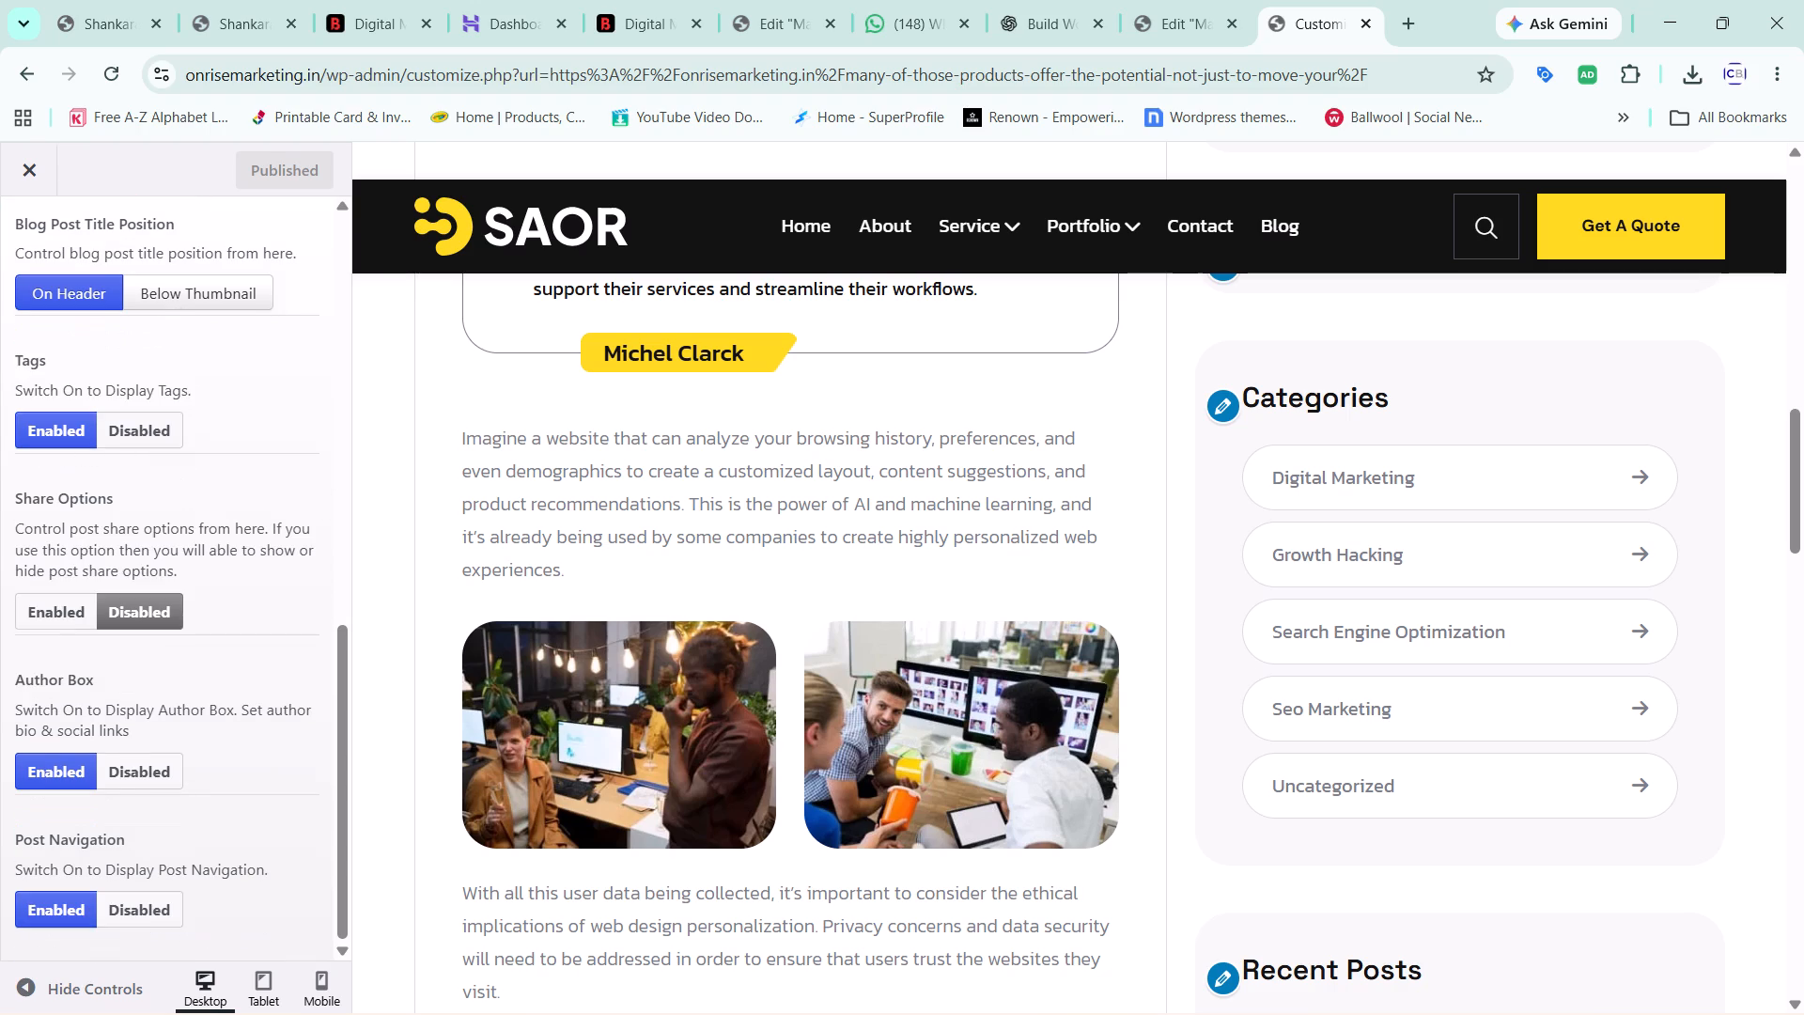
click(144, 789)
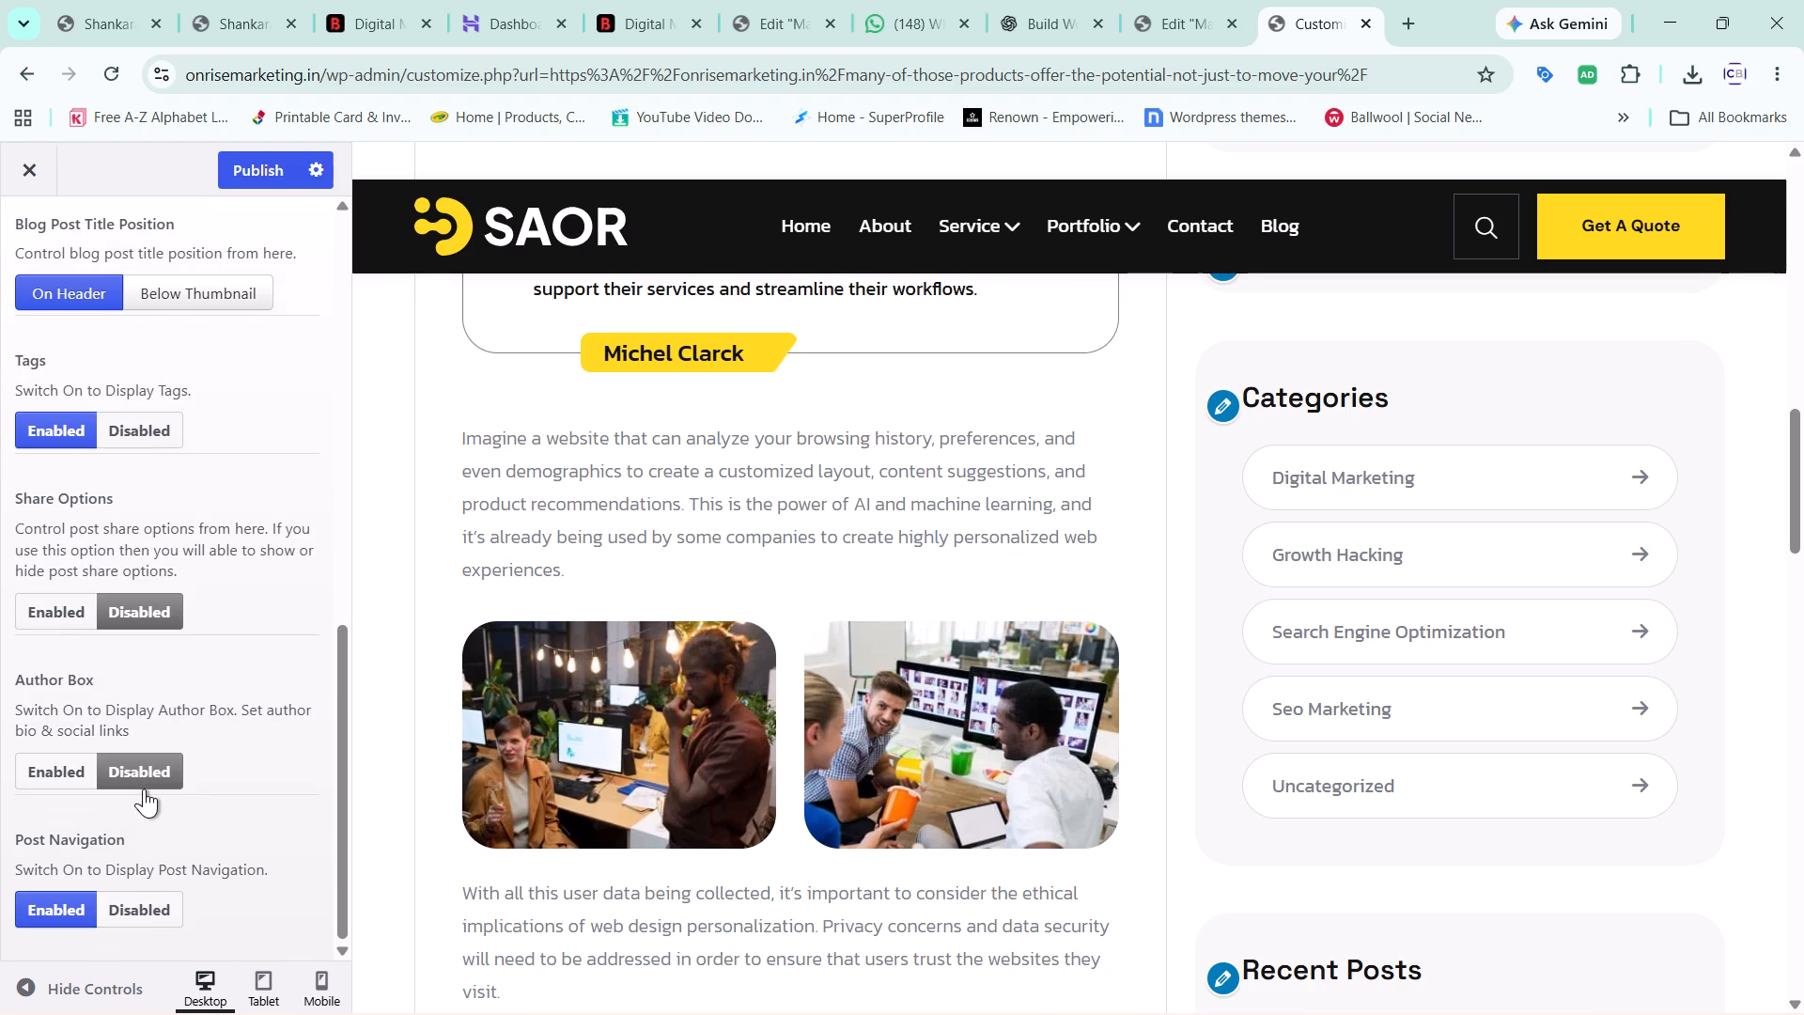
click(141, 906)
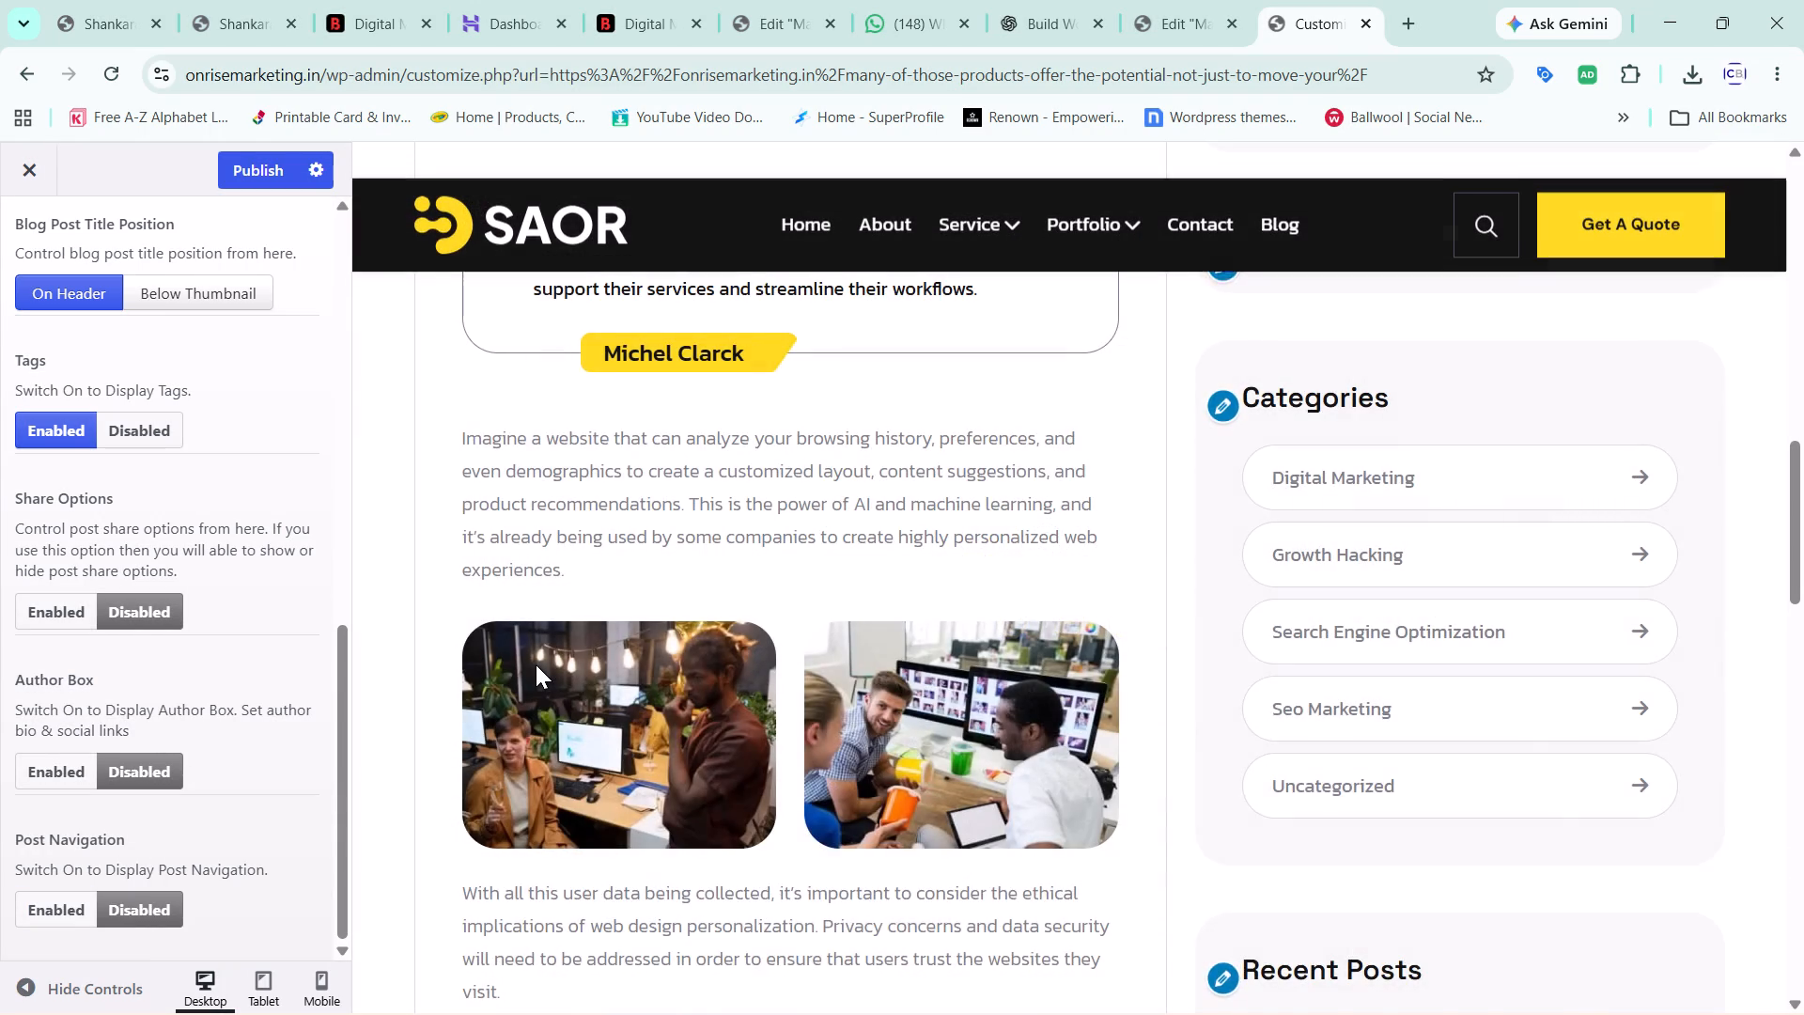
scroll(536, 664, down, 6)
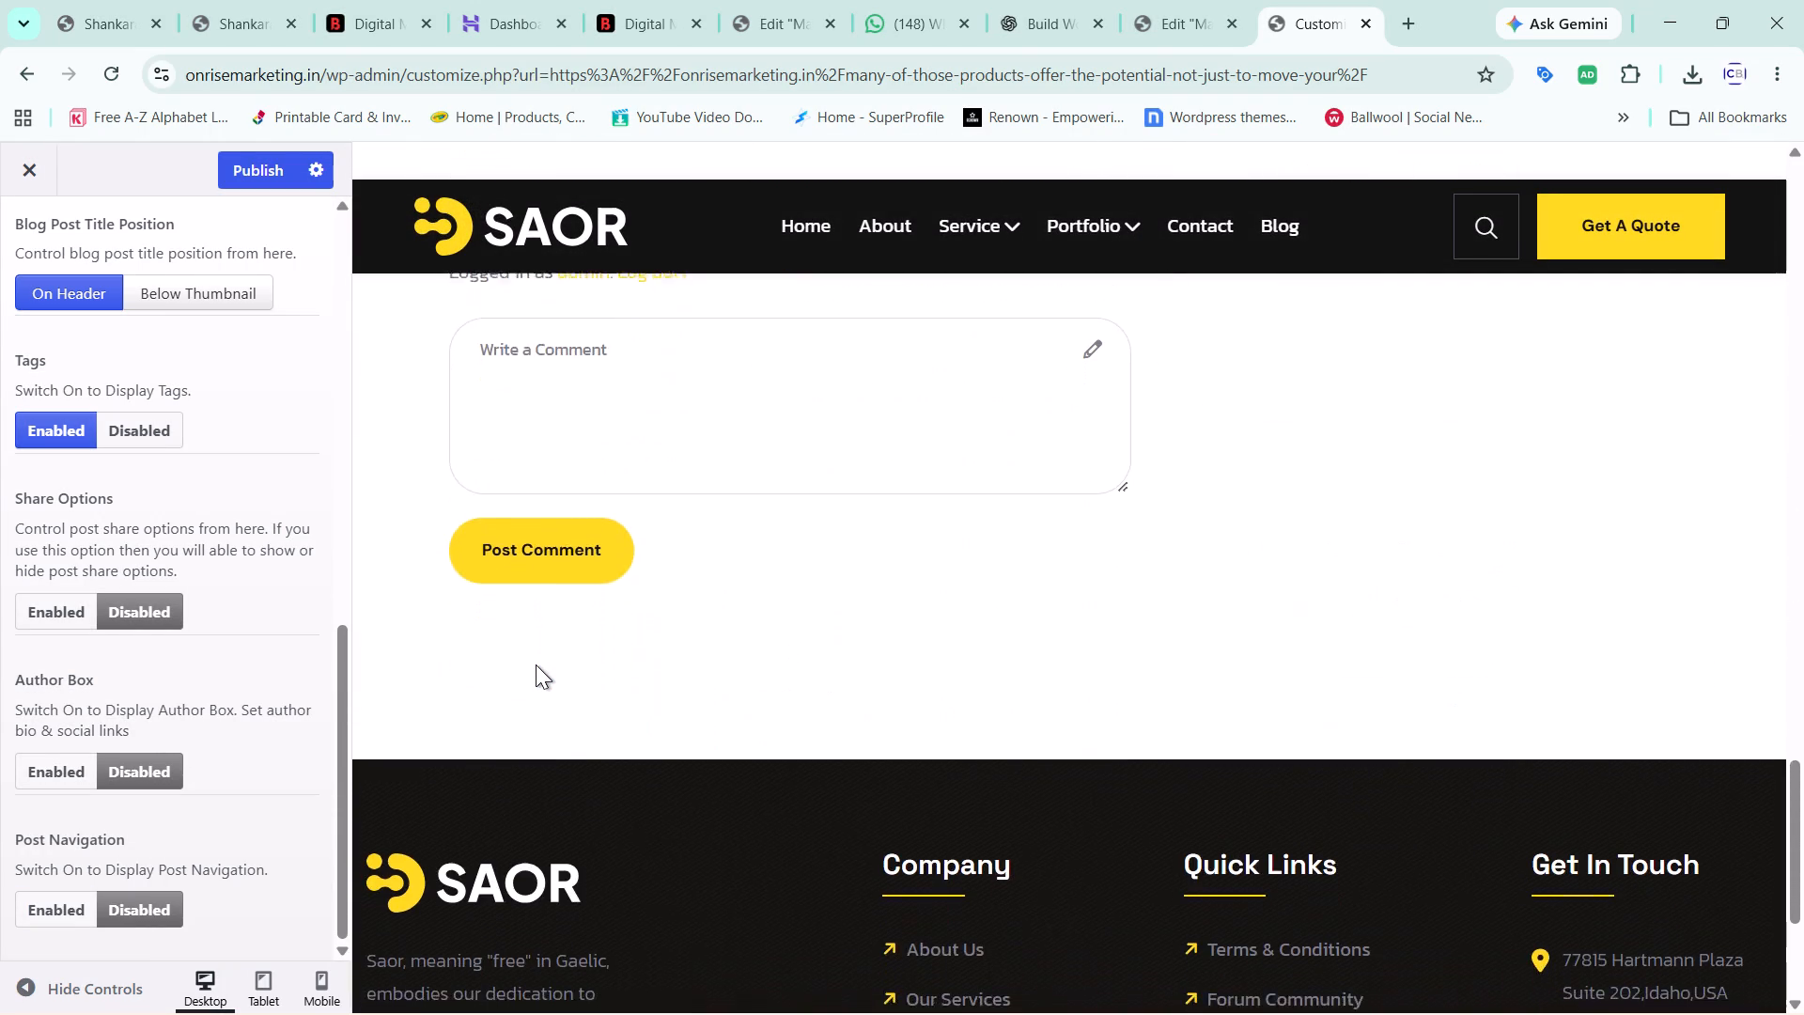
scroll(536, 664, up, 1)
scroll(288, 623, up, 1)
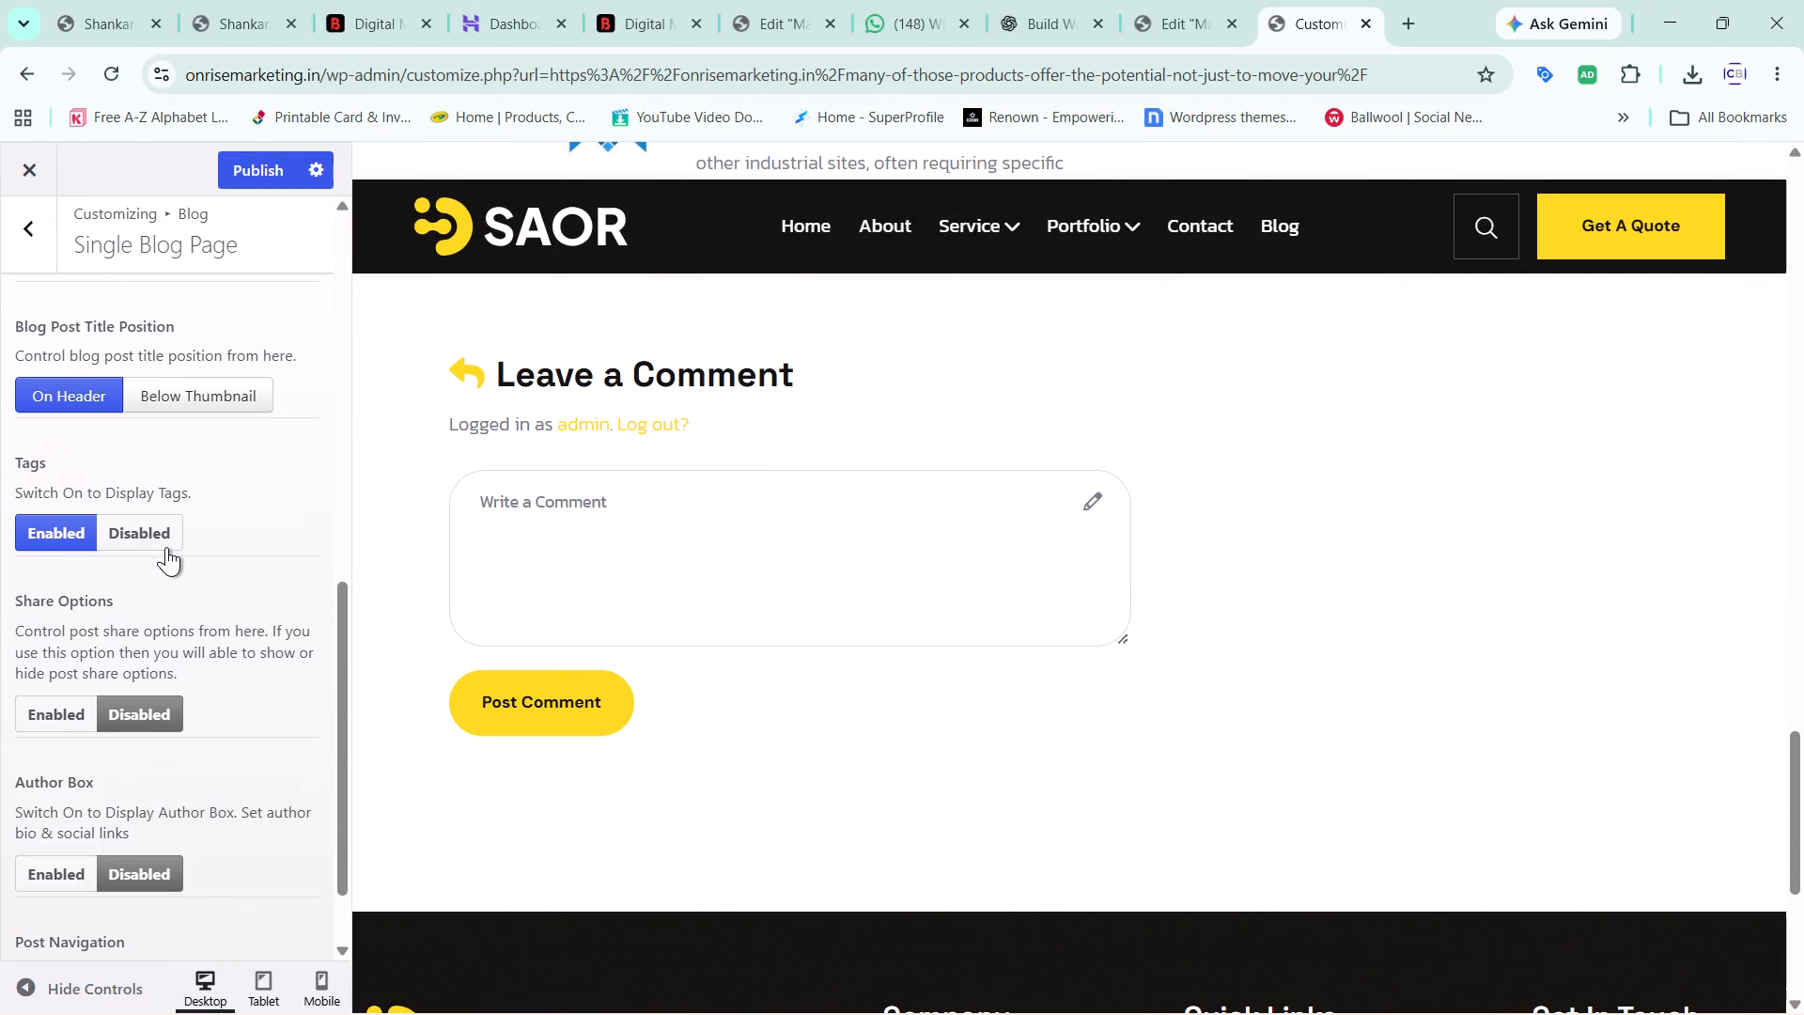
scroll(164, 542, down, 2)
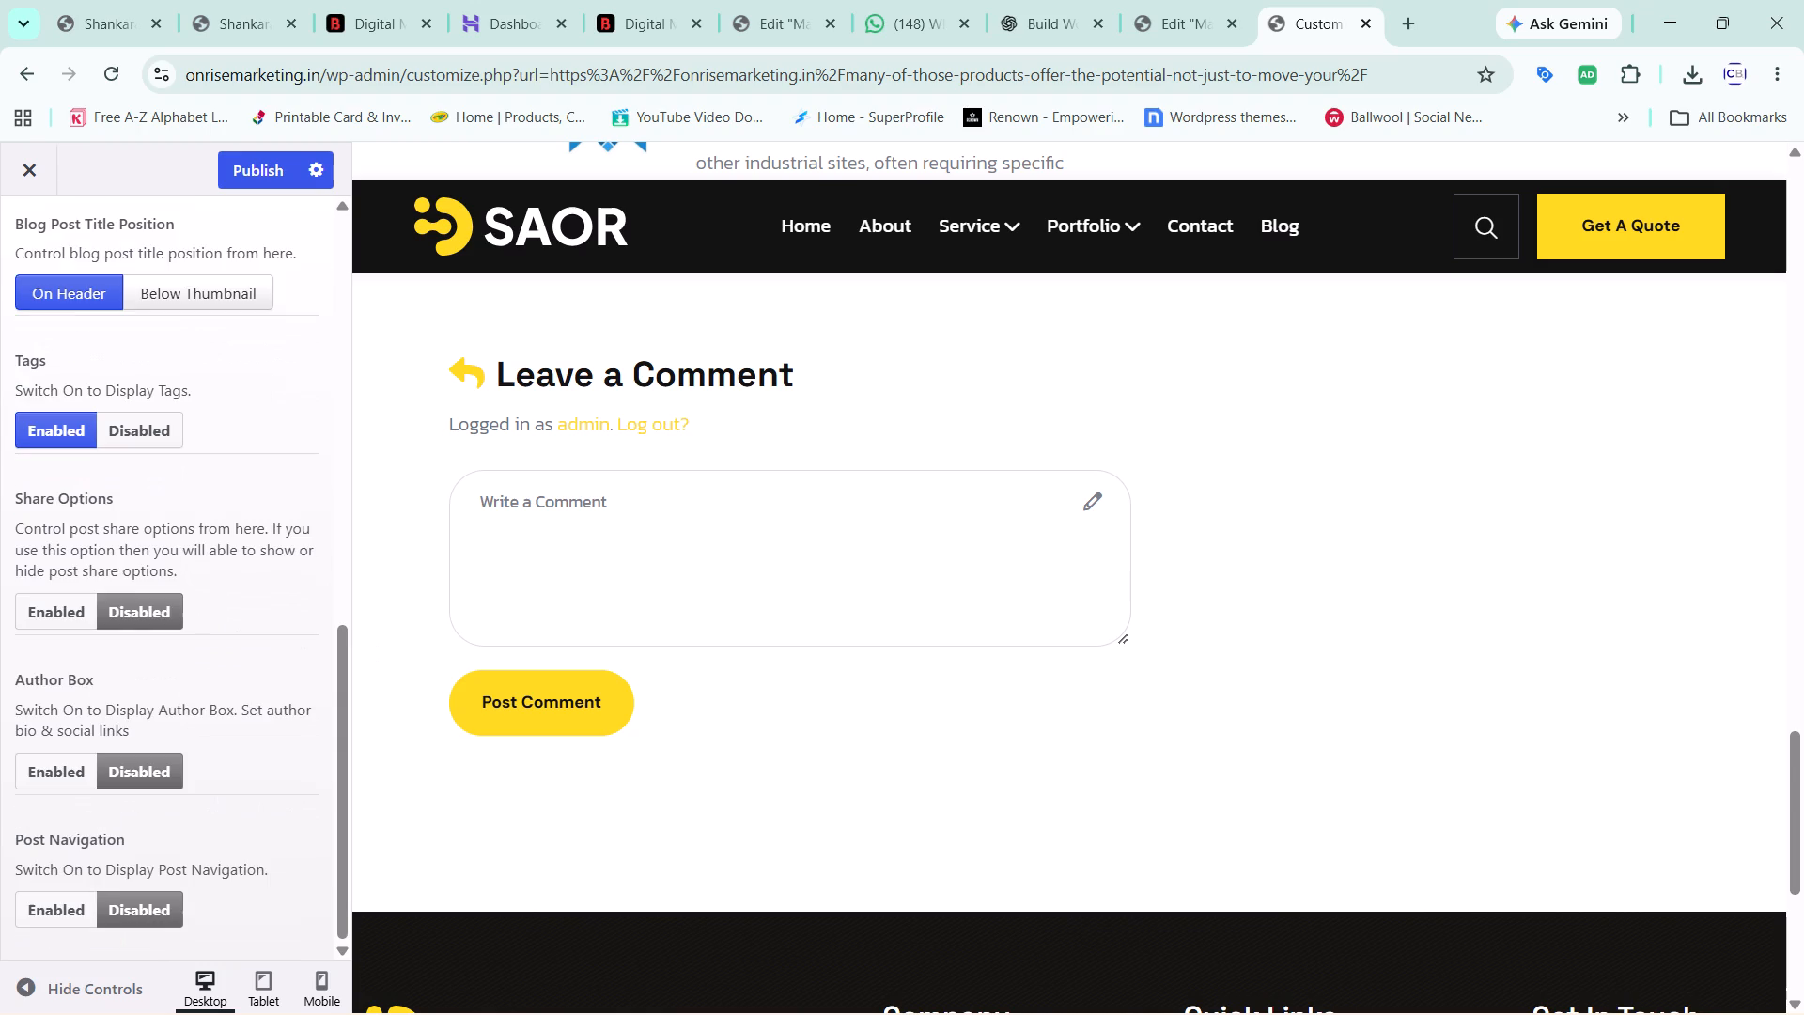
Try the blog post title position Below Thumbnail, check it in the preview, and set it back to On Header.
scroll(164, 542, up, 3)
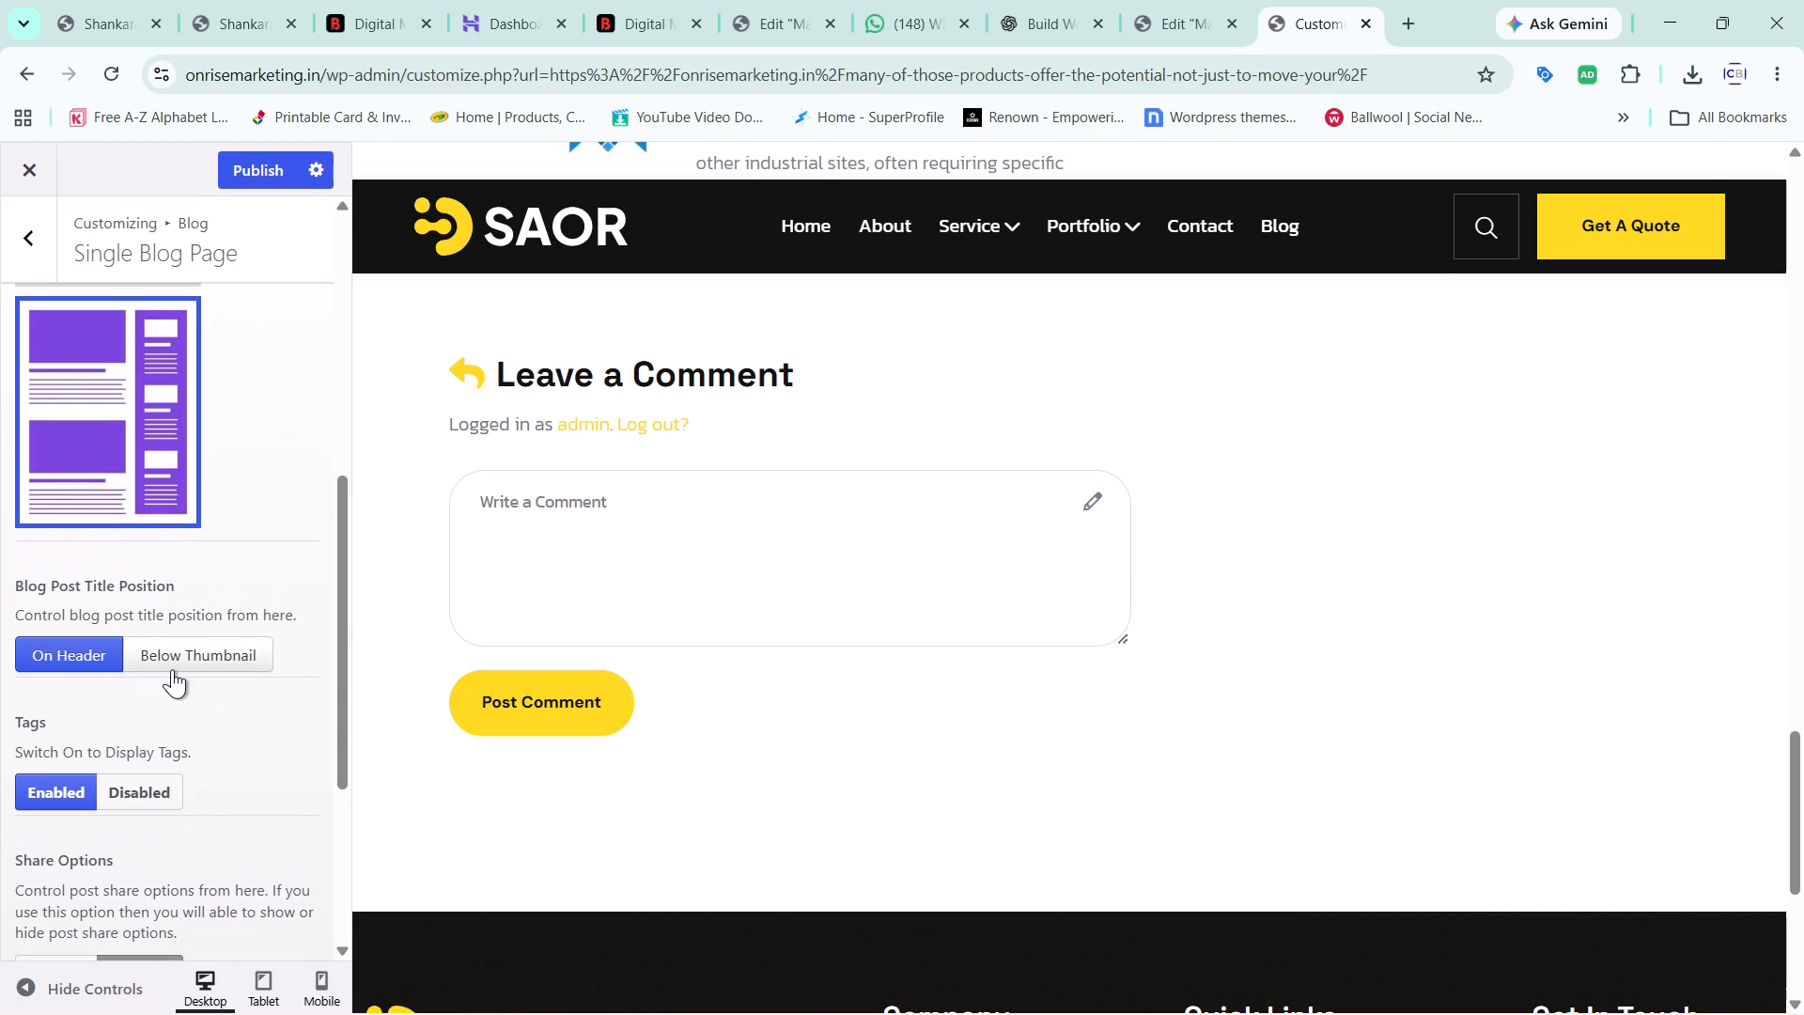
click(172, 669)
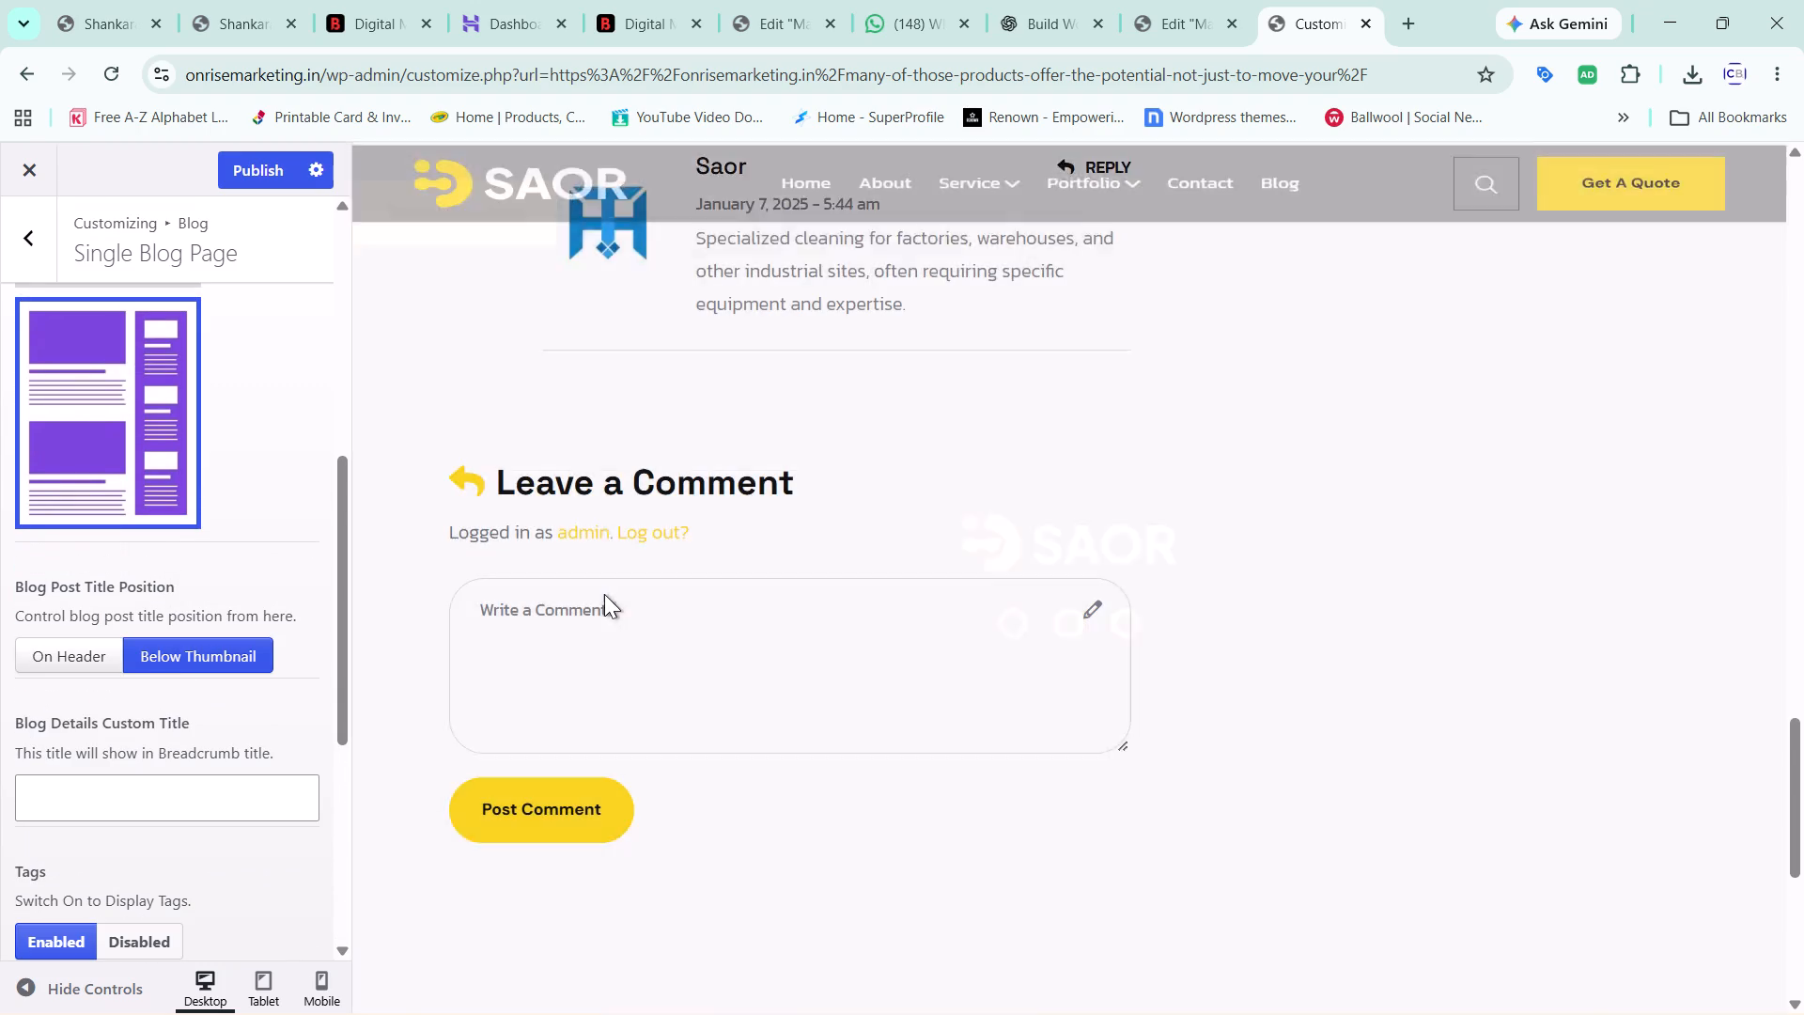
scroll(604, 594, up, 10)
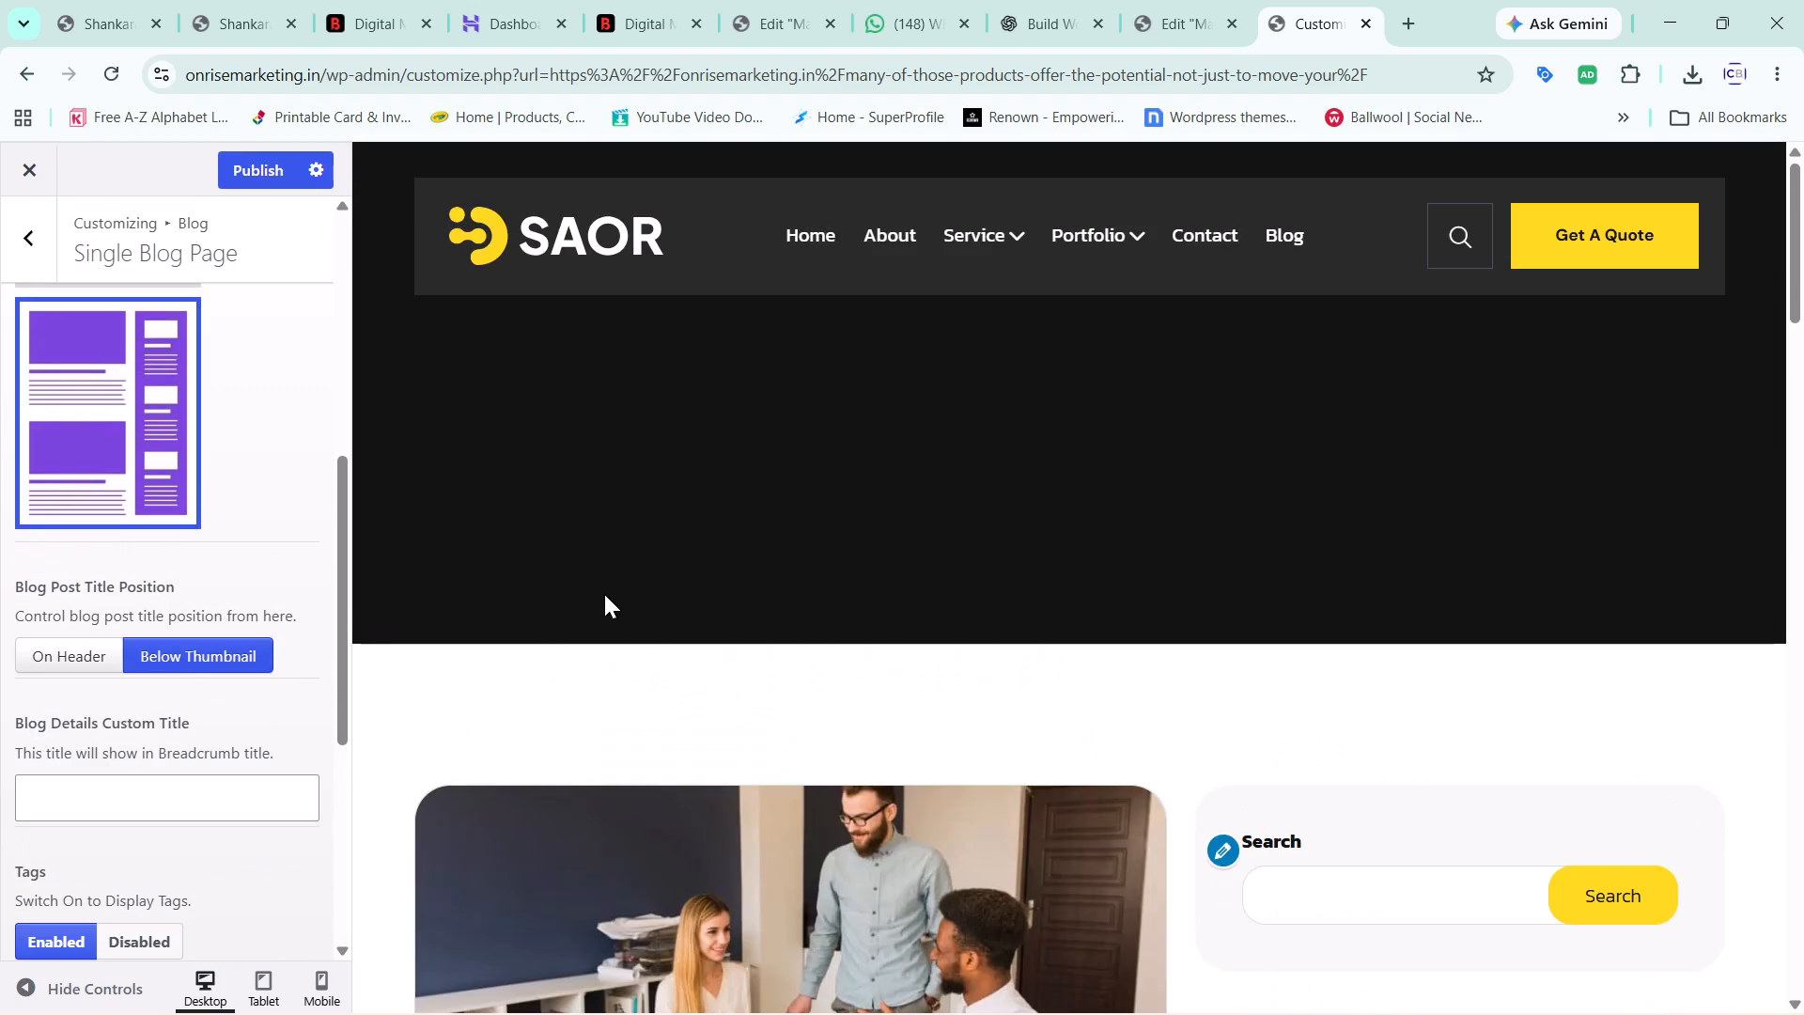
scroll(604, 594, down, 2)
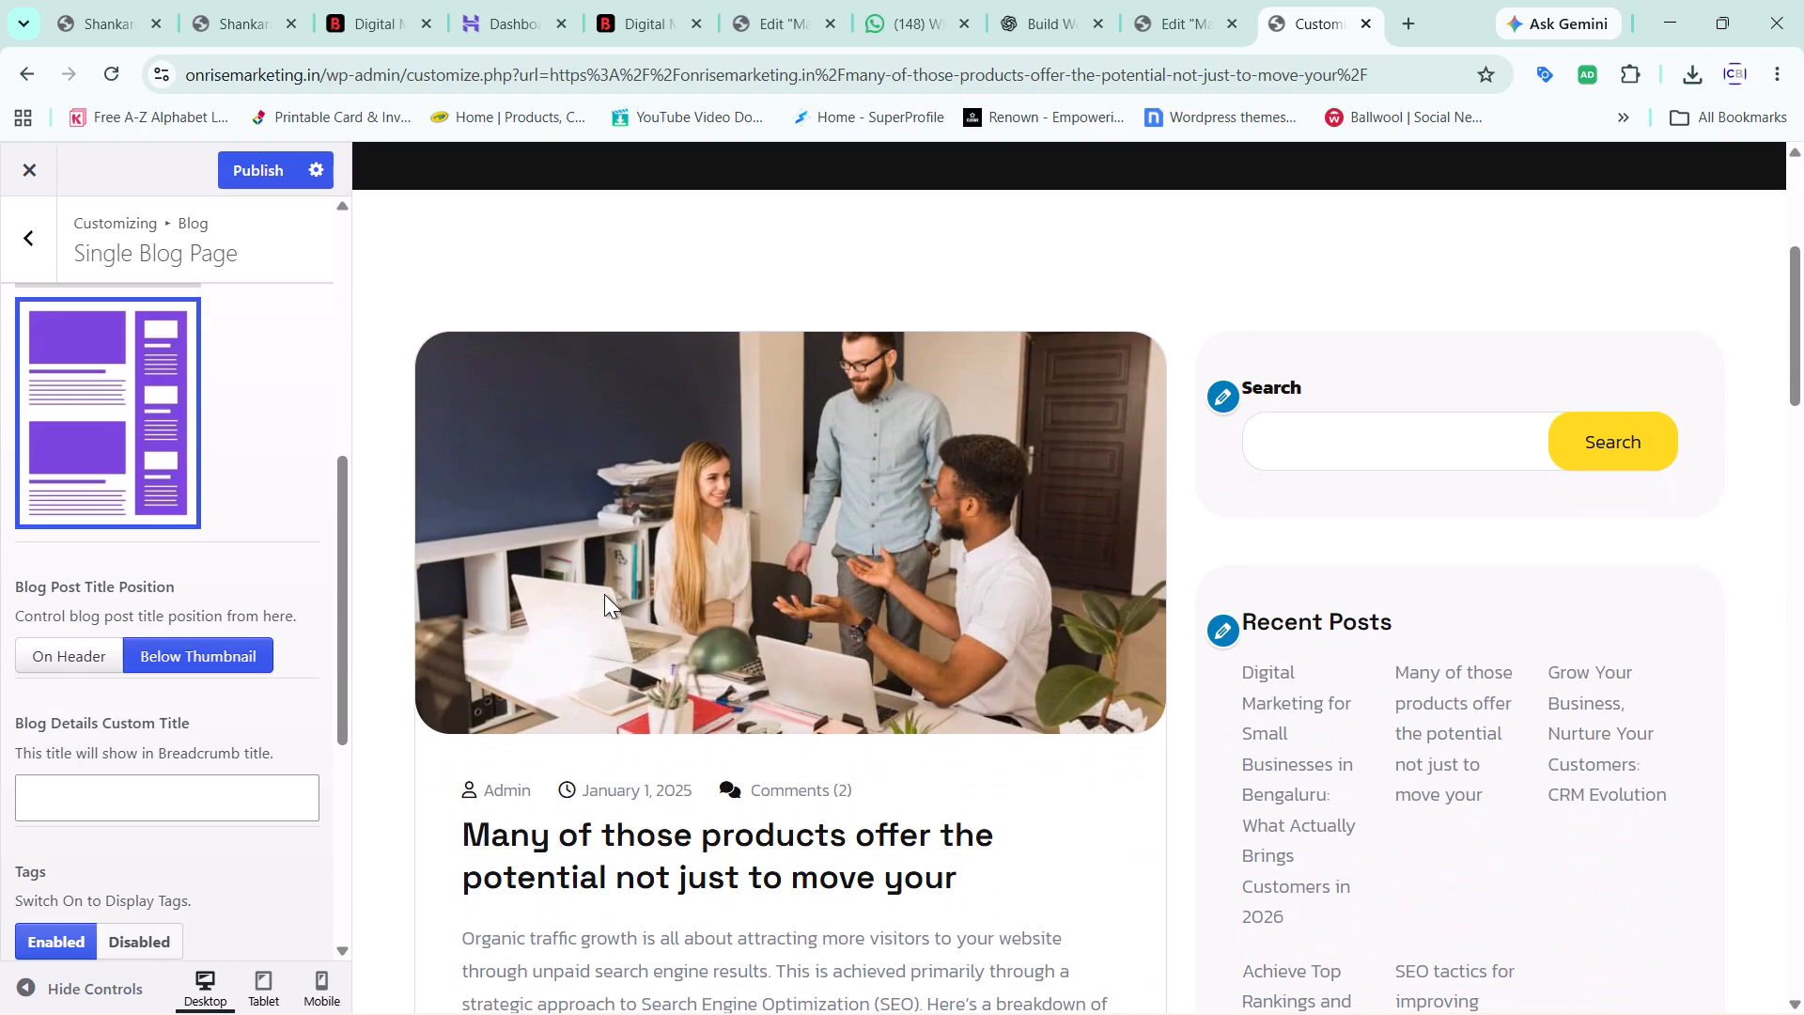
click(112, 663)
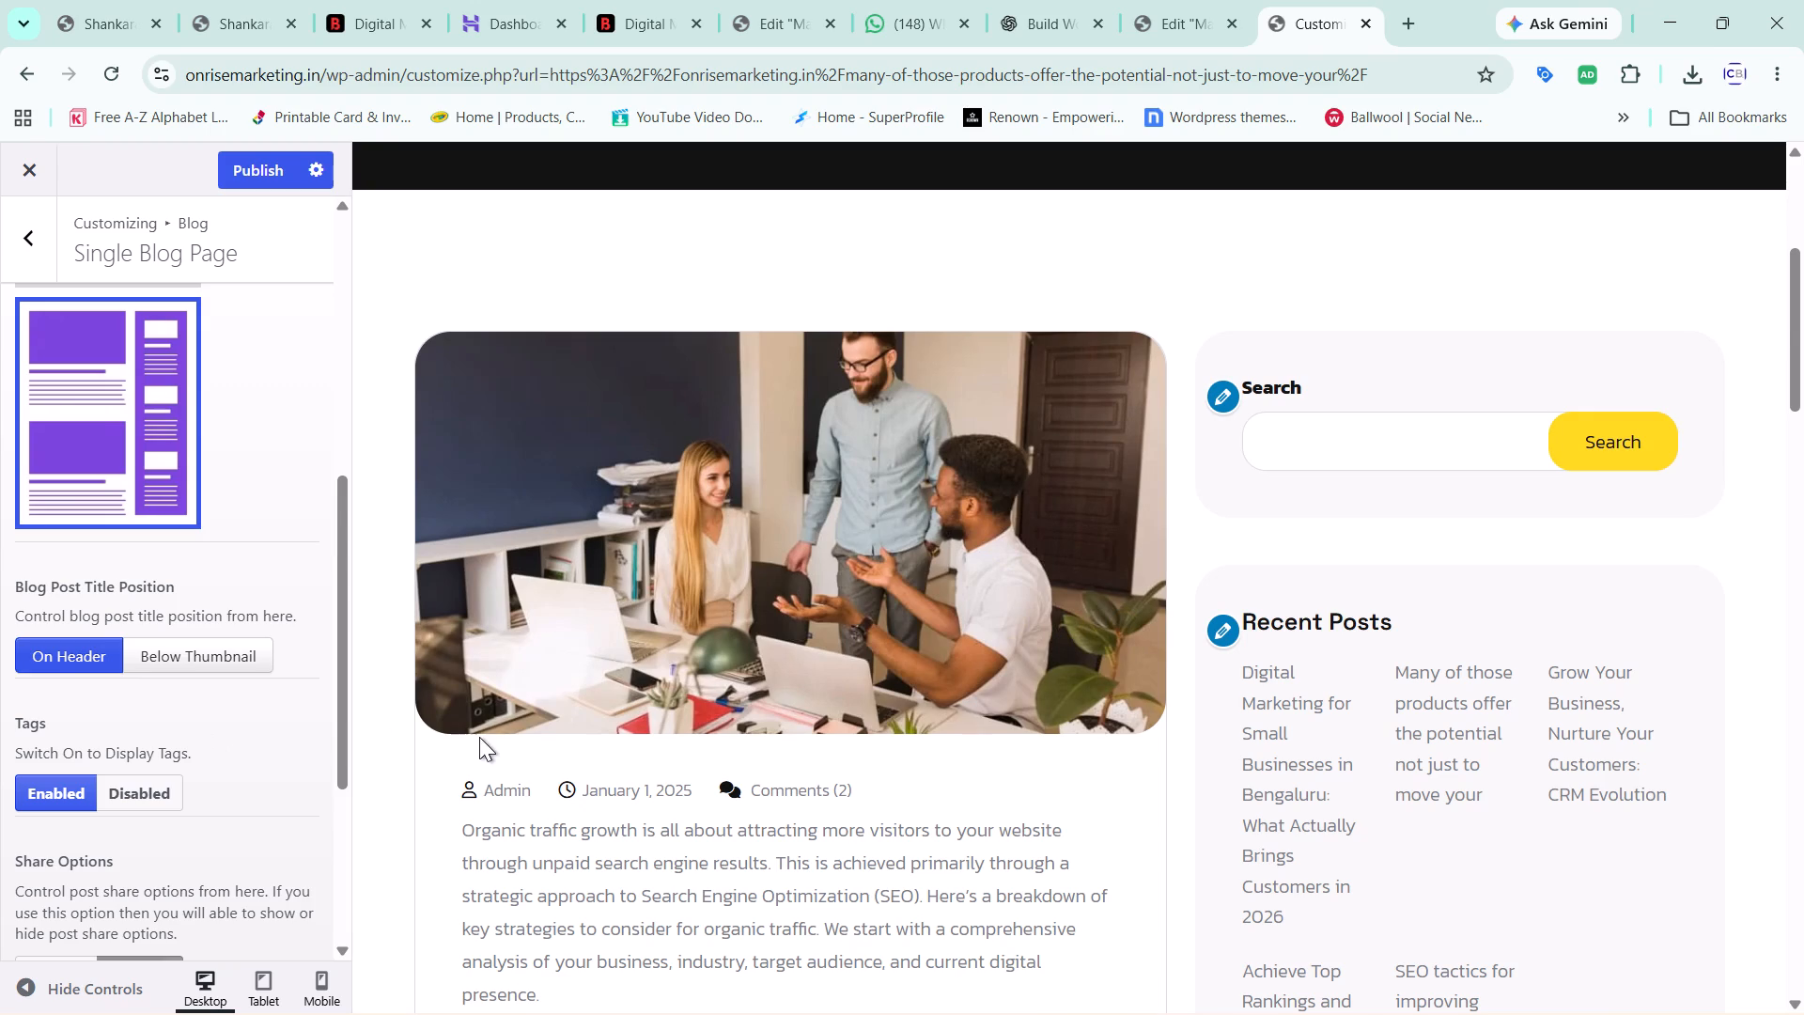
Open the Blog Sidebar widget settings from the preview's Categories widget, and go back to the Customizer's main sections.
scroll(833, 657, down, 4)
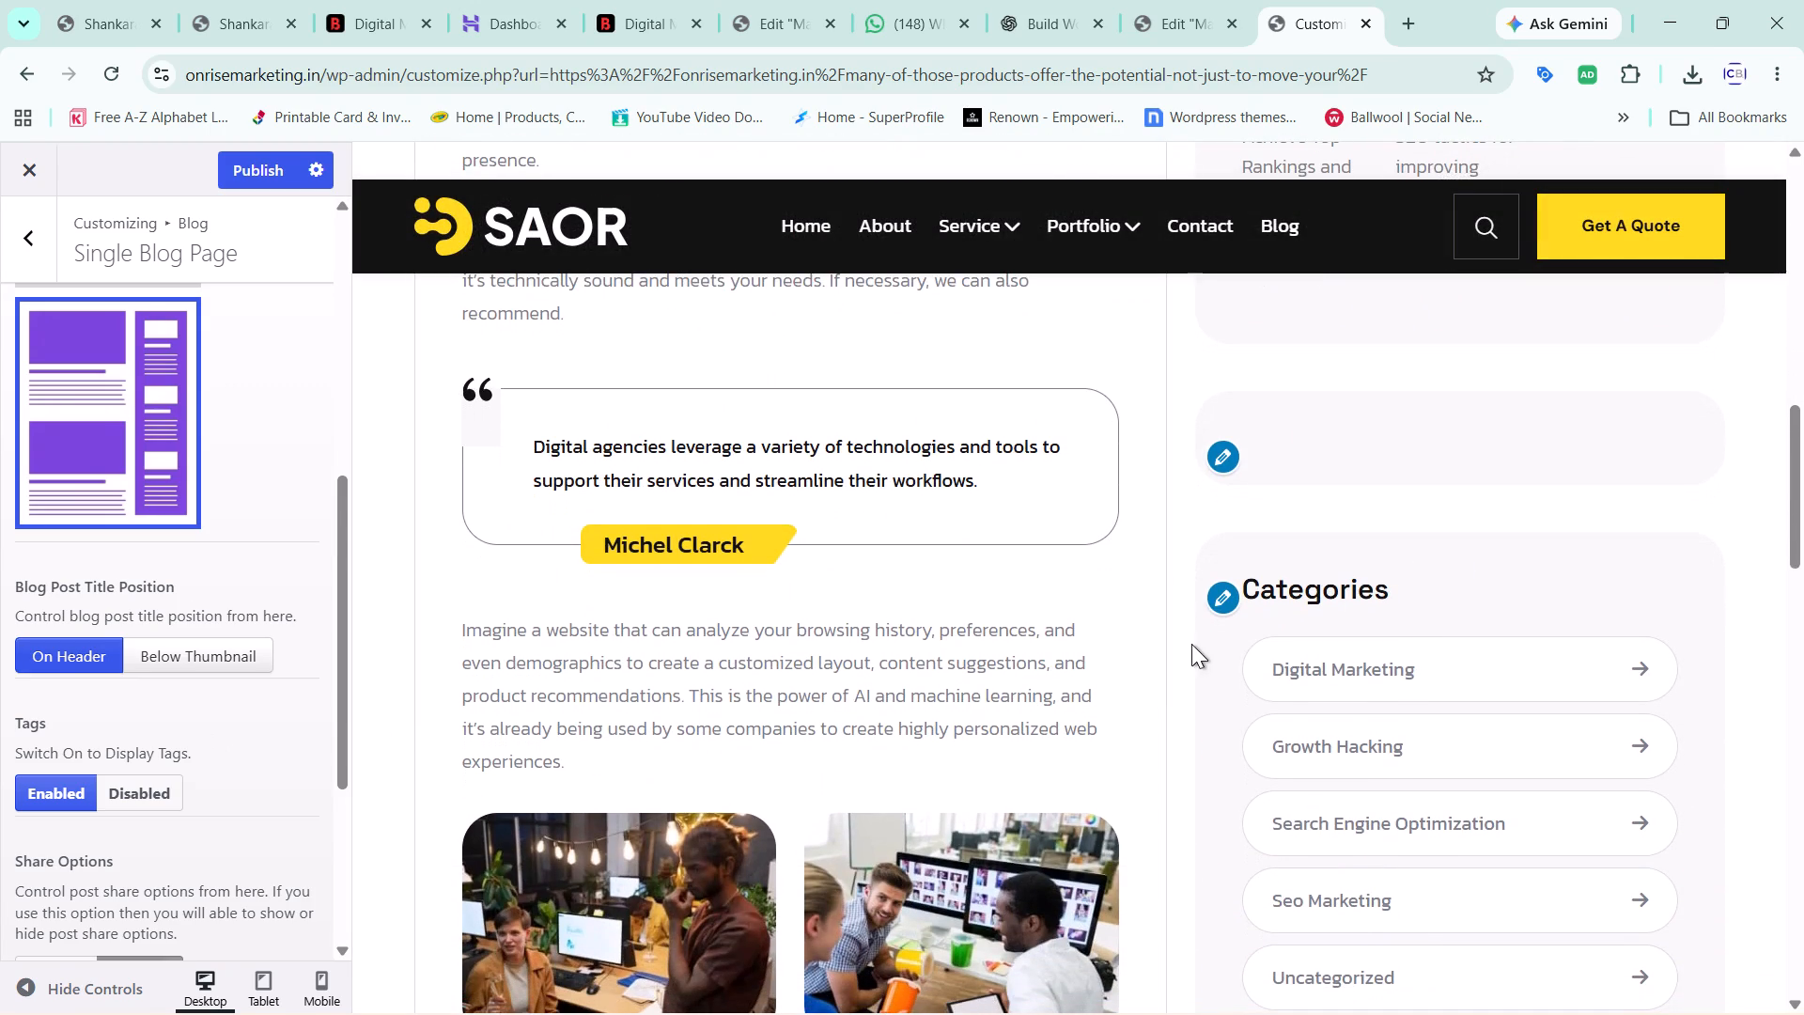
click(1214, 598)
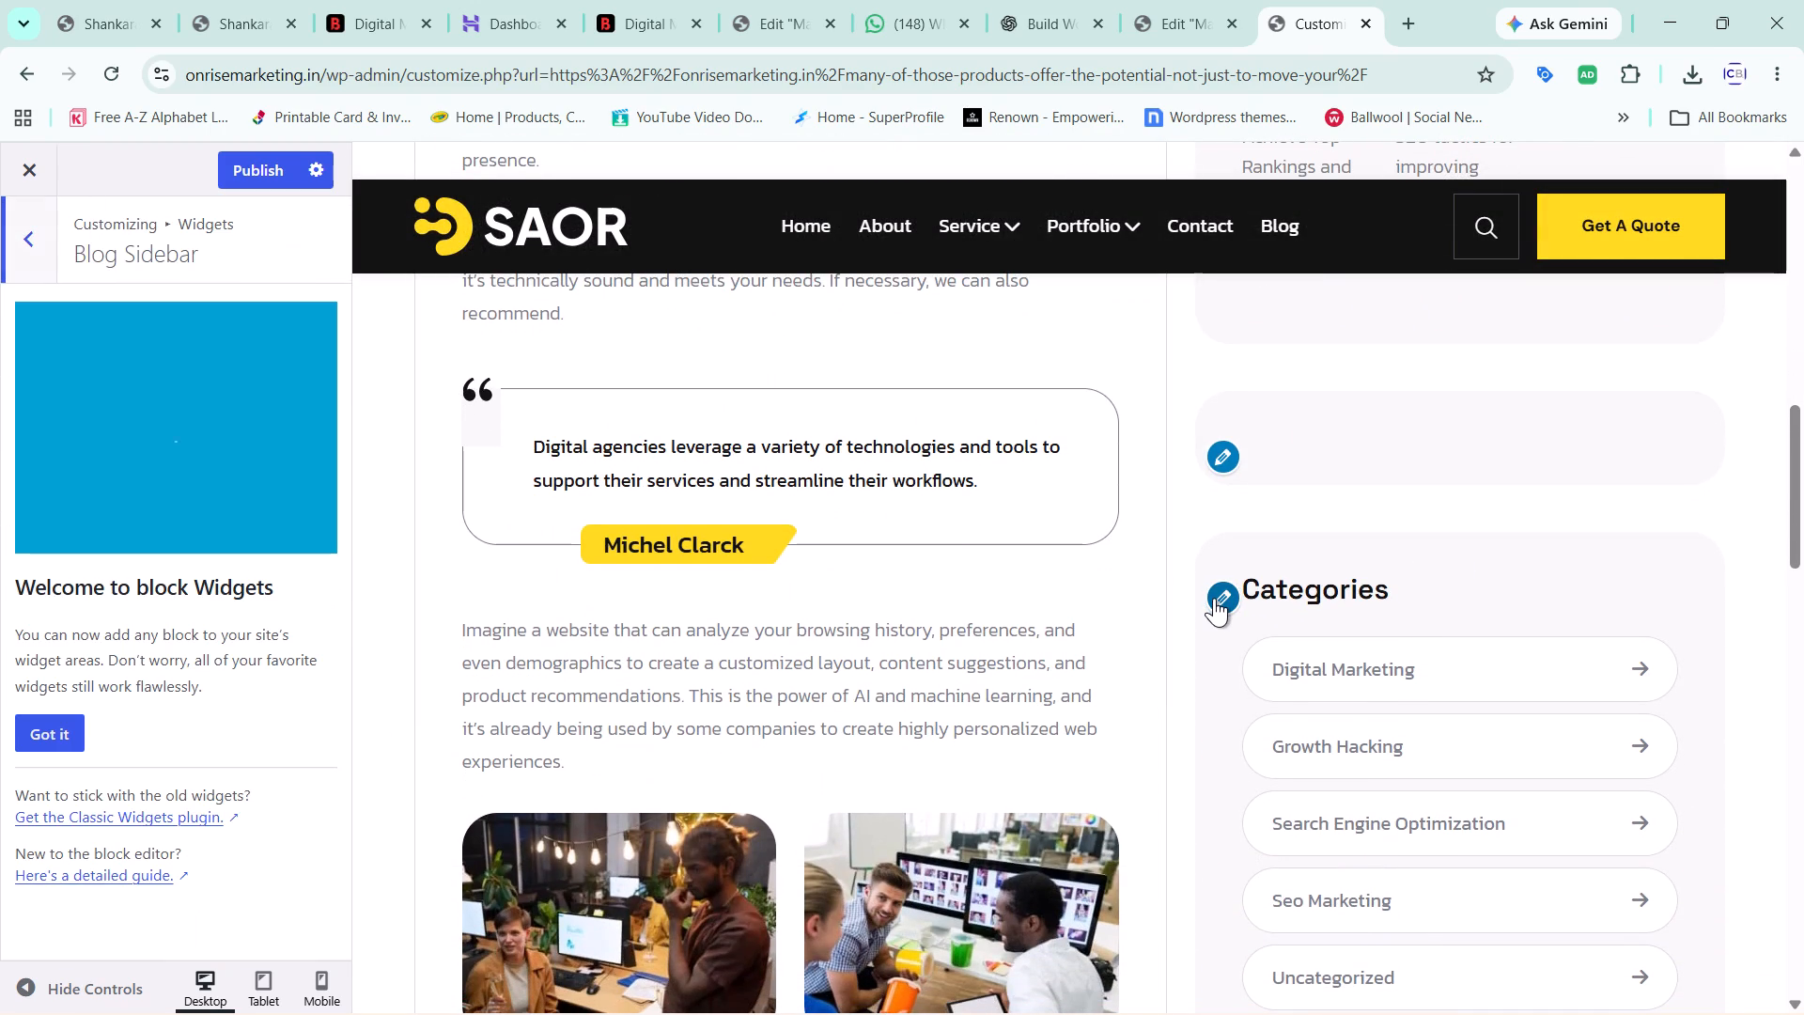
click(31, 244)
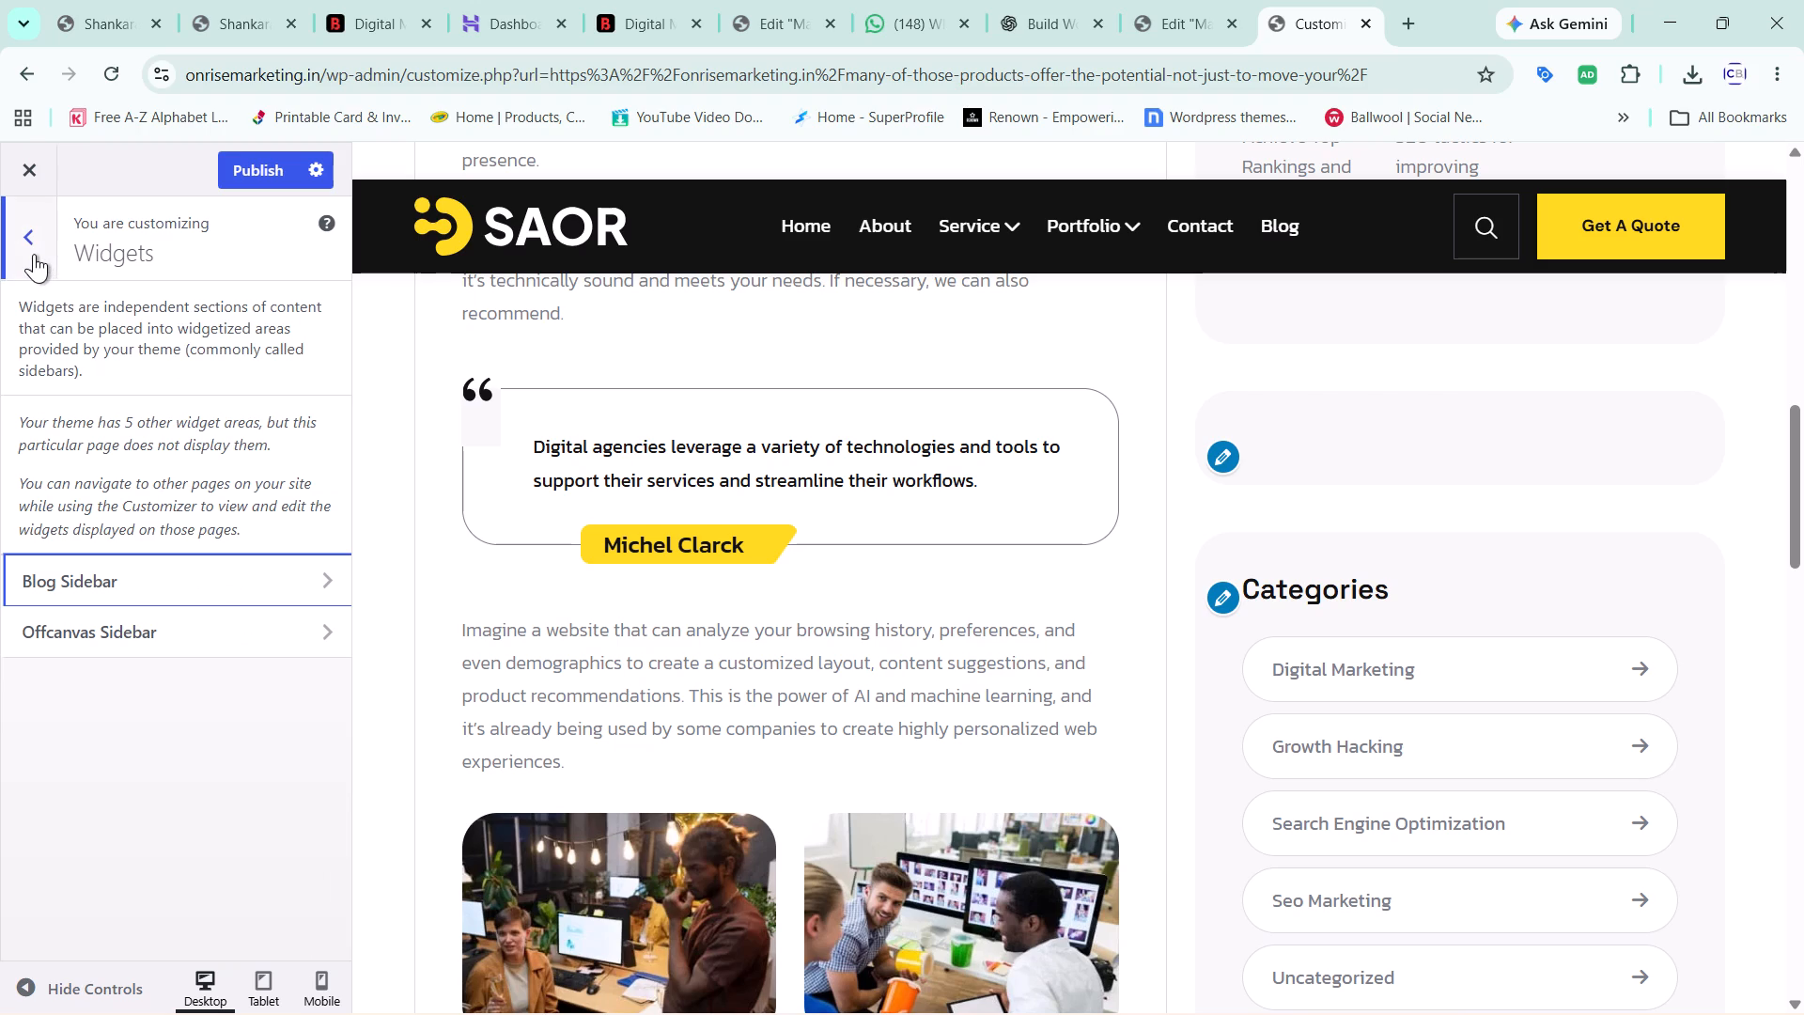
click(34, 245)
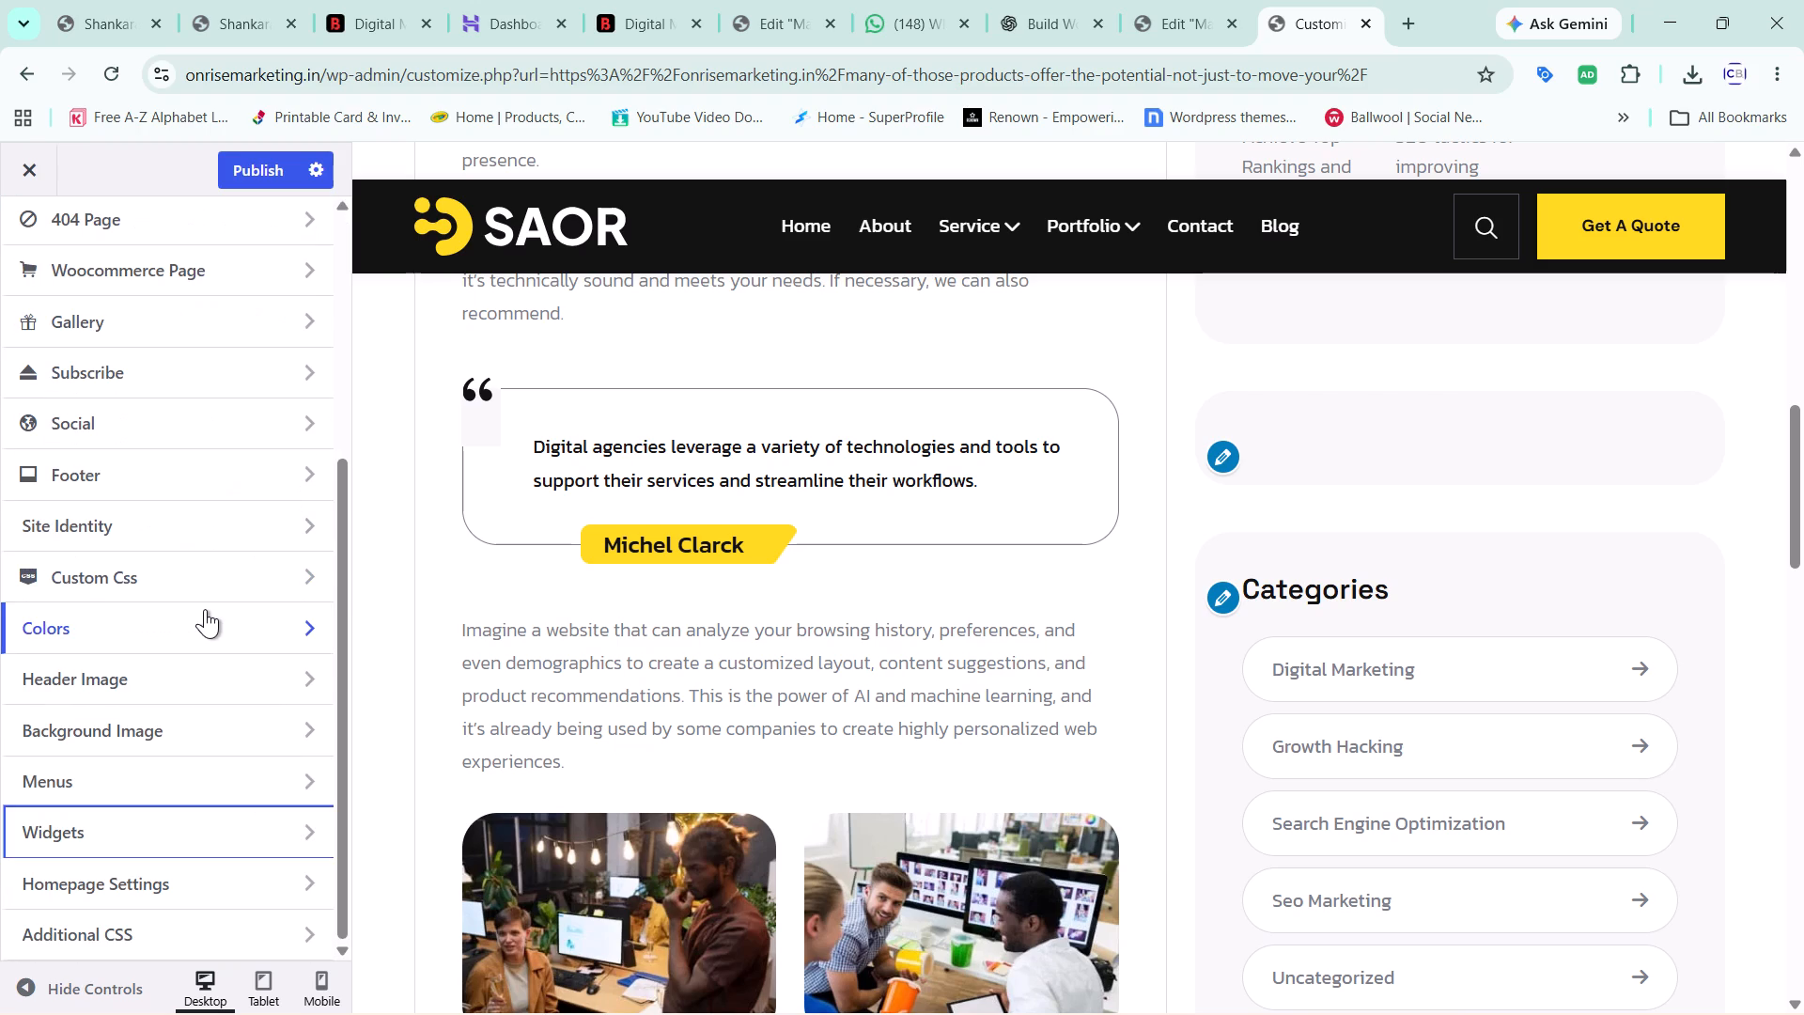
scroll(205, 609, down, 1)
scroll(205, 609, up, 3)
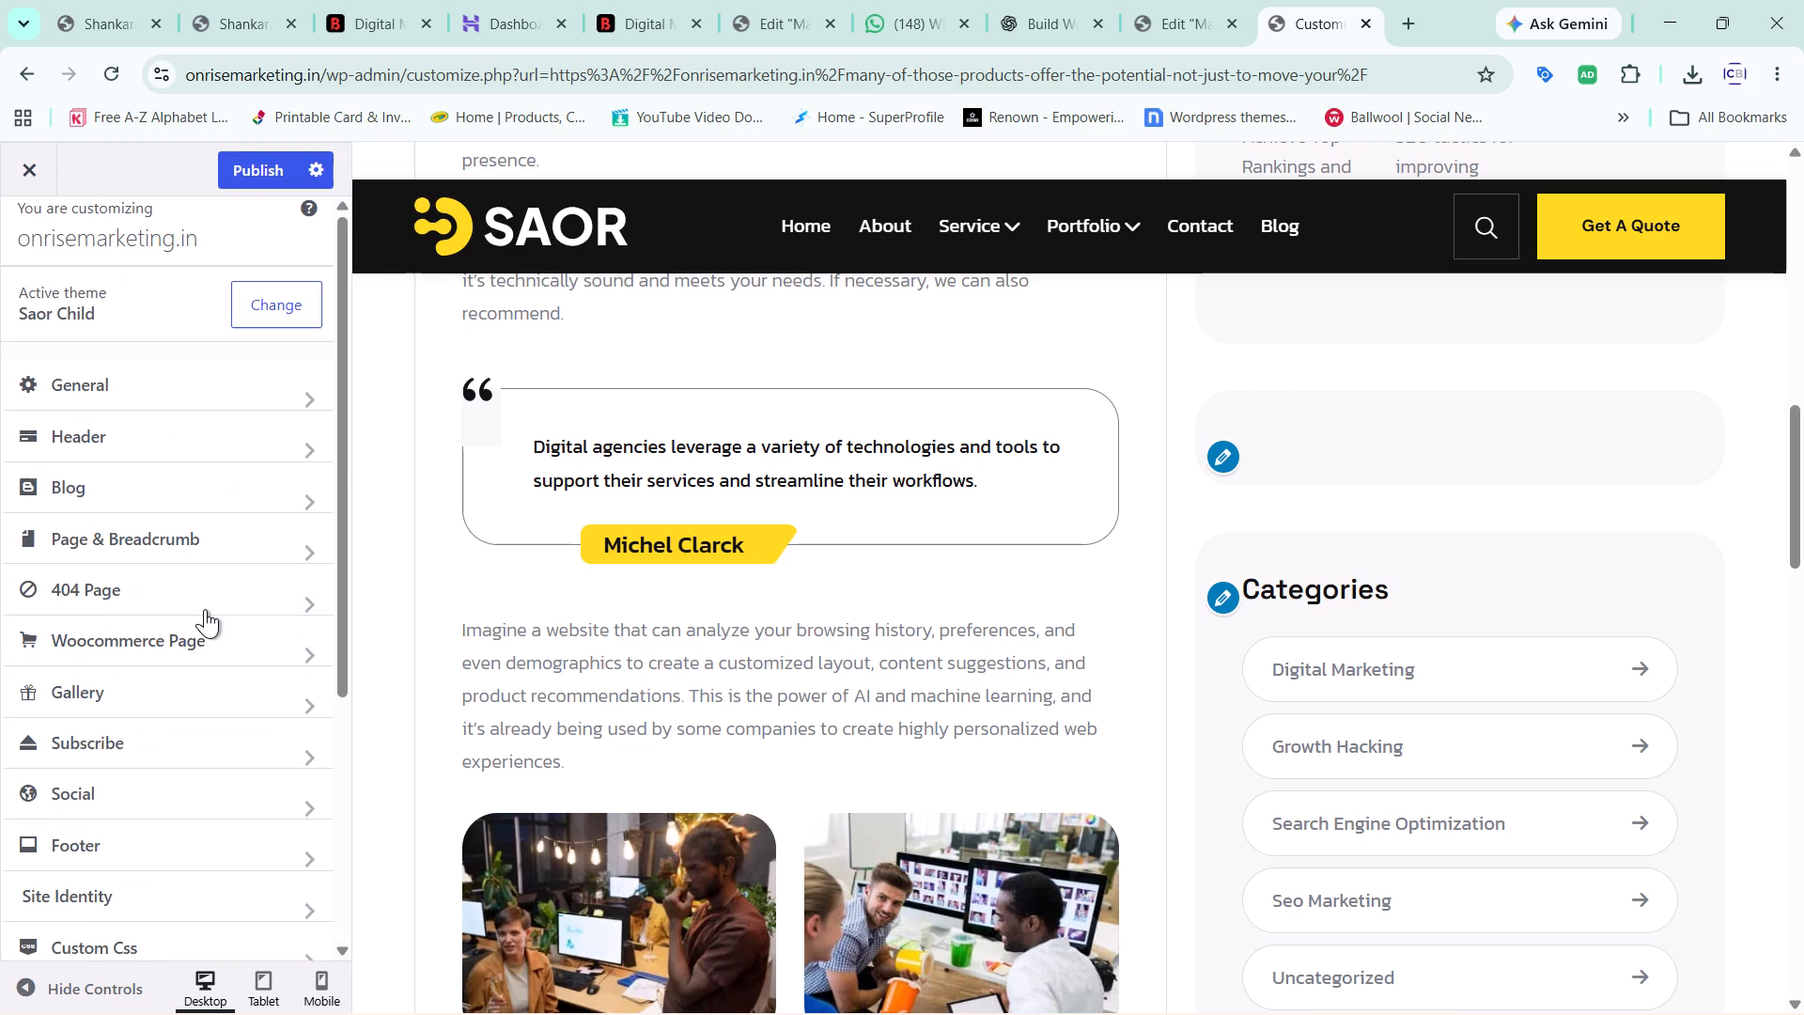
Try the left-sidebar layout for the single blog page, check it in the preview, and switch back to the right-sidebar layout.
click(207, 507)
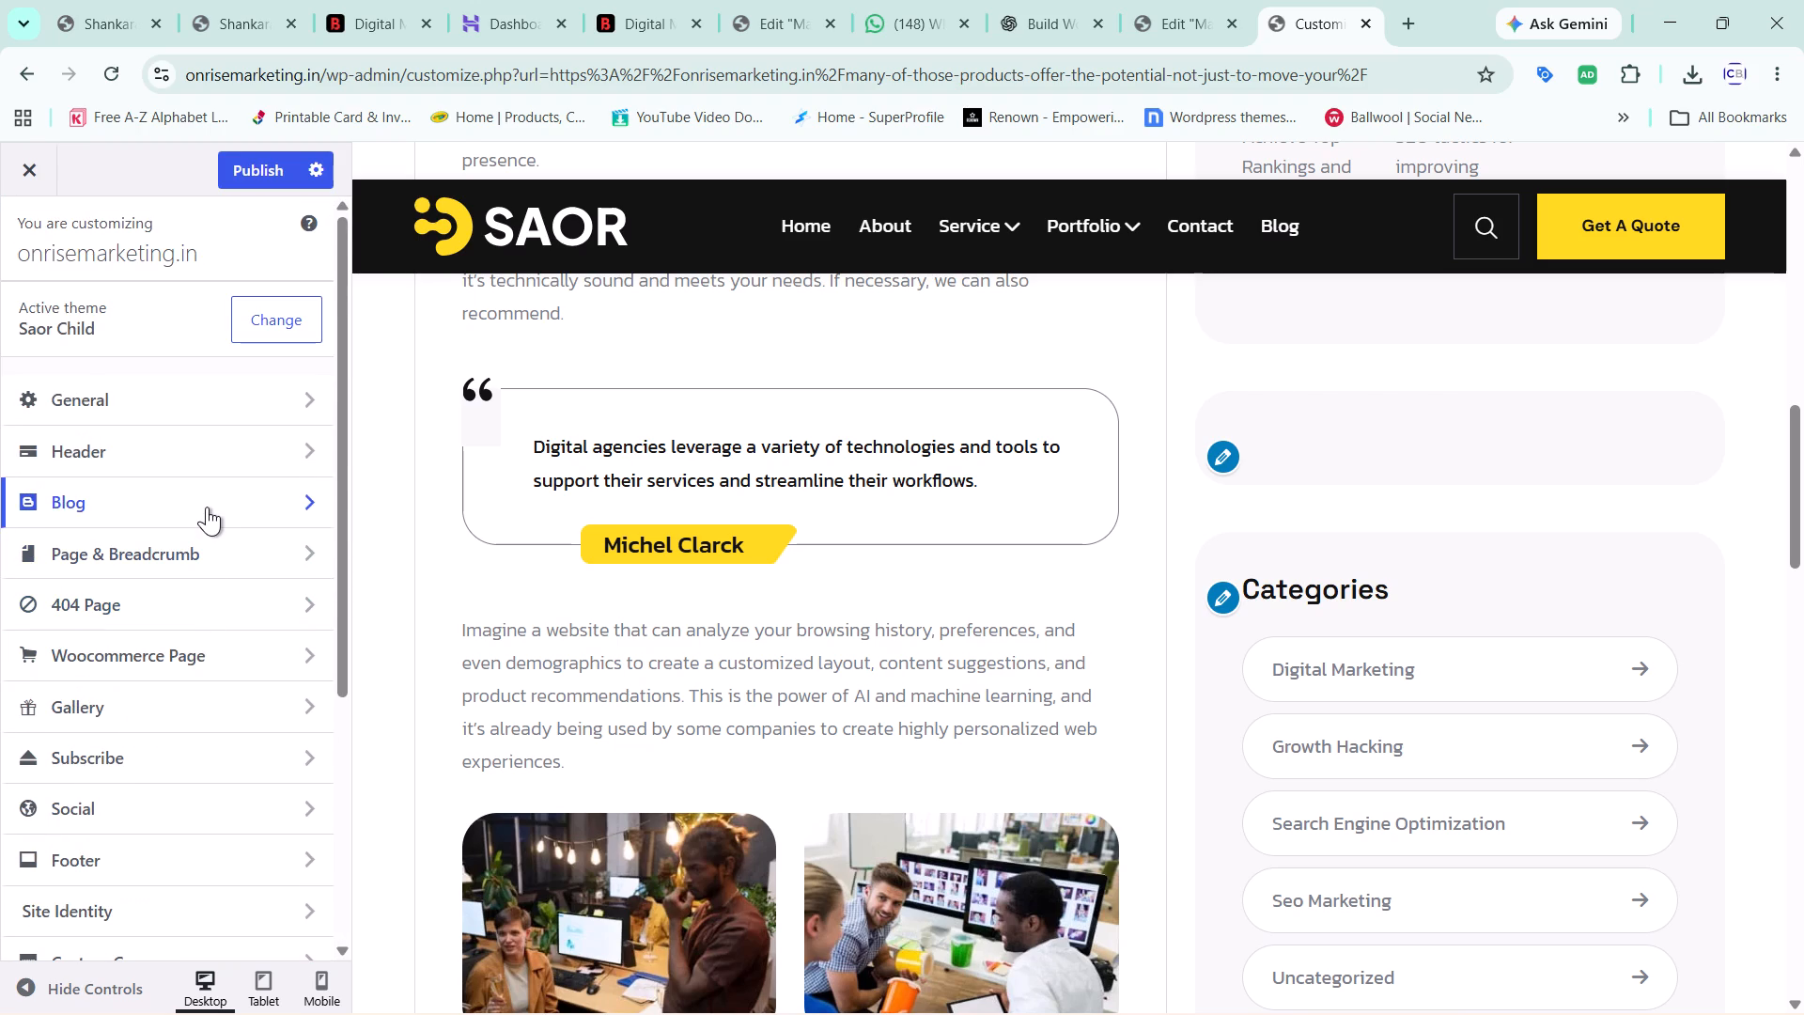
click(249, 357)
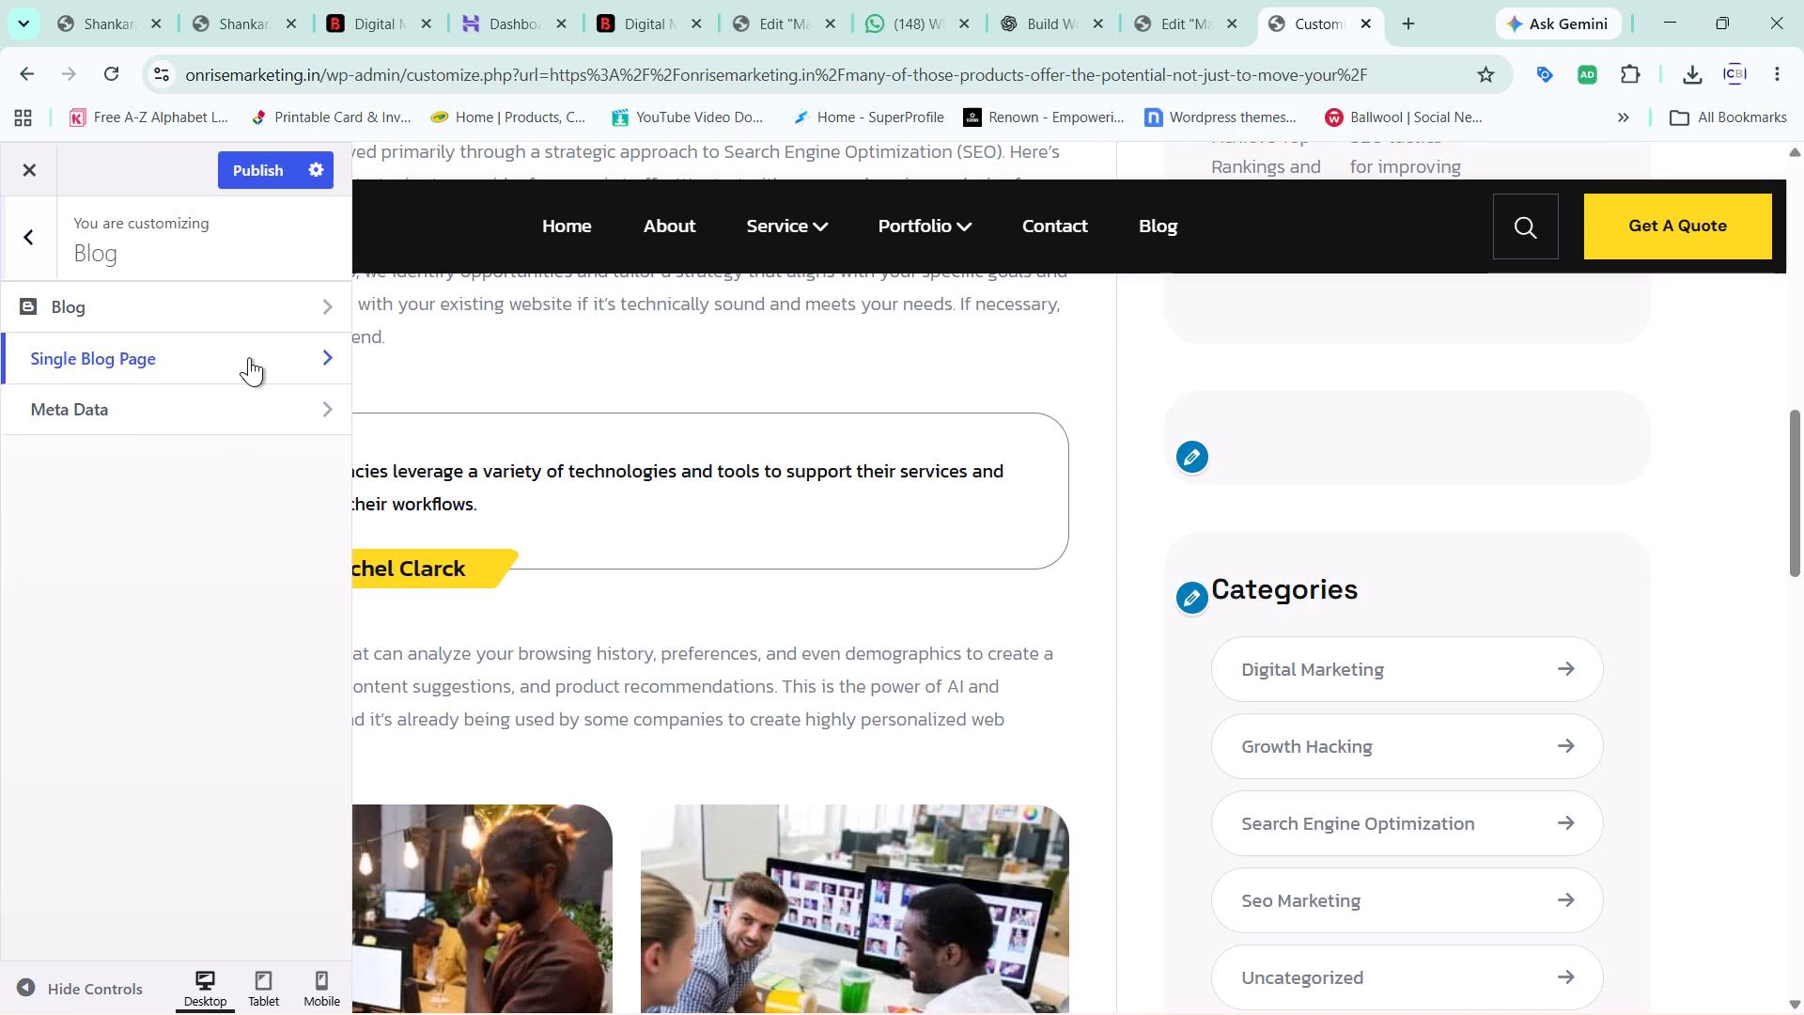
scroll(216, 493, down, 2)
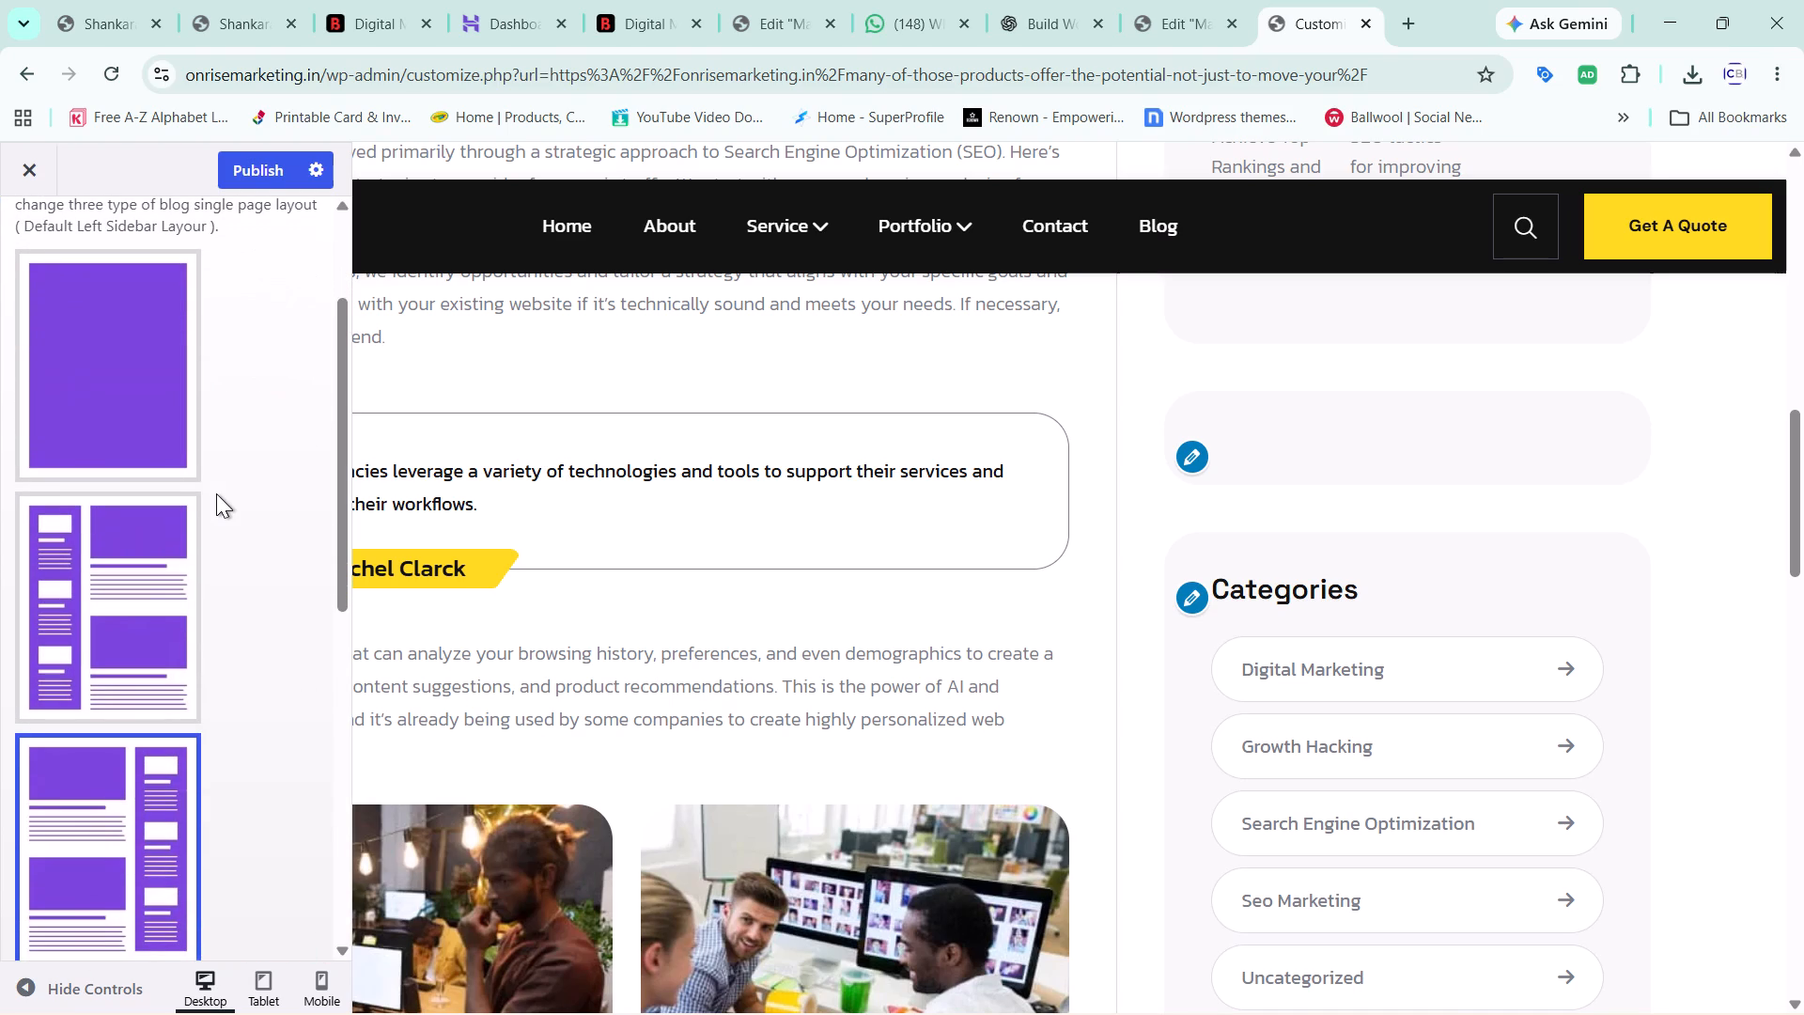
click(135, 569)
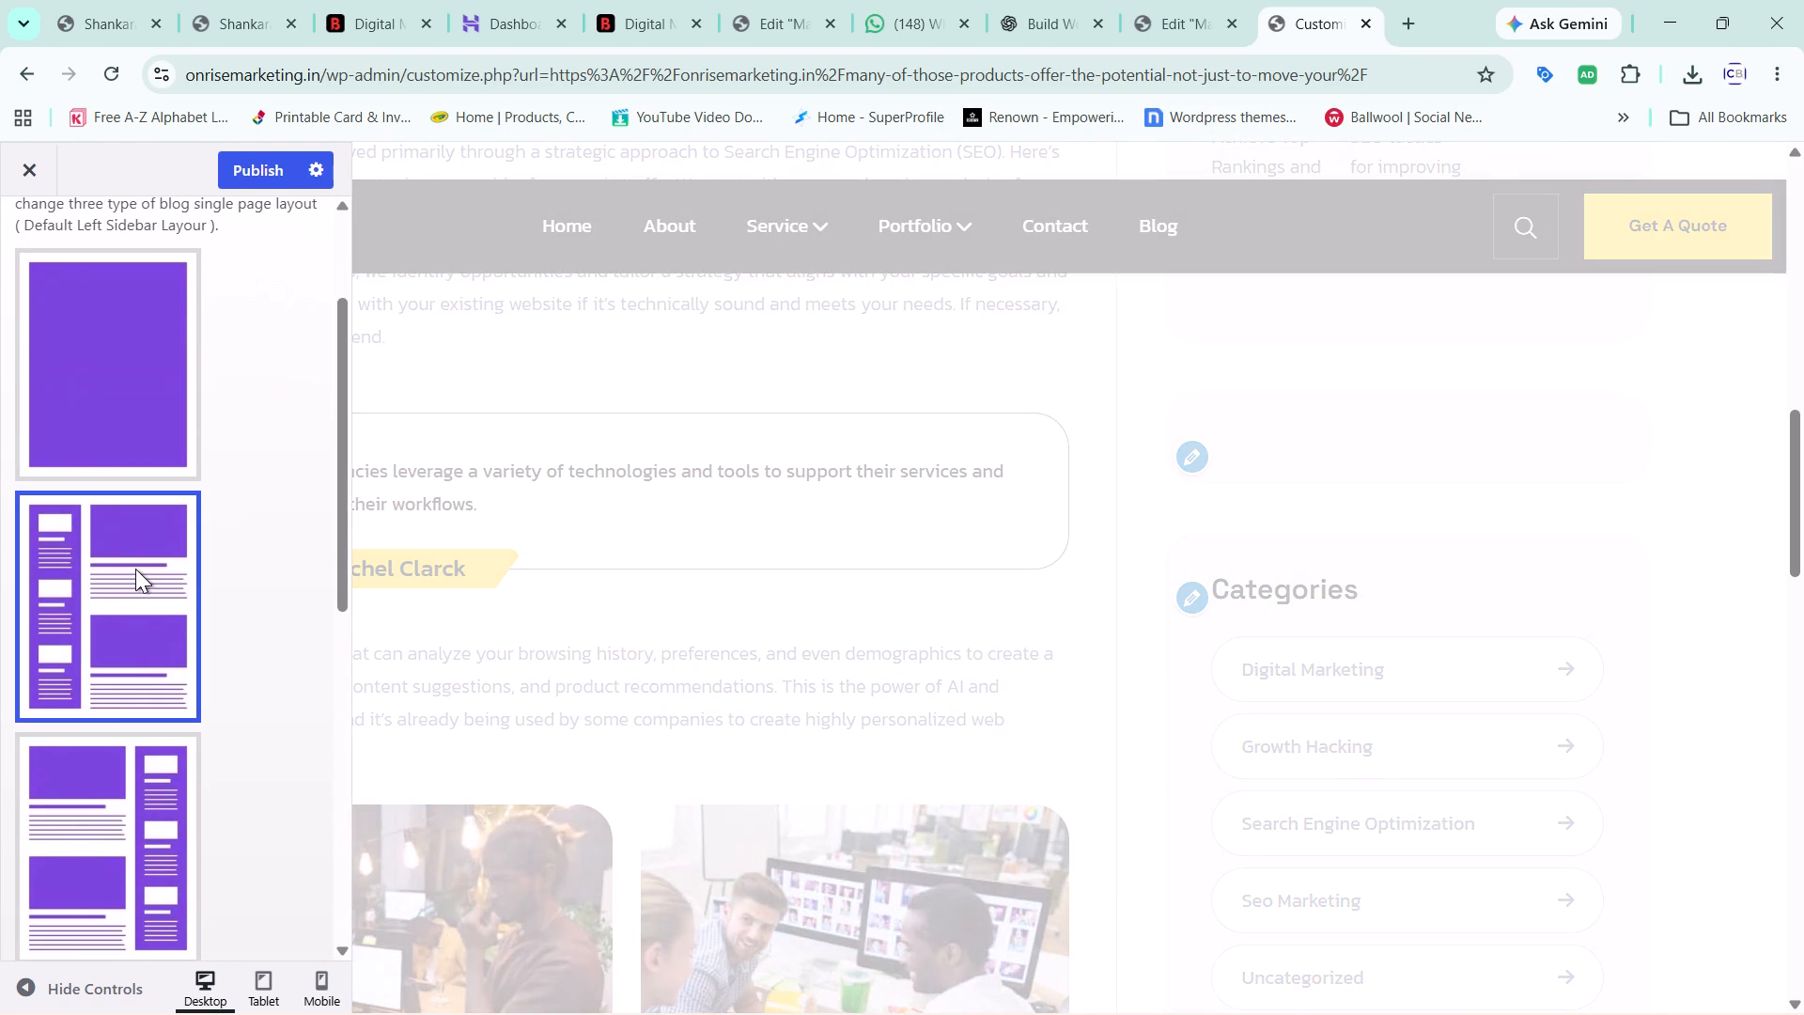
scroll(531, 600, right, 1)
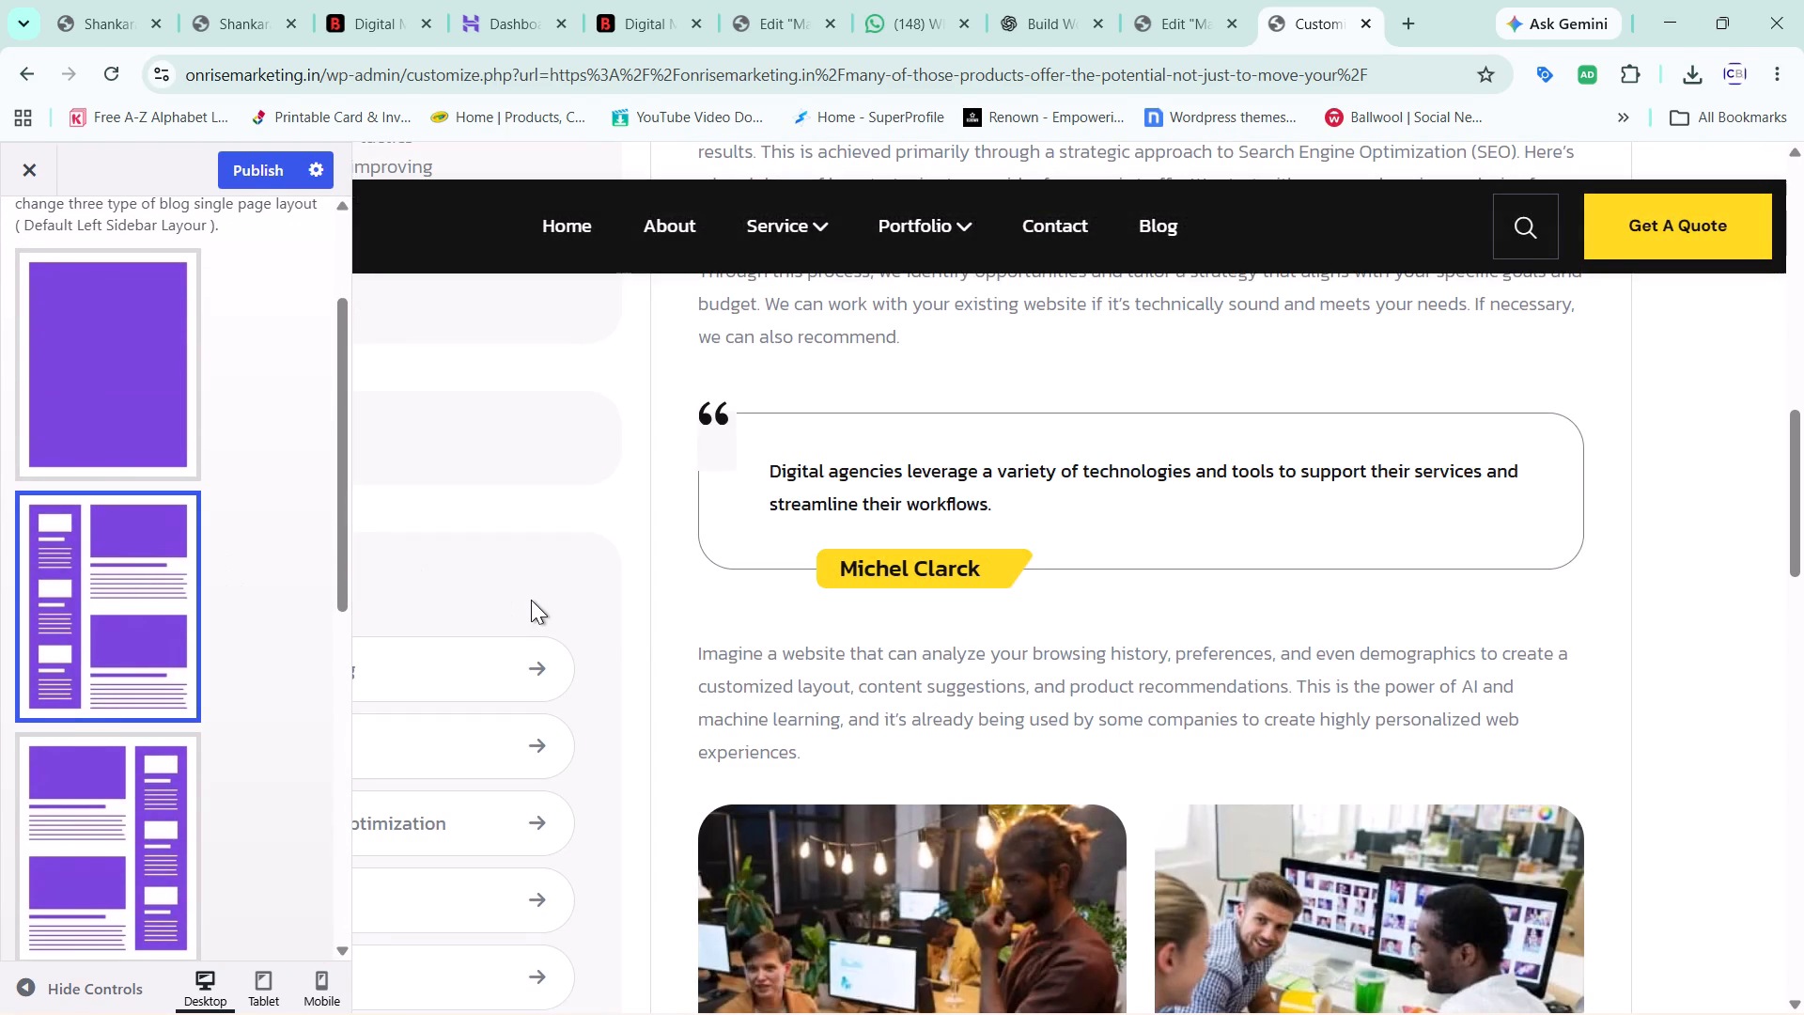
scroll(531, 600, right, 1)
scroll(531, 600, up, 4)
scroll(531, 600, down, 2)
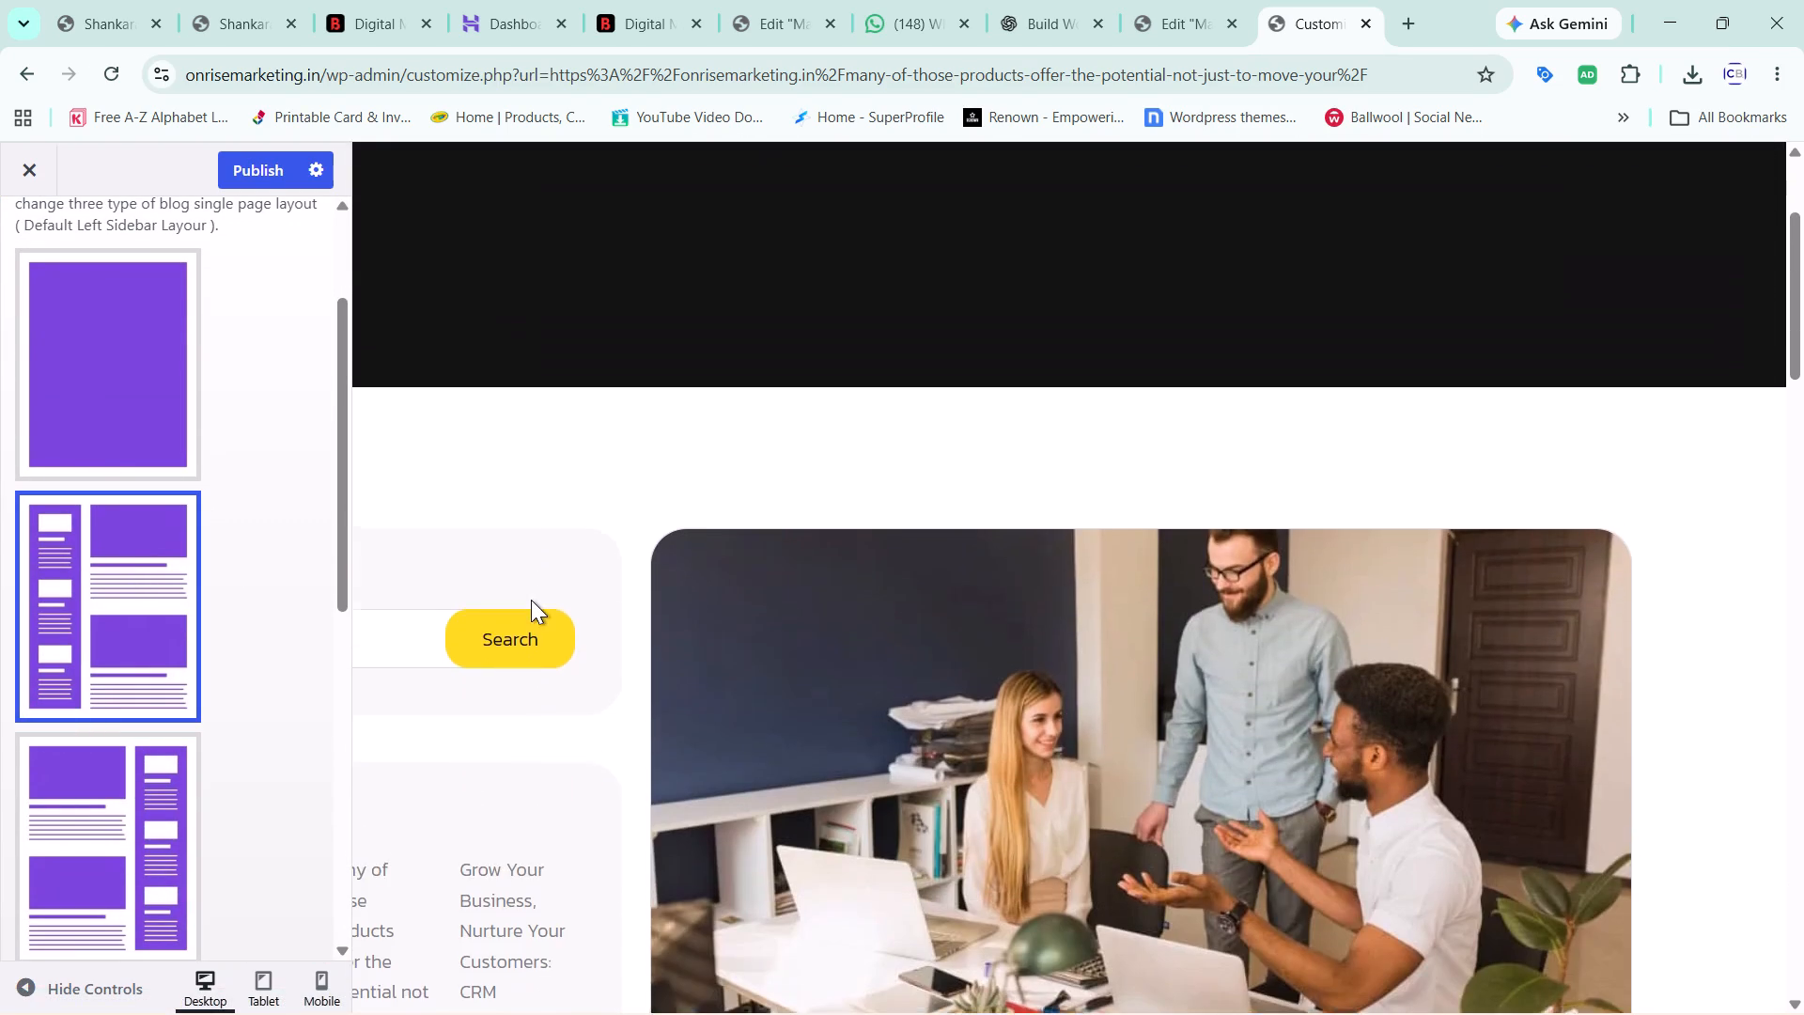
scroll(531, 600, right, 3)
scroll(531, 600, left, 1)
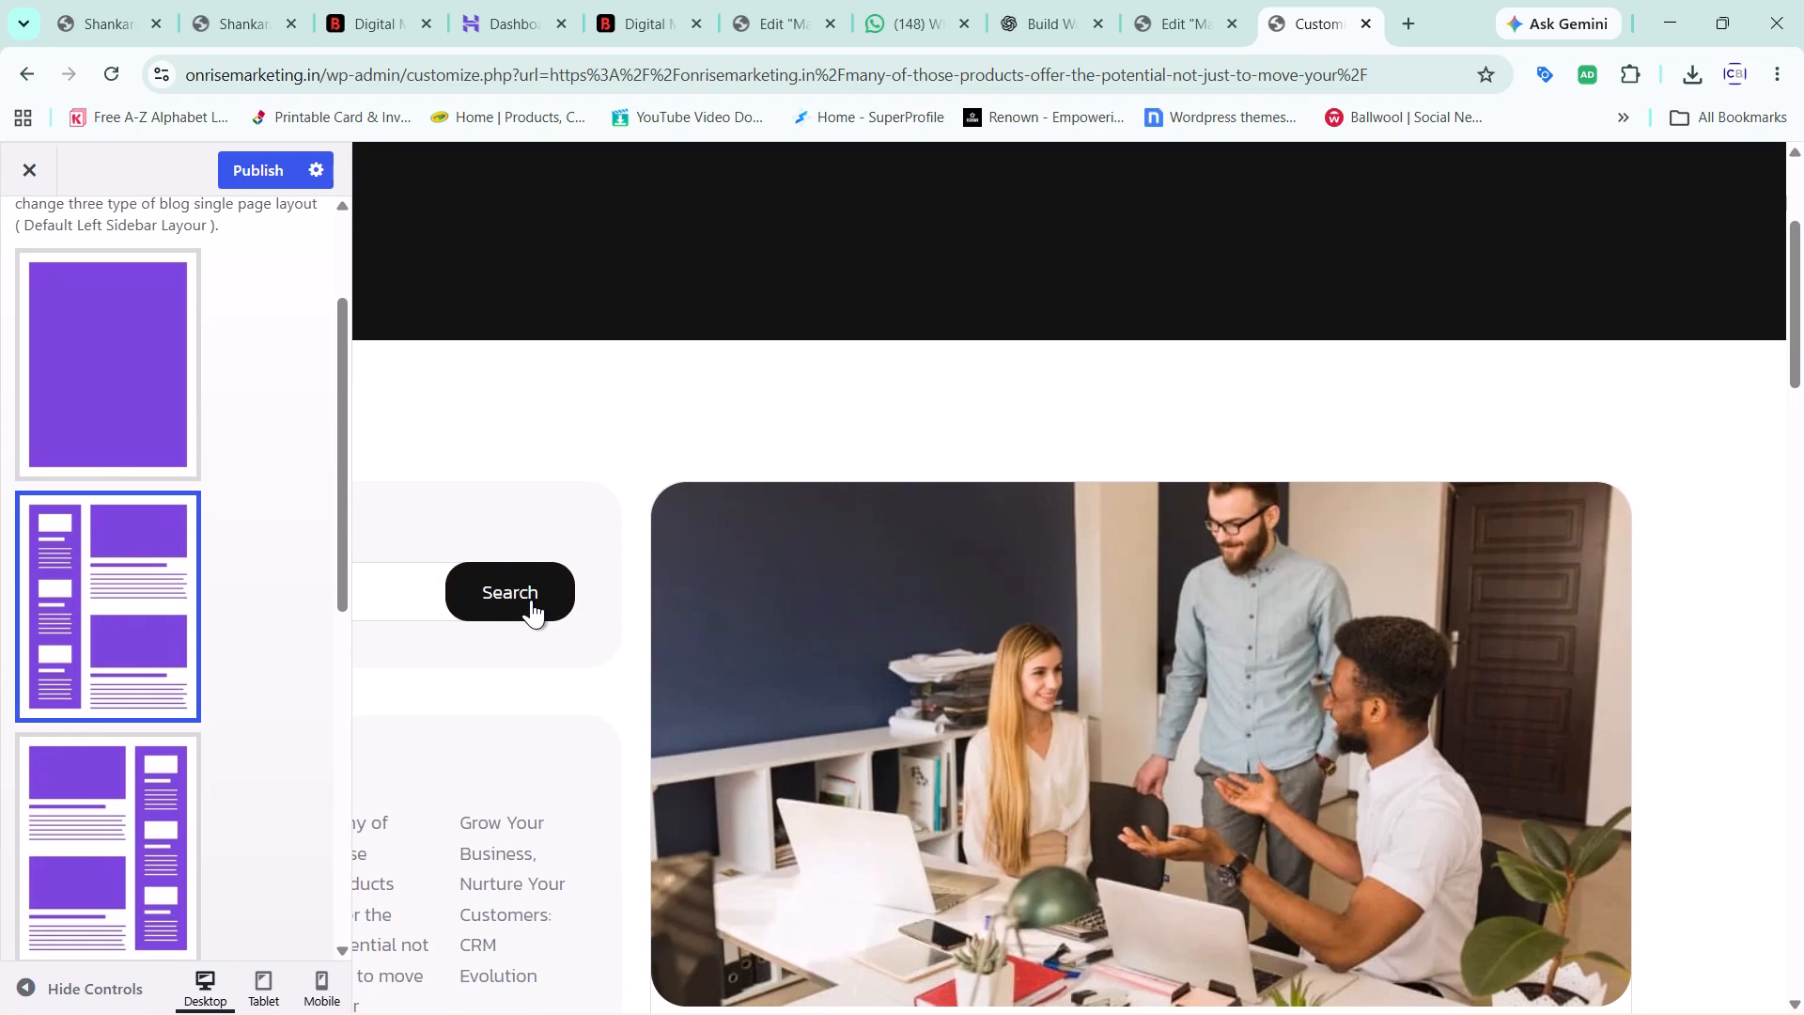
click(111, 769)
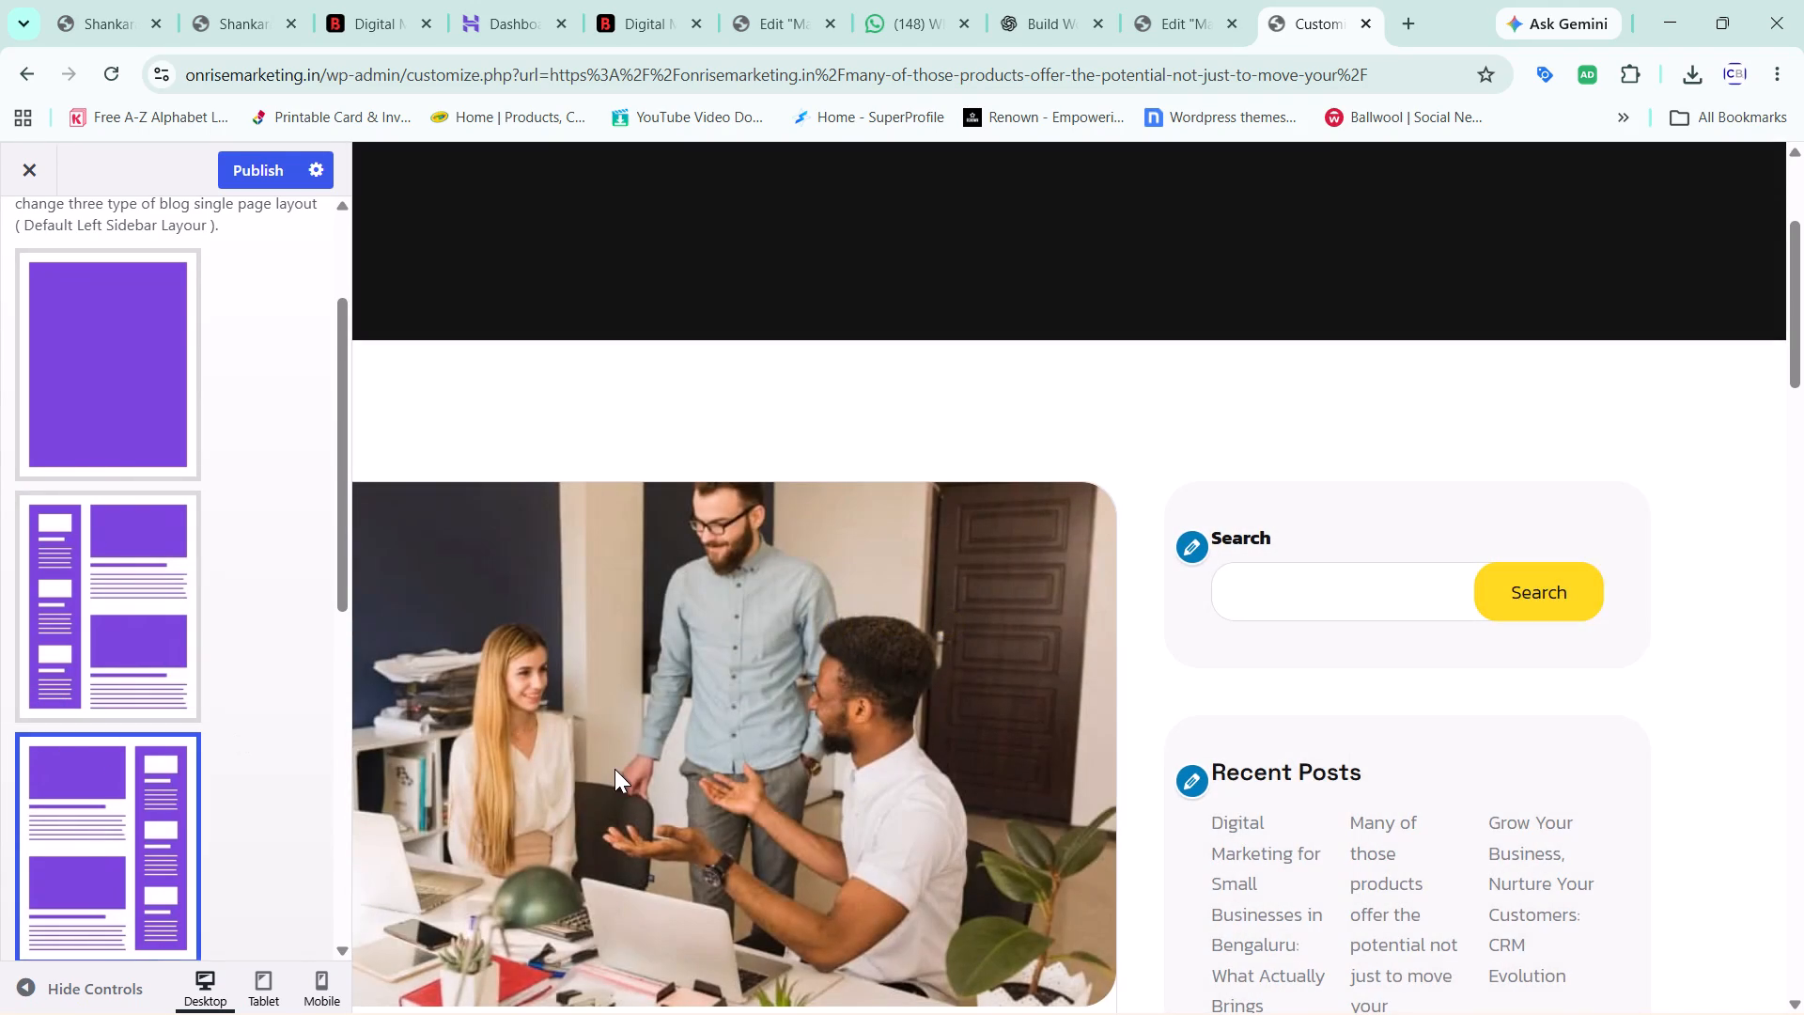
Examine the right-sidebar post preview from the featured image down through the sidebar widgets, tags, comments and comment form.
scroll(787, 719, down, 5)
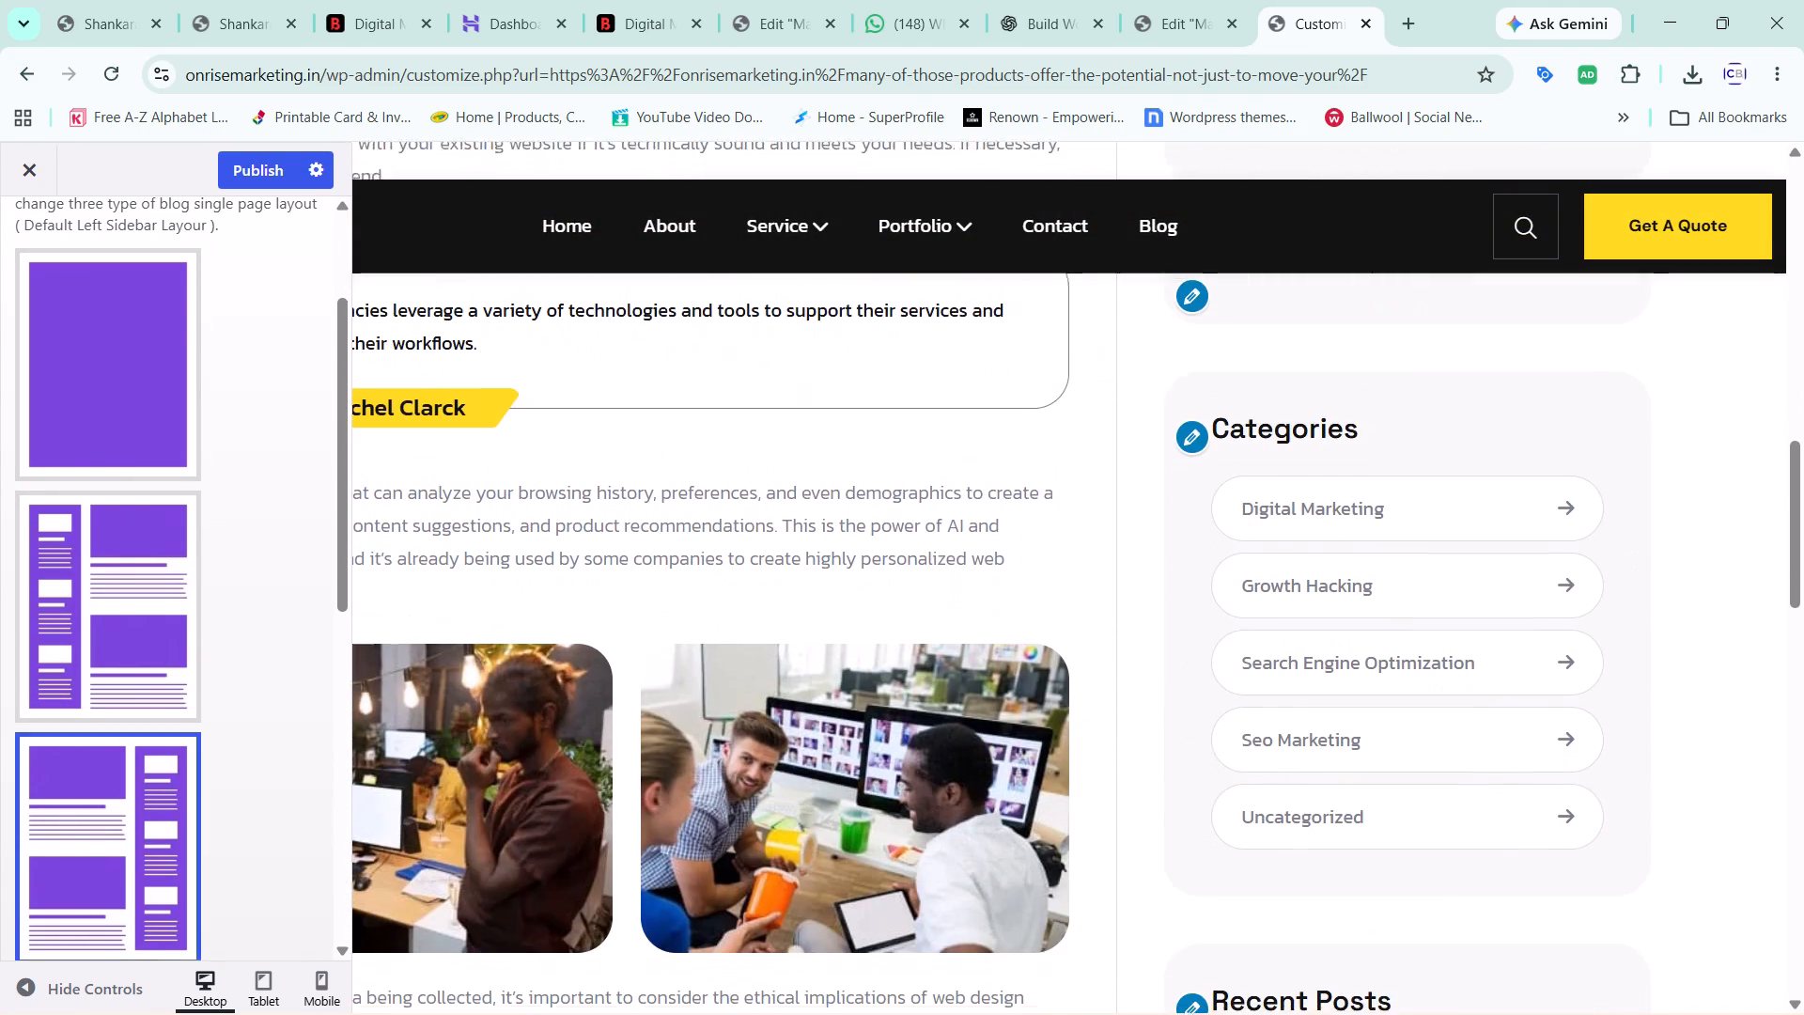
scroll(787, 719, down, 2)
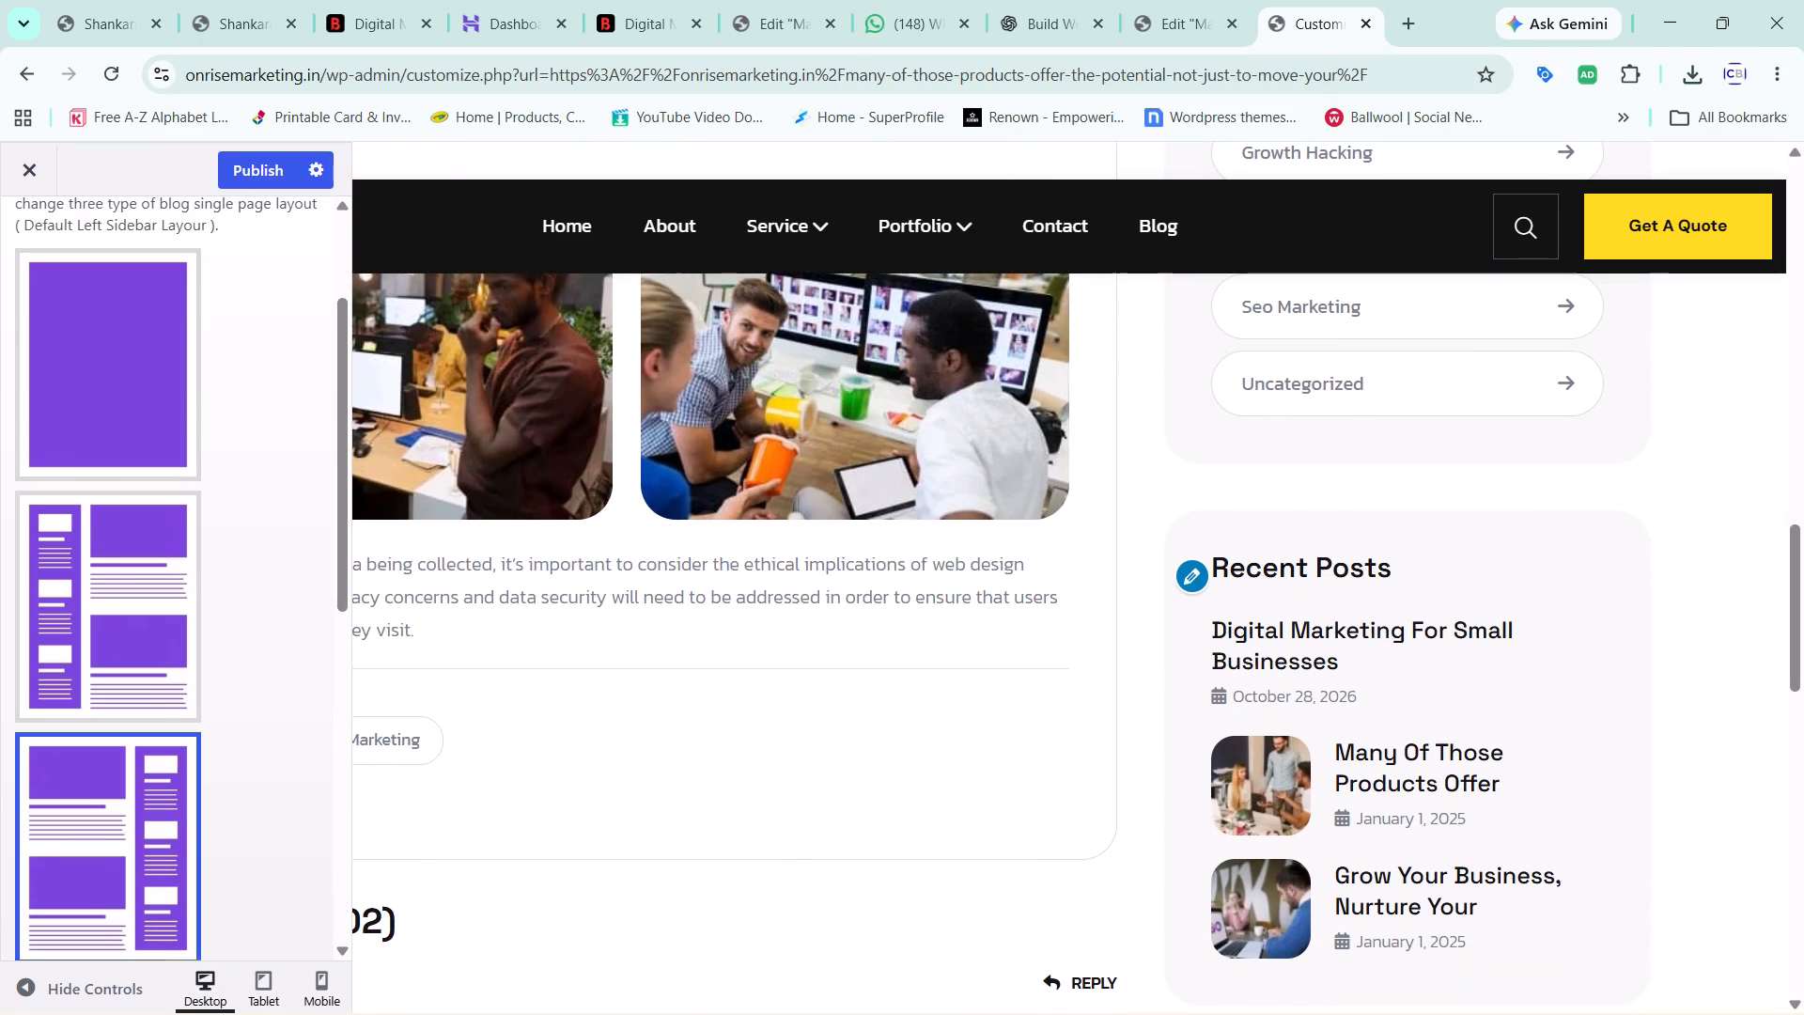
scroll(70, 583, down, 4)
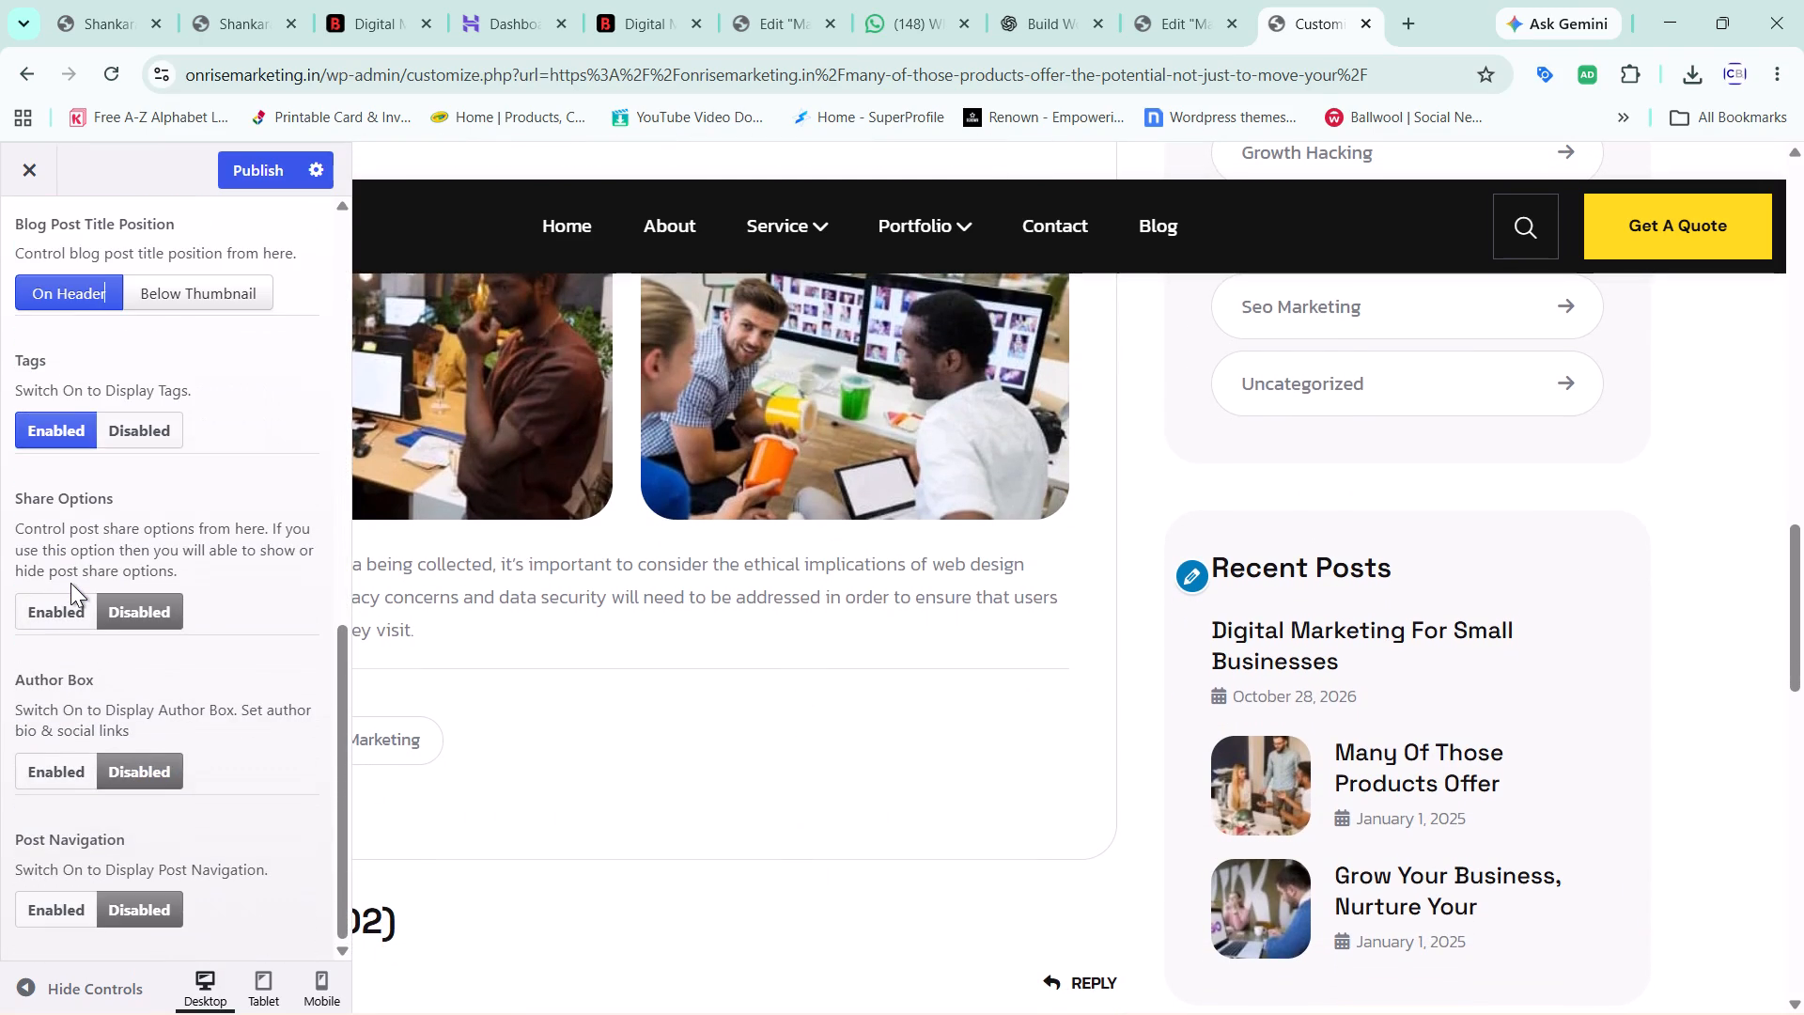
scroll(392, 625, down, 1)
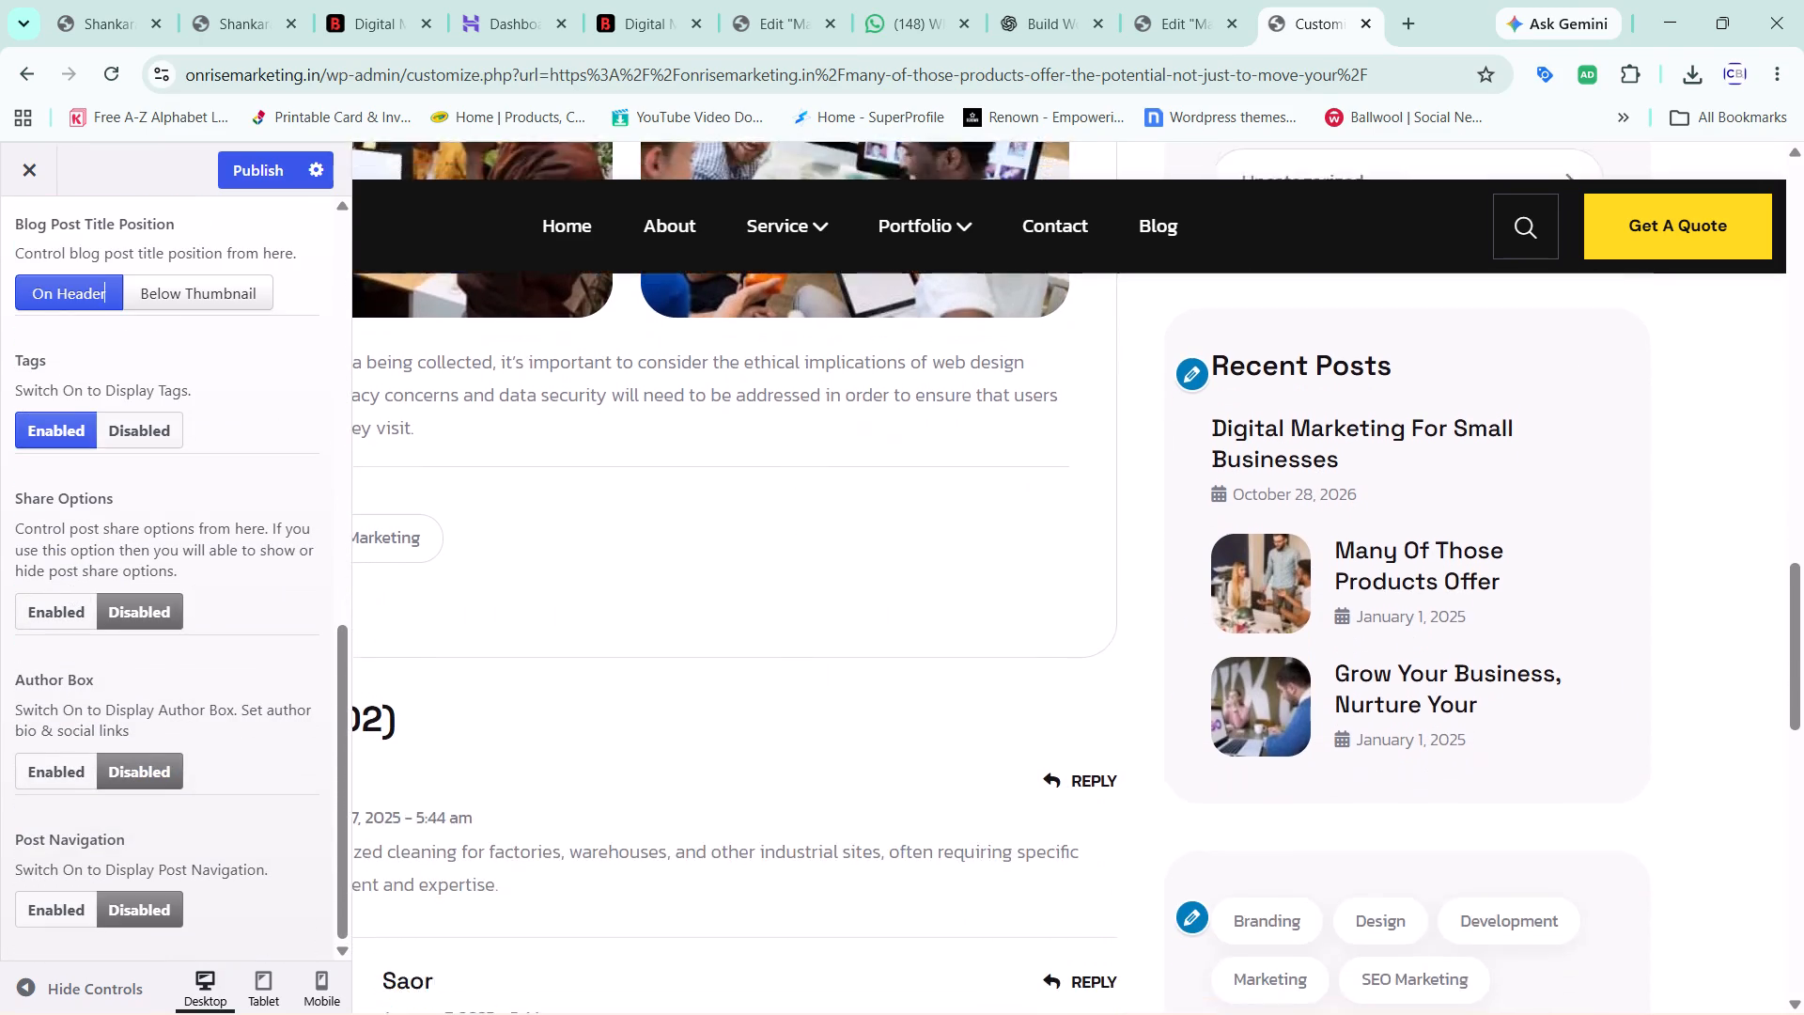
scroll(392, 625, down, 3)
scroll(392, 625, up, 2)
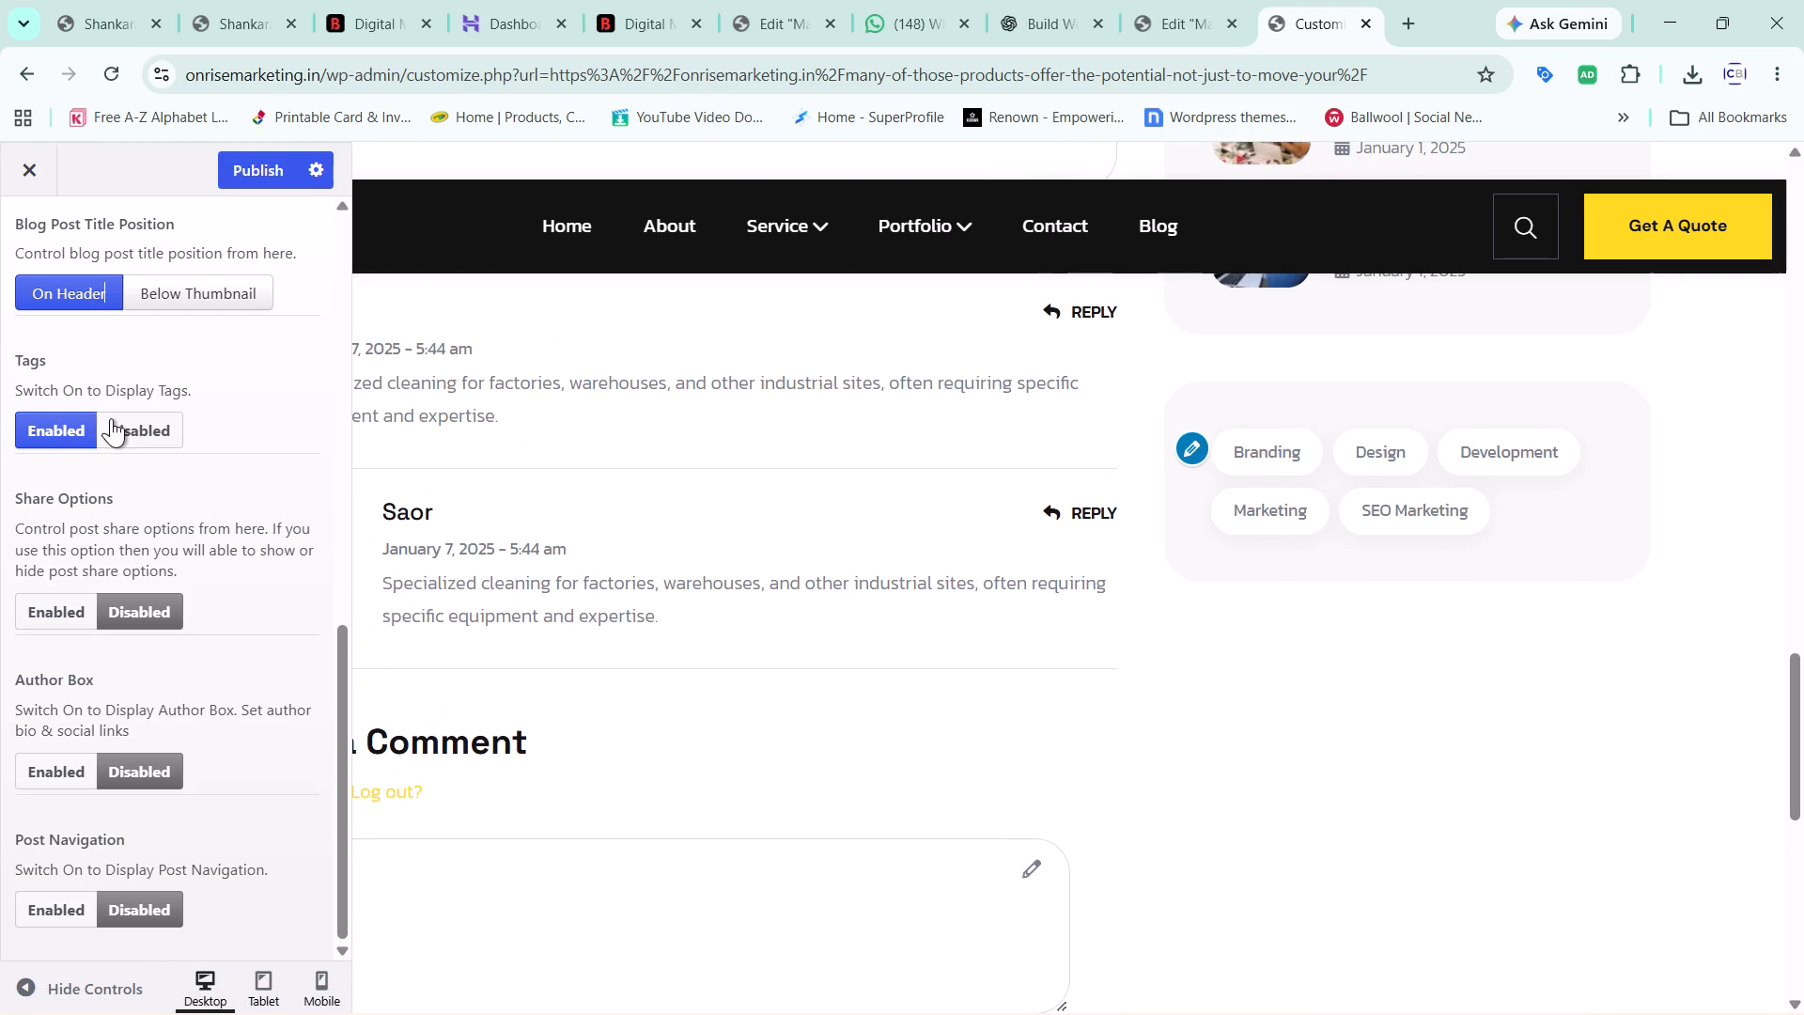
Disable tags for single blog pages, check the end of the post in the preview, and publish the Customizer changes.
click(111, 418)
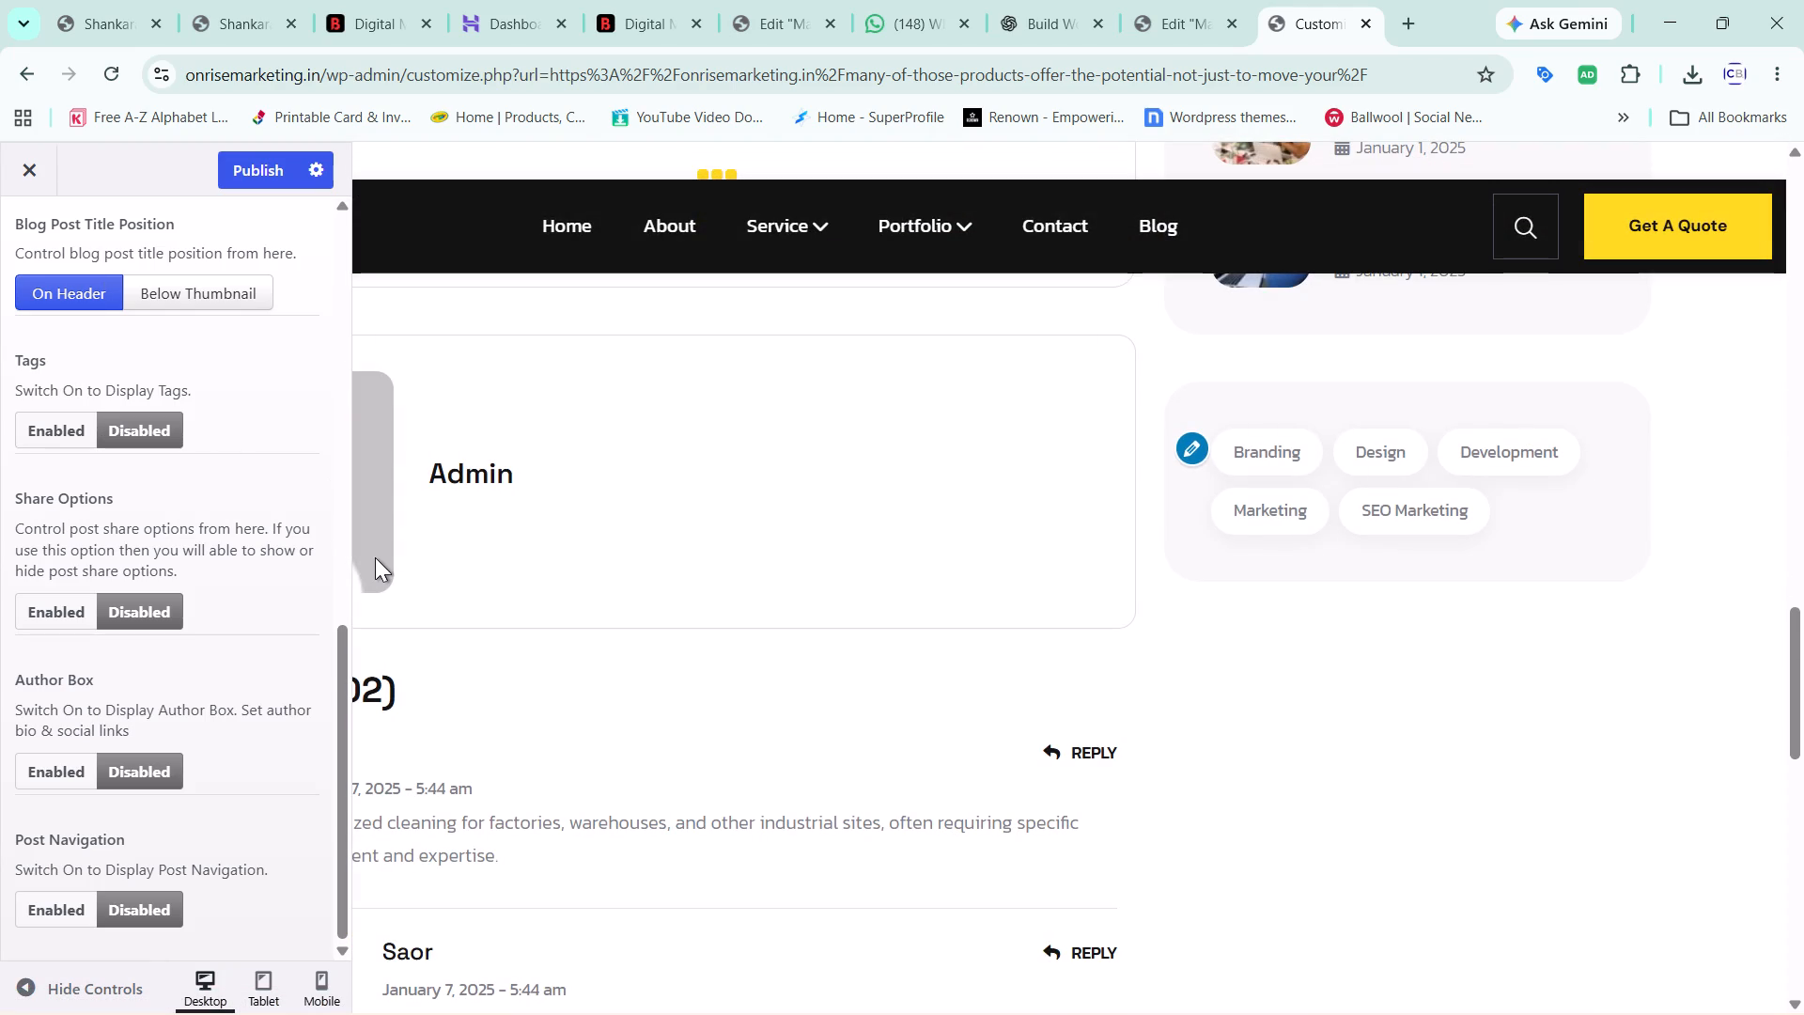
scroll(375, 557, right, 3)
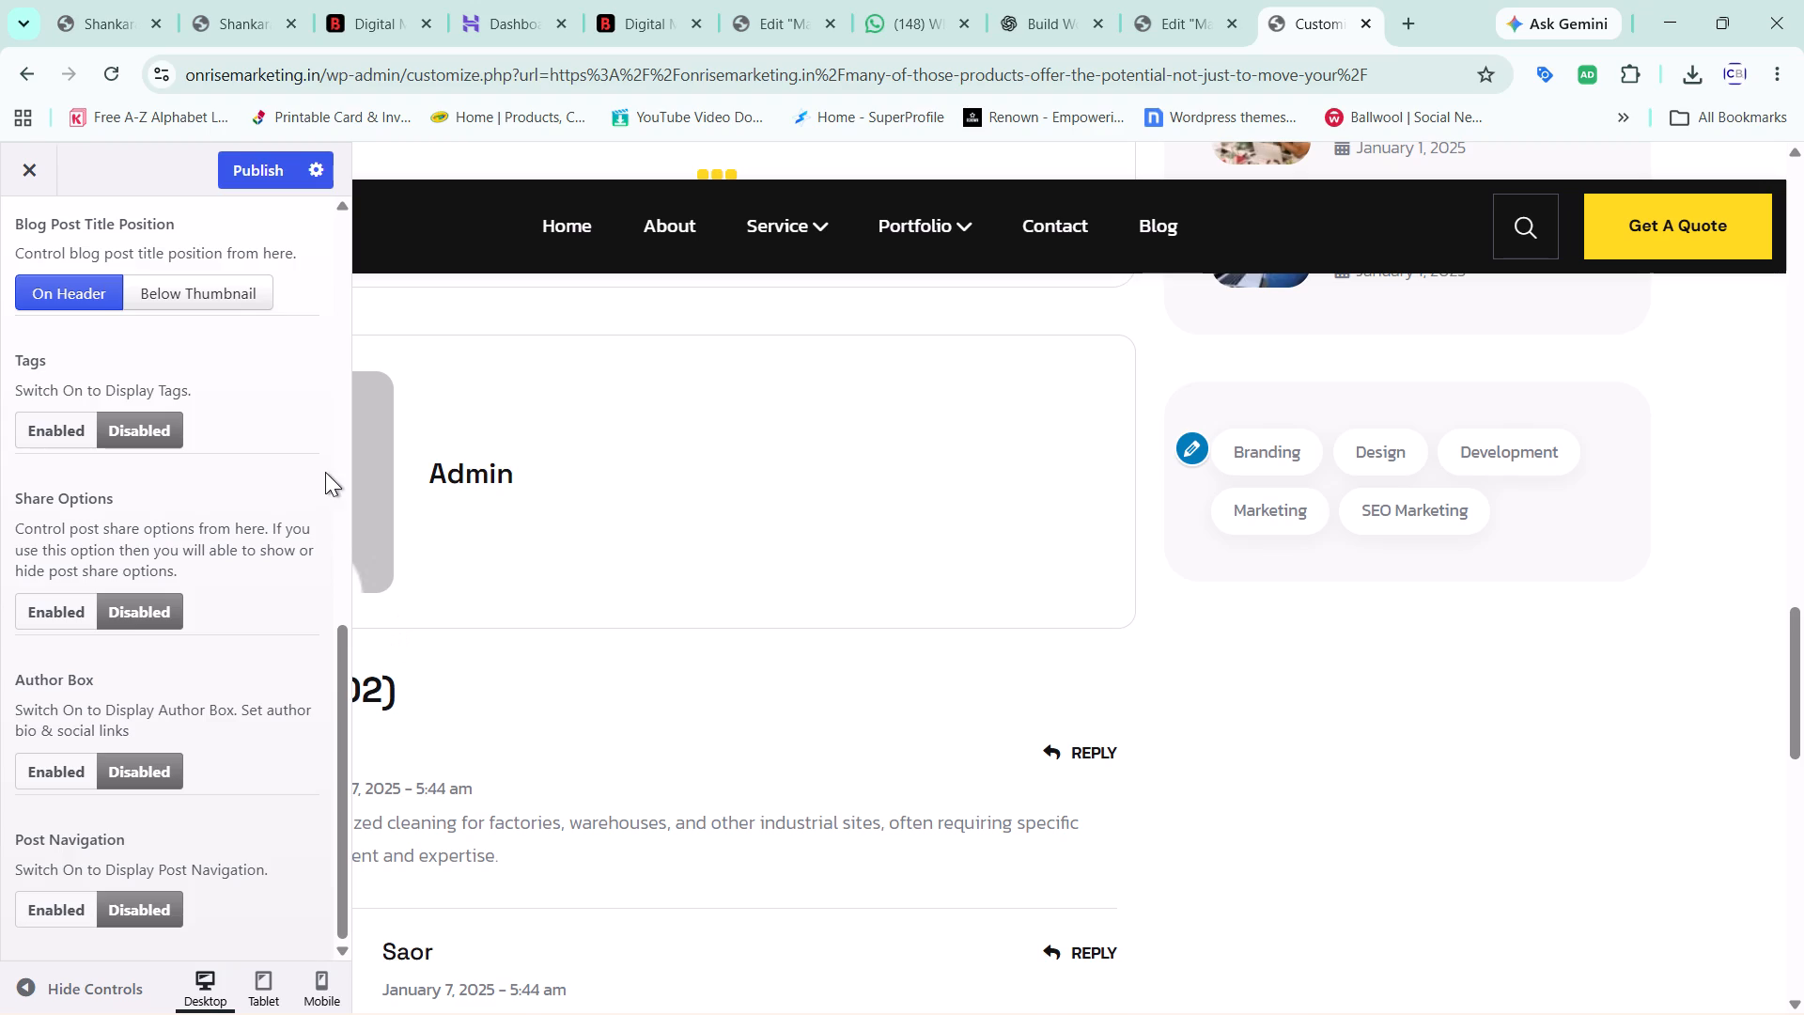
scroll(366, 448, up, 2)
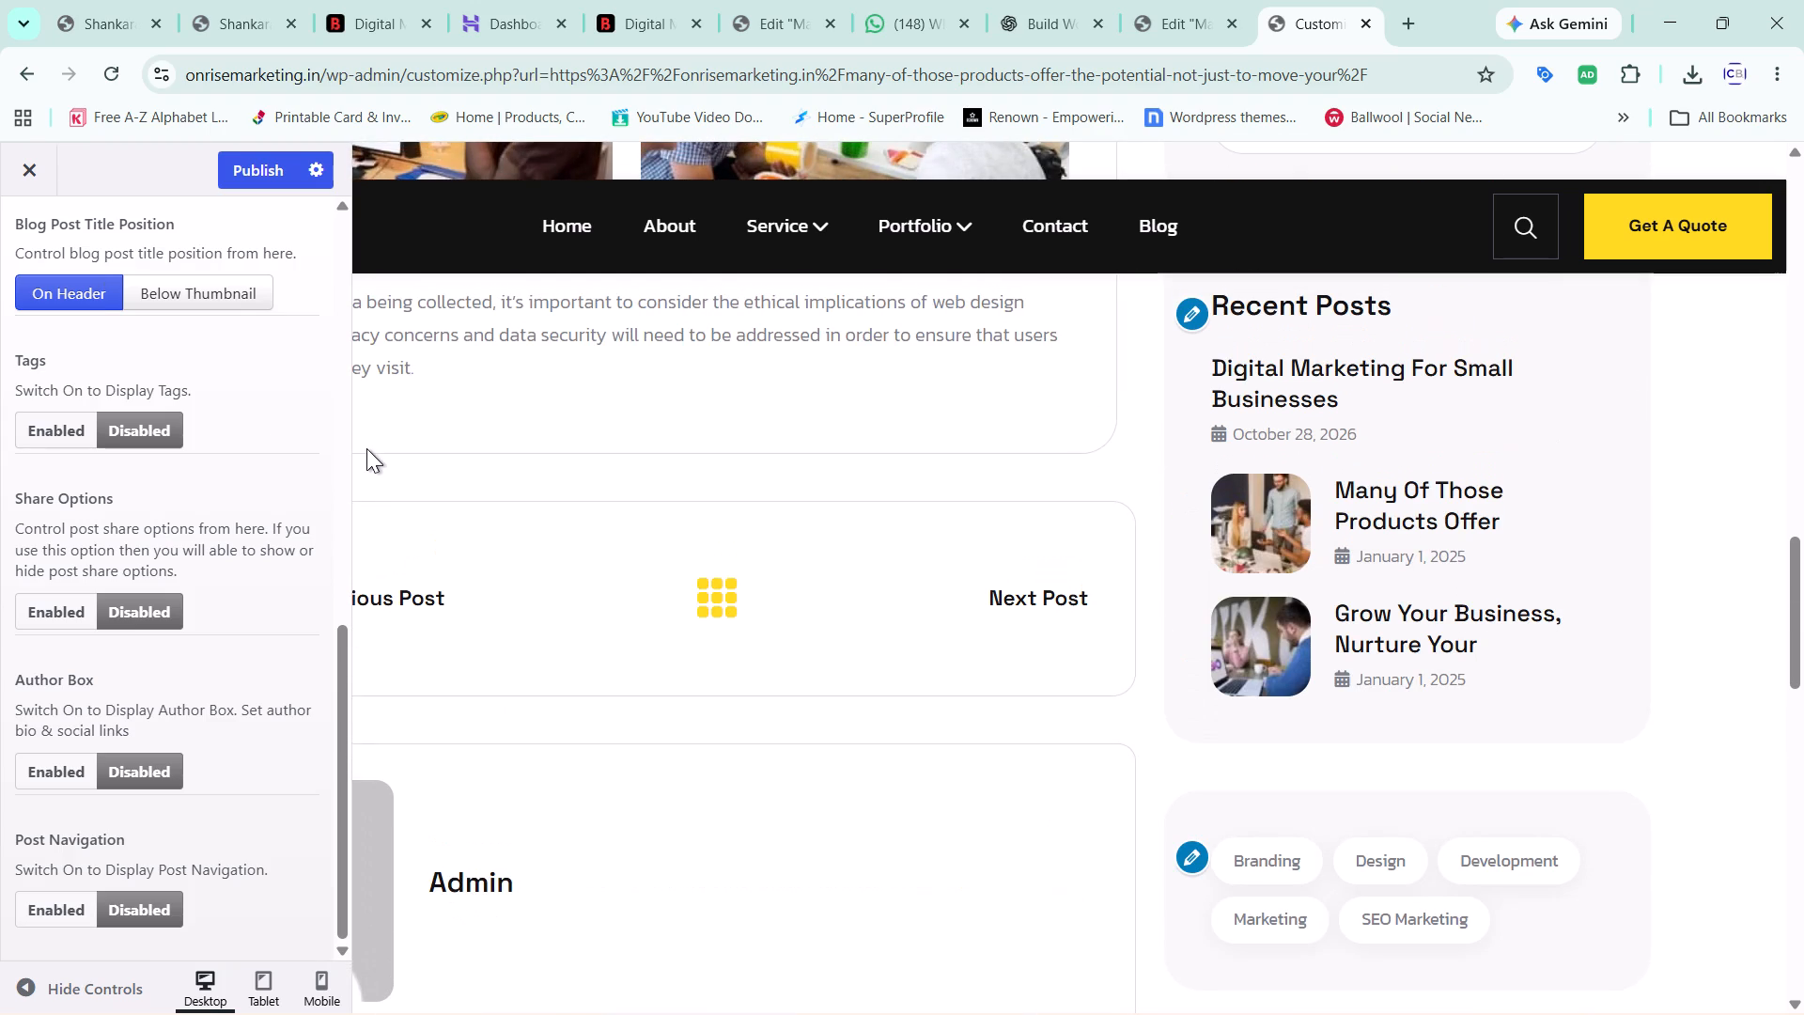
scroll(116, 342, up, 2)
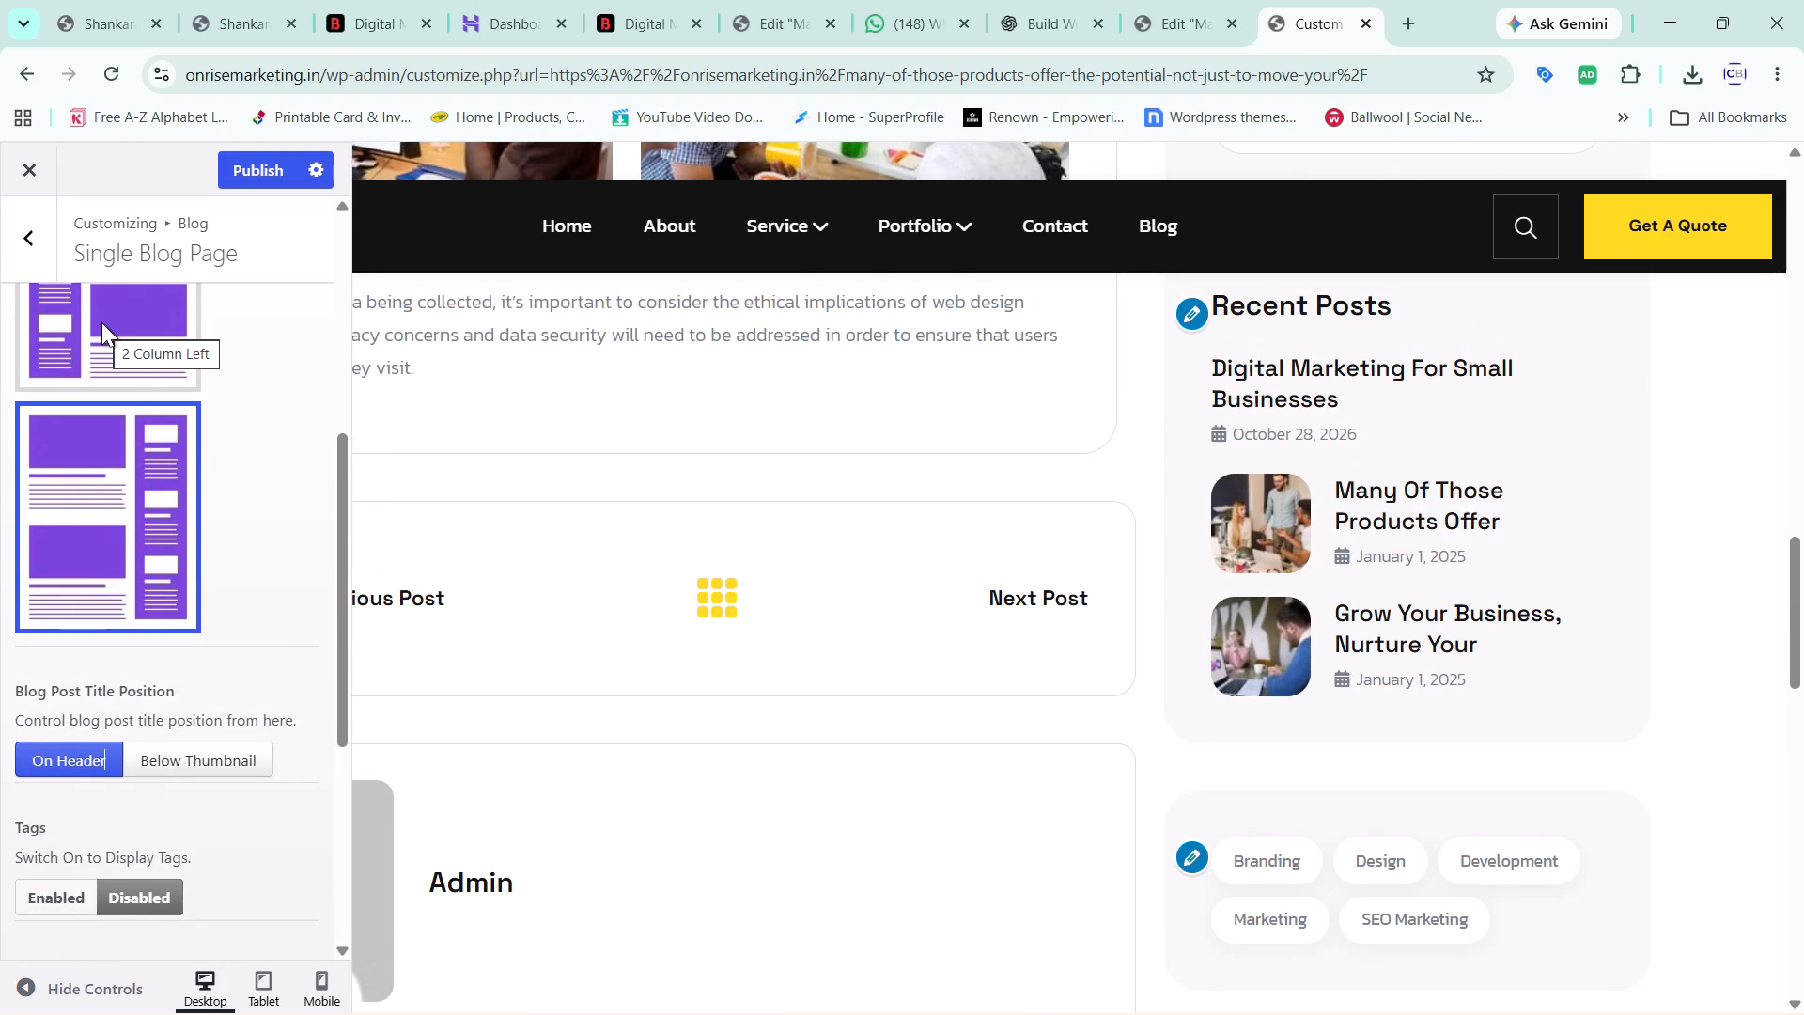
click(235, 184)
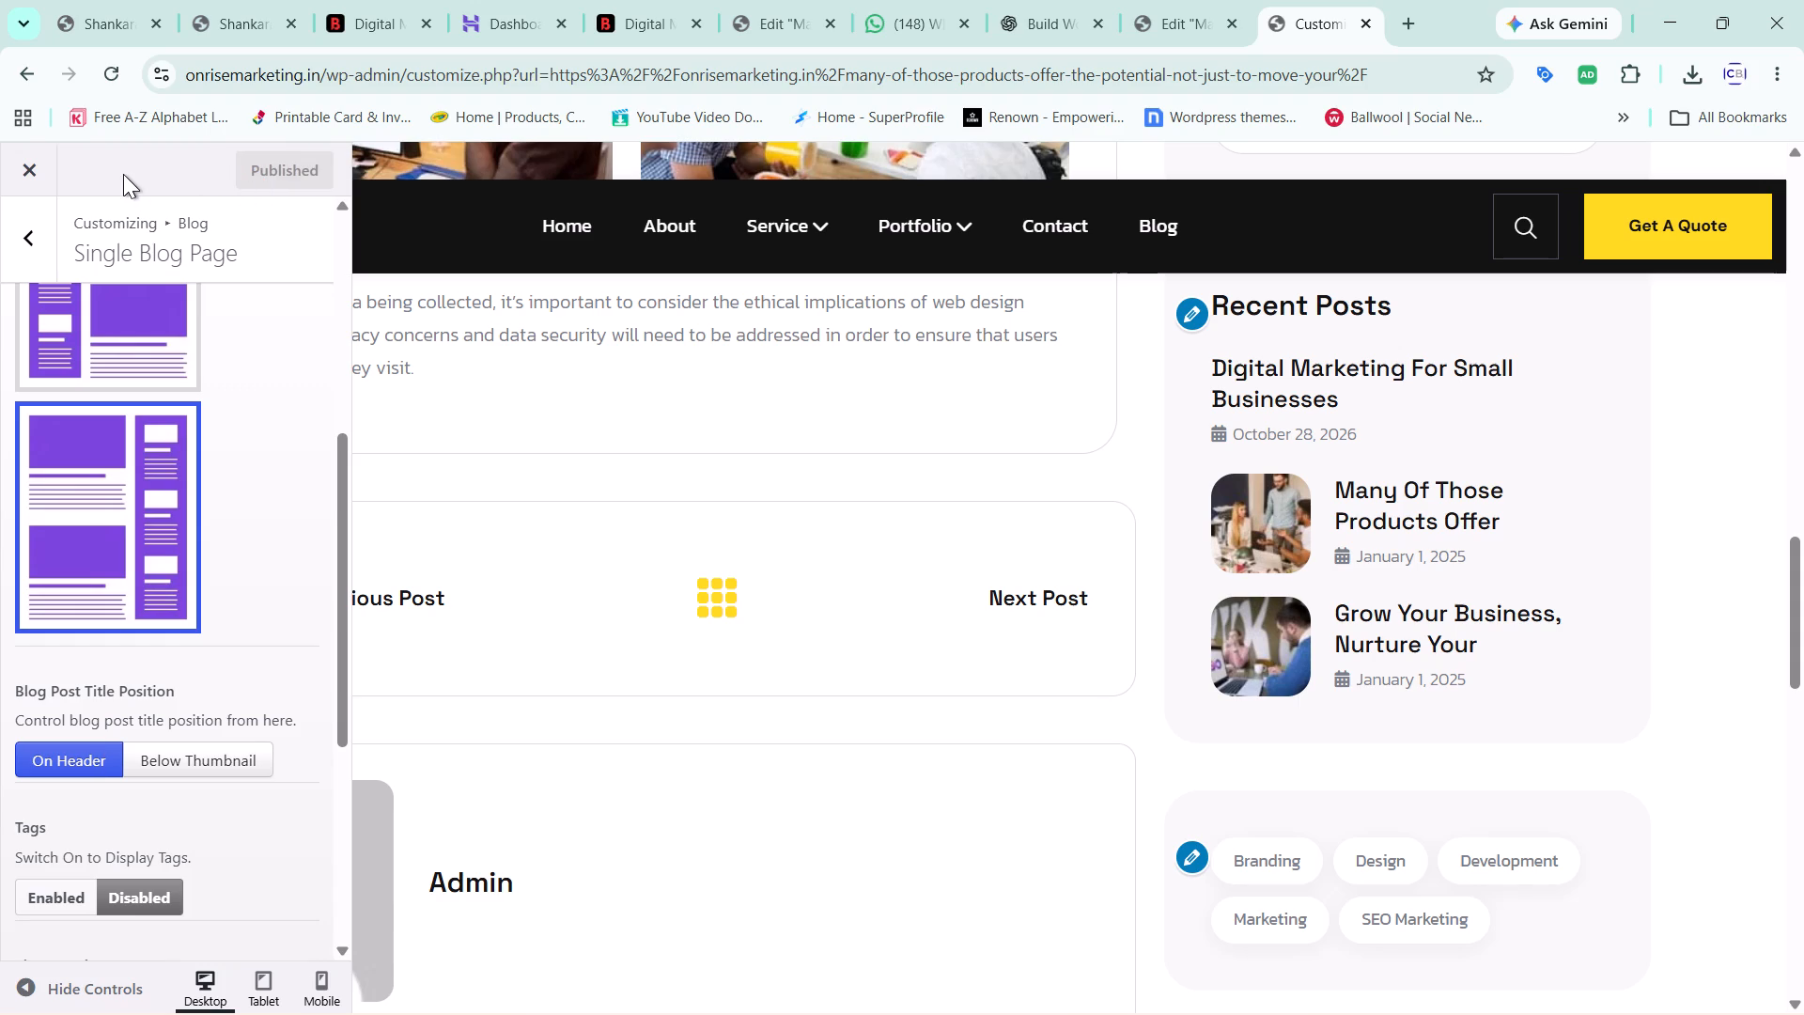
Disable the post author in the Meta Data section of the Blog settings.
click(44, 237)
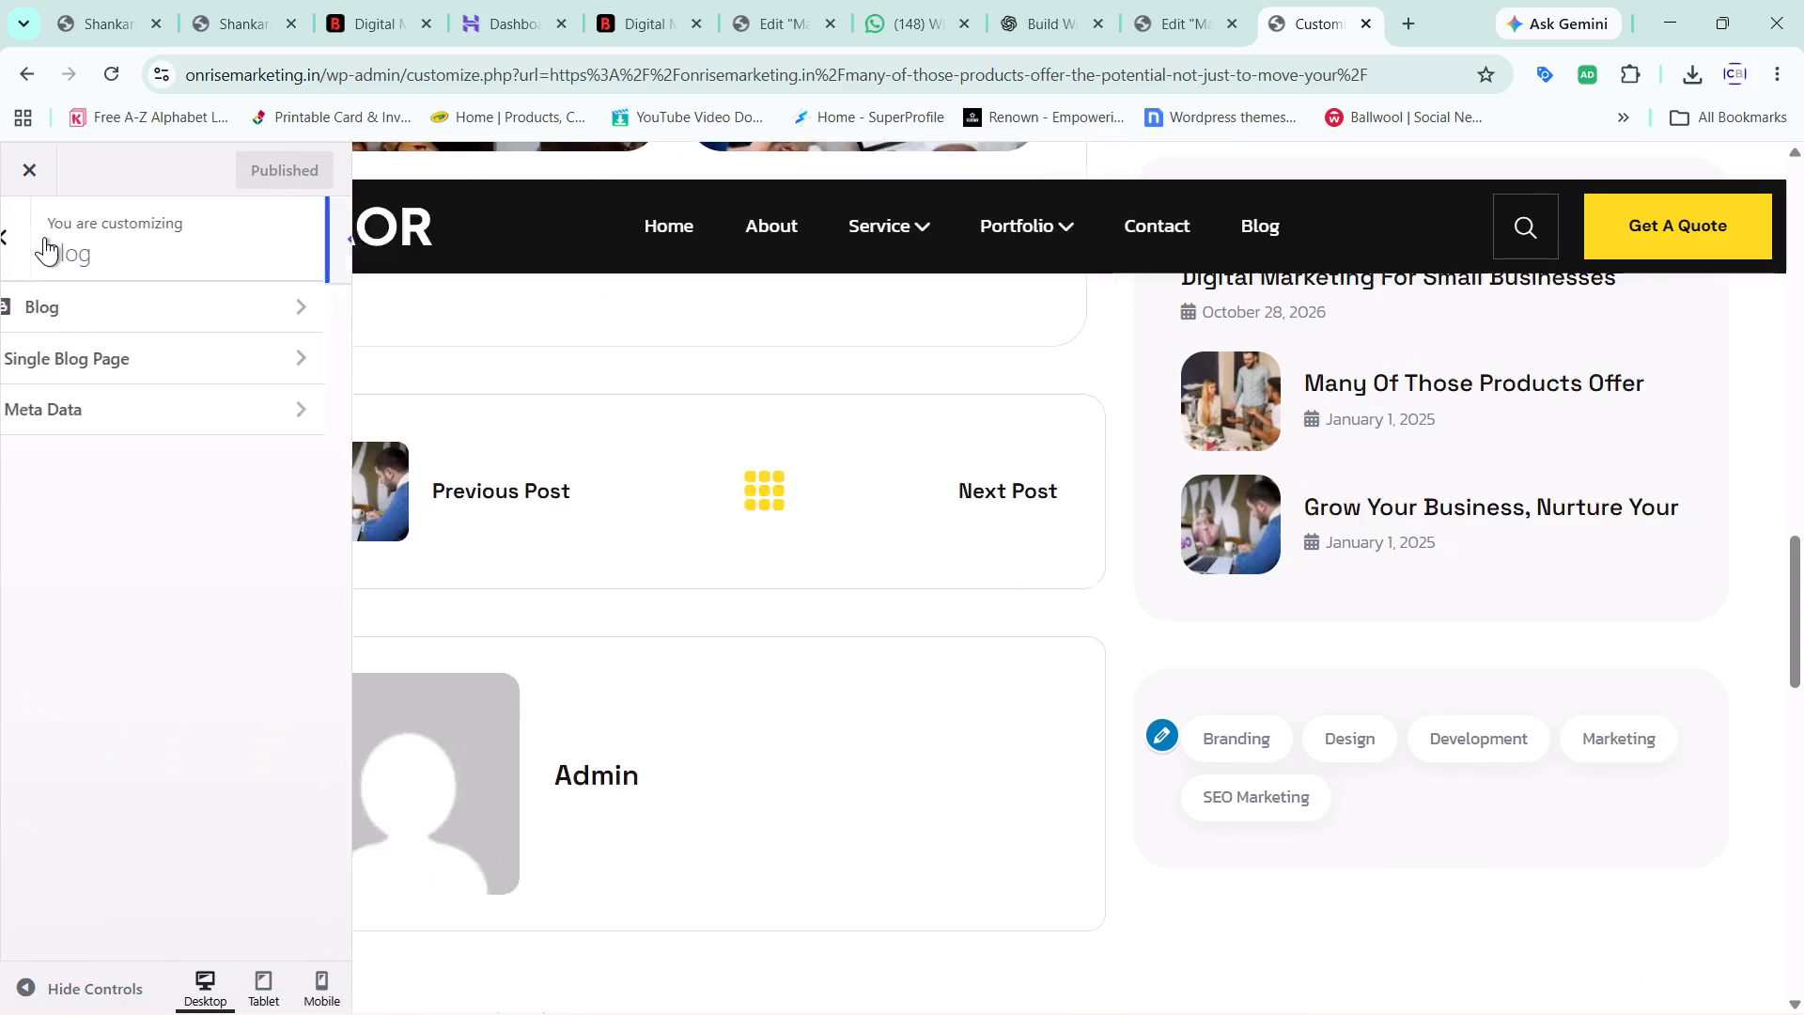
click(187, 375)
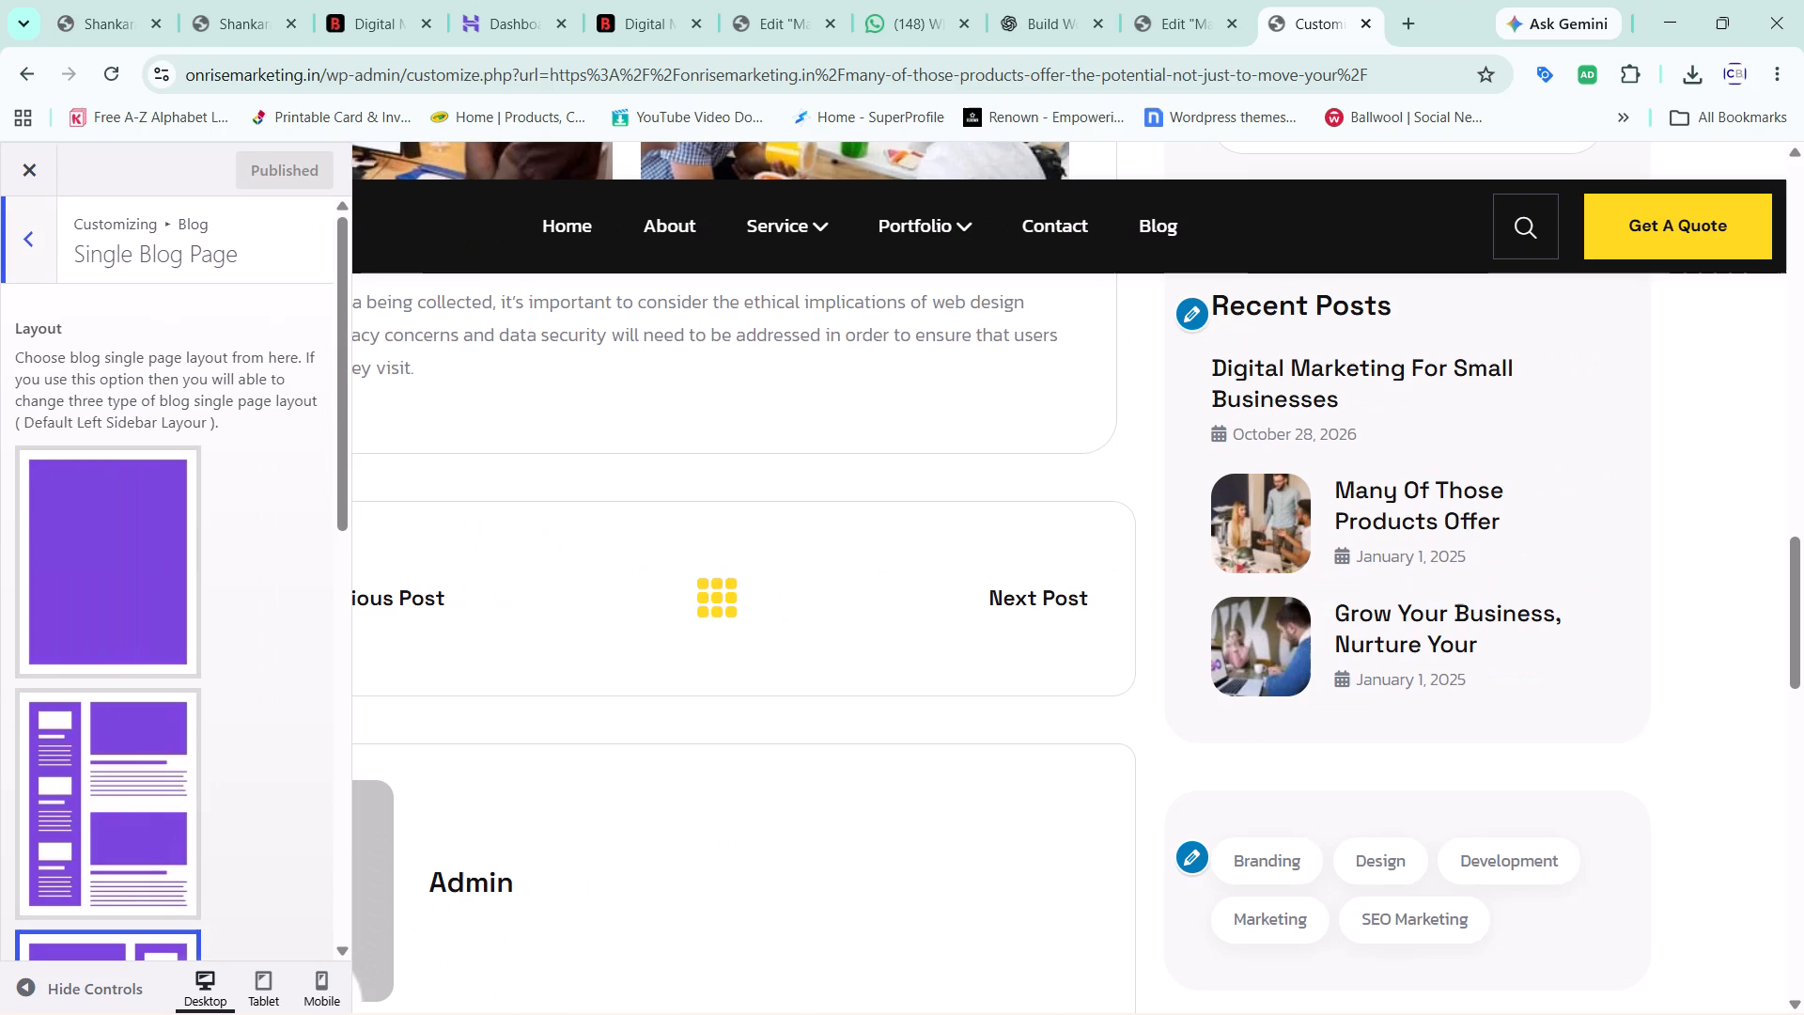
click(27, 216)
click(228, 287)
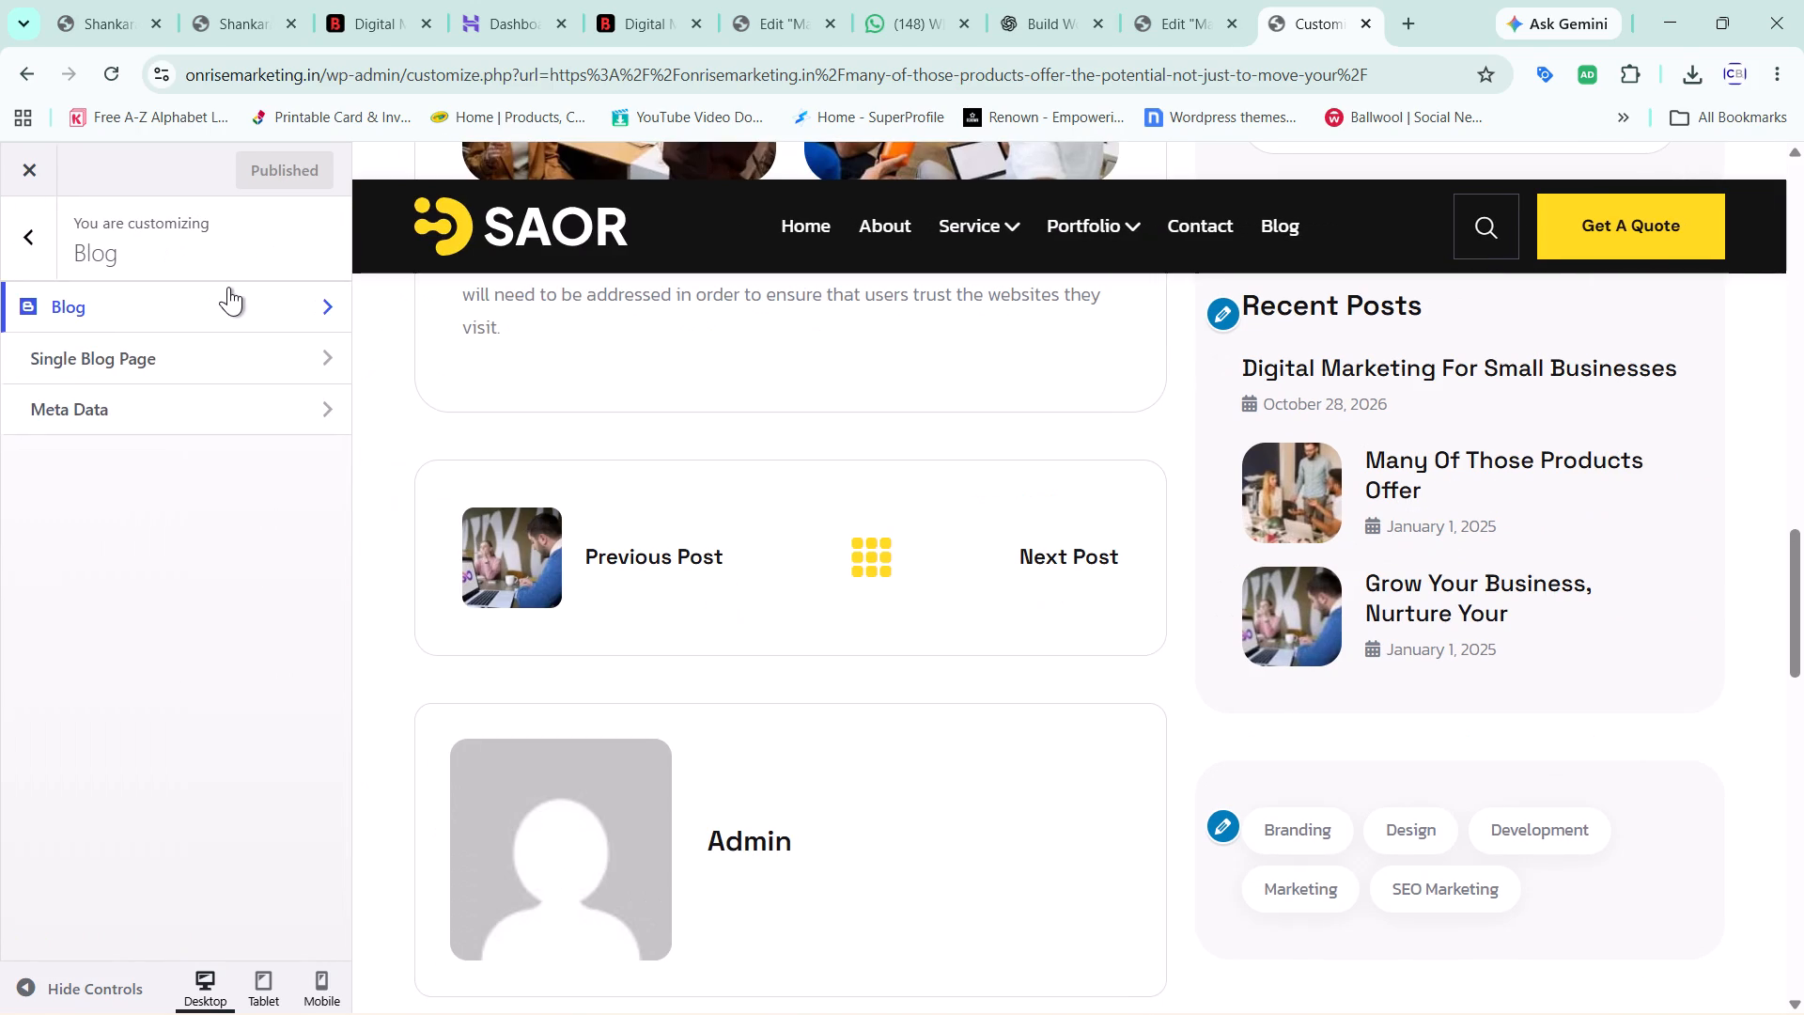
click(41, 228)
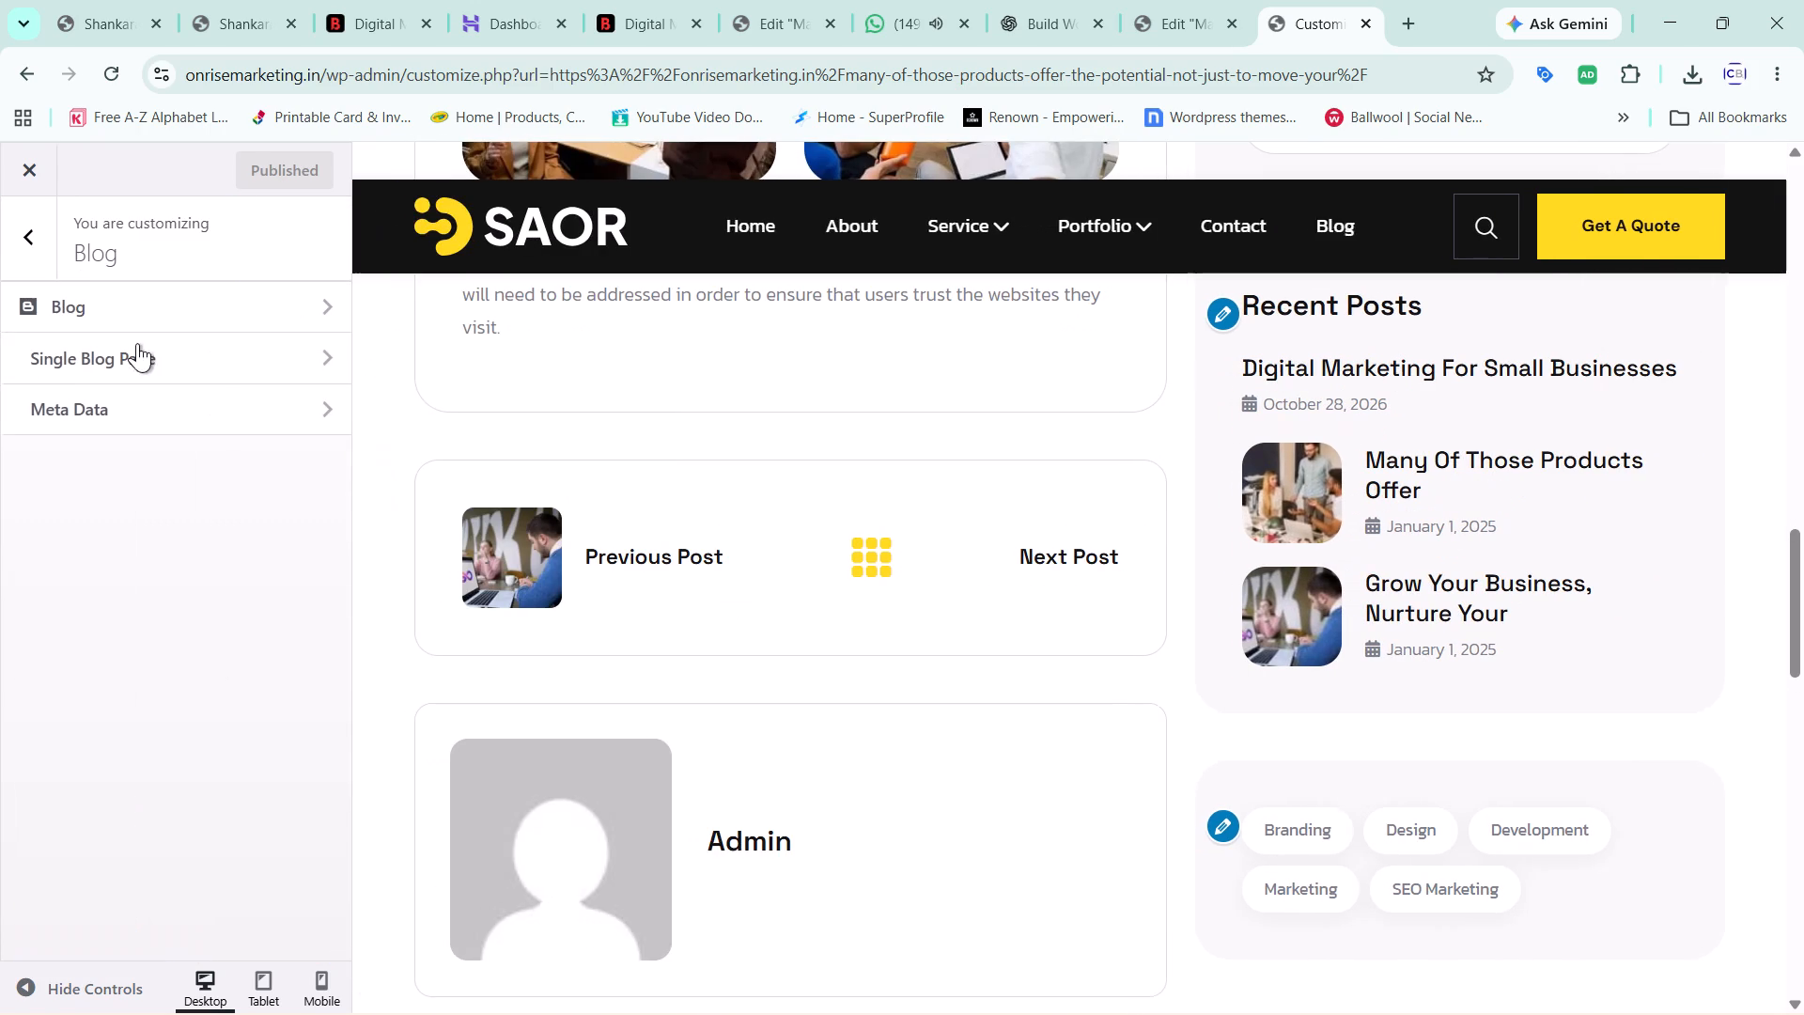
click(179, 384)
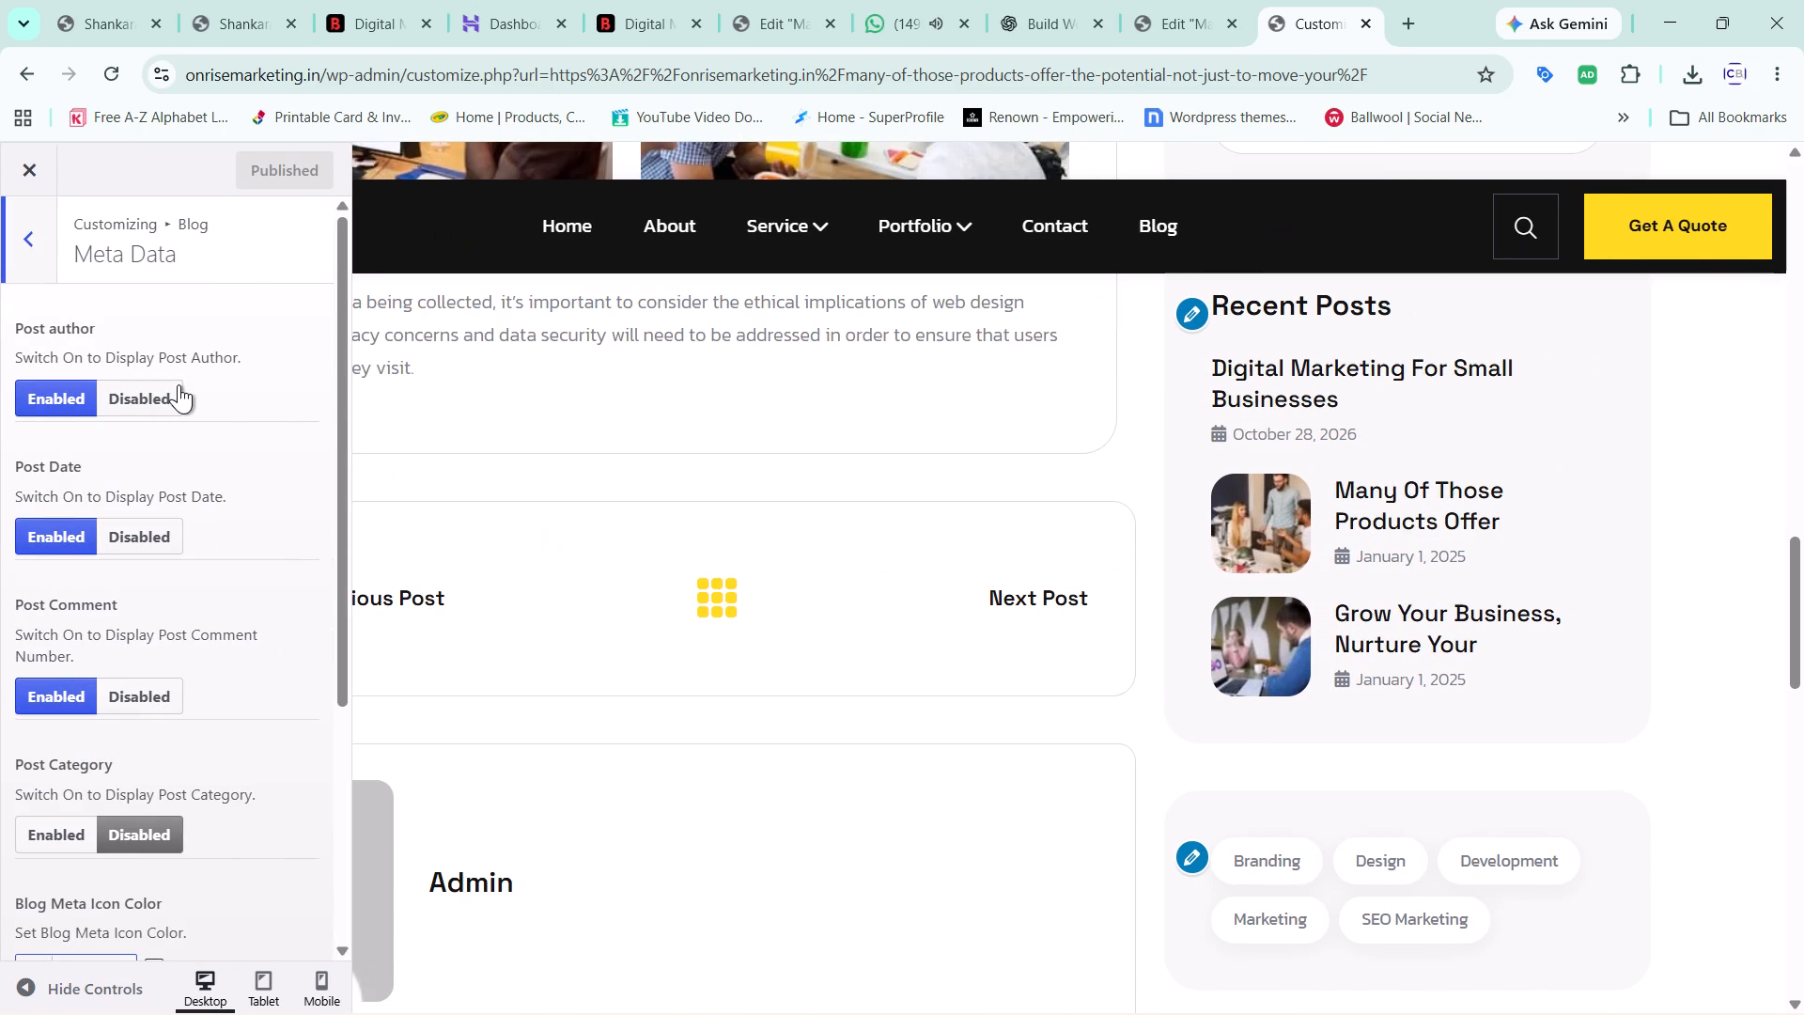
click(161, 400)
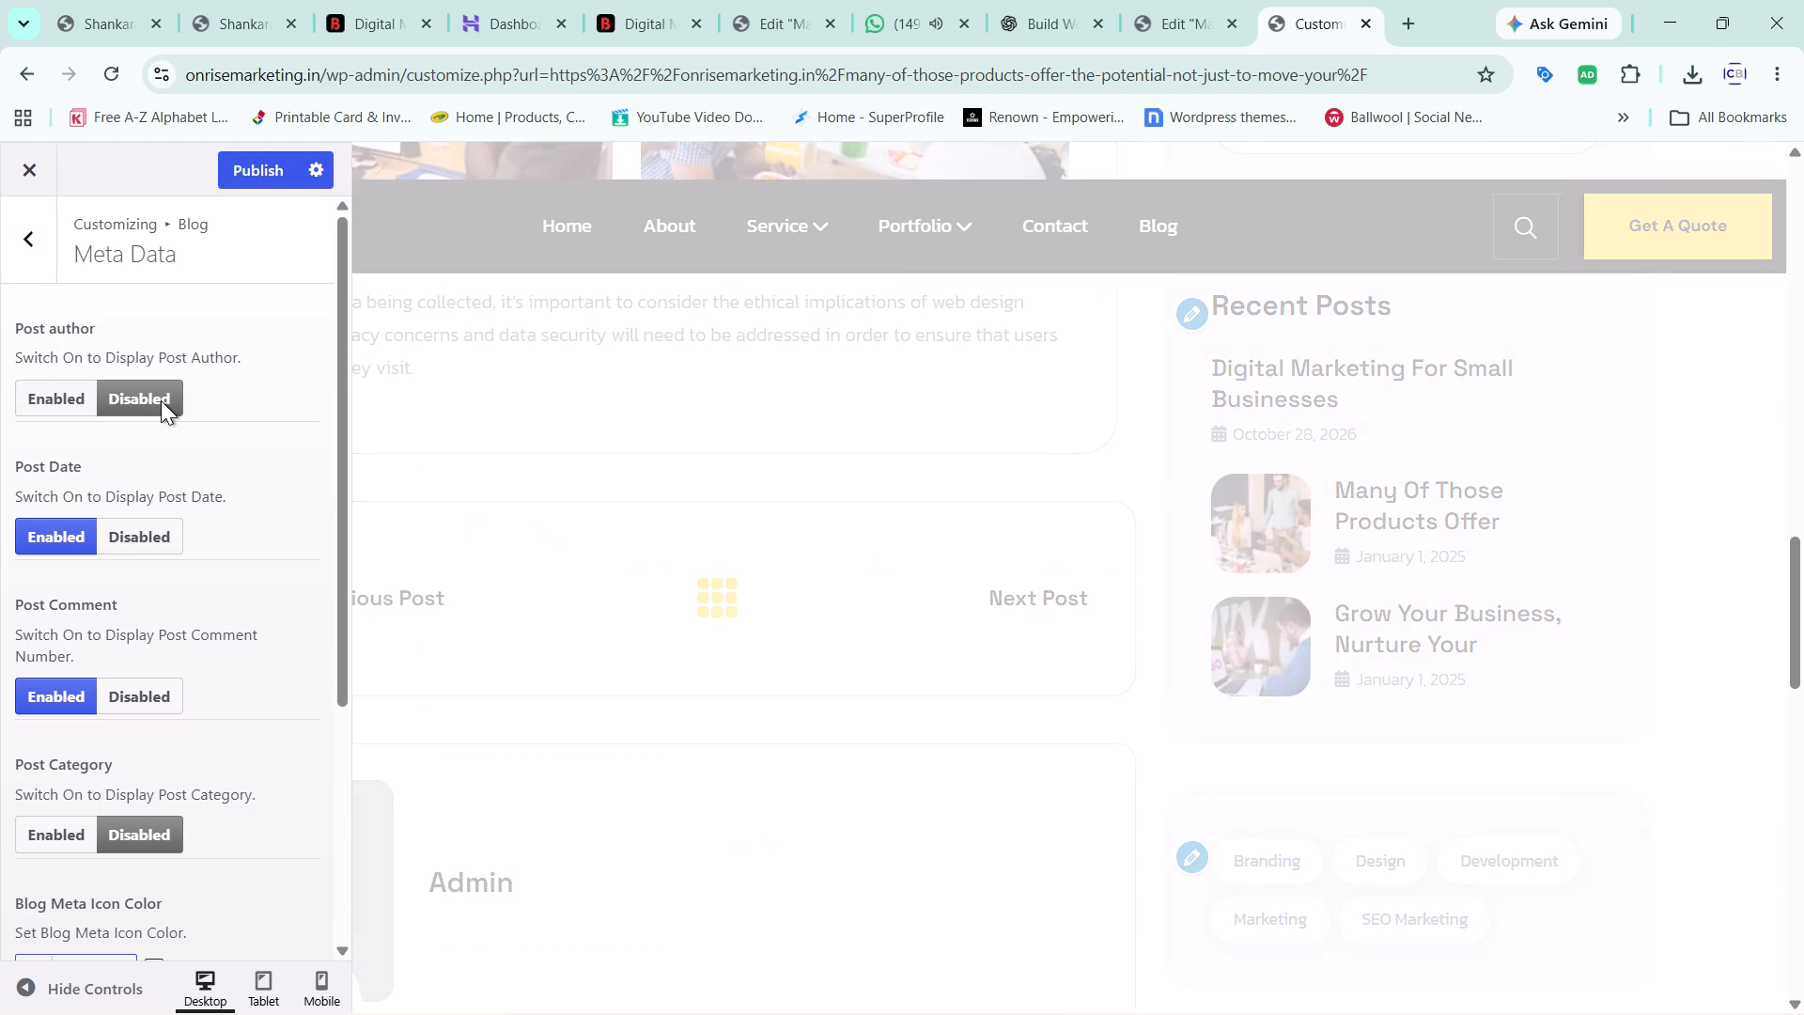
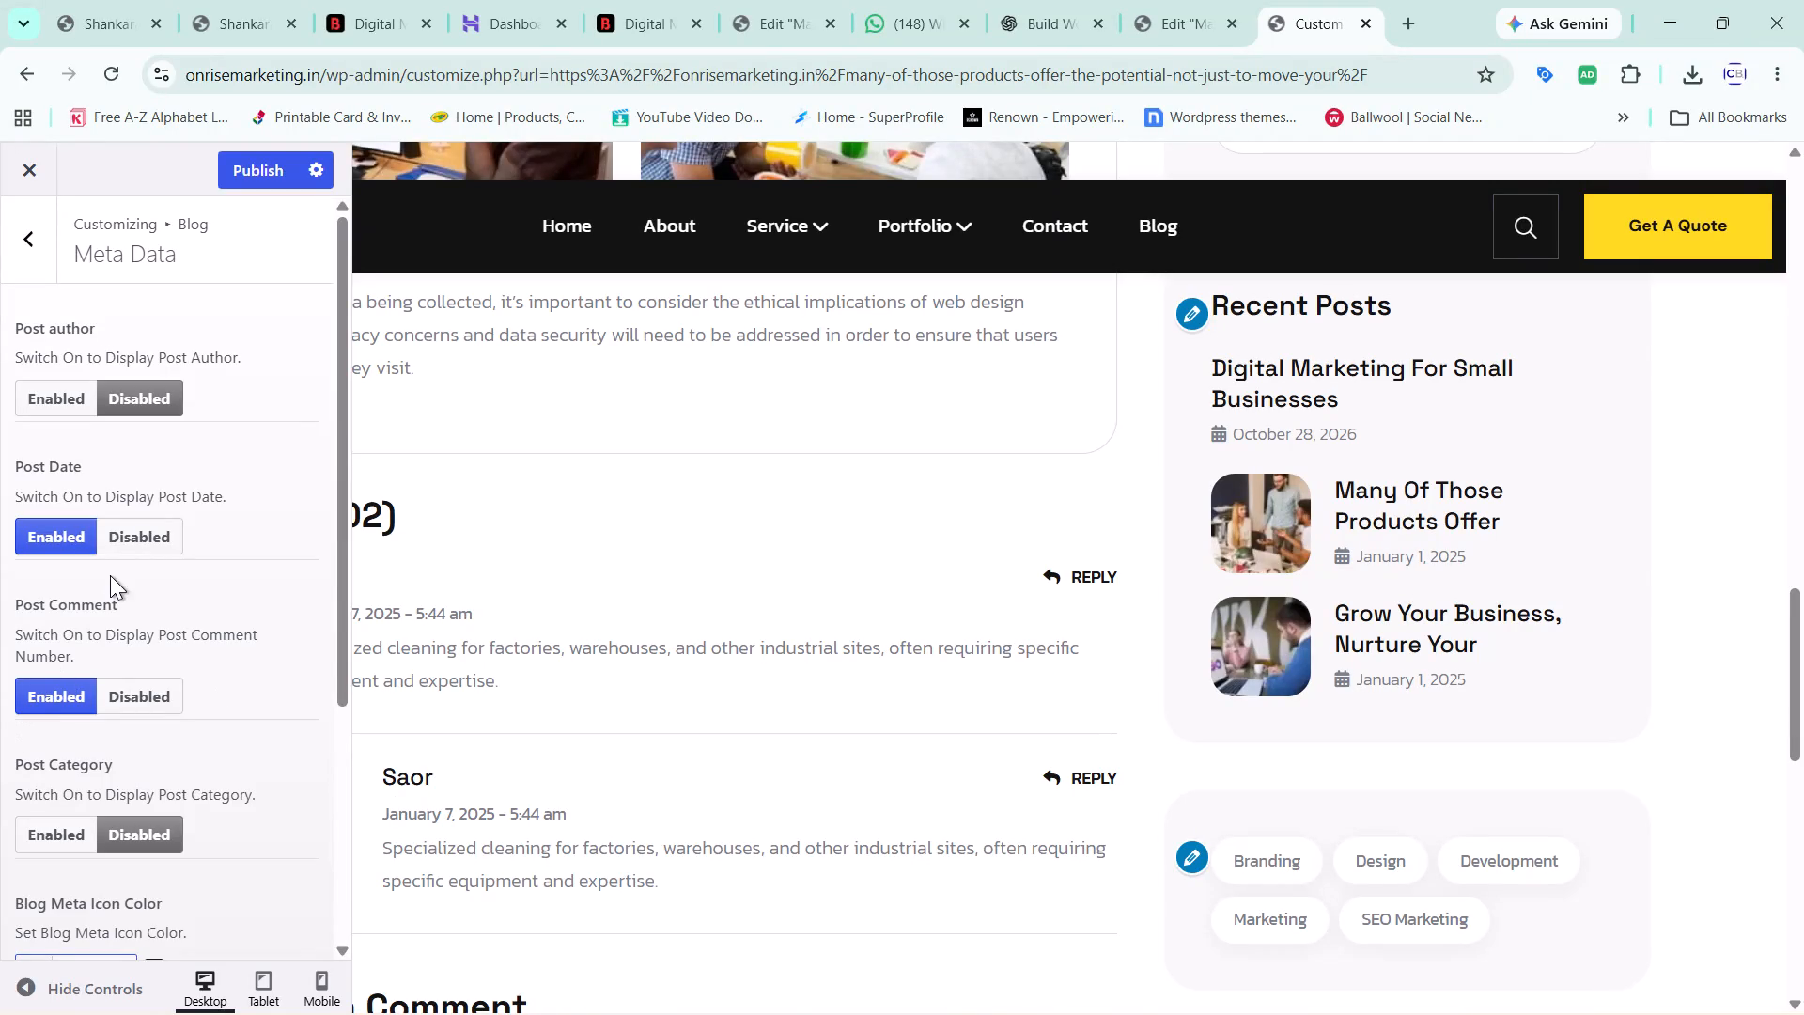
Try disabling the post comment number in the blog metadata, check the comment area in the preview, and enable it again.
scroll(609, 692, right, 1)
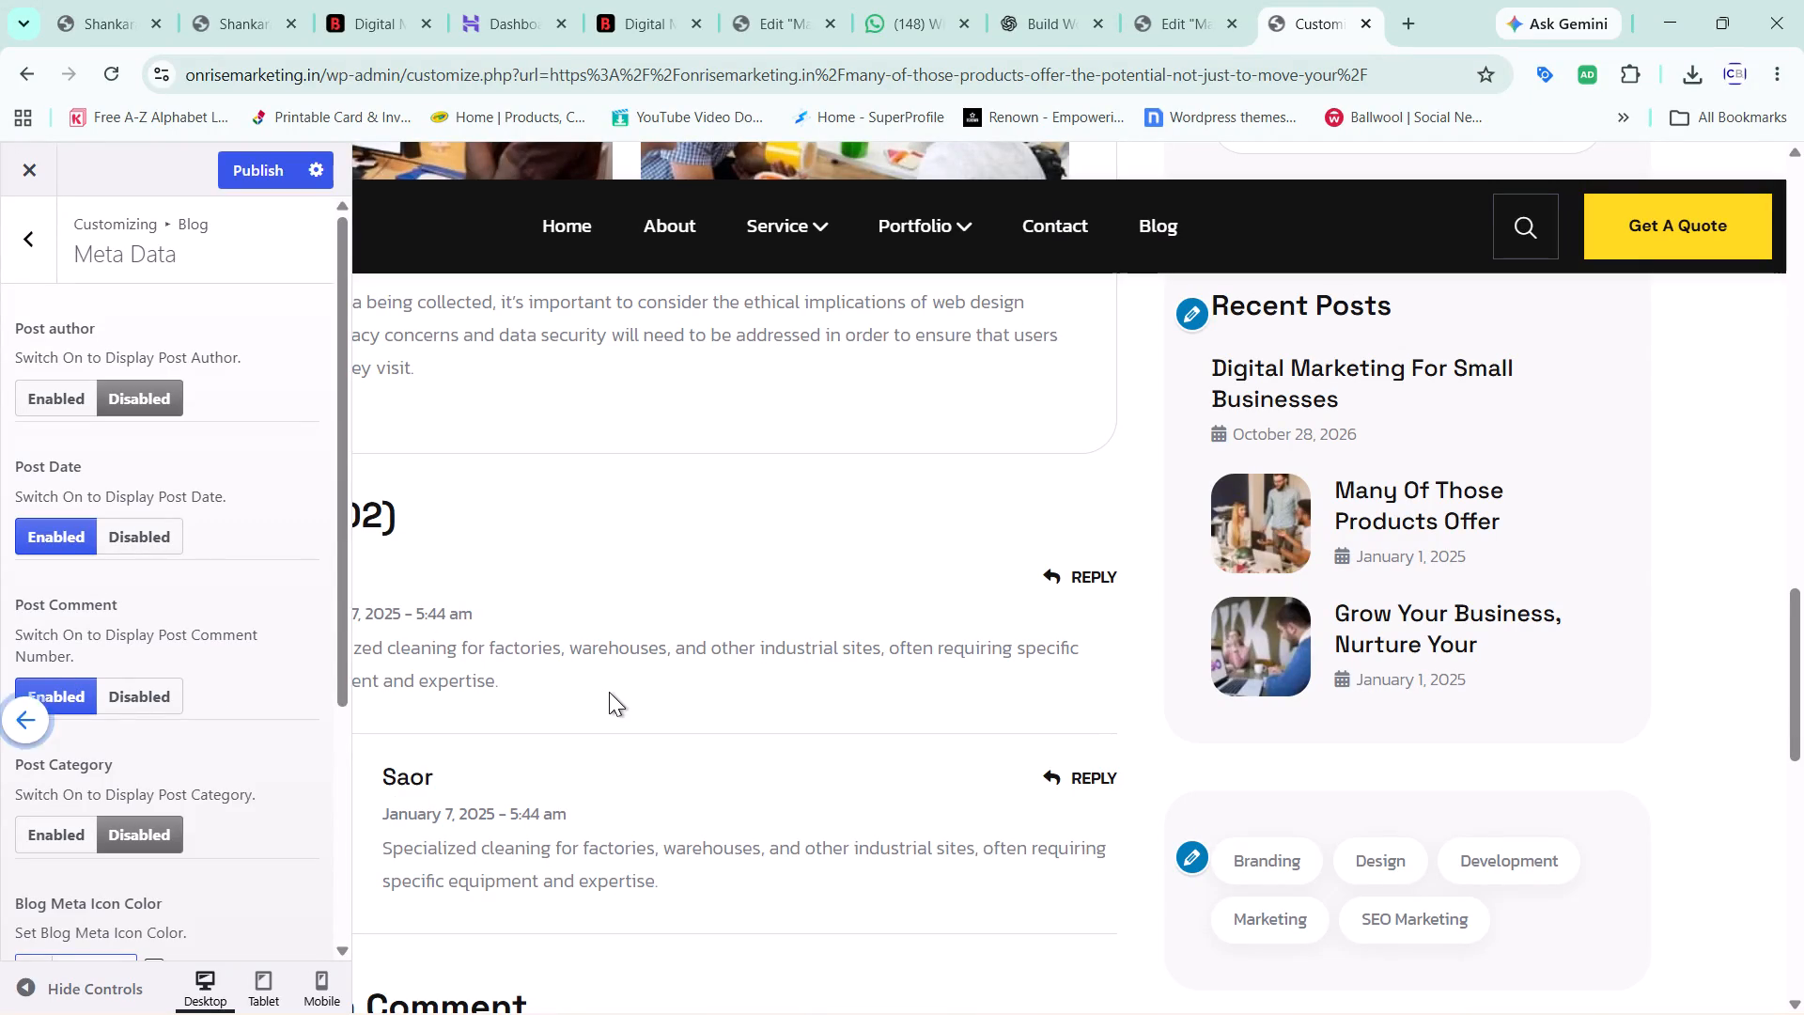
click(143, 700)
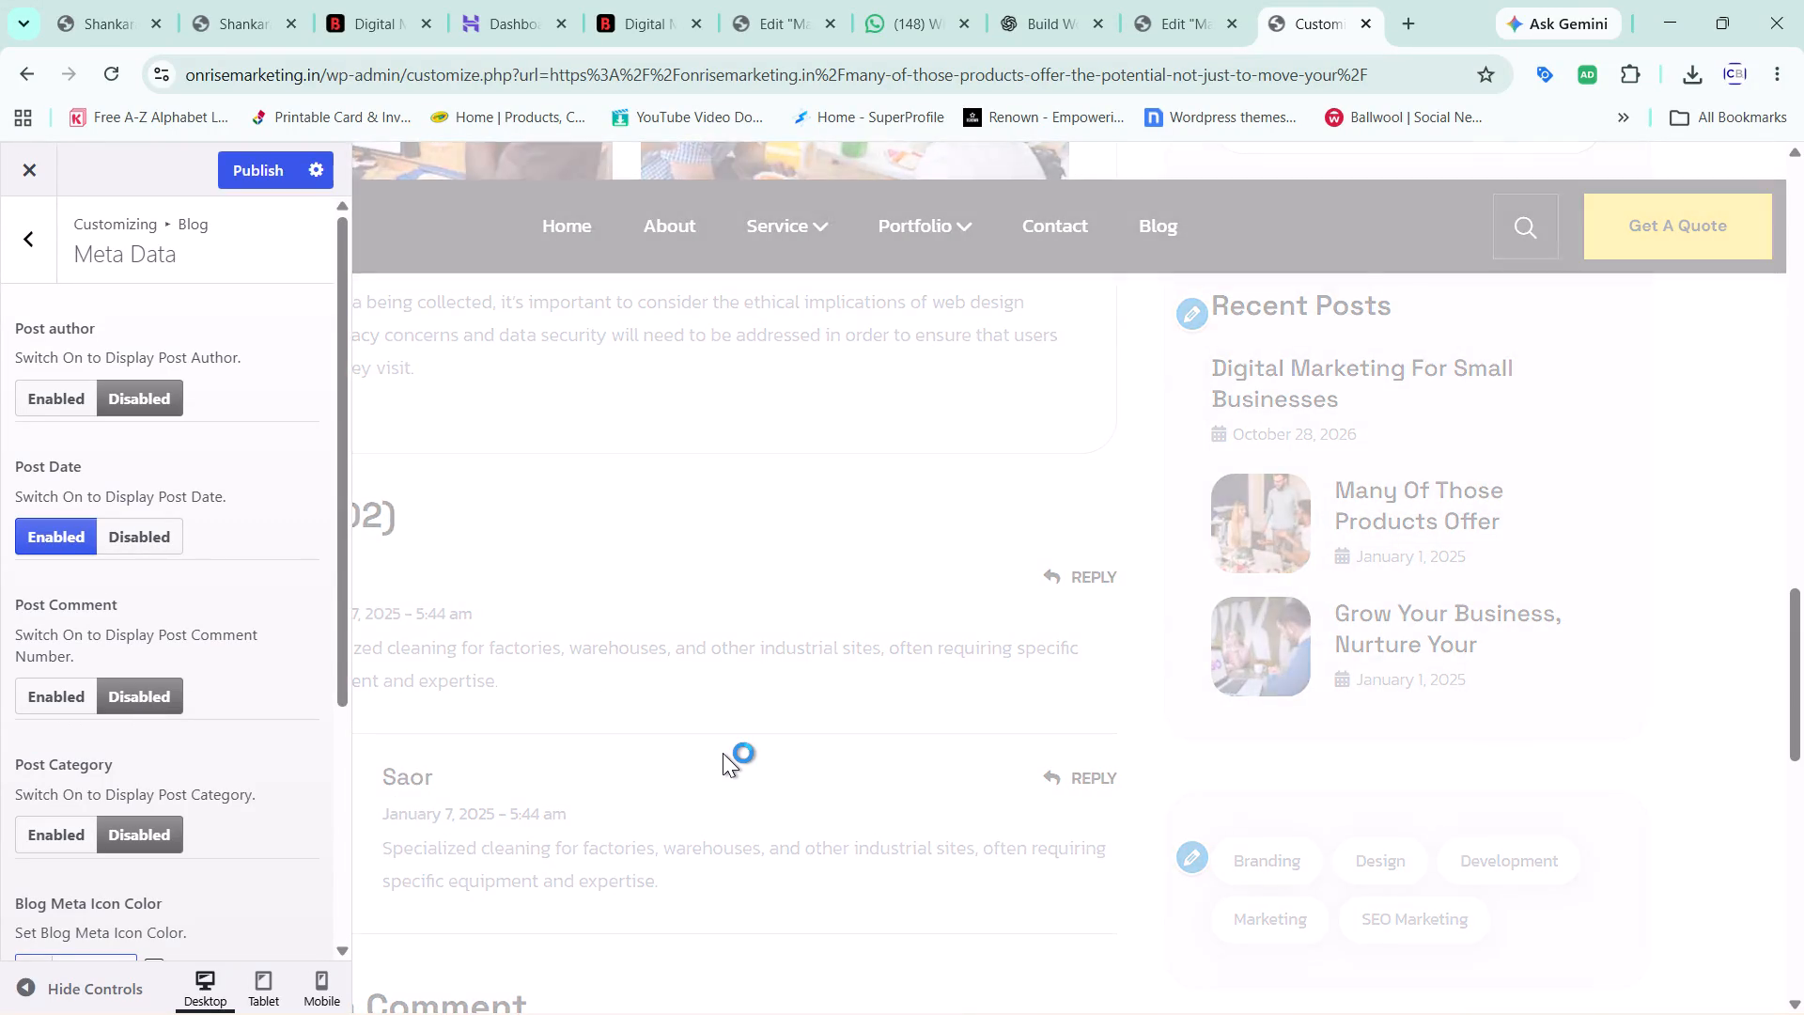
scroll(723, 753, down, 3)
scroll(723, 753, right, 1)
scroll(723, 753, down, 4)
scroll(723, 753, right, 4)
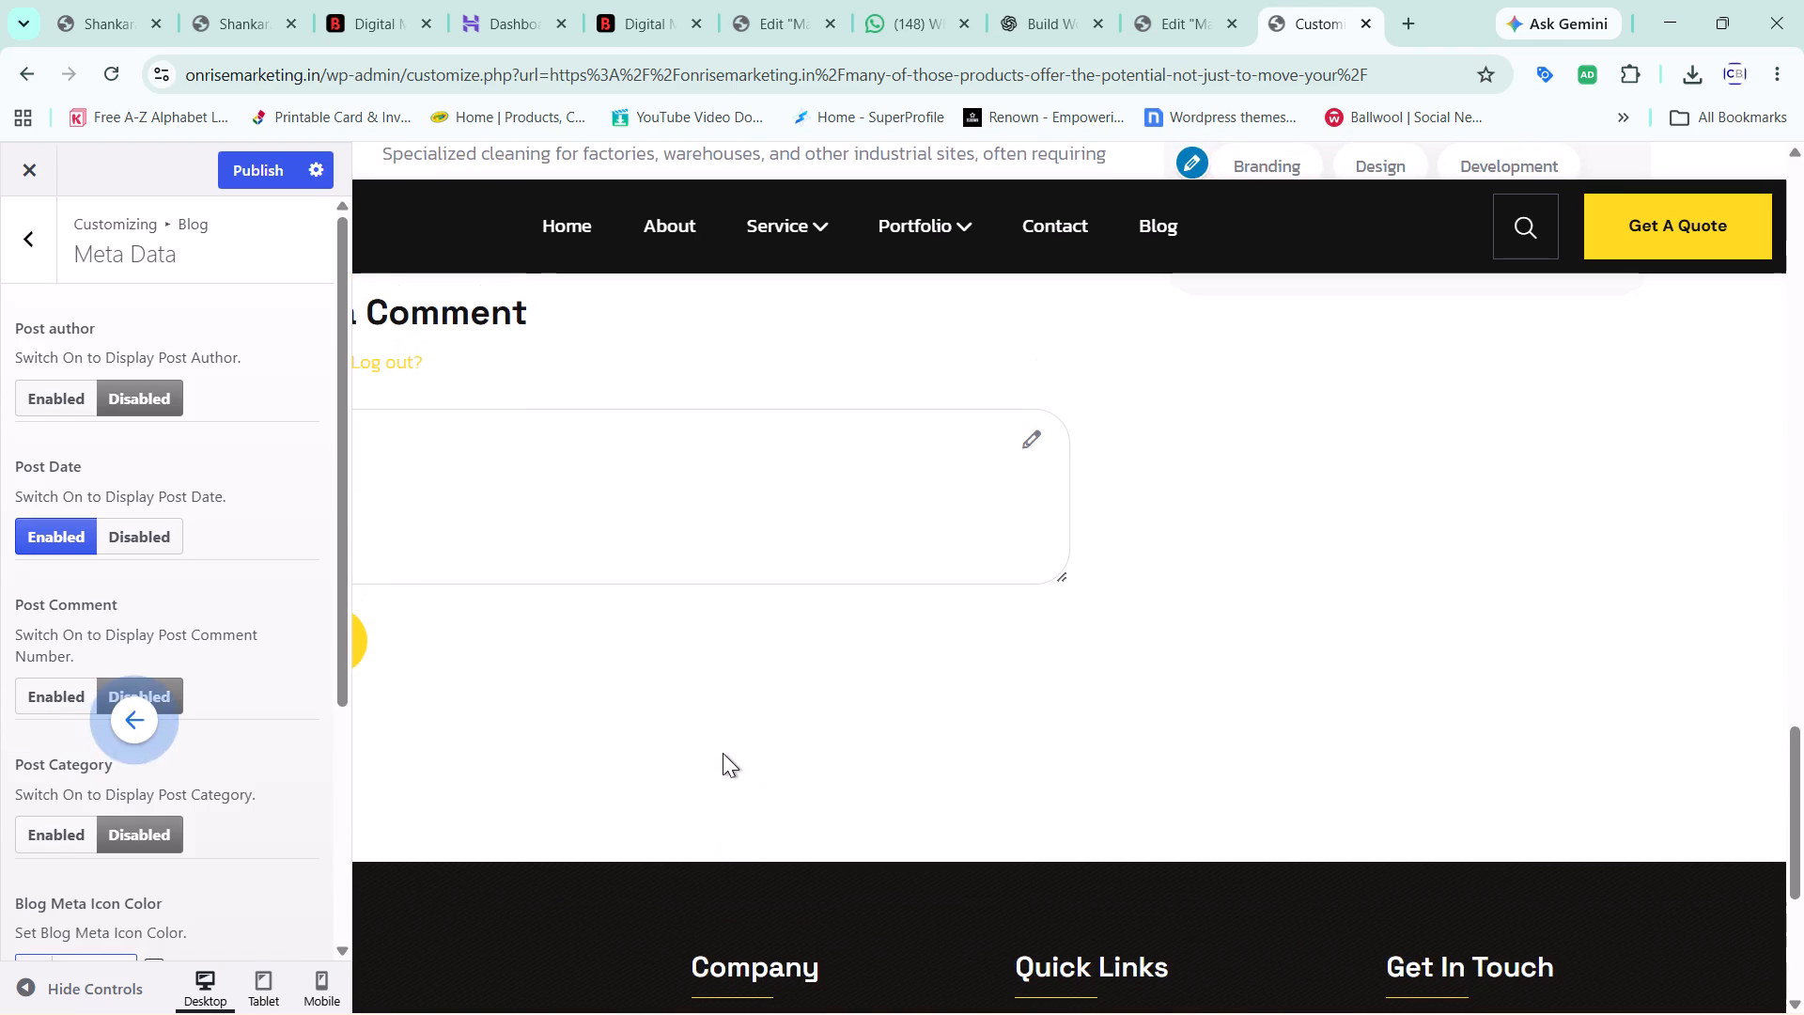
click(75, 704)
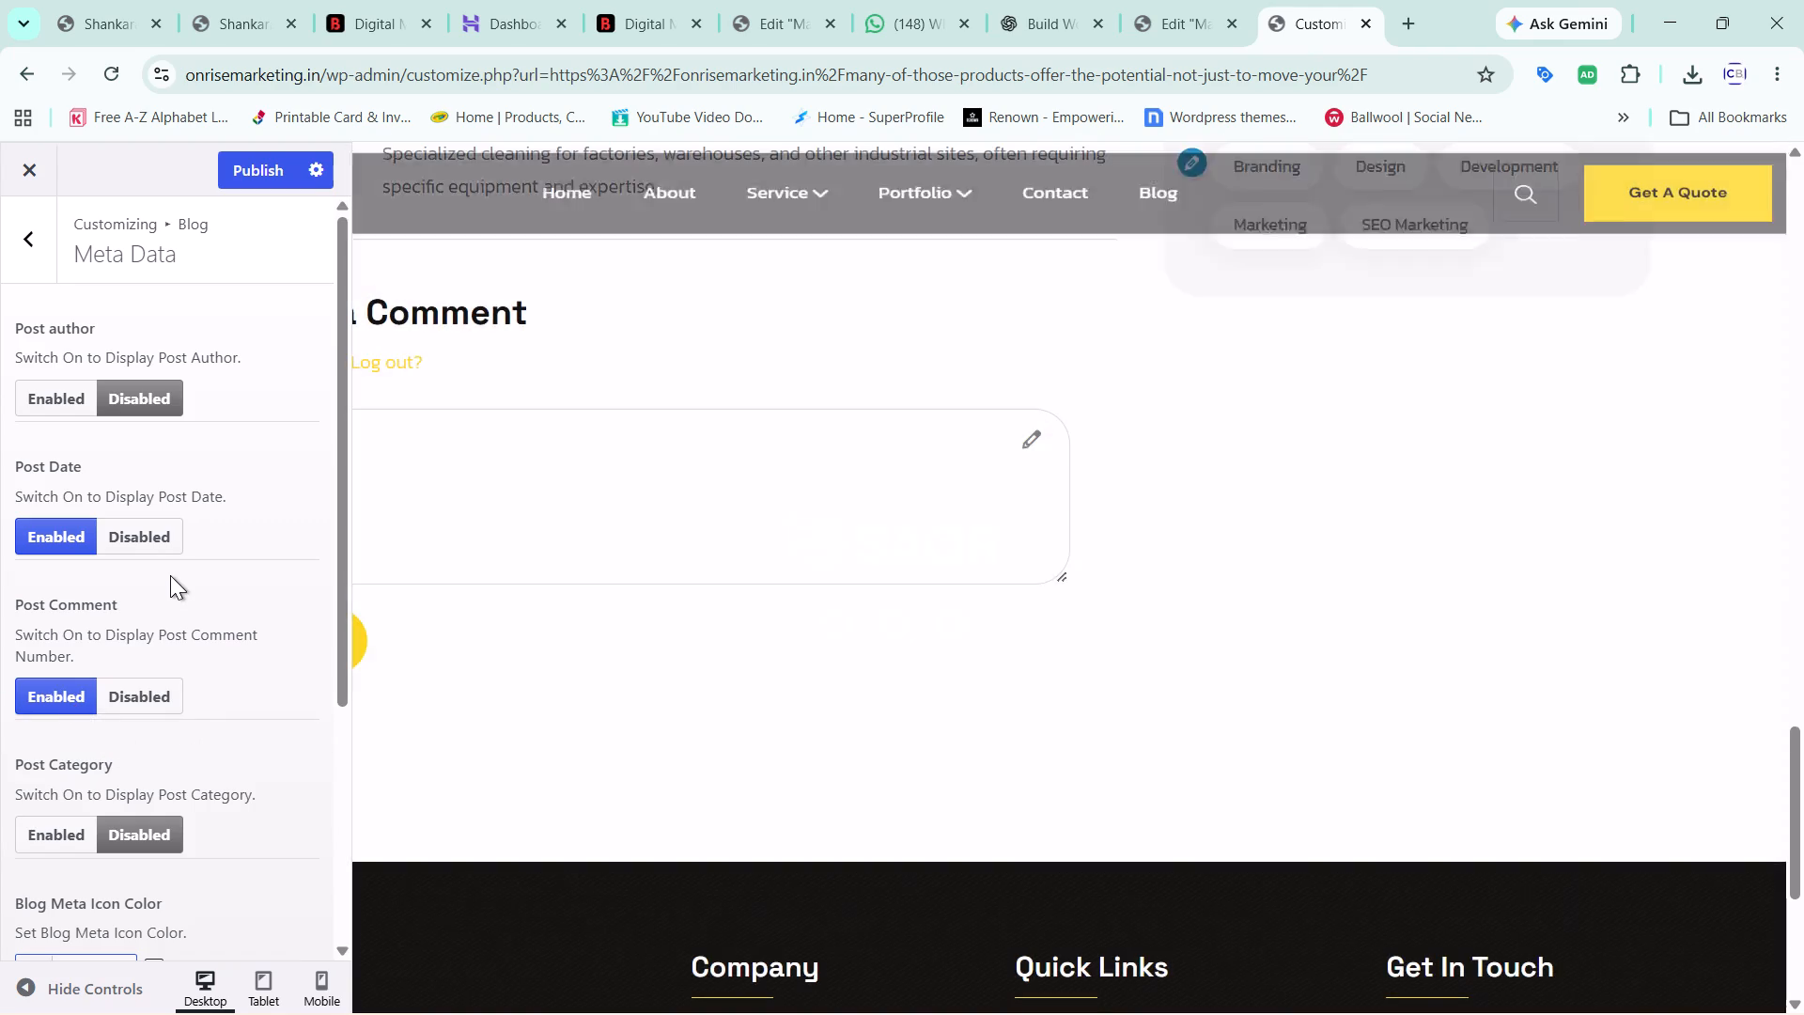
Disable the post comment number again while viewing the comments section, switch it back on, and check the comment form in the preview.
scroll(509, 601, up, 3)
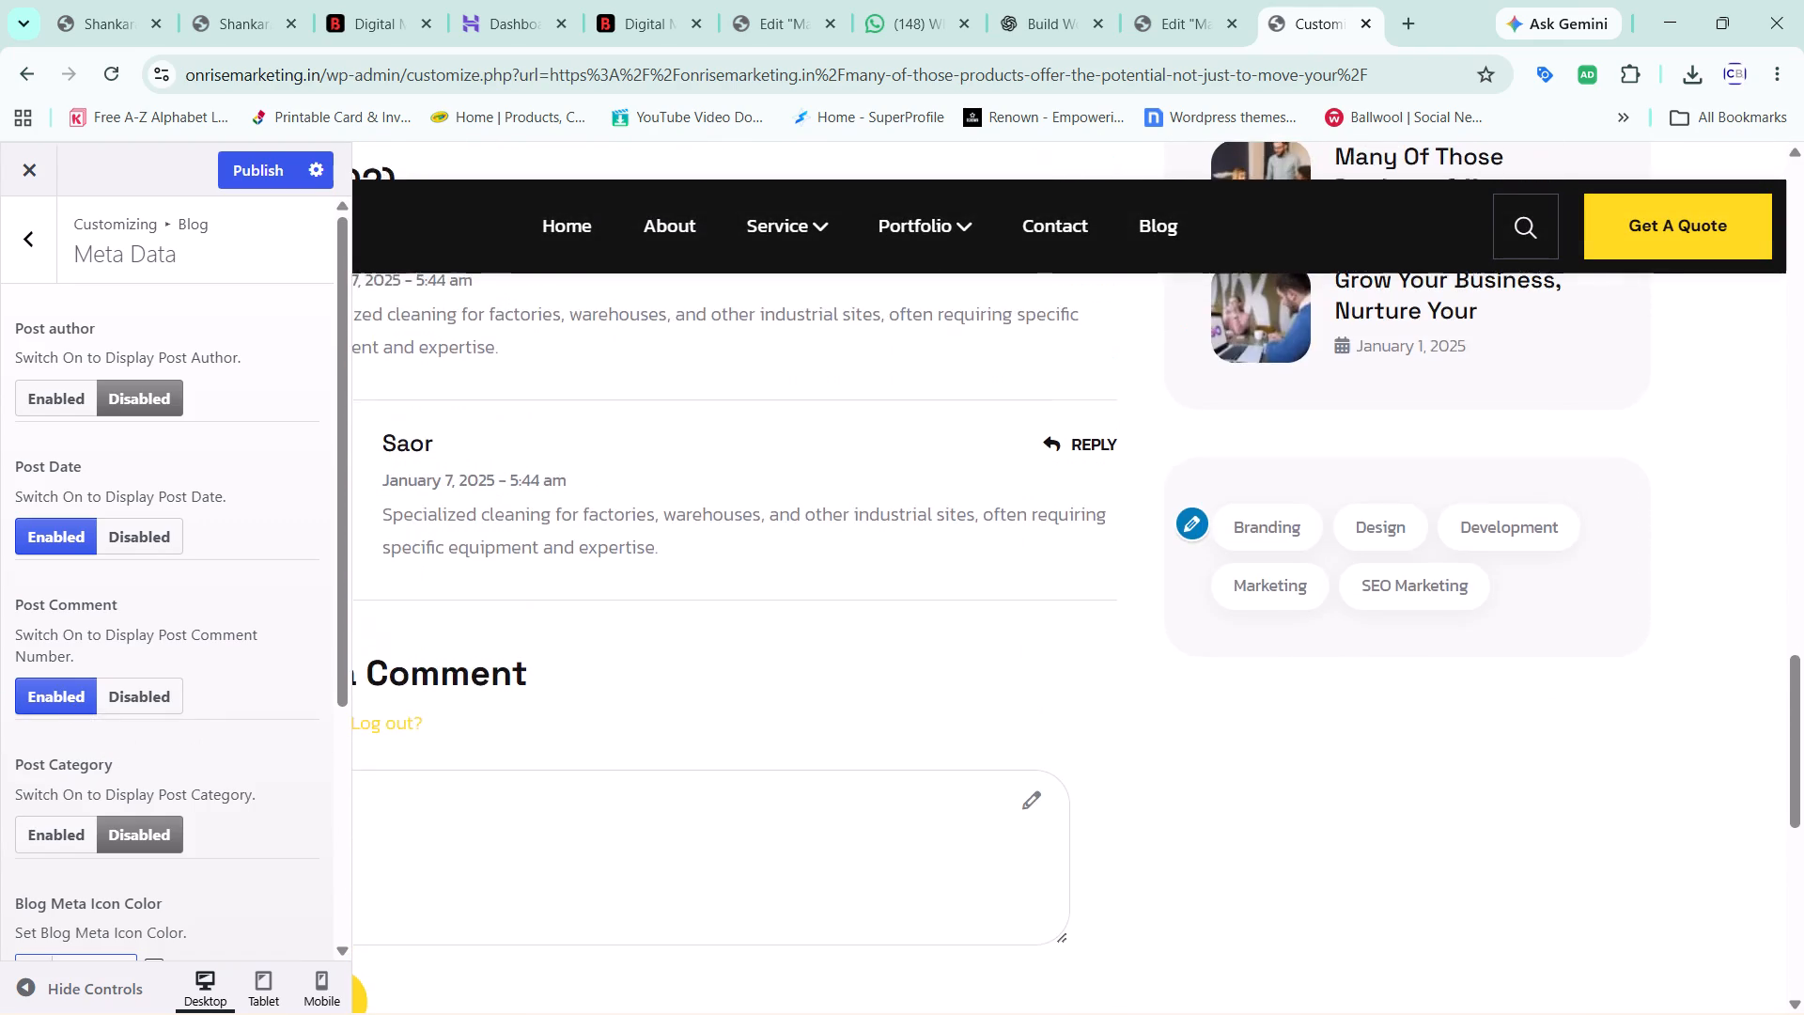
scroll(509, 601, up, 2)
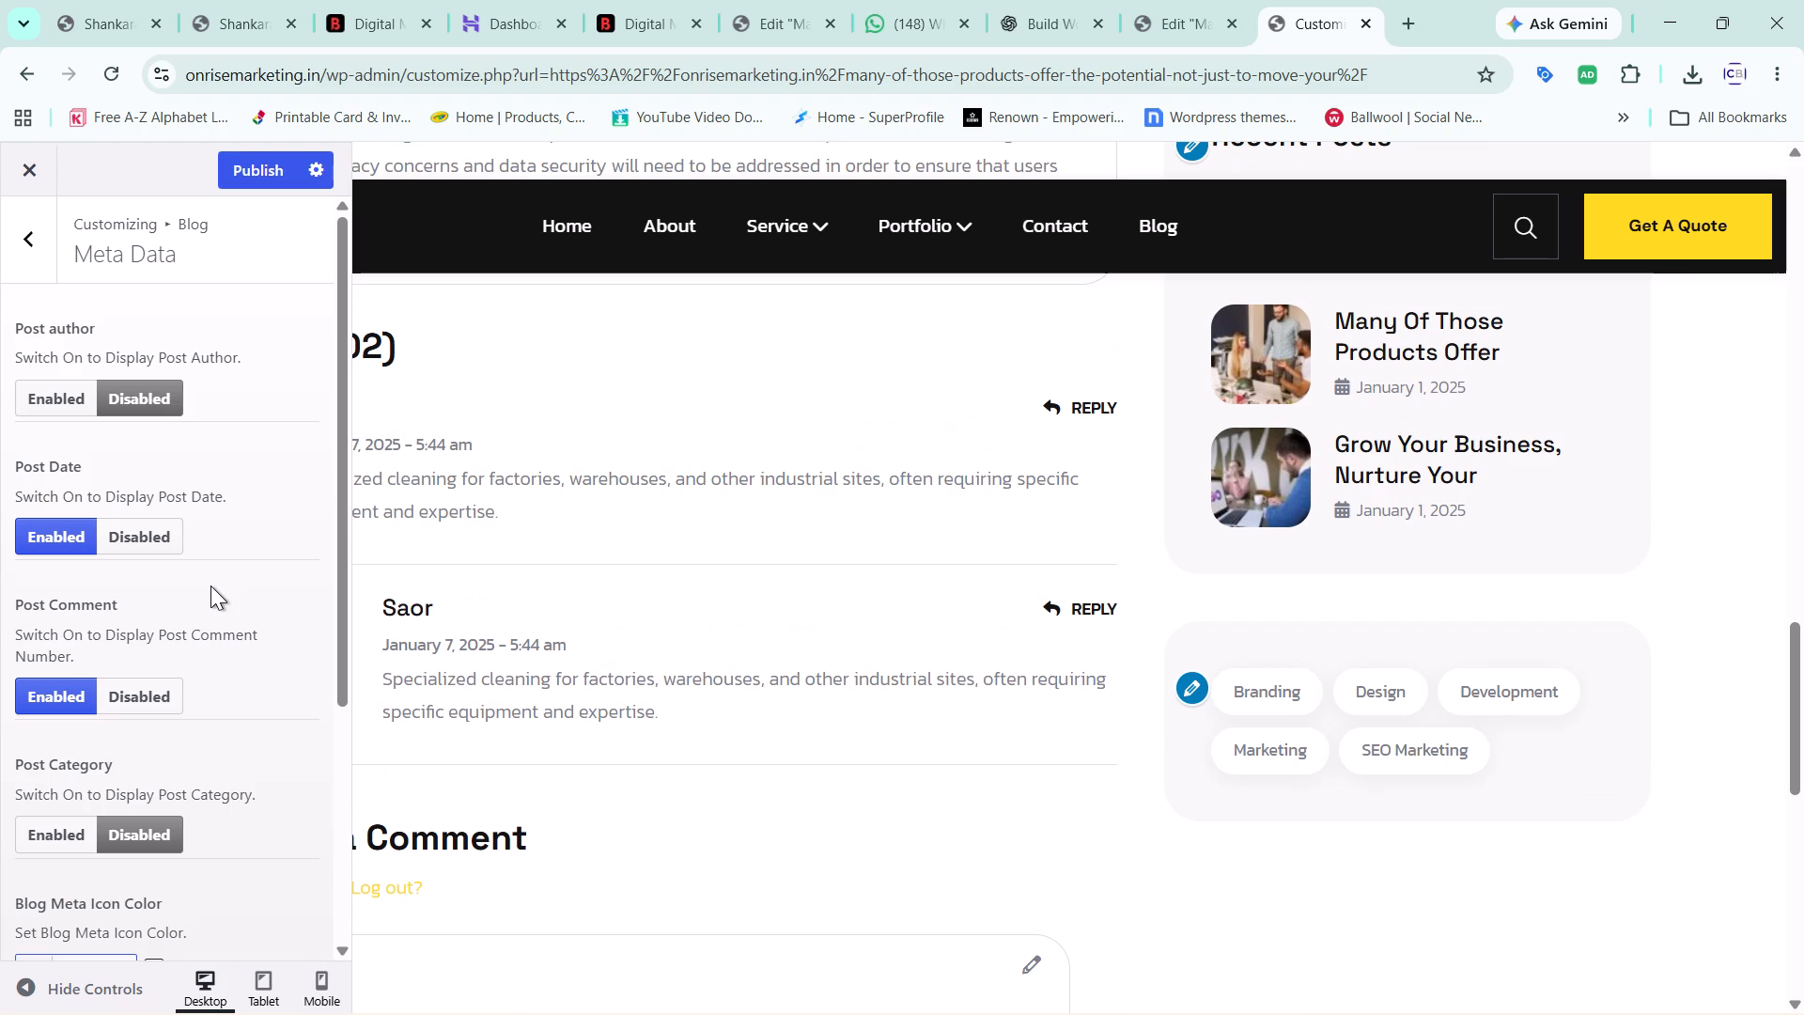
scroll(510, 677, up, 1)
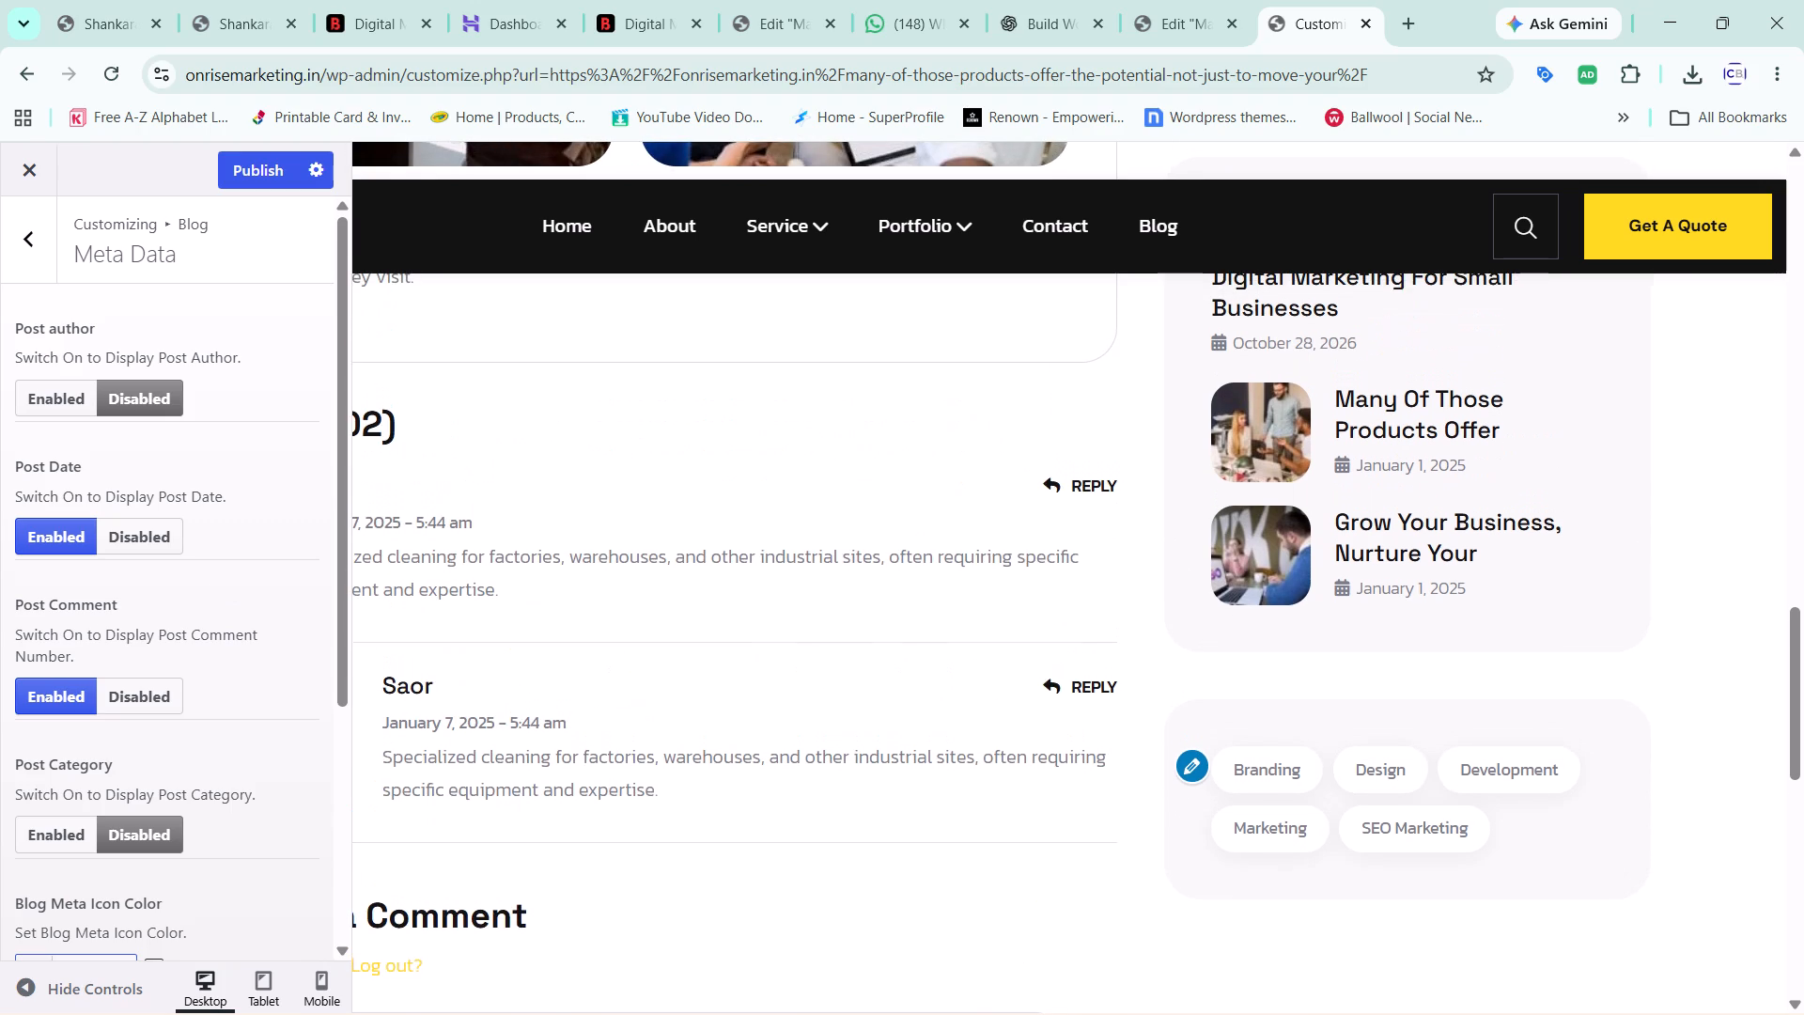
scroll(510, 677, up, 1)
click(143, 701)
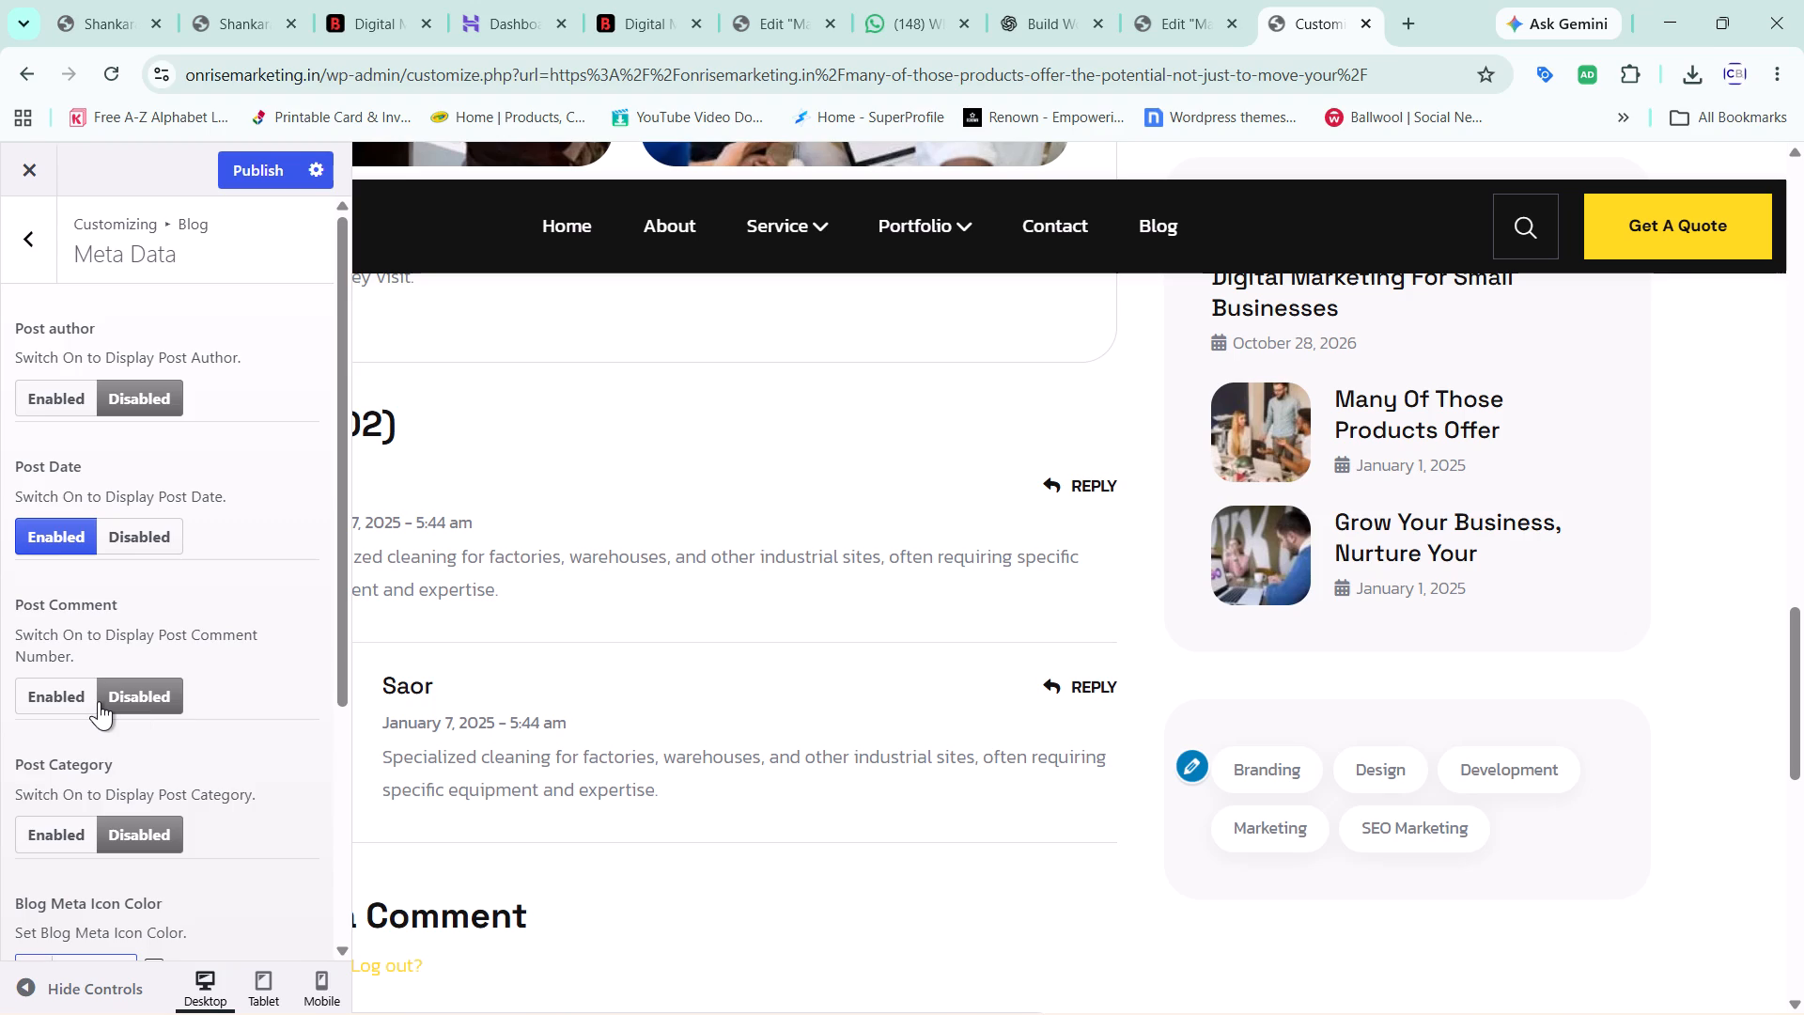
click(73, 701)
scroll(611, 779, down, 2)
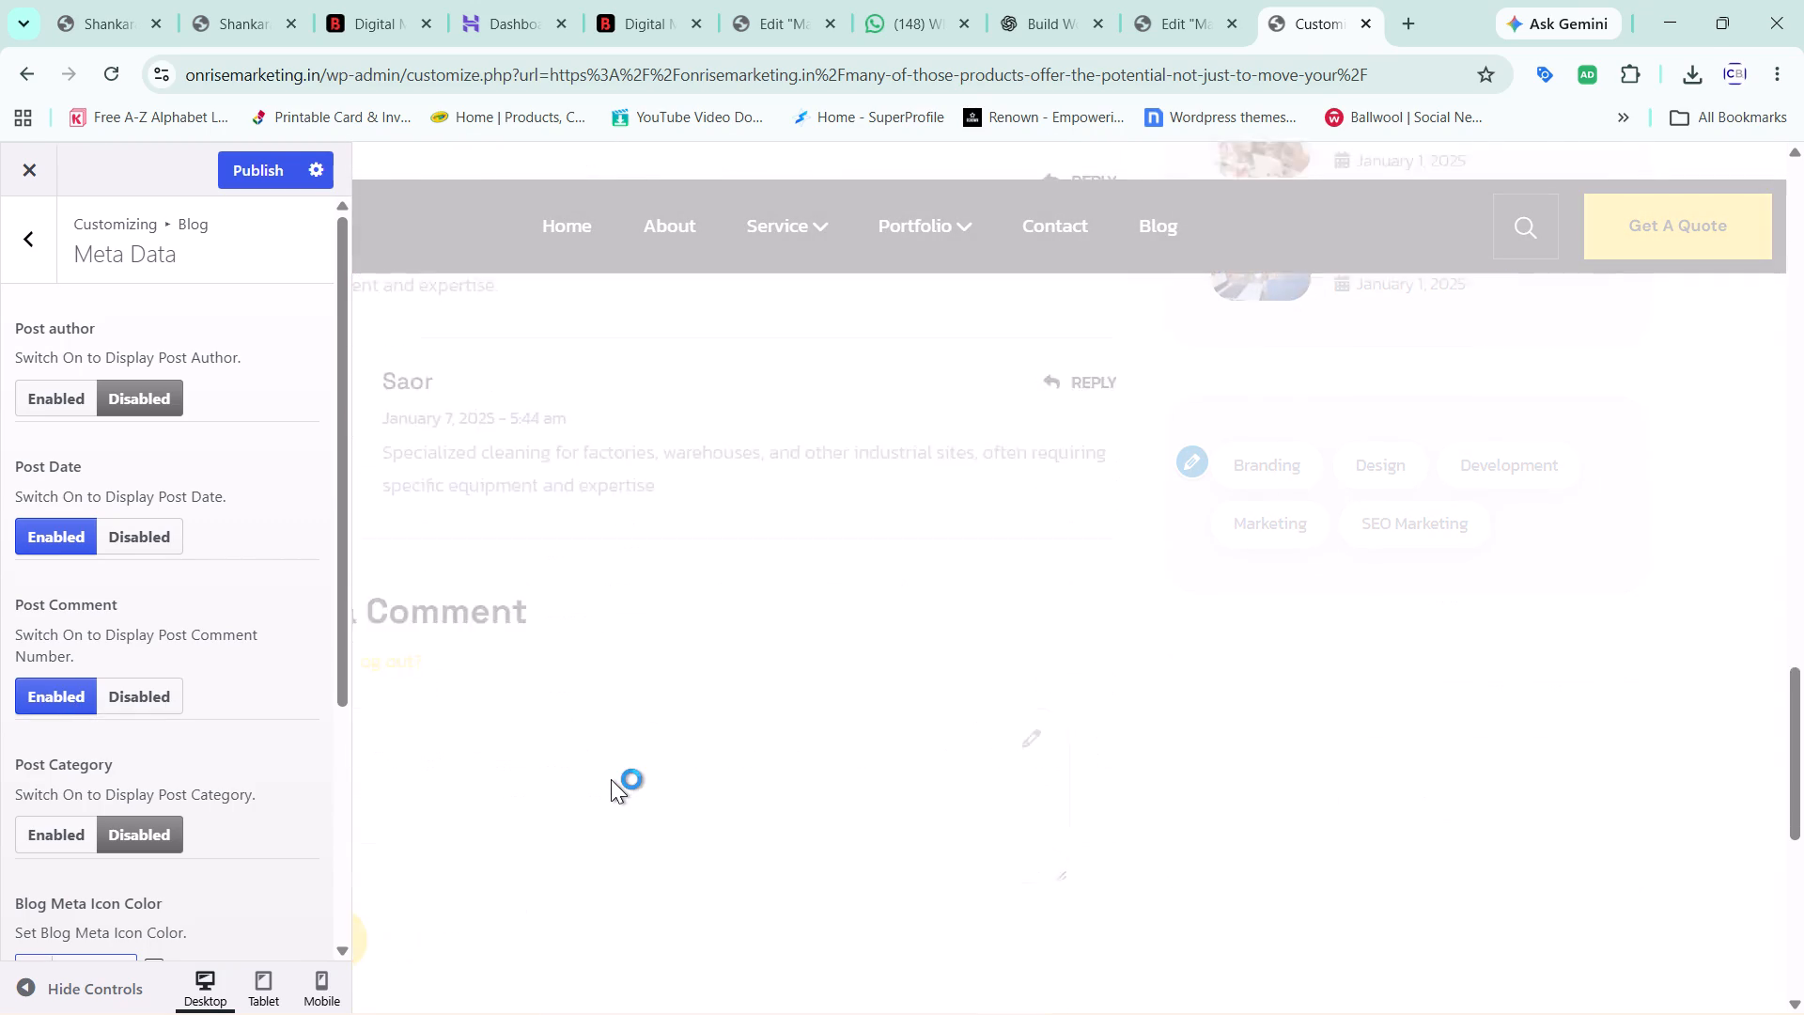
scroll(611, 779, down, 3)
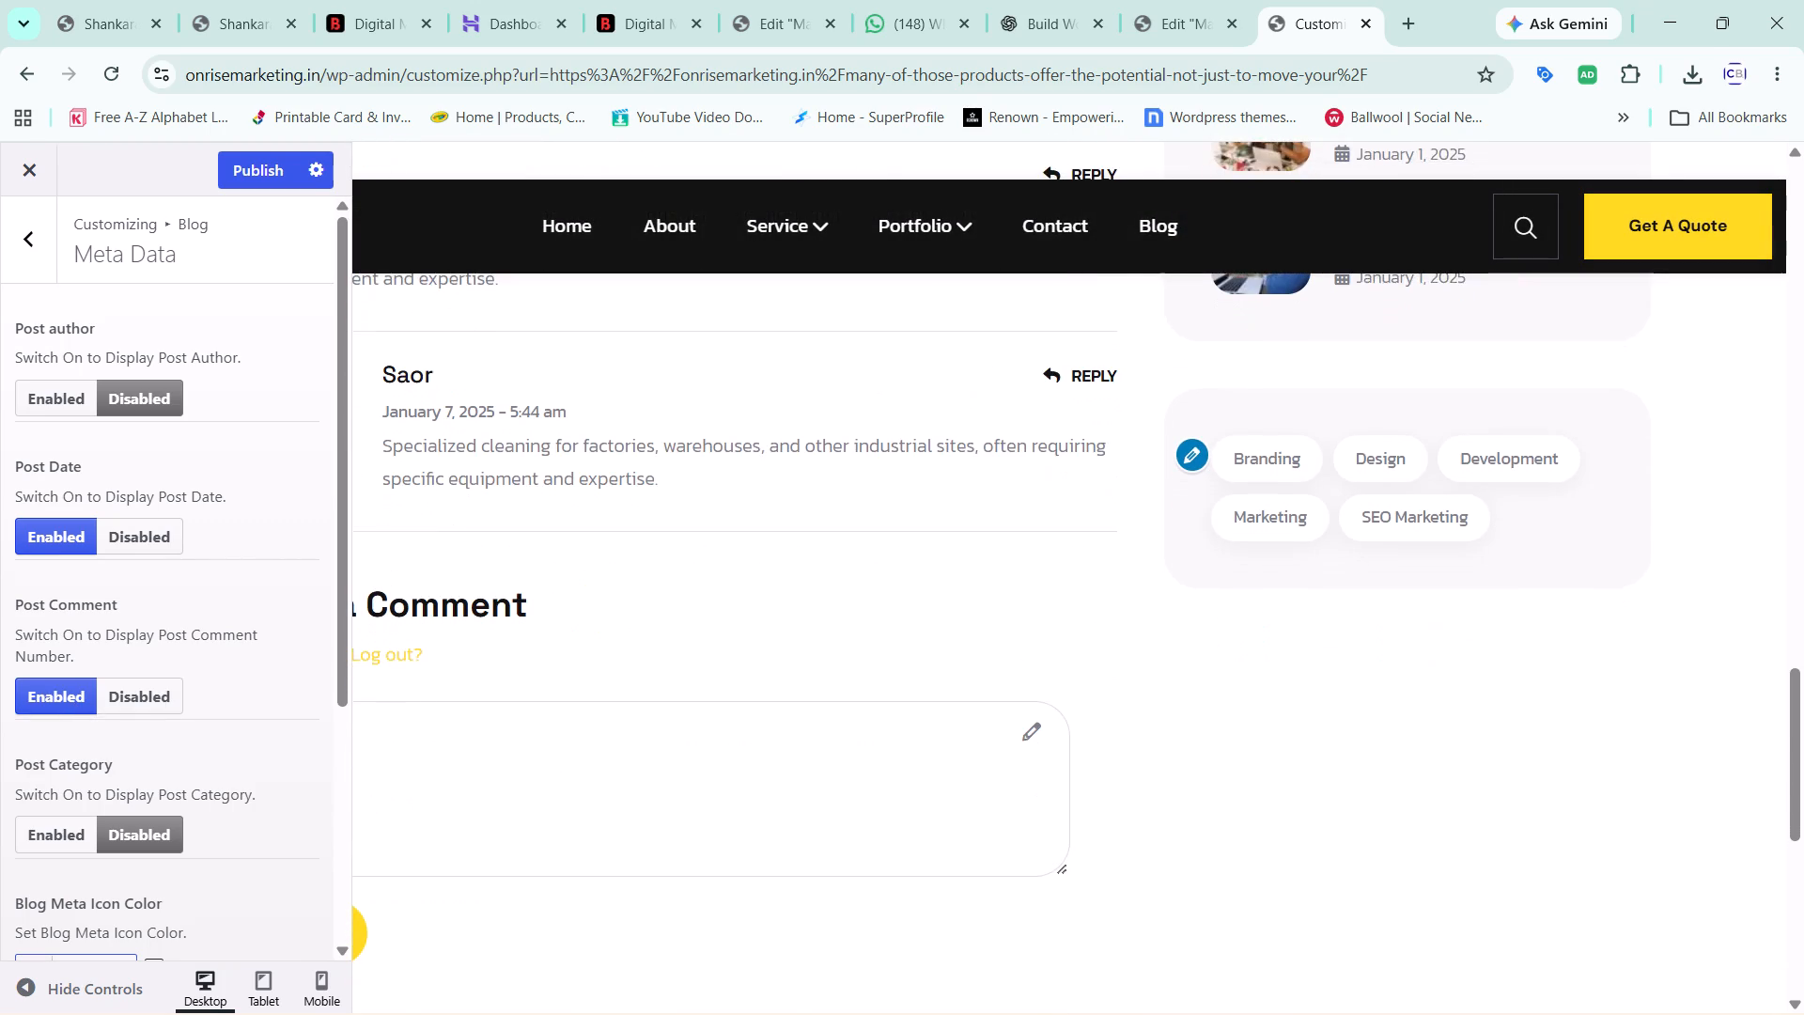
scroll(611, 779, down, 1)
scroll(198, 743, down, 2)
Disable the post date in the blog metadata and check the post content and sidebar in the preview.
scroll(198, 743, down, 1)
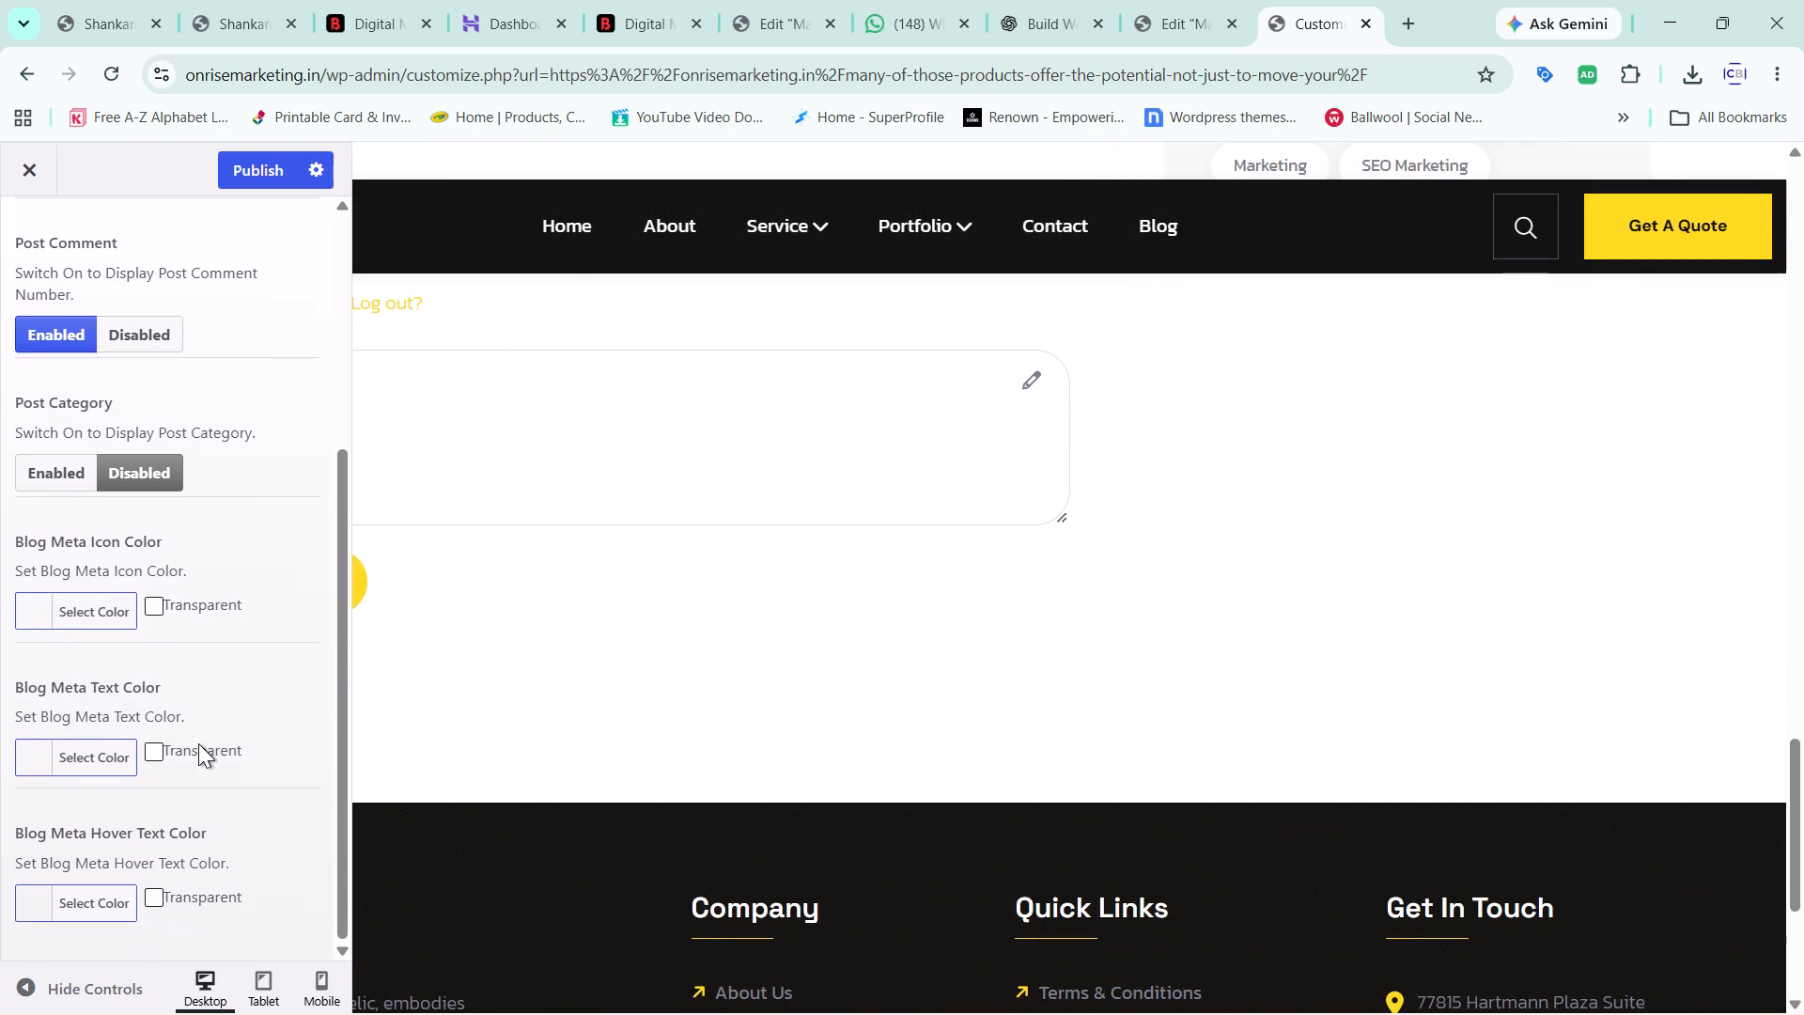
scroll(198, 743, up, 5)
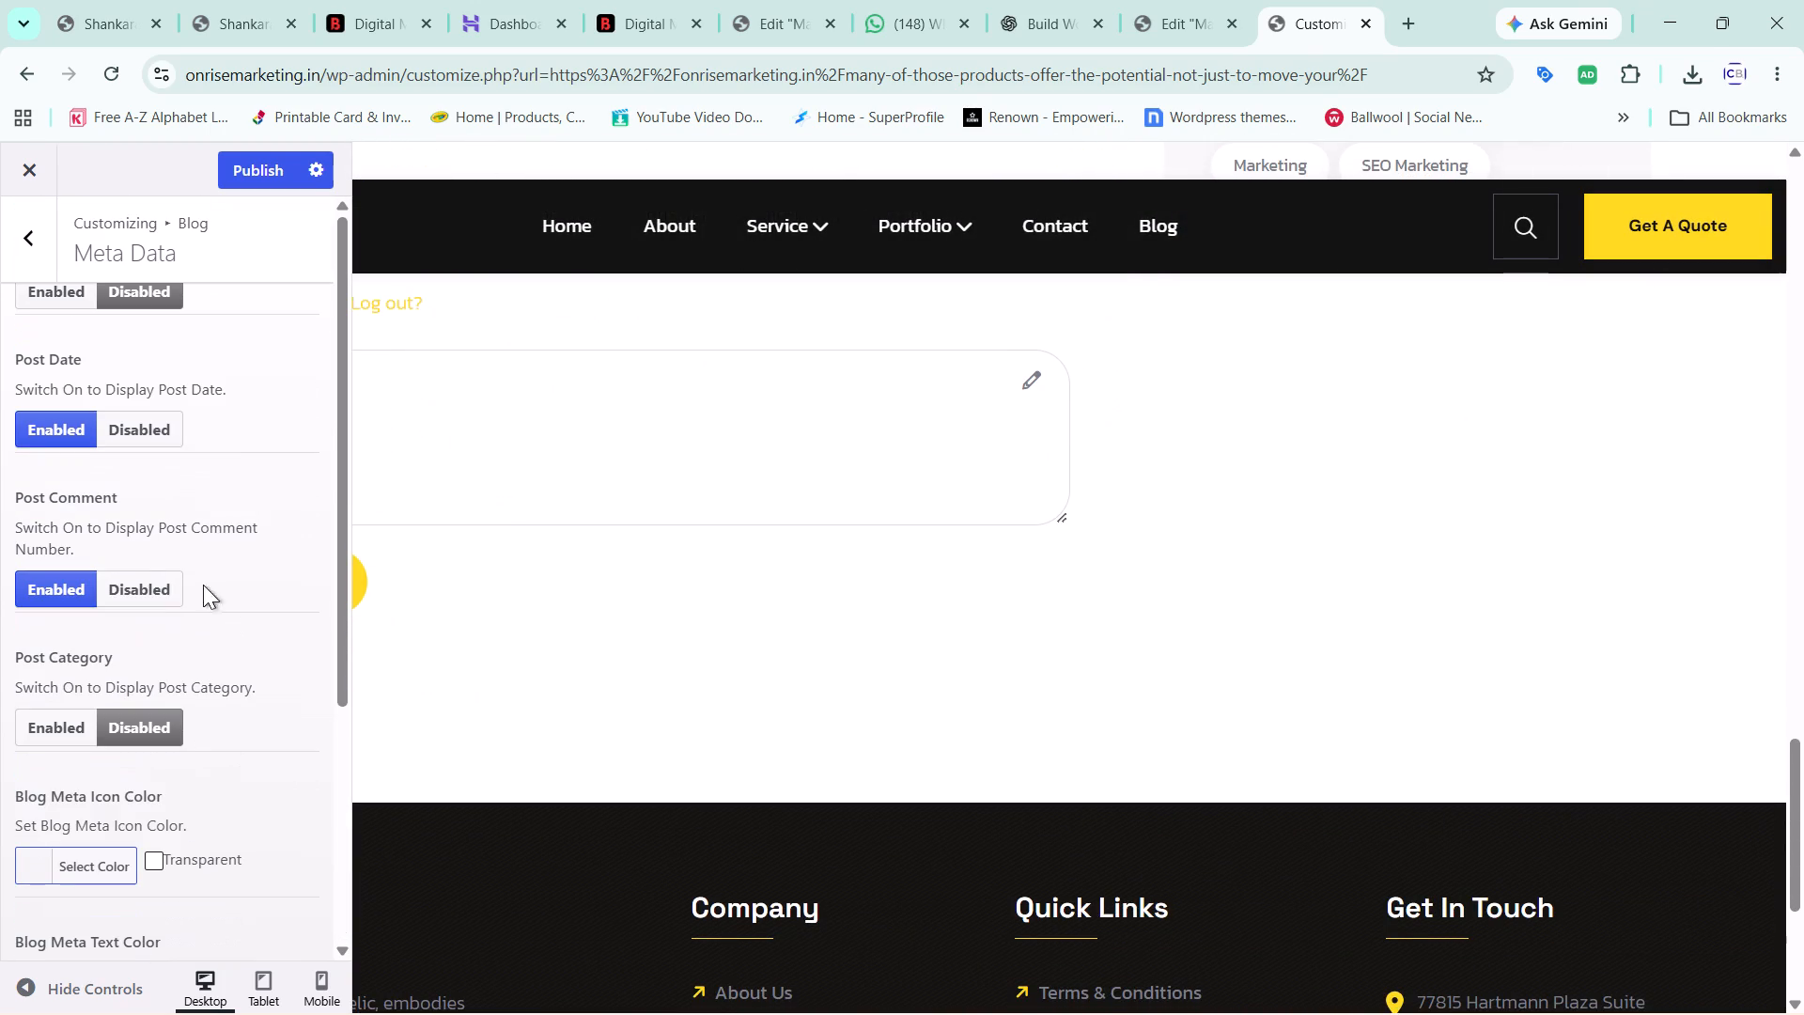
click(148, 547)
scroll(148, 547, up, 1)
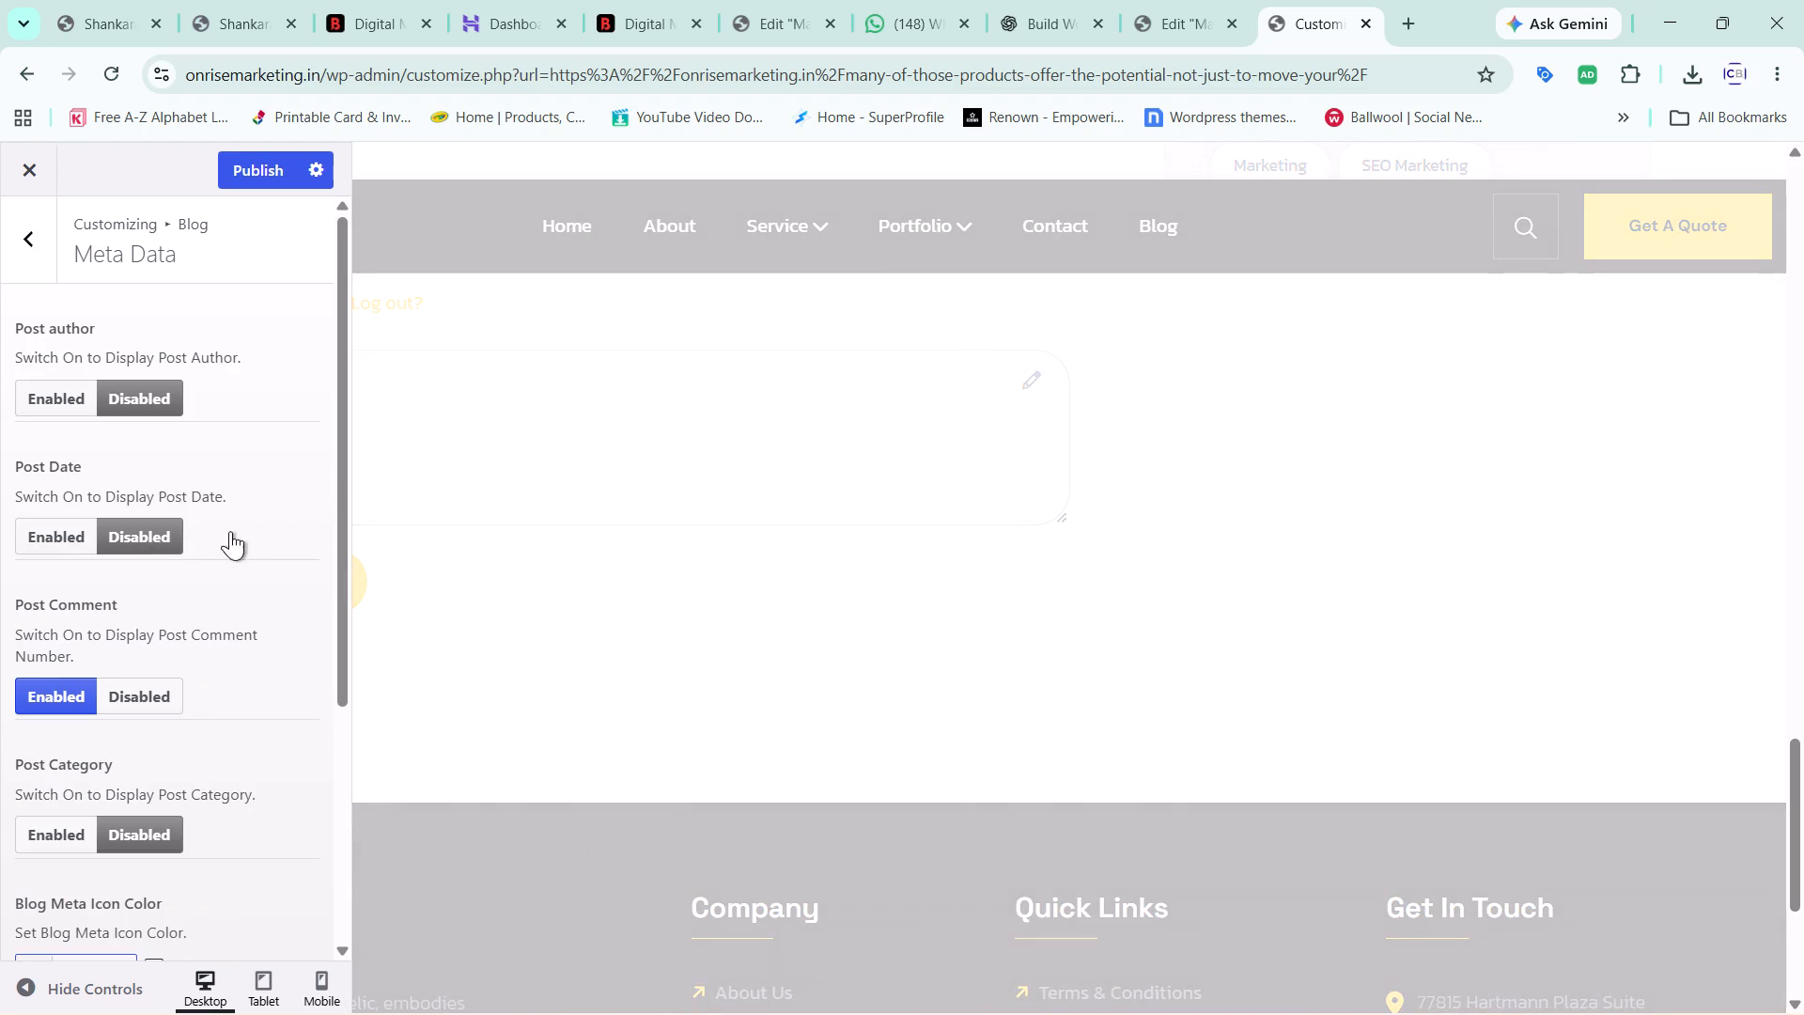
scroll(613, 601, up, 5)
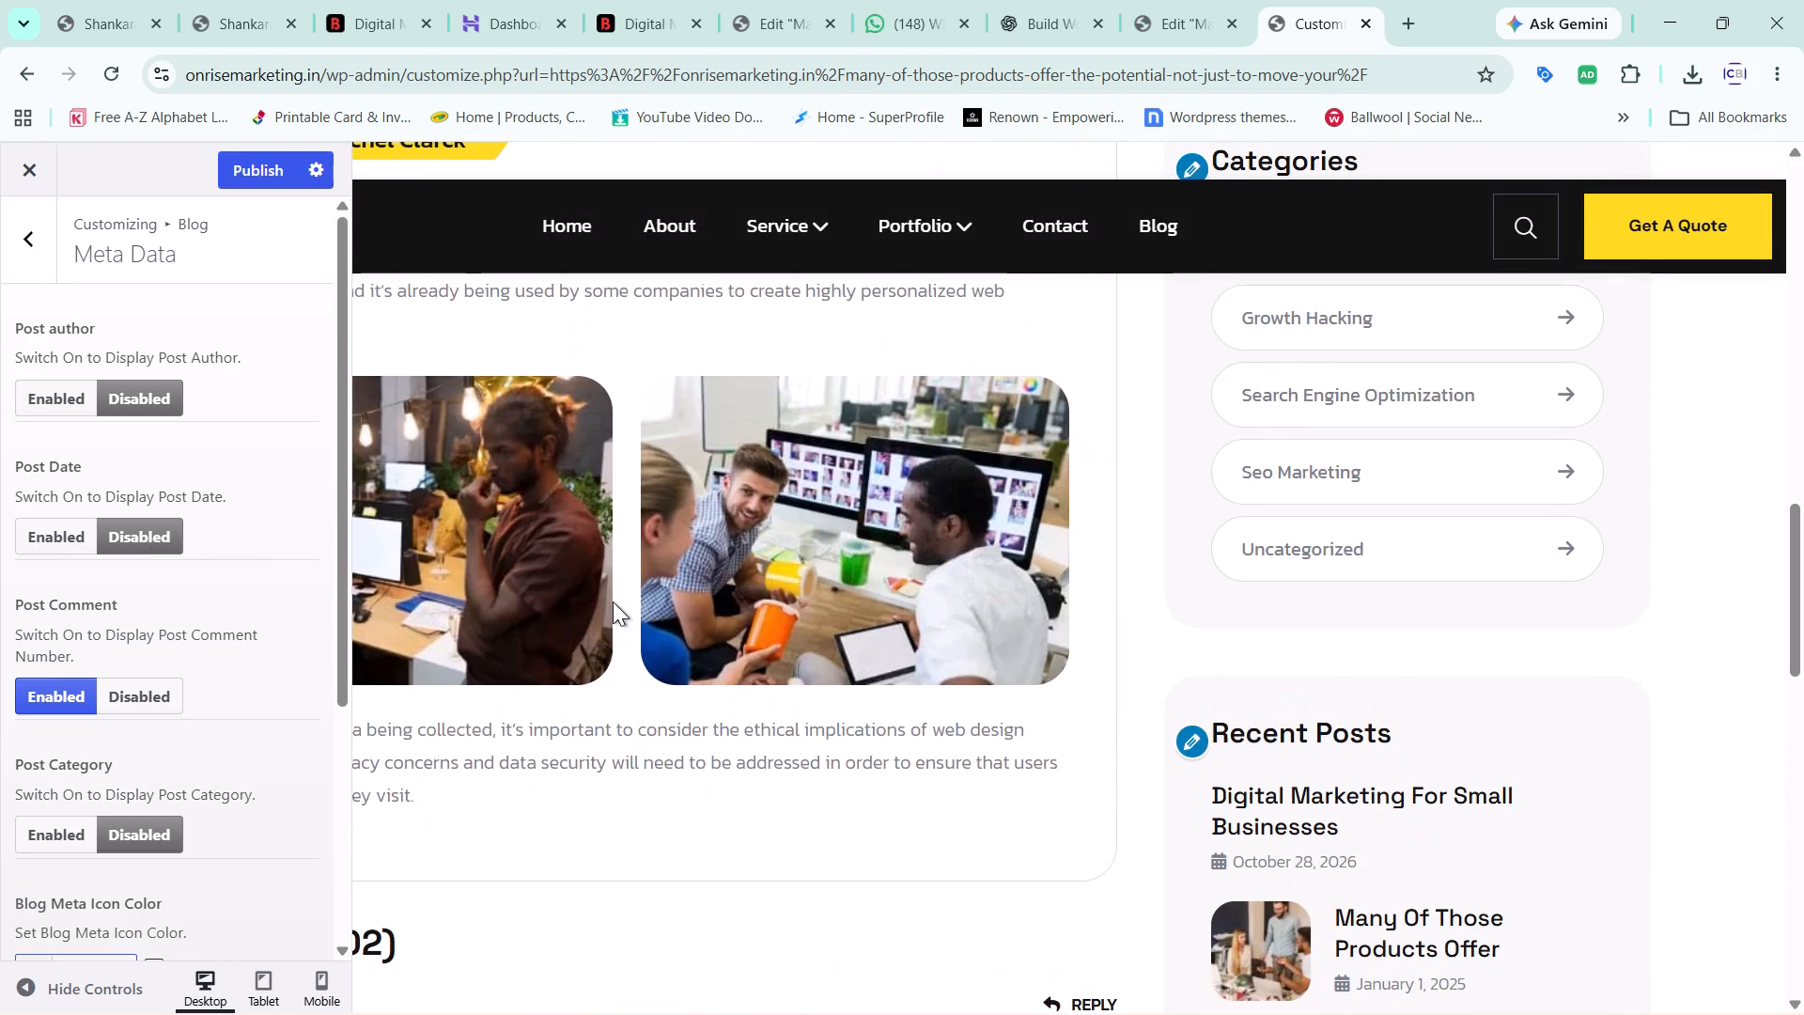
scroll(613, 601, up, 5)
scroll(613, 601, down, 4)
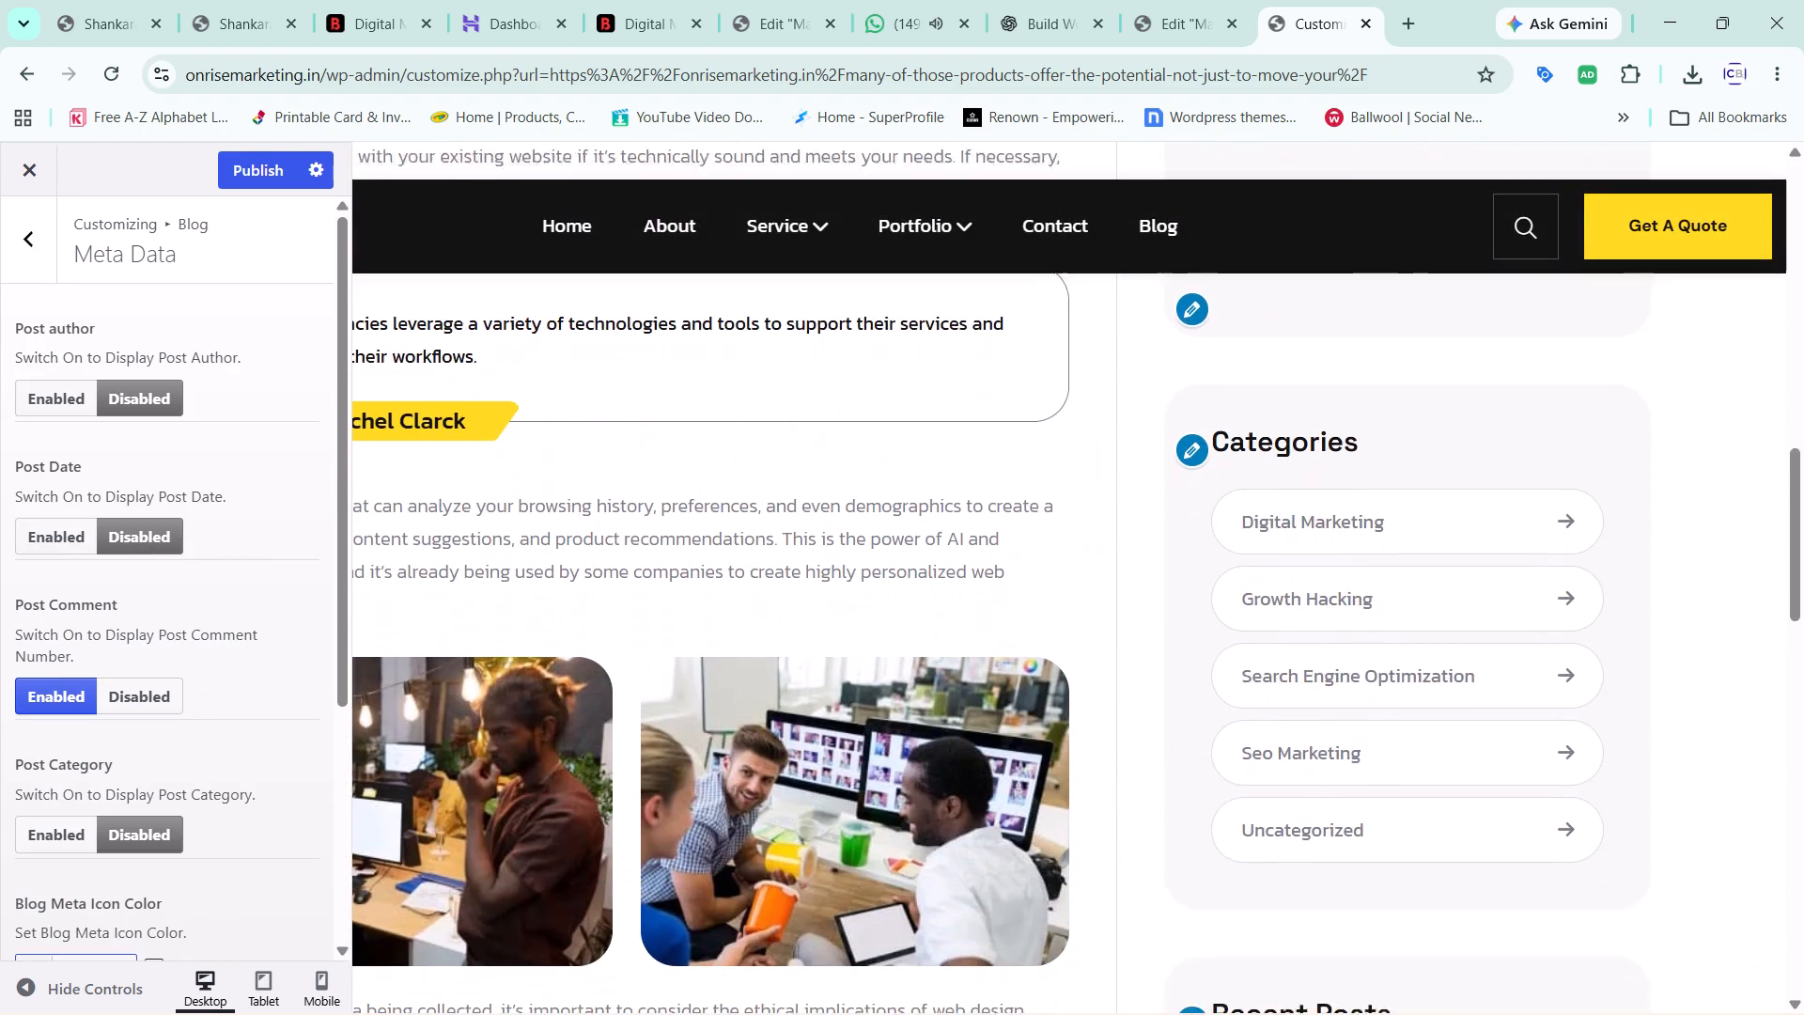
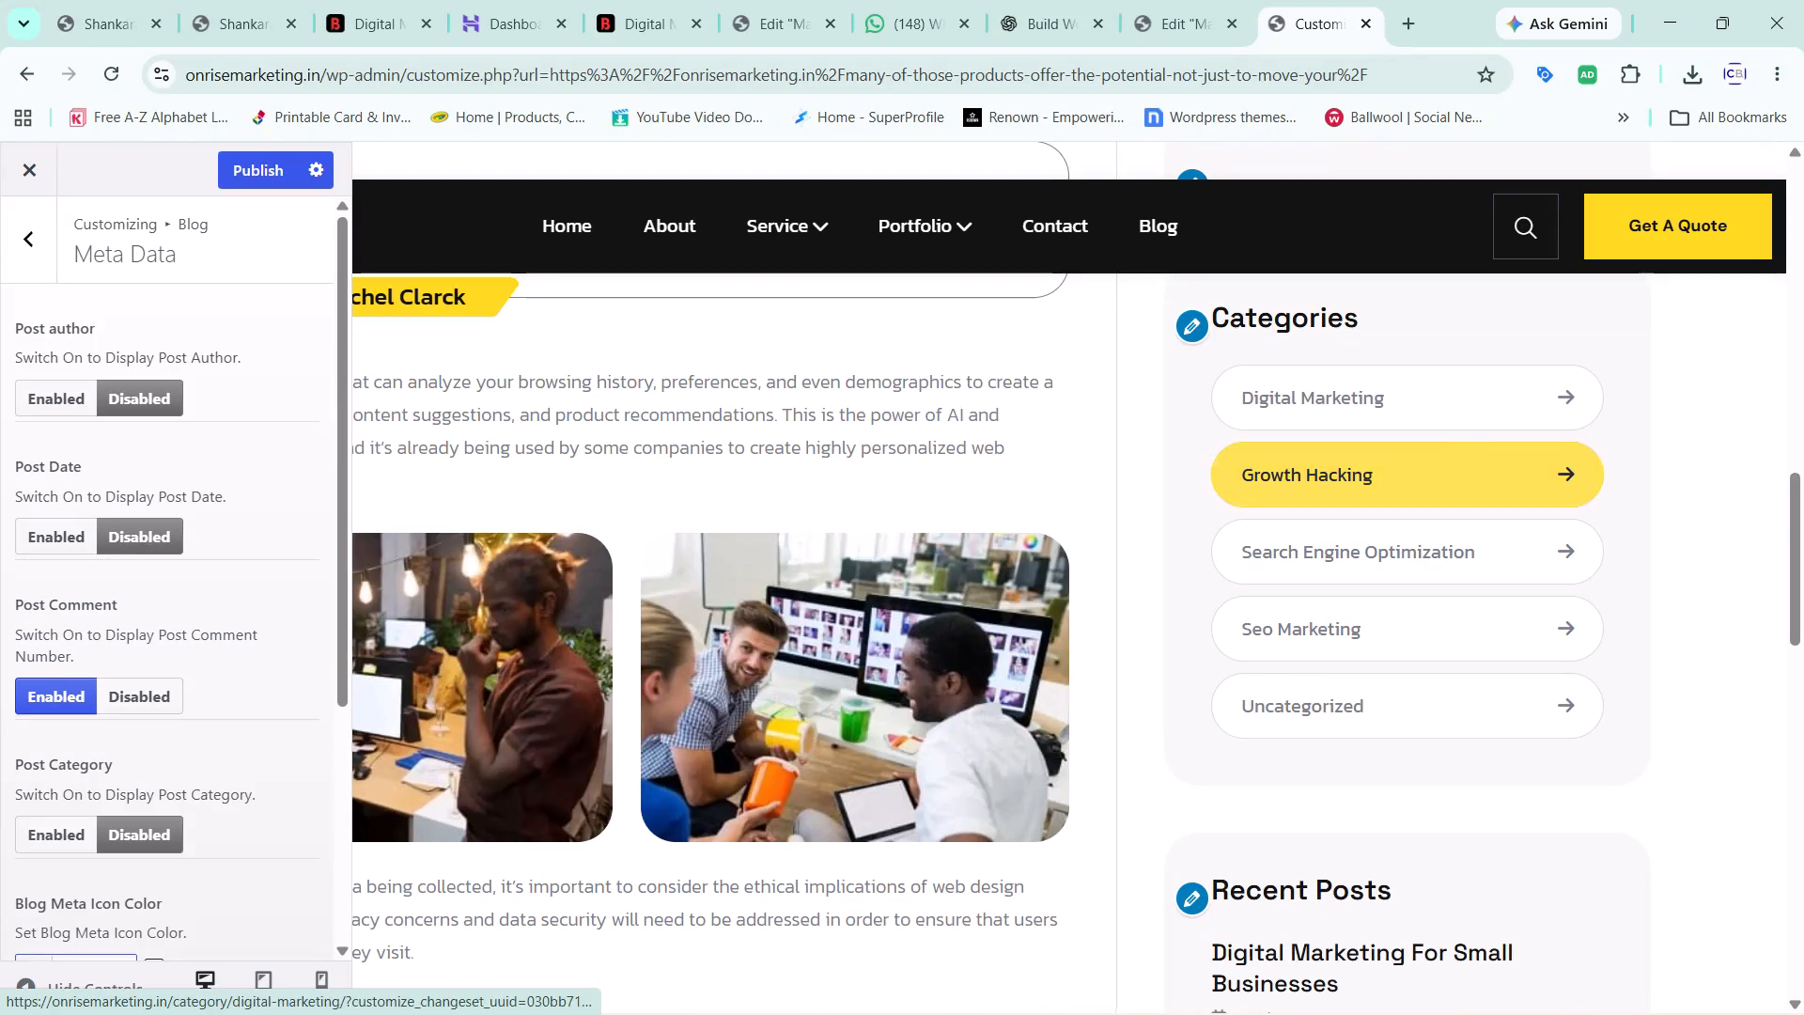
Publish the changes made to the blog metadata settings.
click(255, 183)
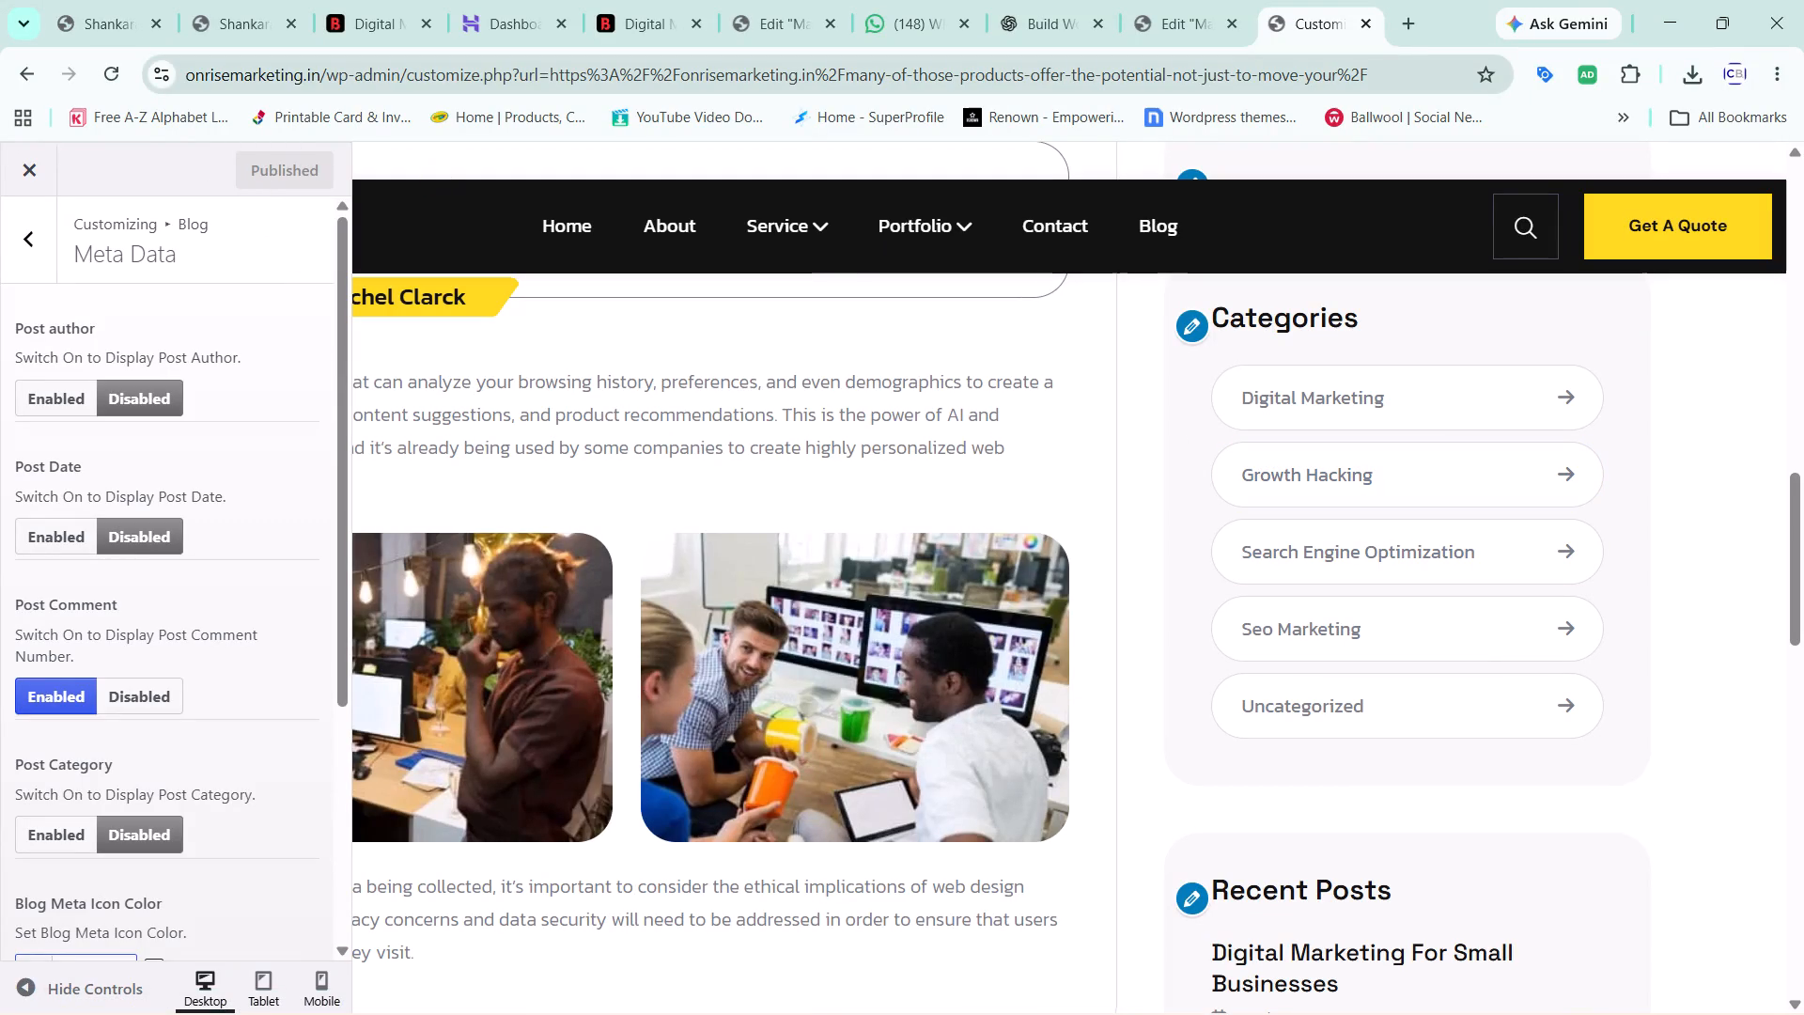
Open the live onrisemarketing.in blog page in a new browser tab and review the post listing, comment metadata and sidebar.
click(1399, 23)
click(958, 86)
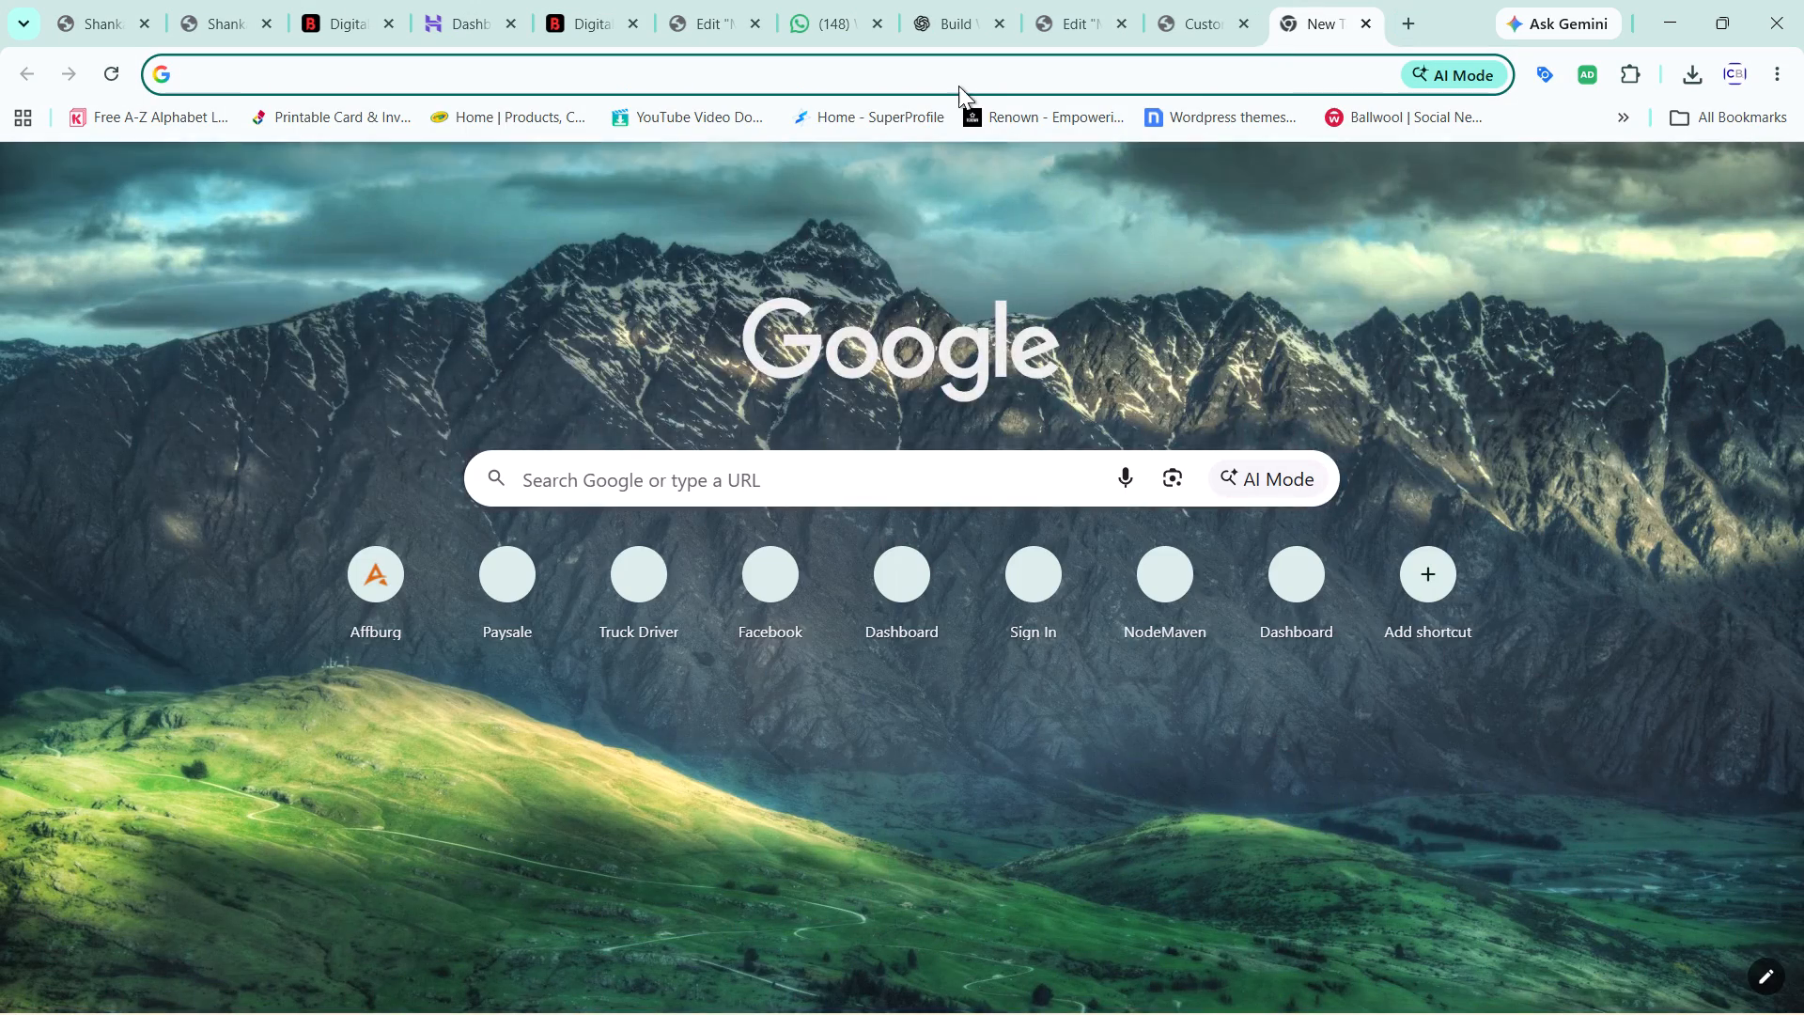
text(on)
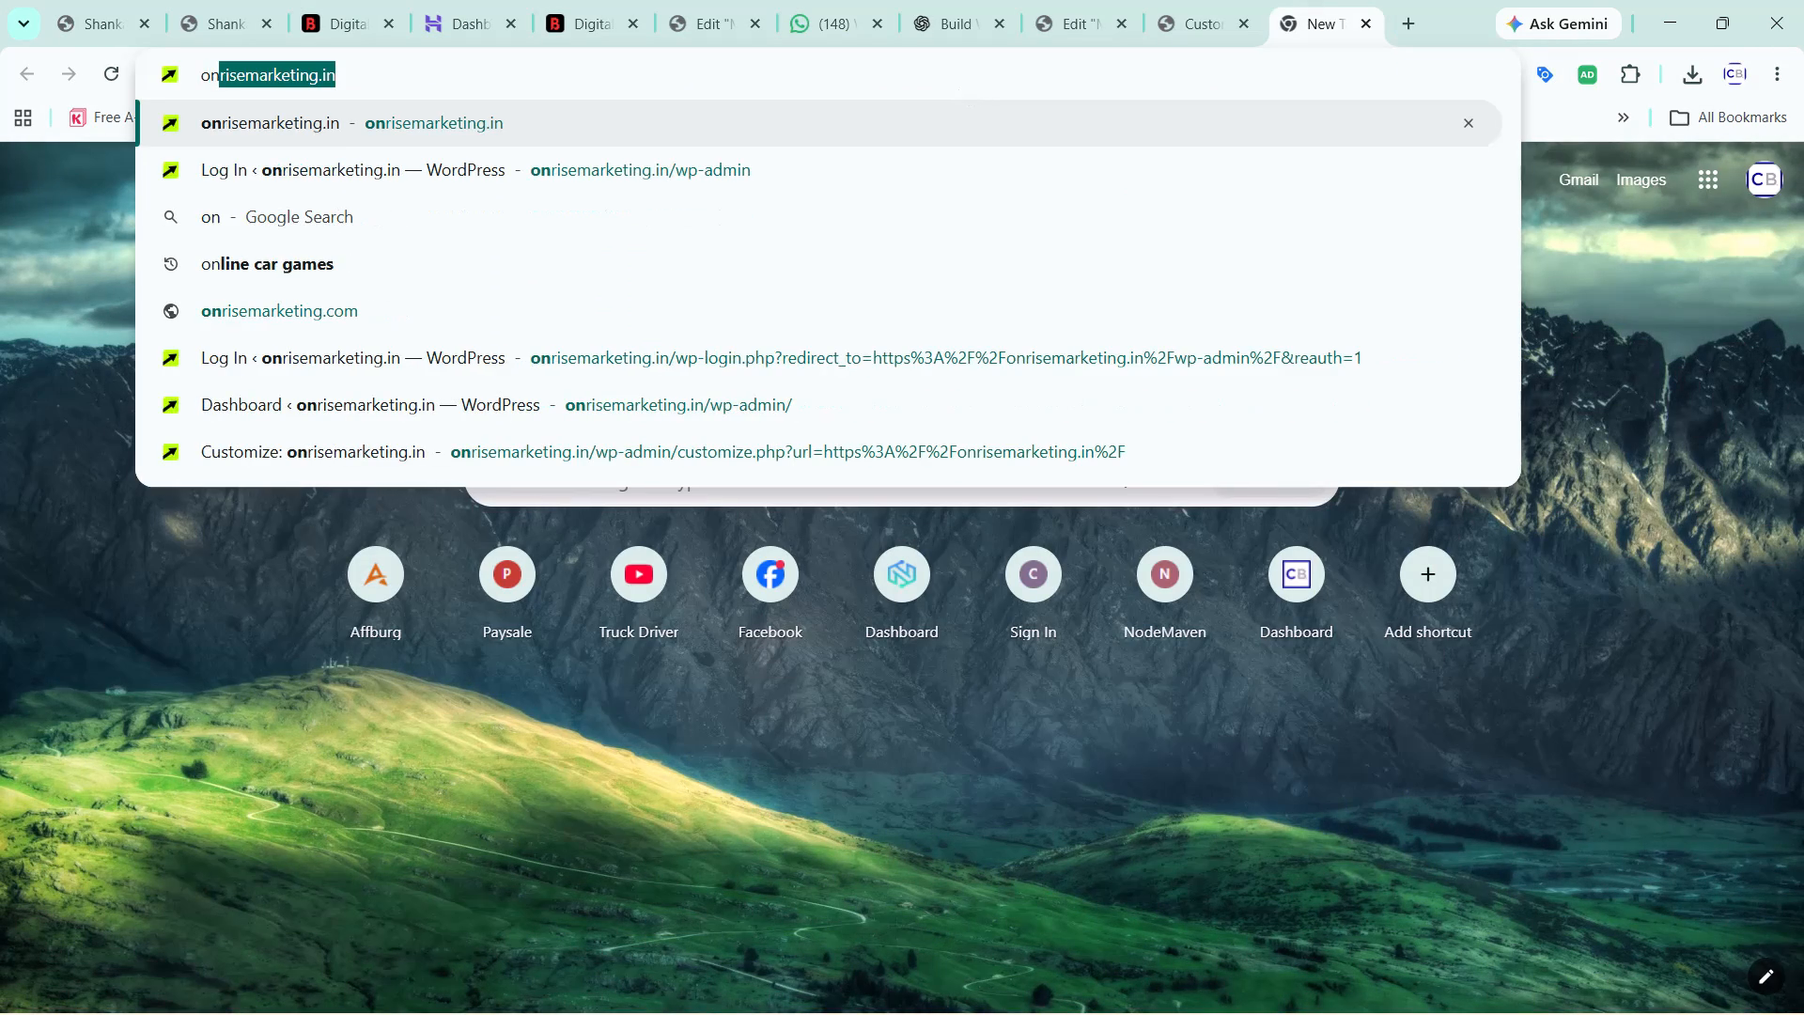
key(Return)
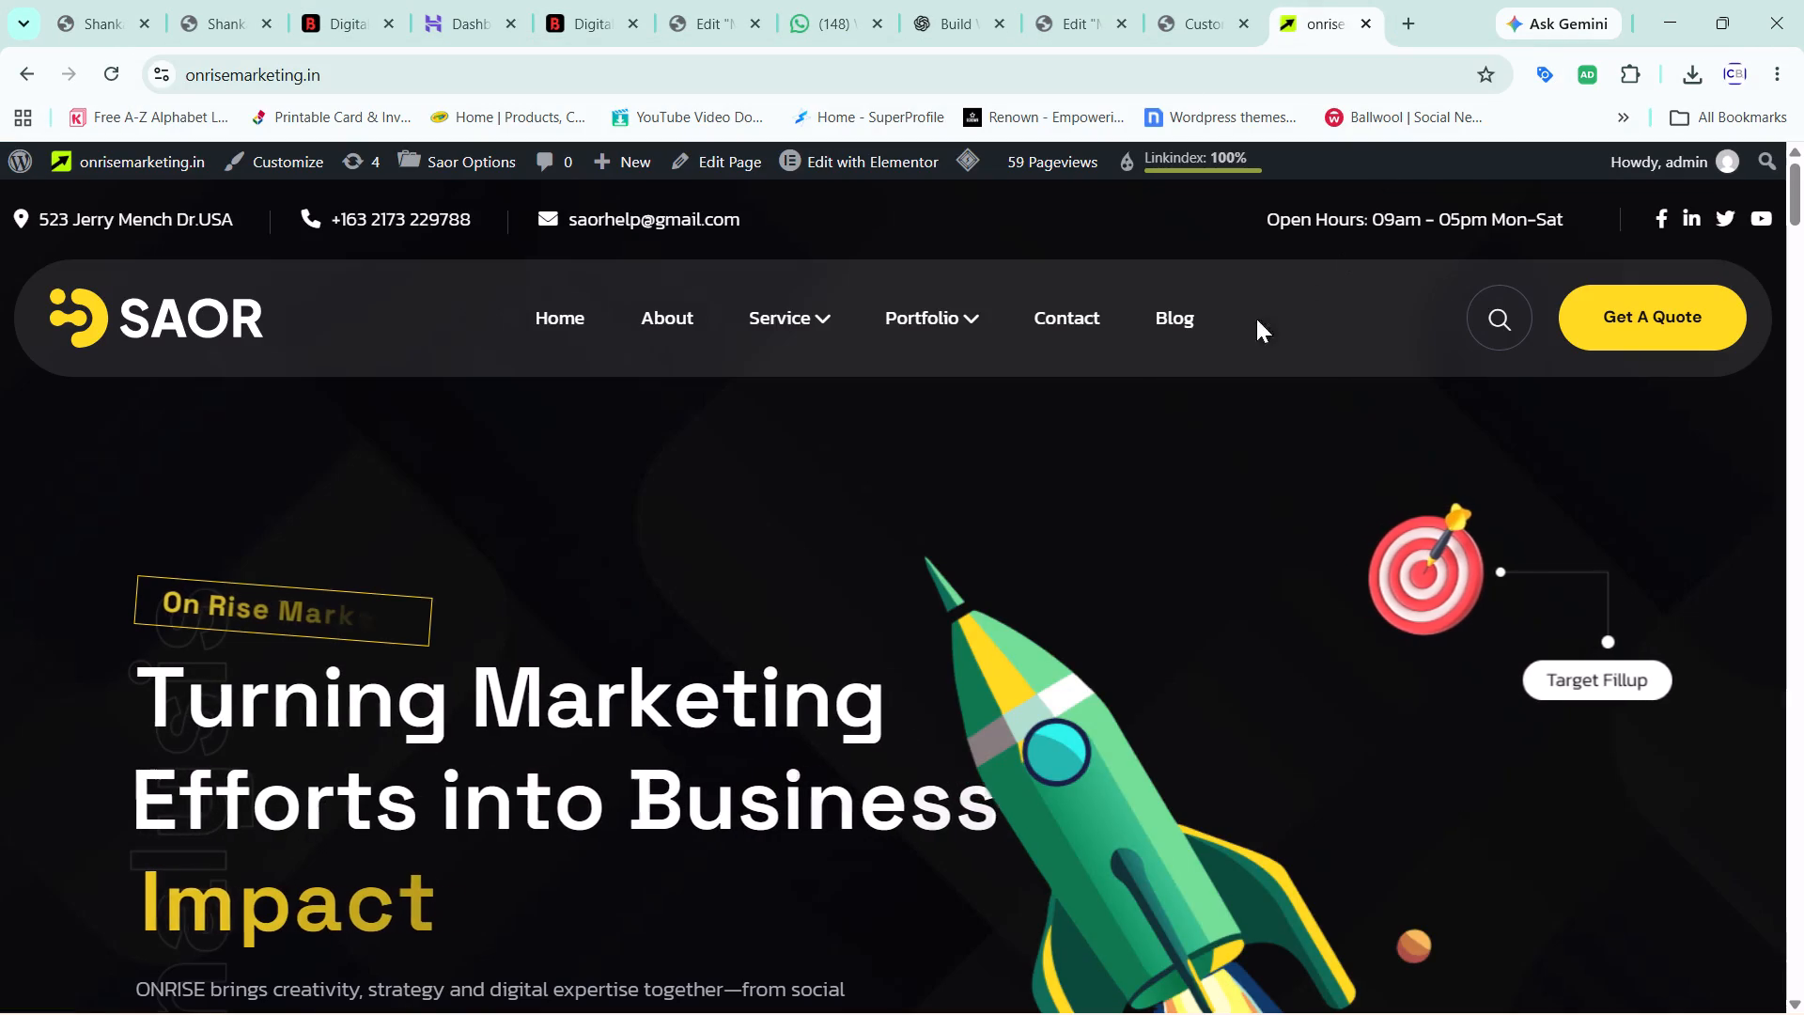
click(1170, 327)
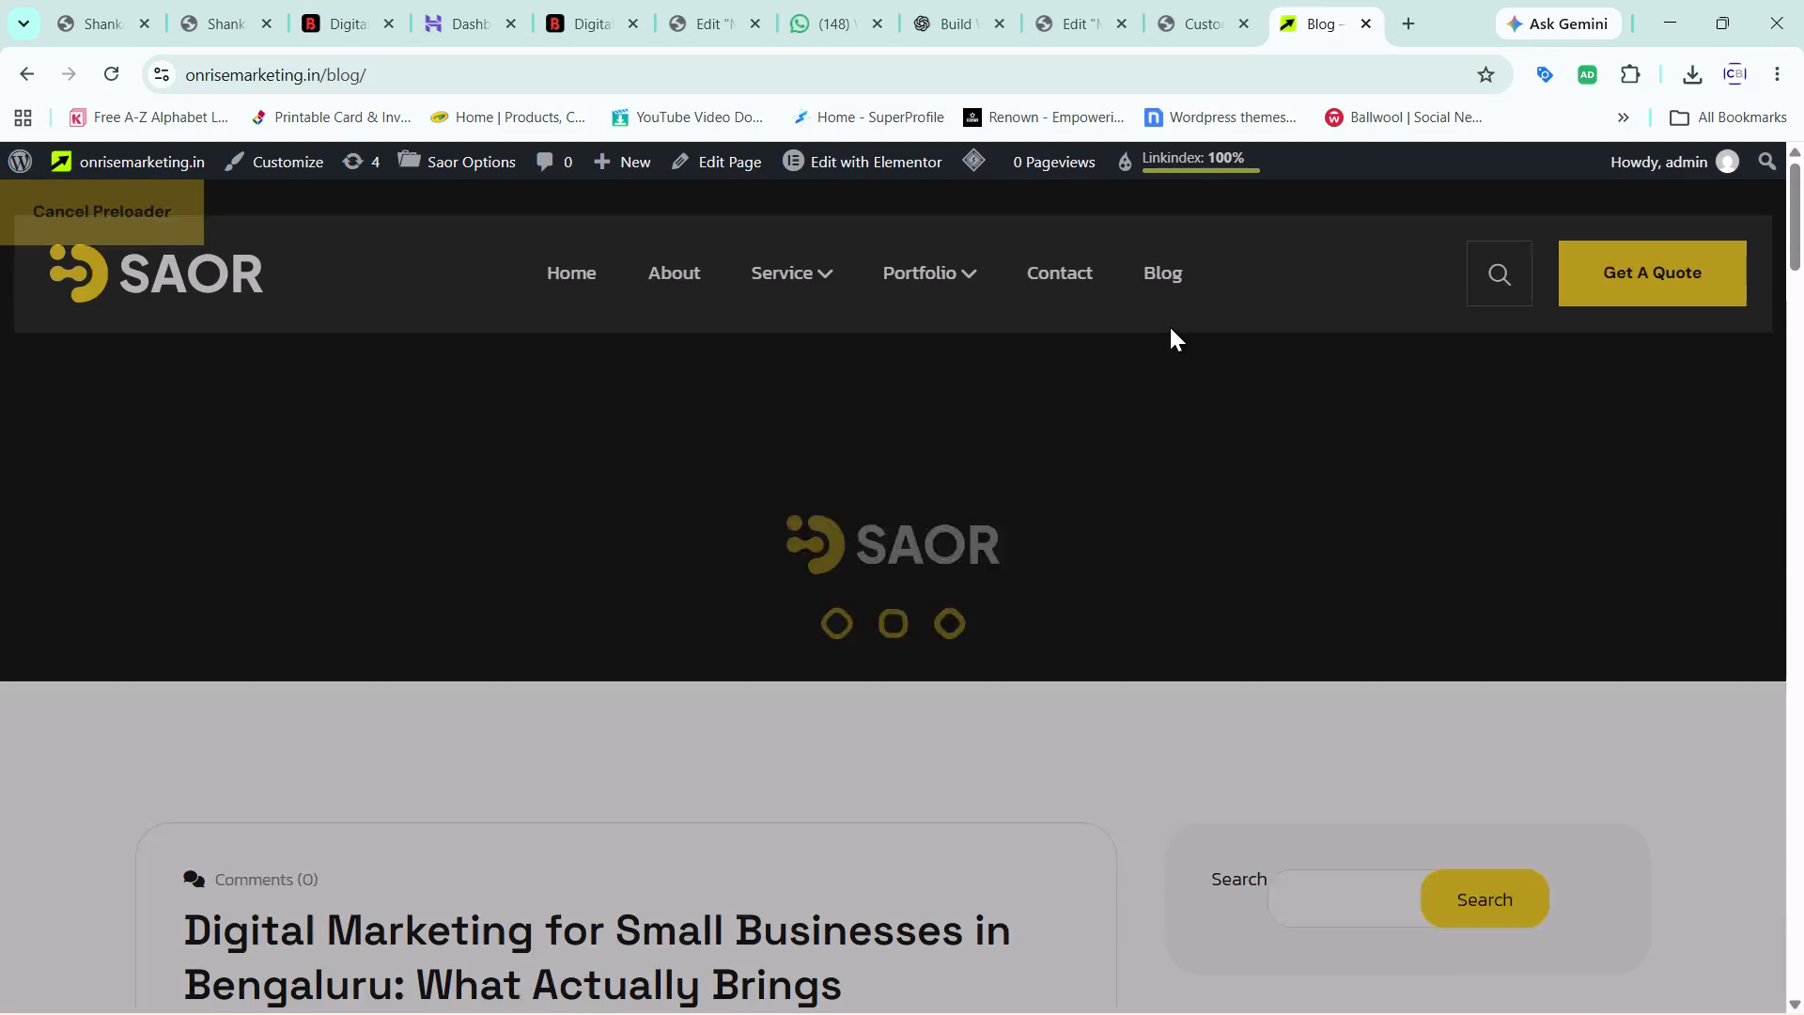
scroll(1170, 327, down, 4)
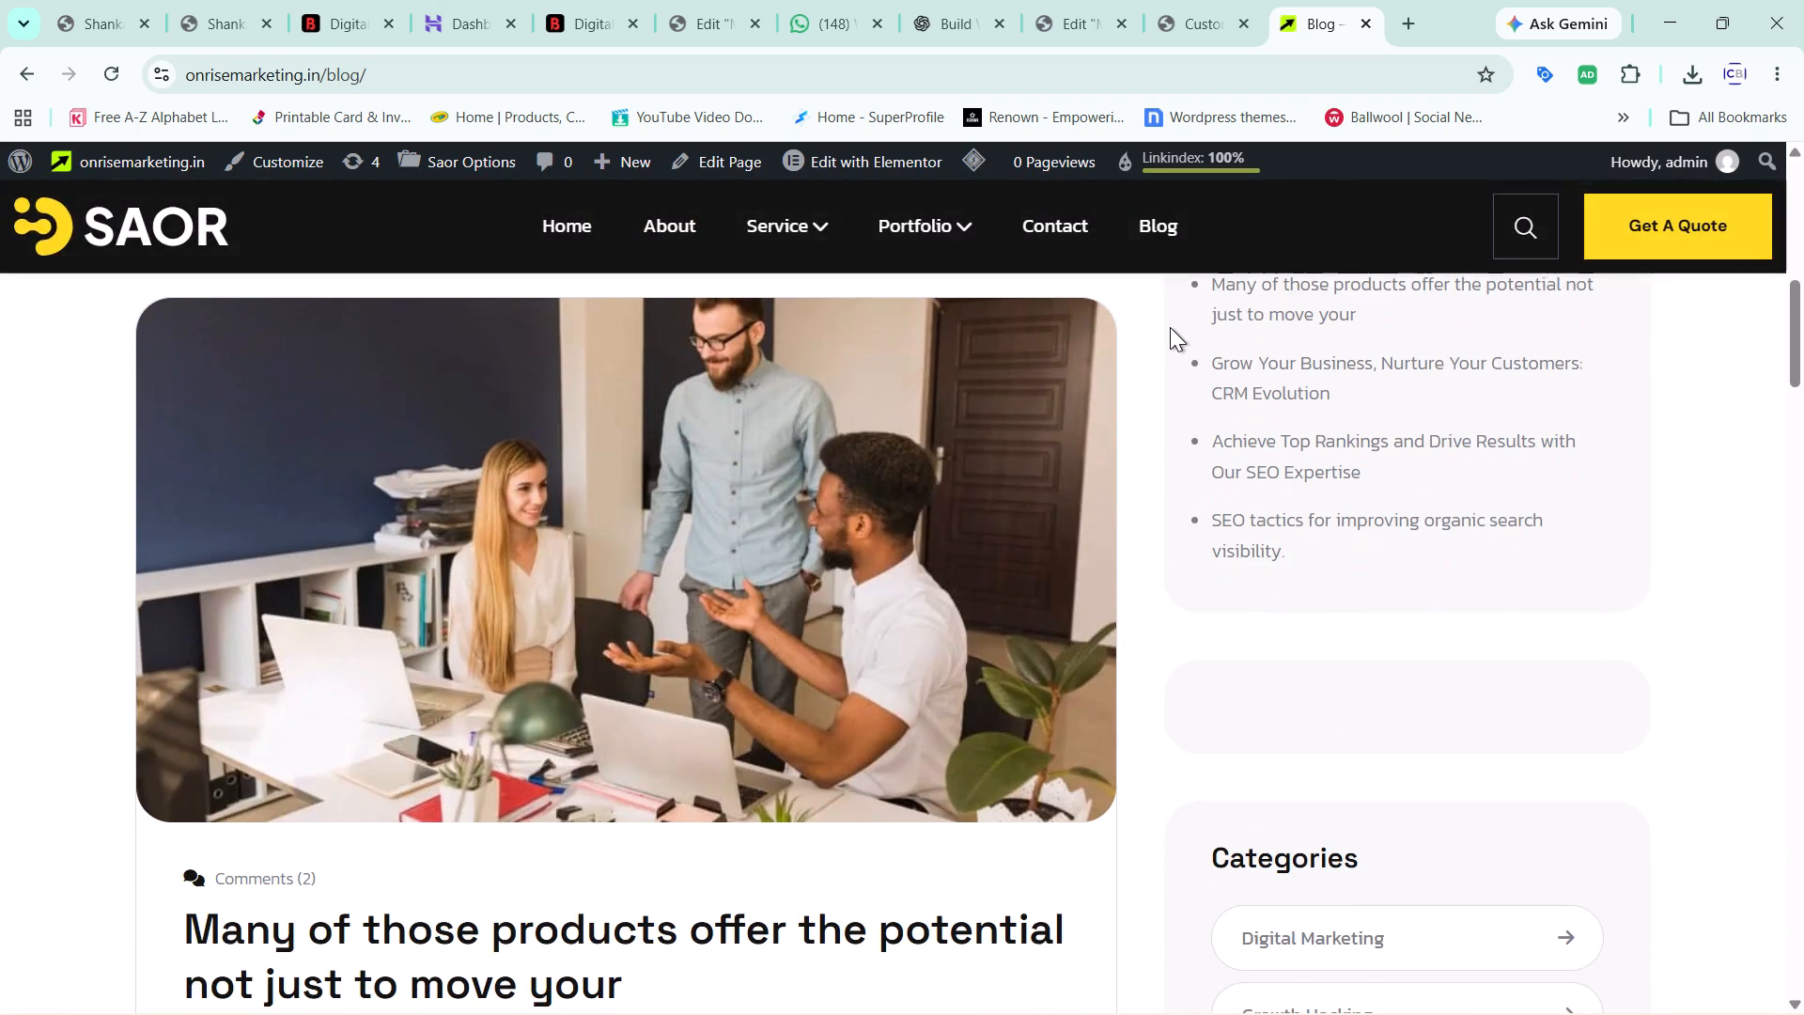
scroll(1170, 327, up, 4)
scroll(1170, 327, down, 1)
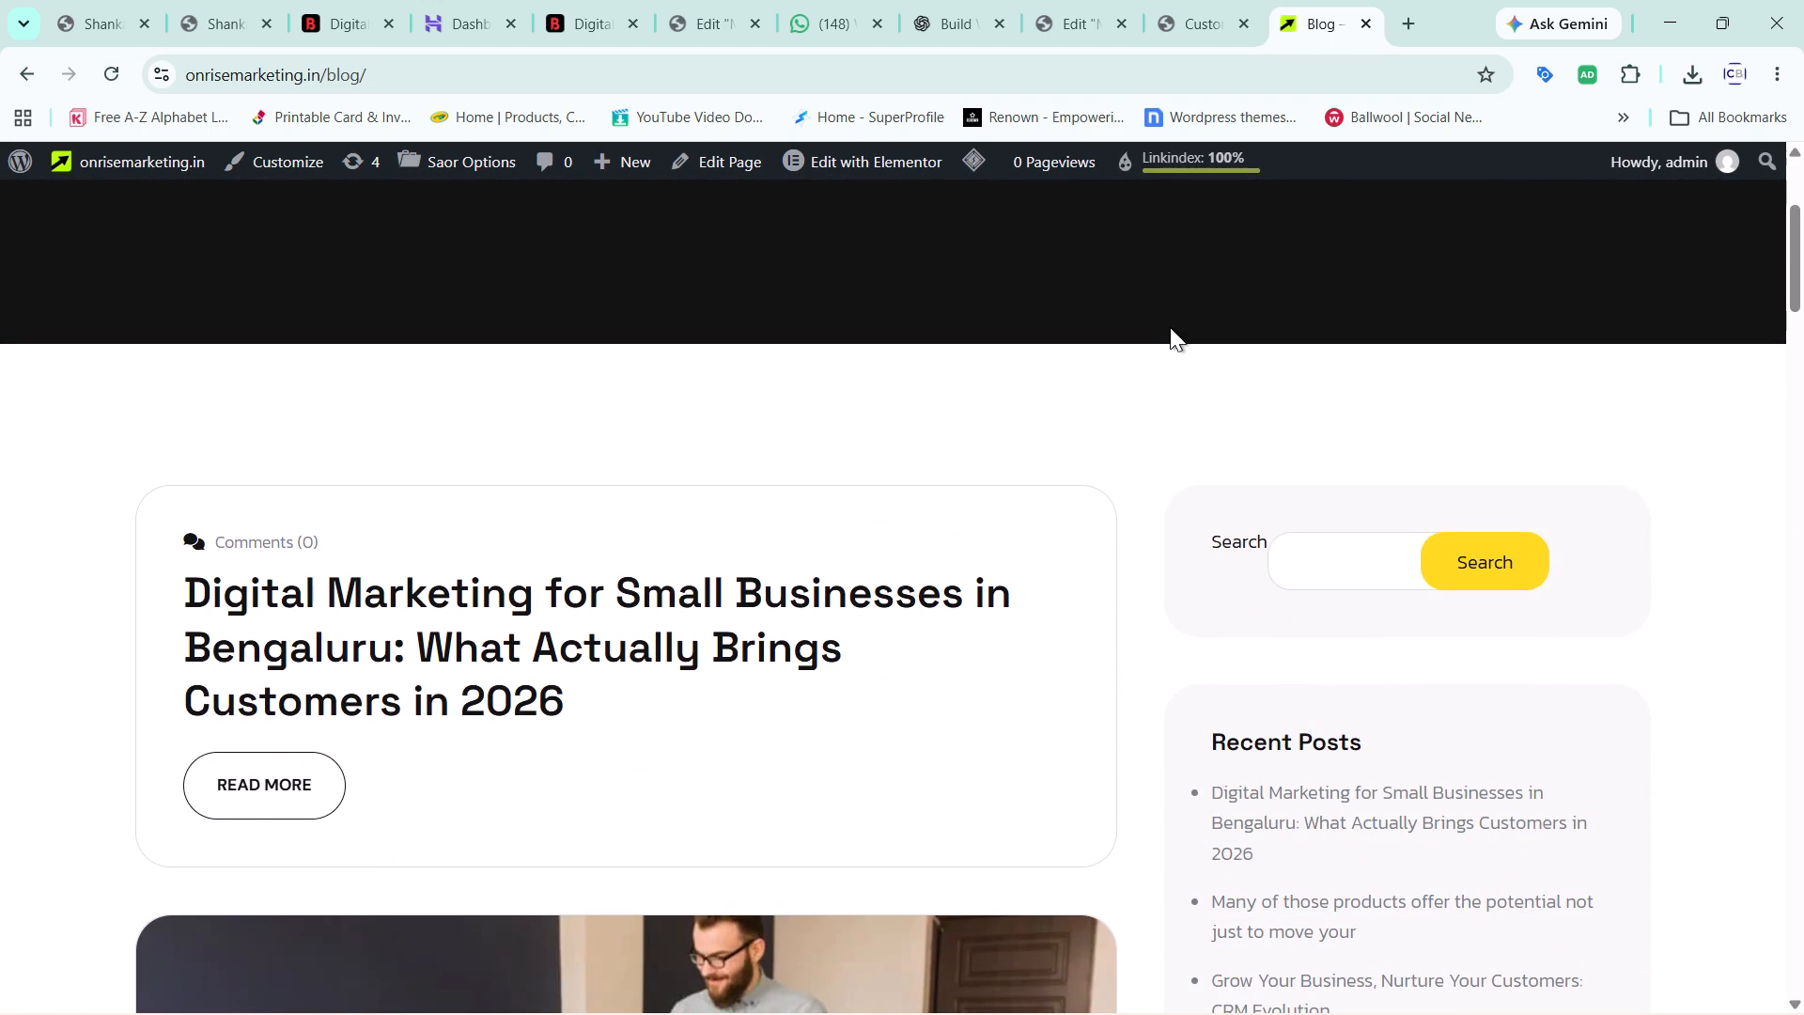
scroll(1170, 327, down, 6)
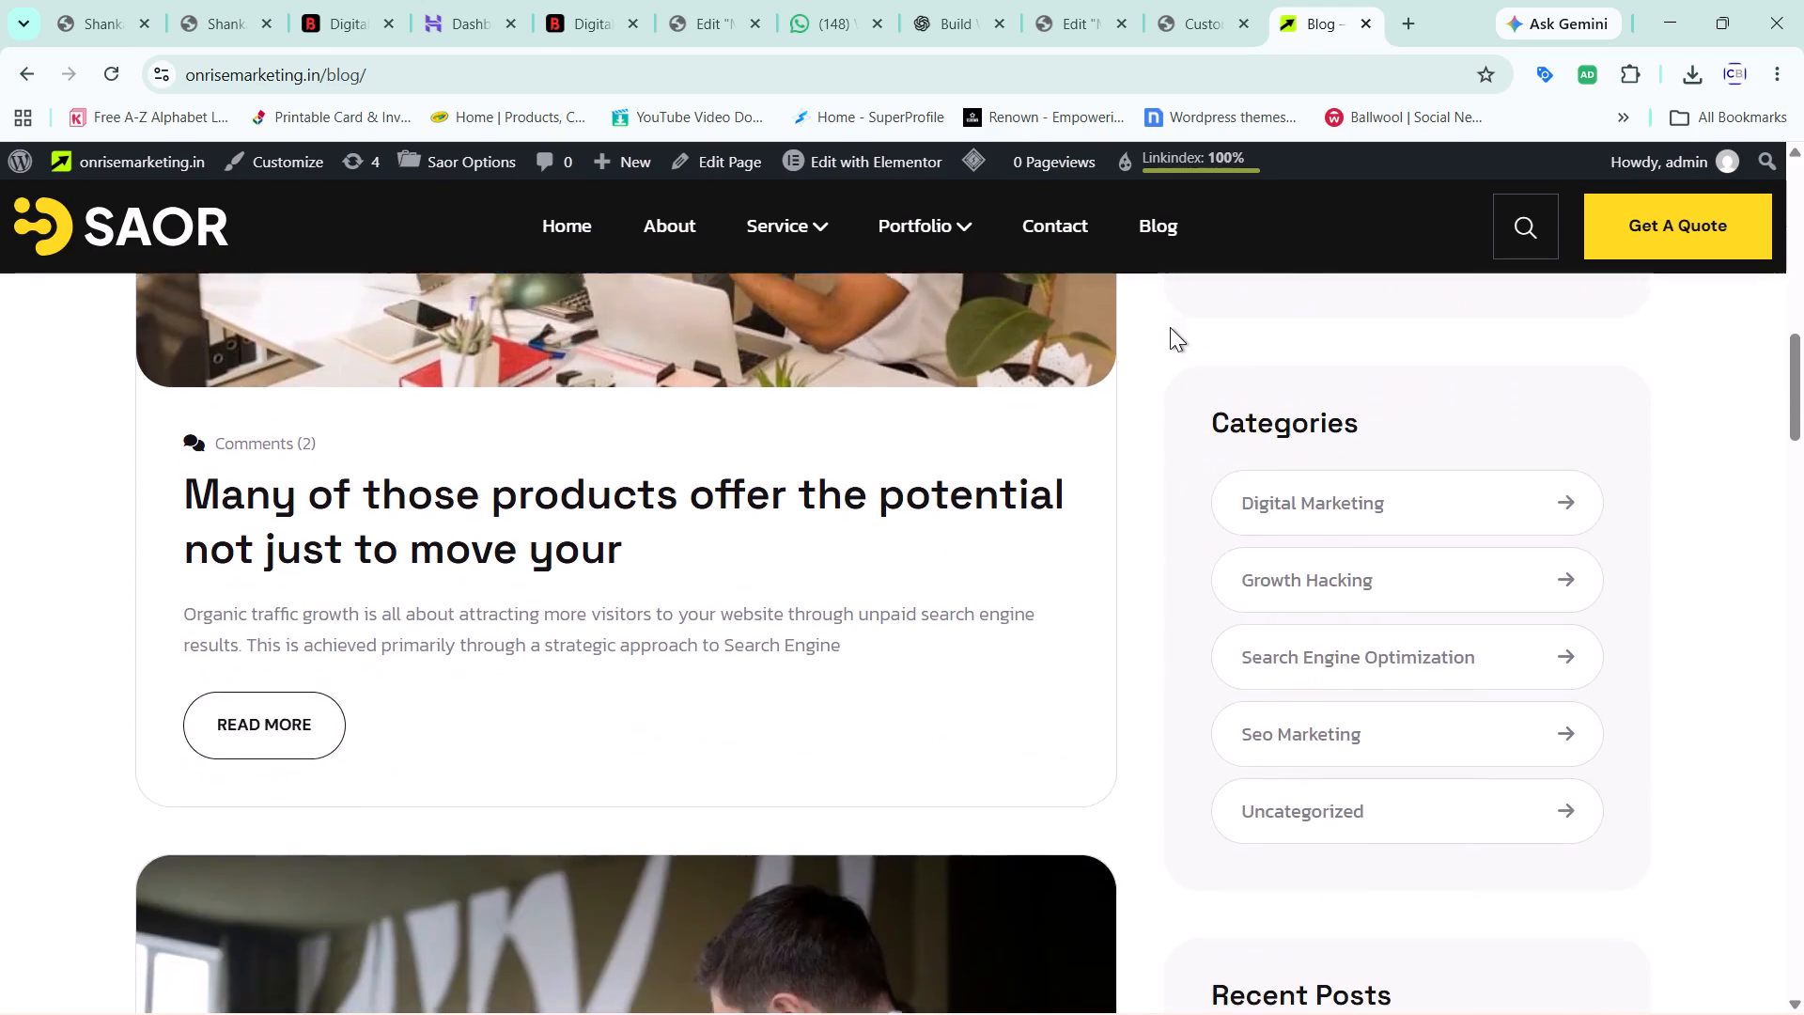
scroll(1170, 327, down, 2)
scroll(1170, 327, up, 7)
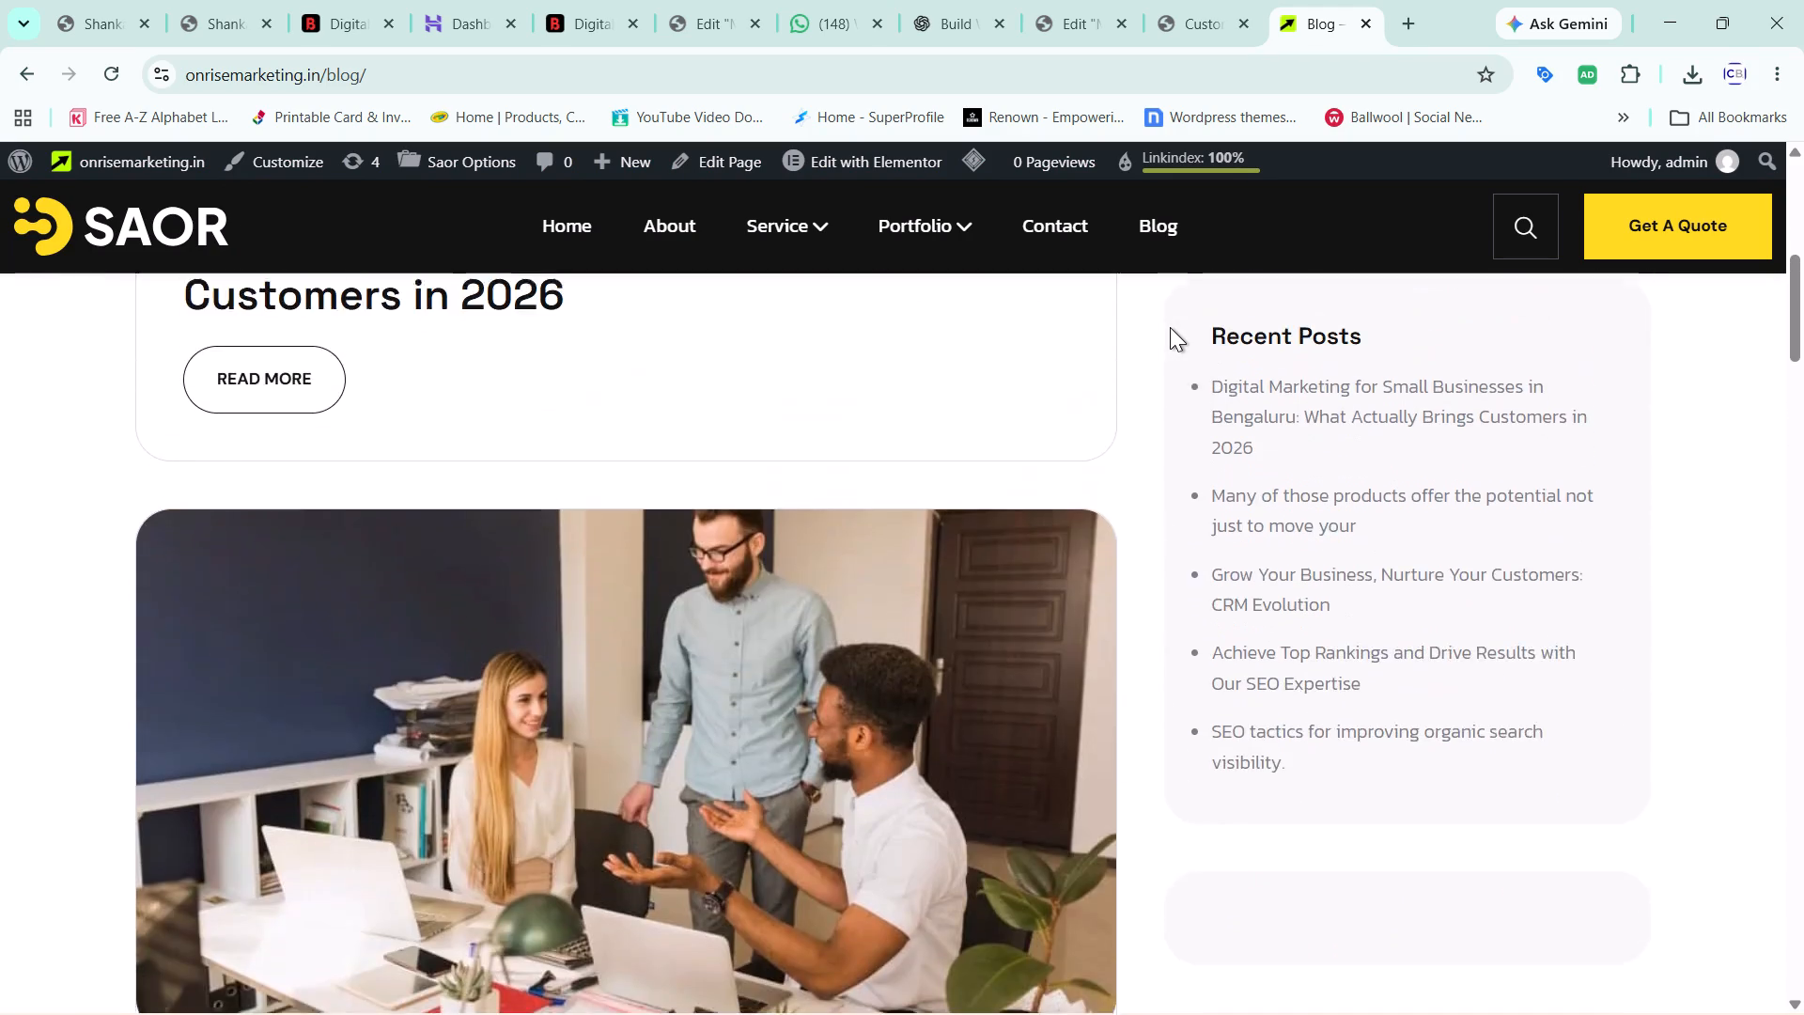
scroll(1170, 327, up, 2)
scroll(1170, 327, down, 2)
scroll(770, 664, down, 2)
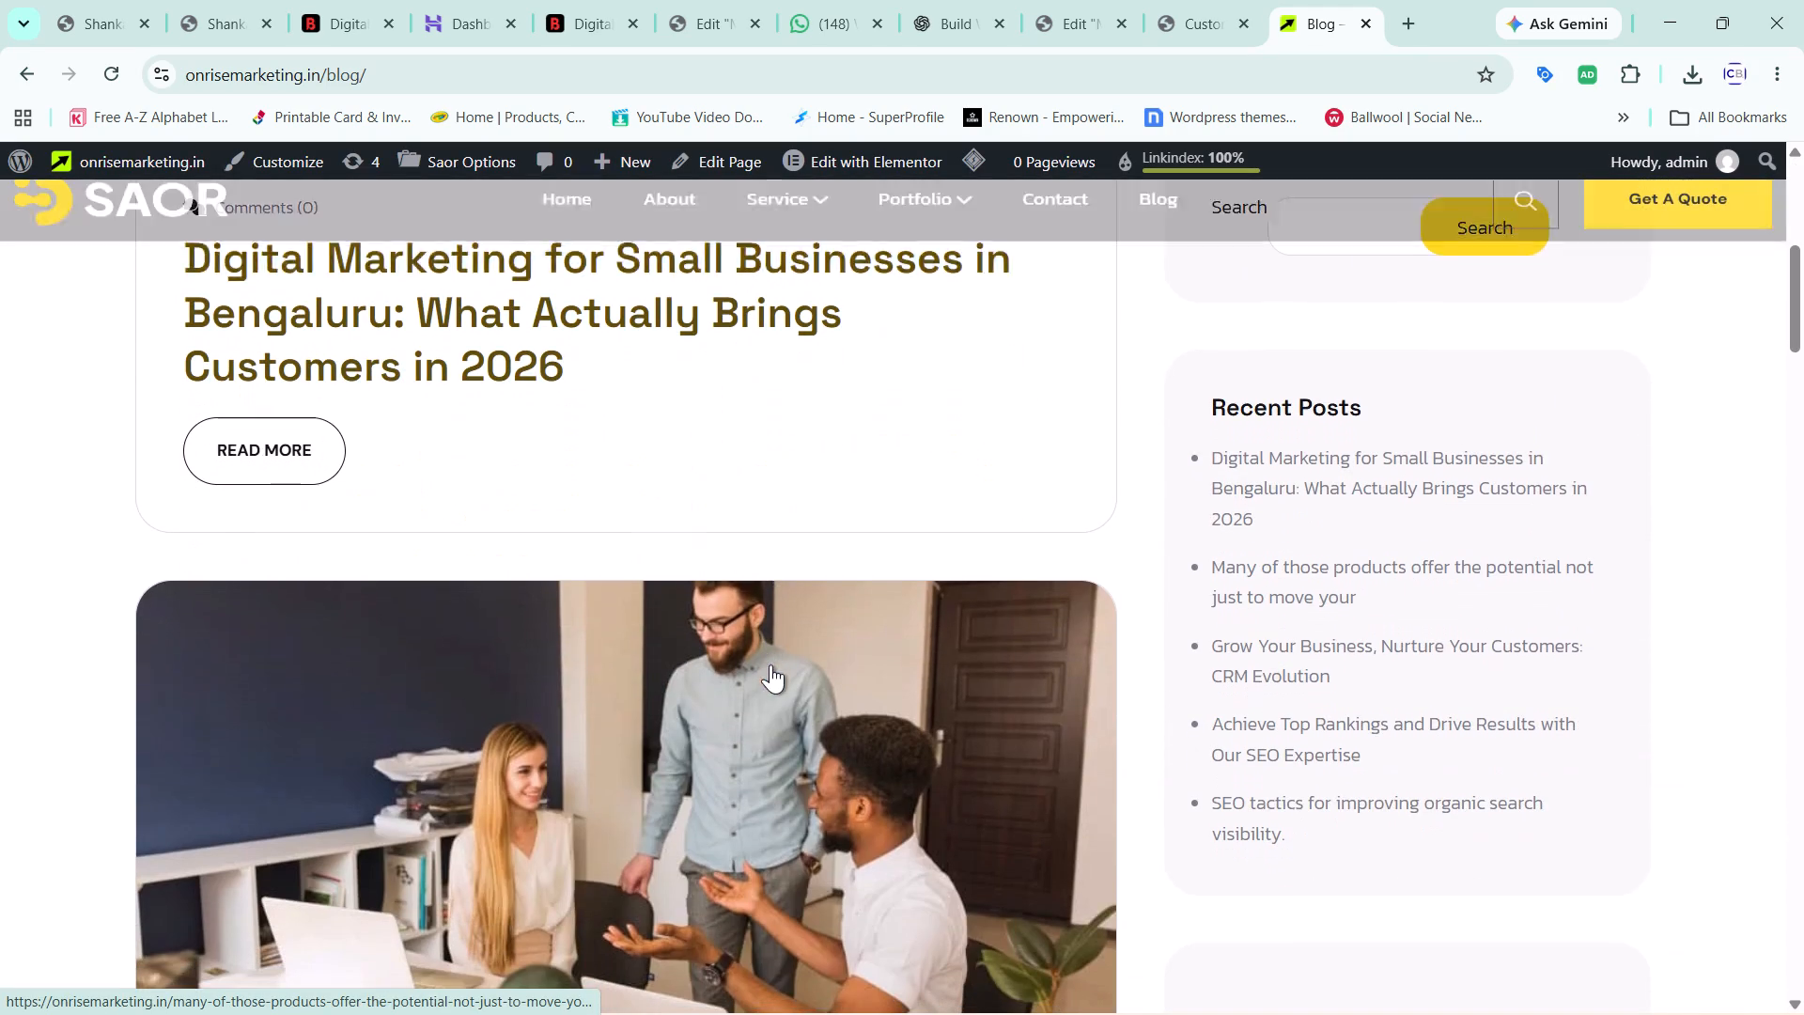
Open the live post "Many of those products offer the potential not just to move your" and examine its metadata, sidebar, author box, comments and footer.
click(691, 673)
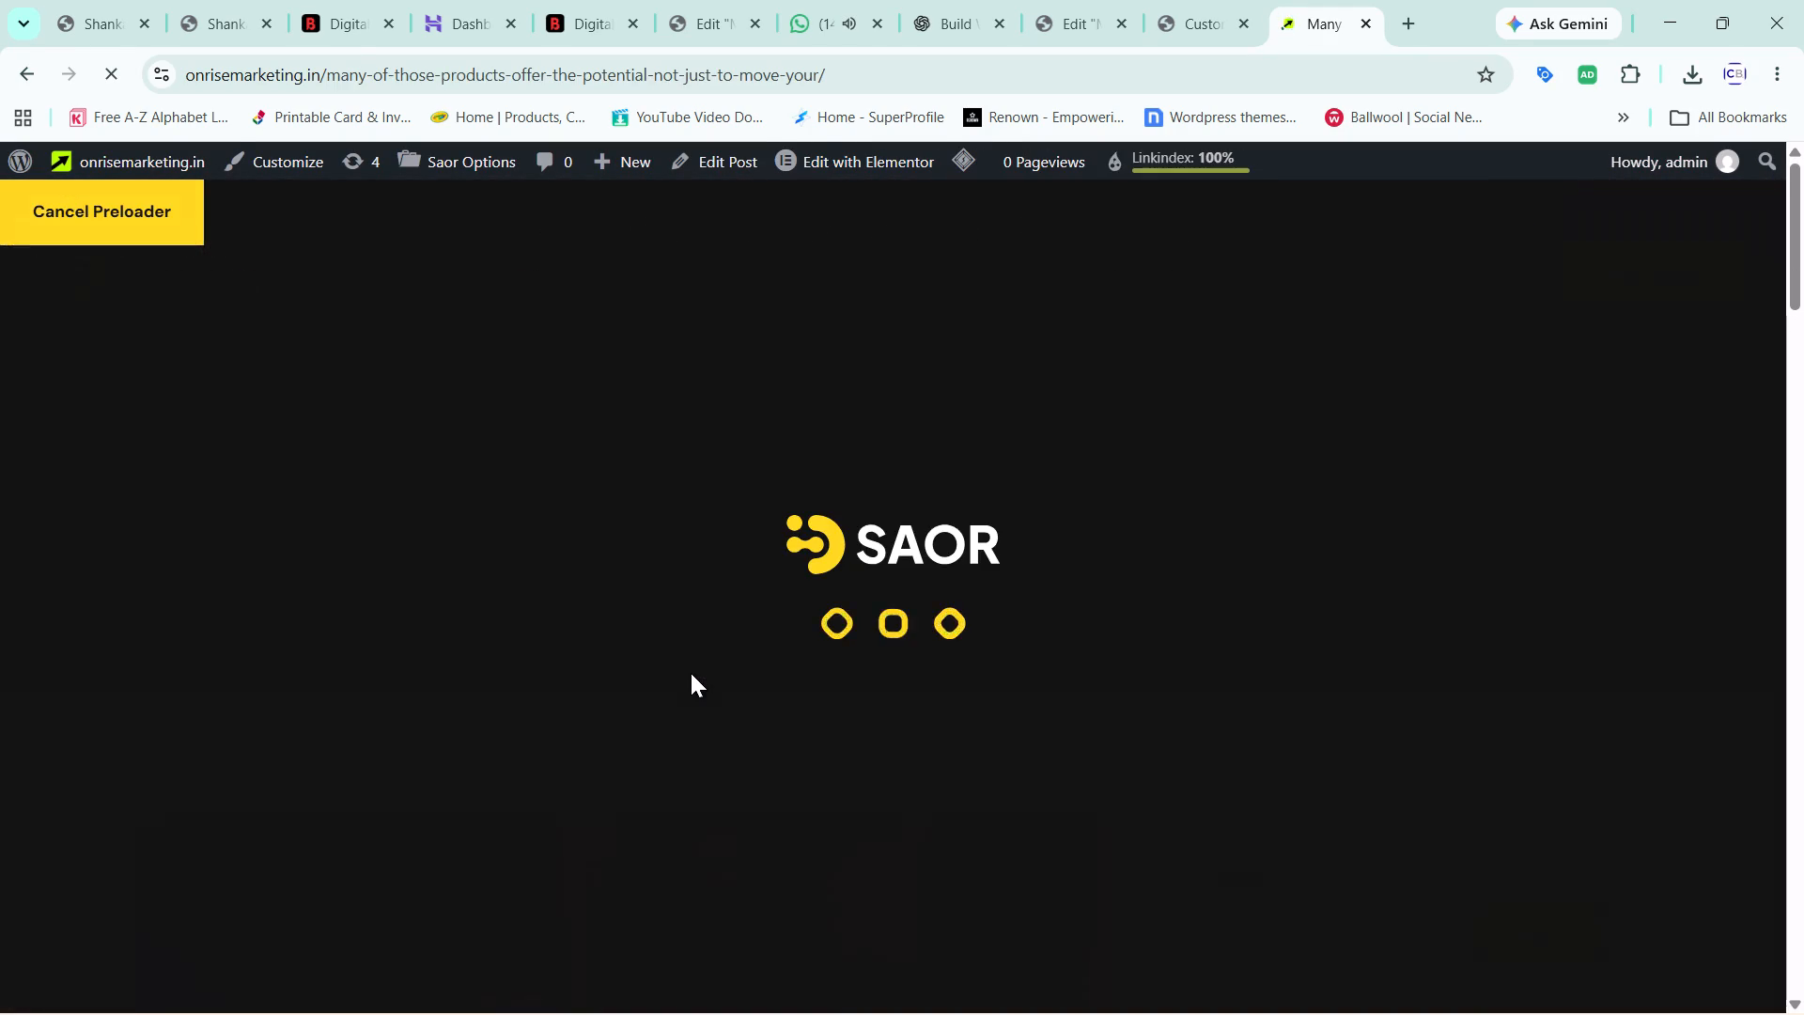
scroll(691, 673, down, 5)
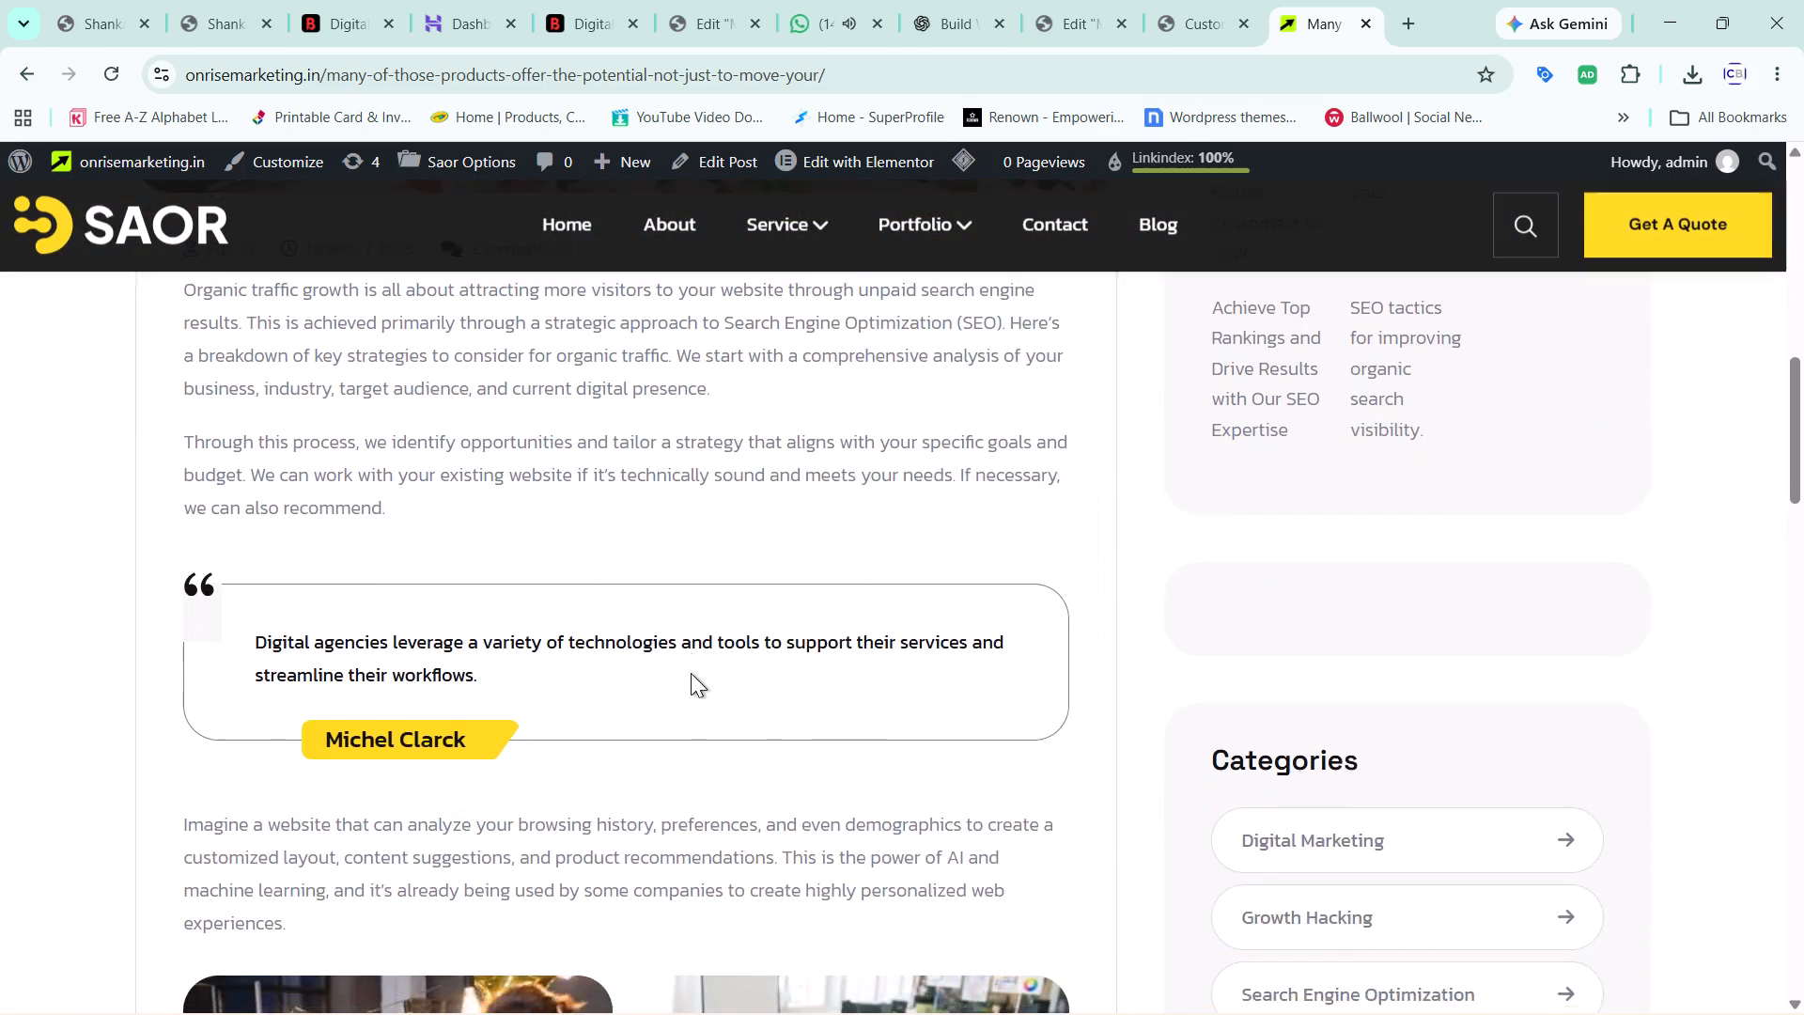
scroll(691, 673, down, 3)
scroll(691, 673, up, 2)
scroll(691, 673, down, 1)
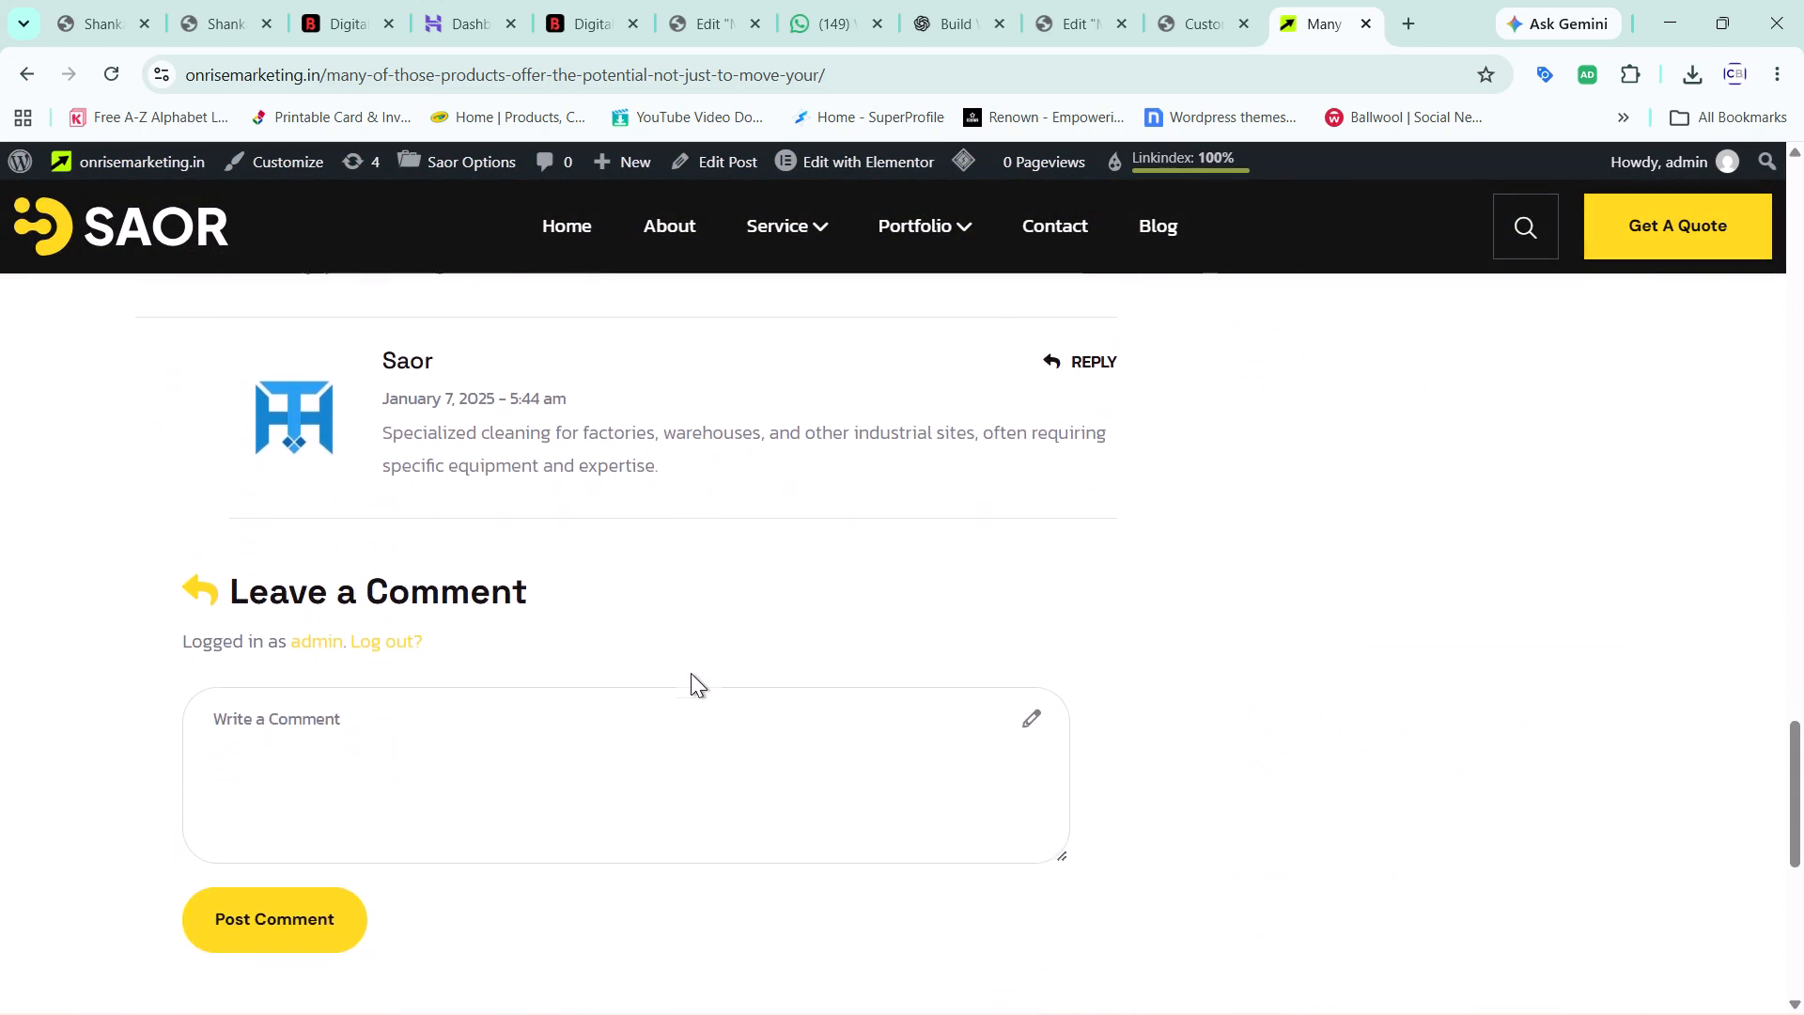
scroll(691, 673, down, 3)
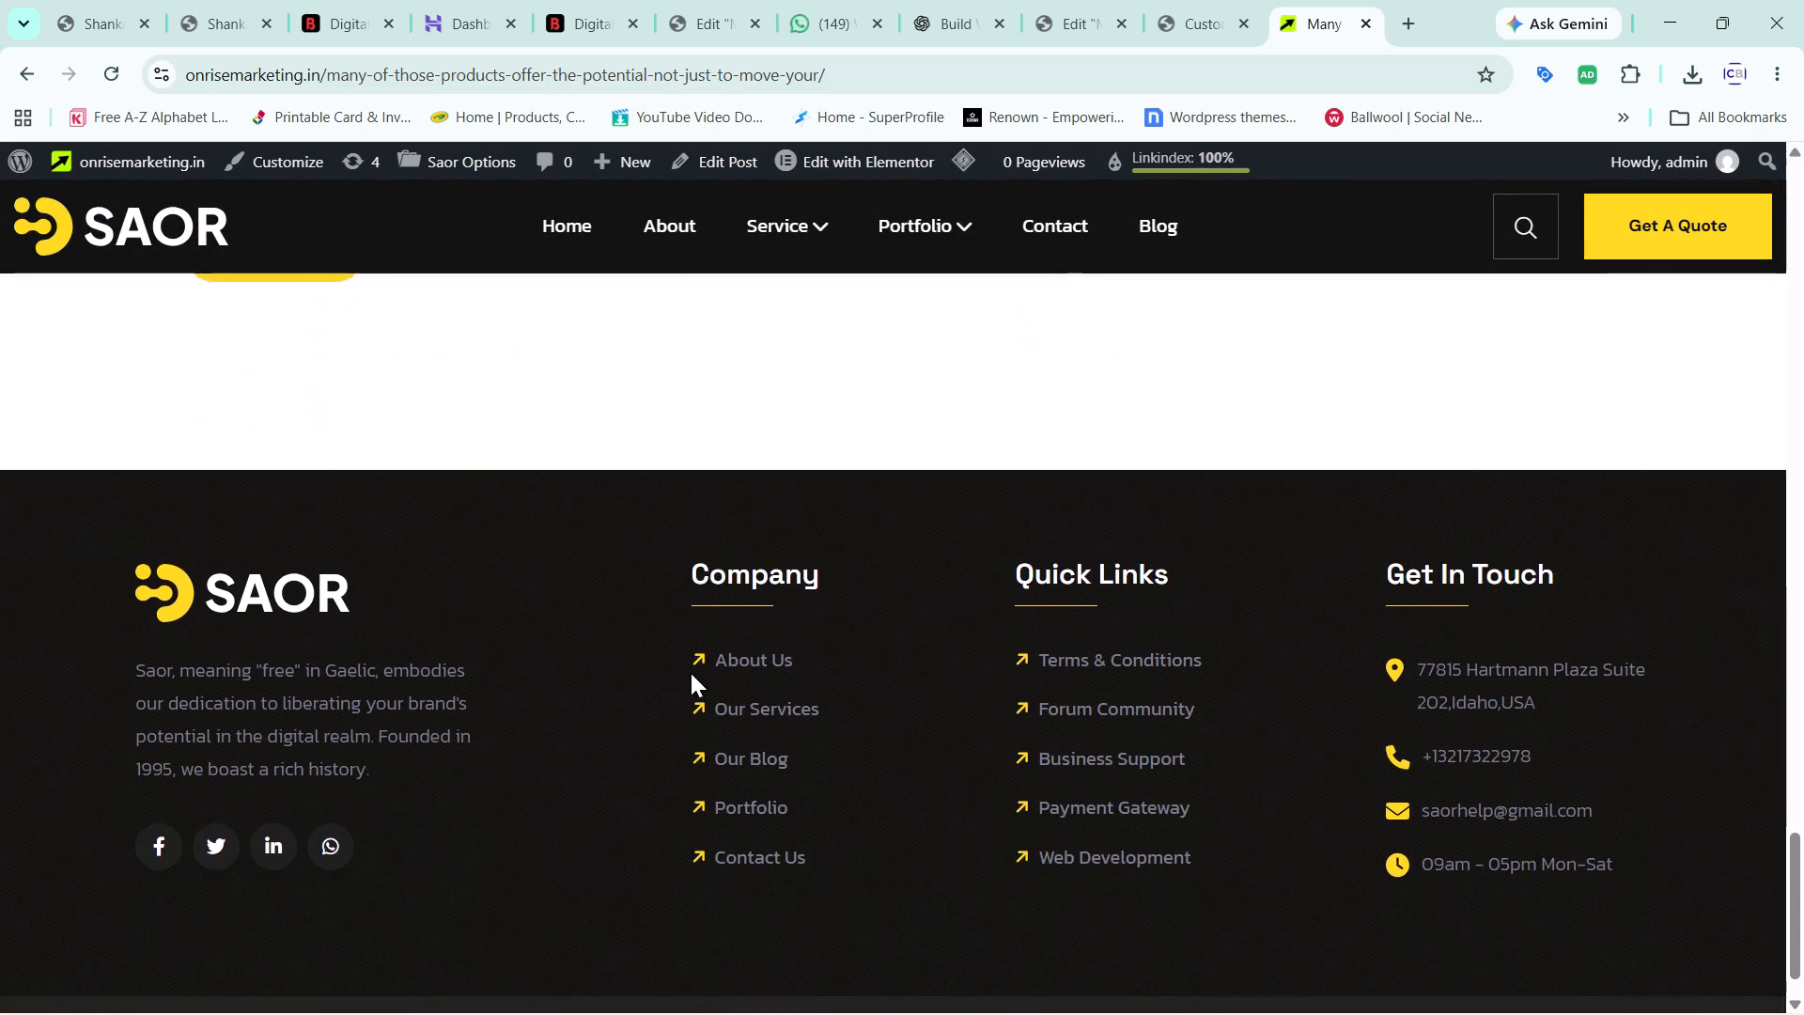
scroll(691, 673, up, 10)
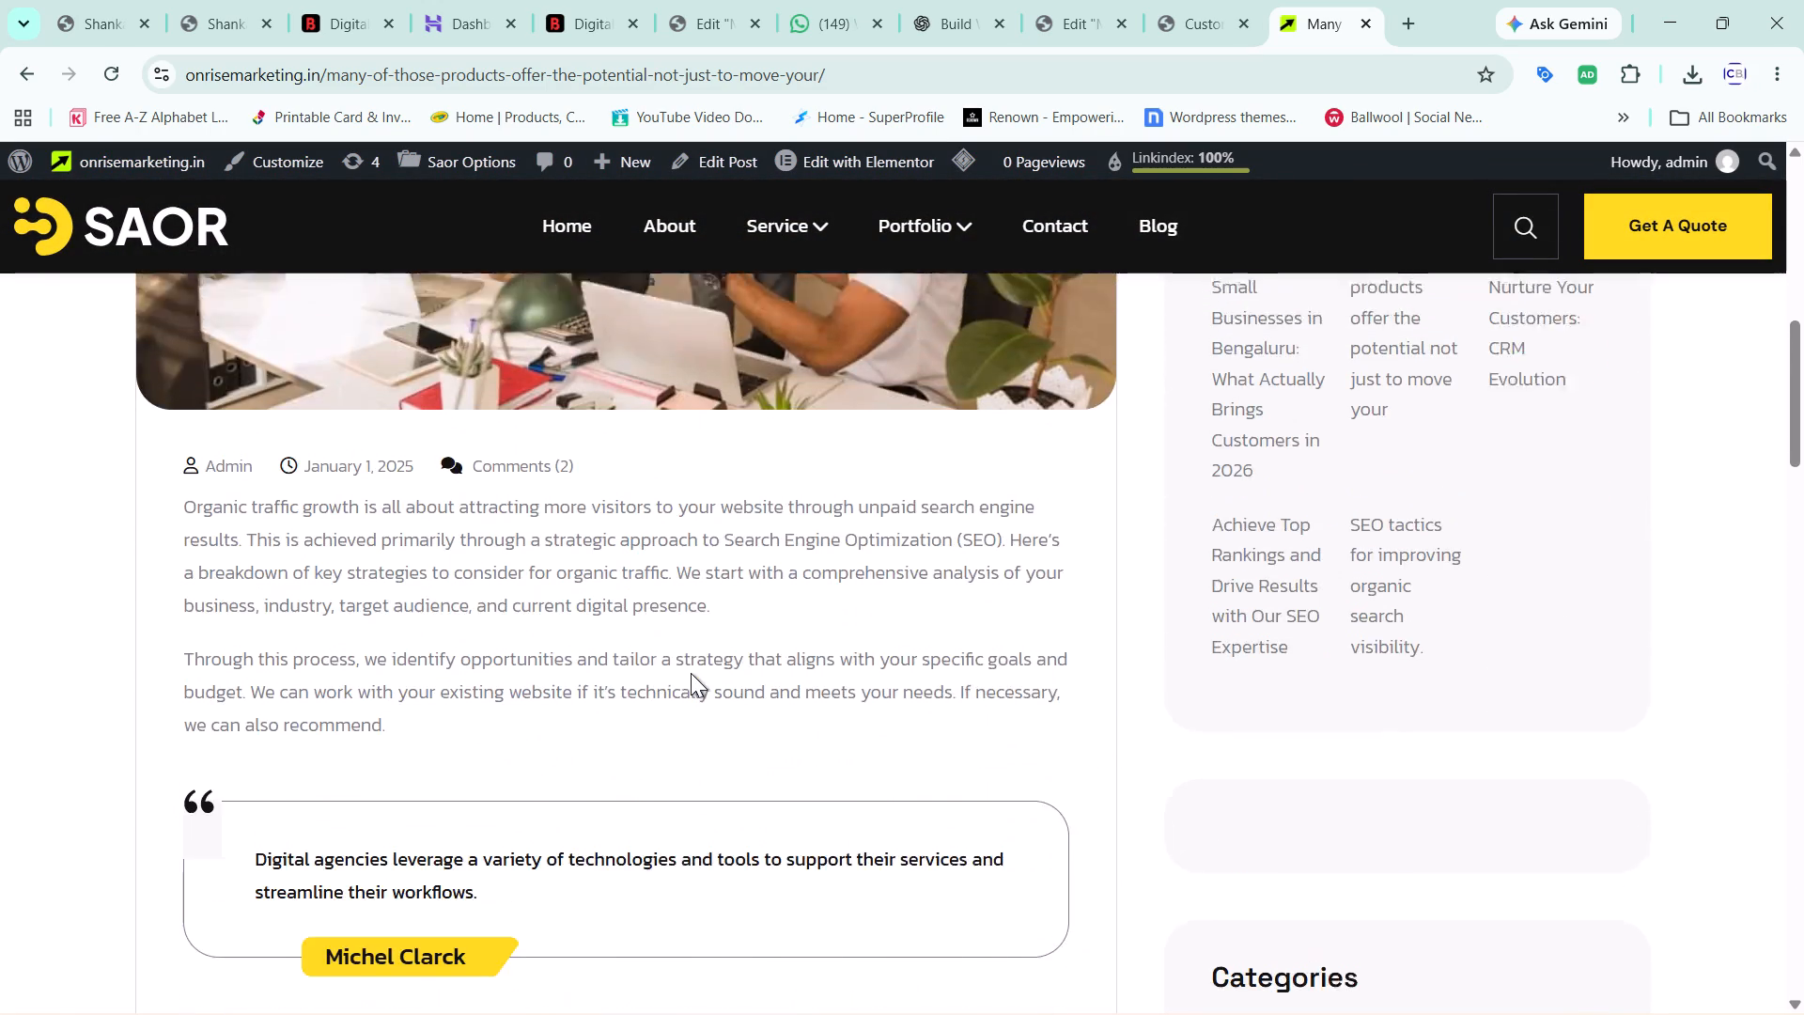
scroll(691, 673, up, 1)
scroll(691, 673, down, 4)
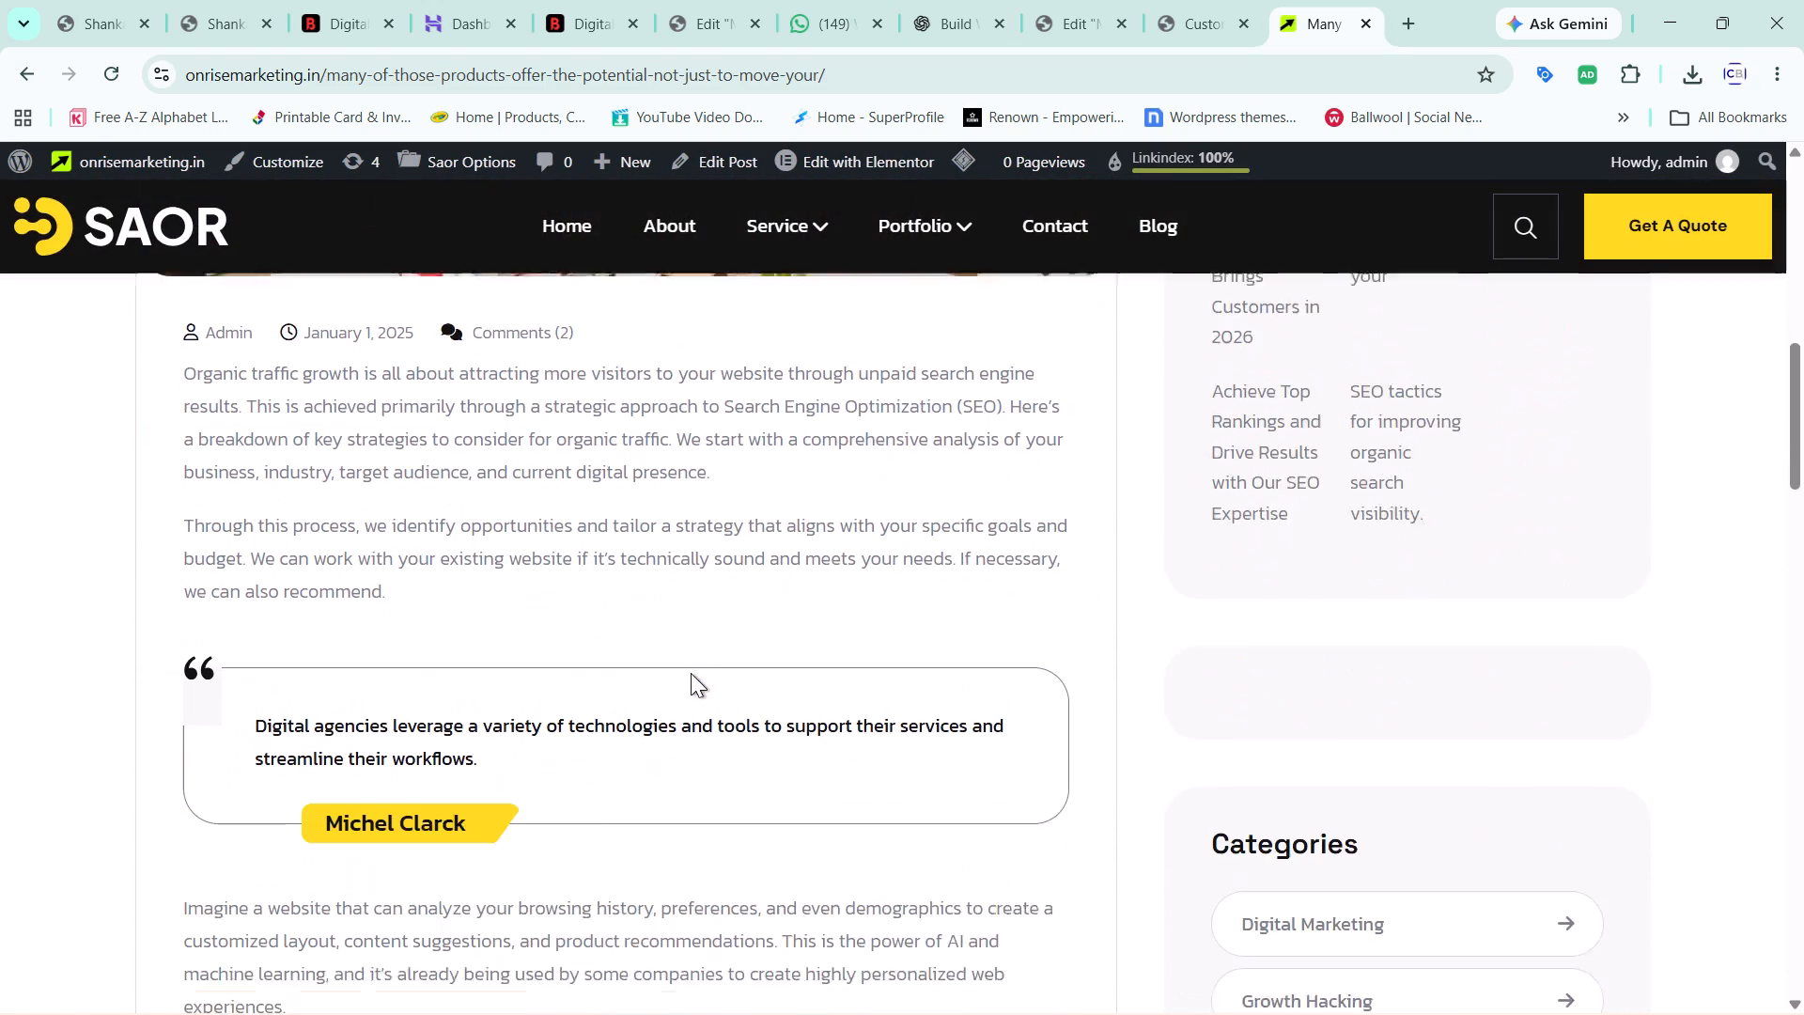
scroll(691, 673, down, 4)
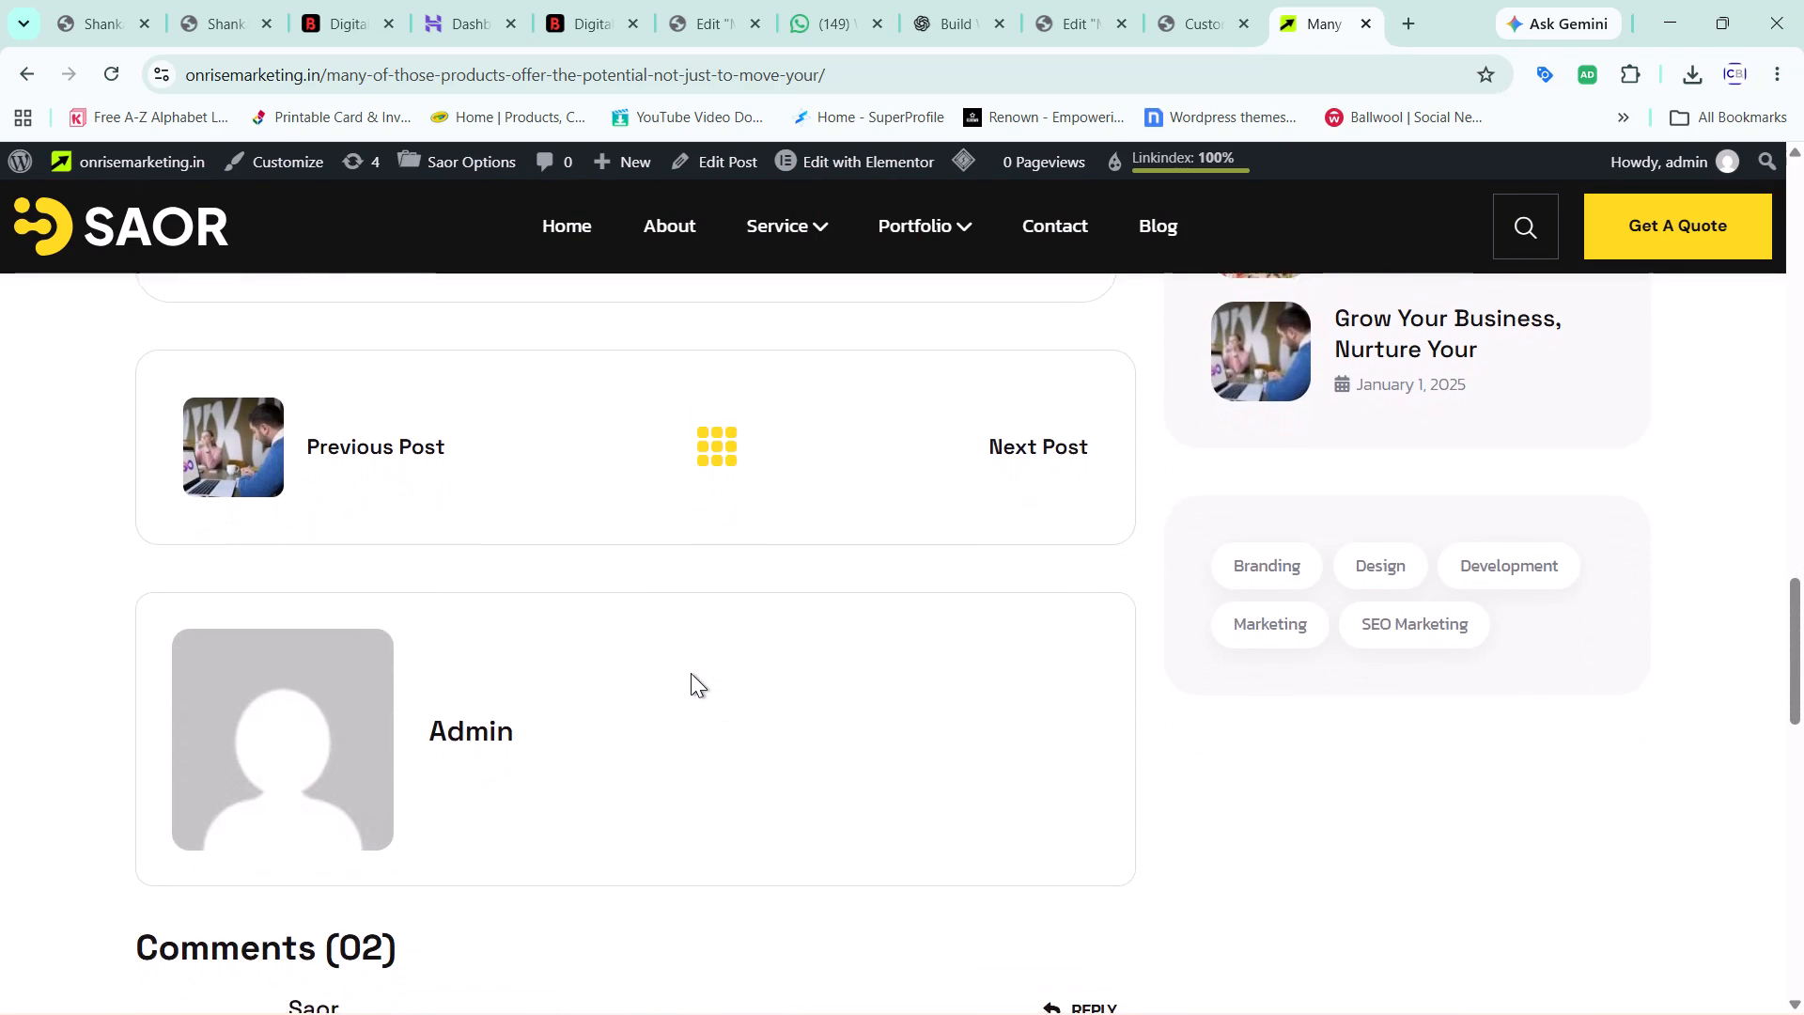
Leave the Elementor editor of the "Many of those products" post and go back to its WordPress editor.
click(1199, 39)
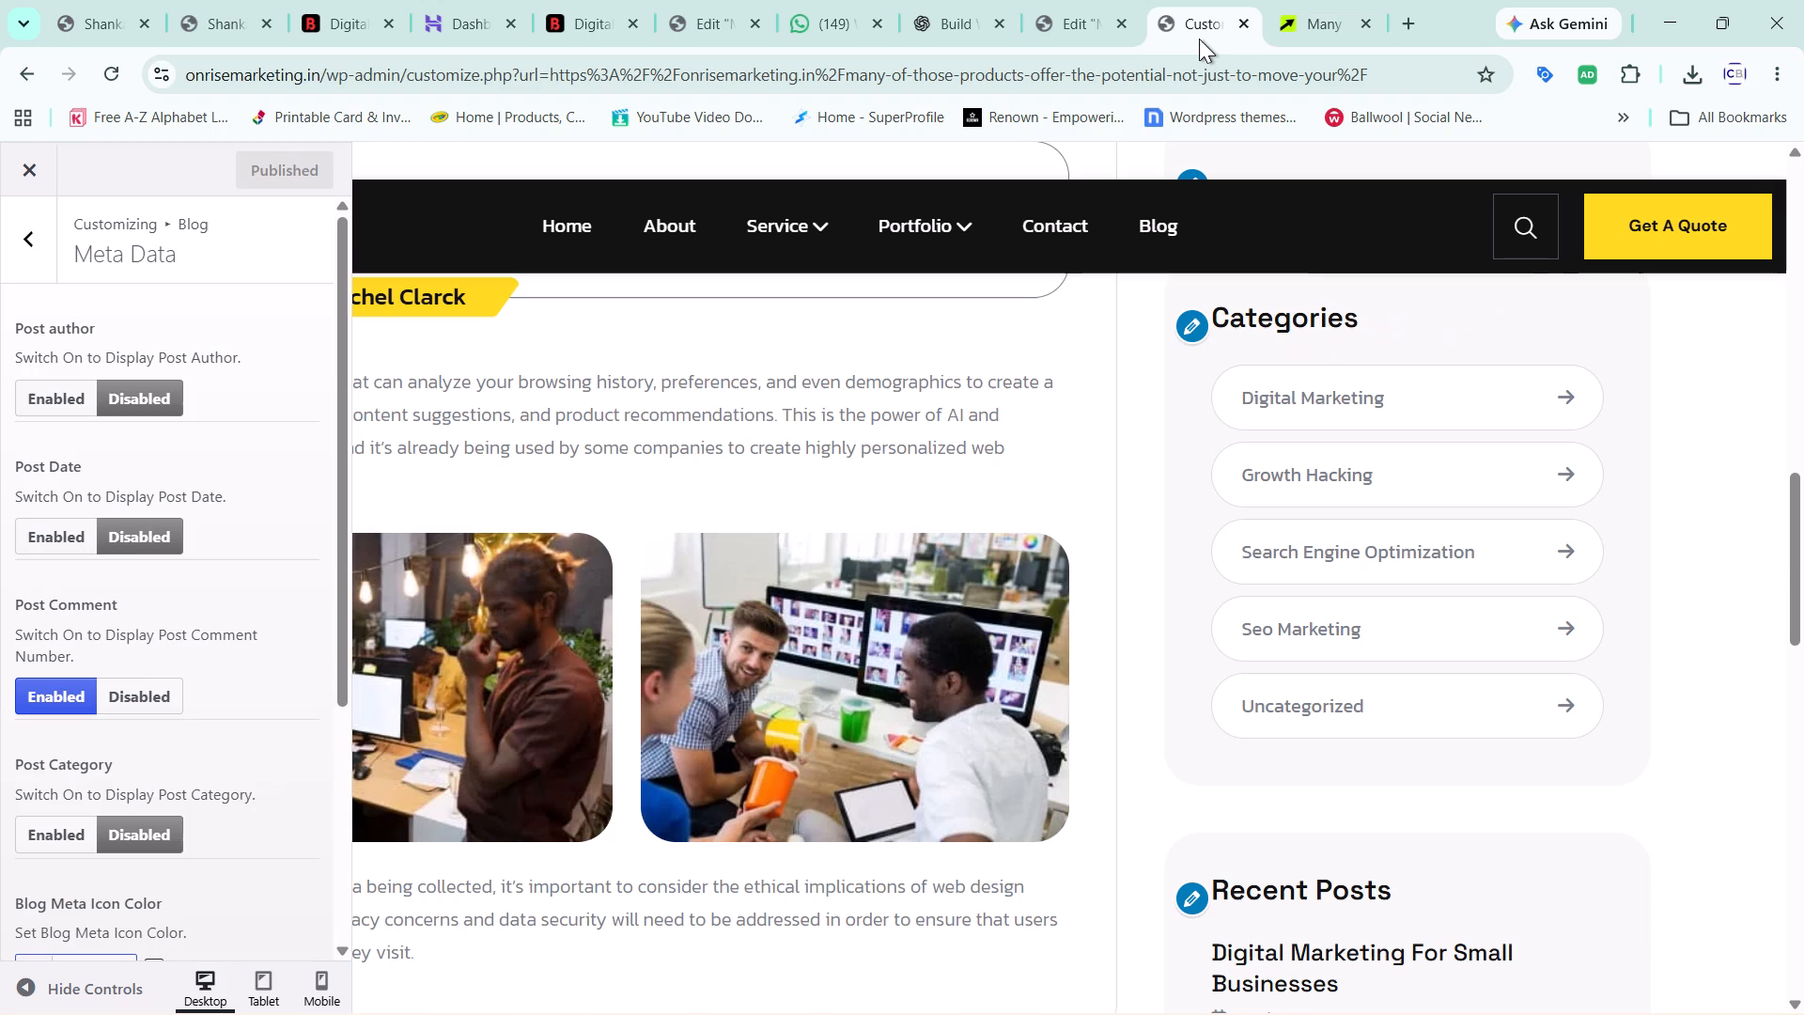
click(1097, 1)
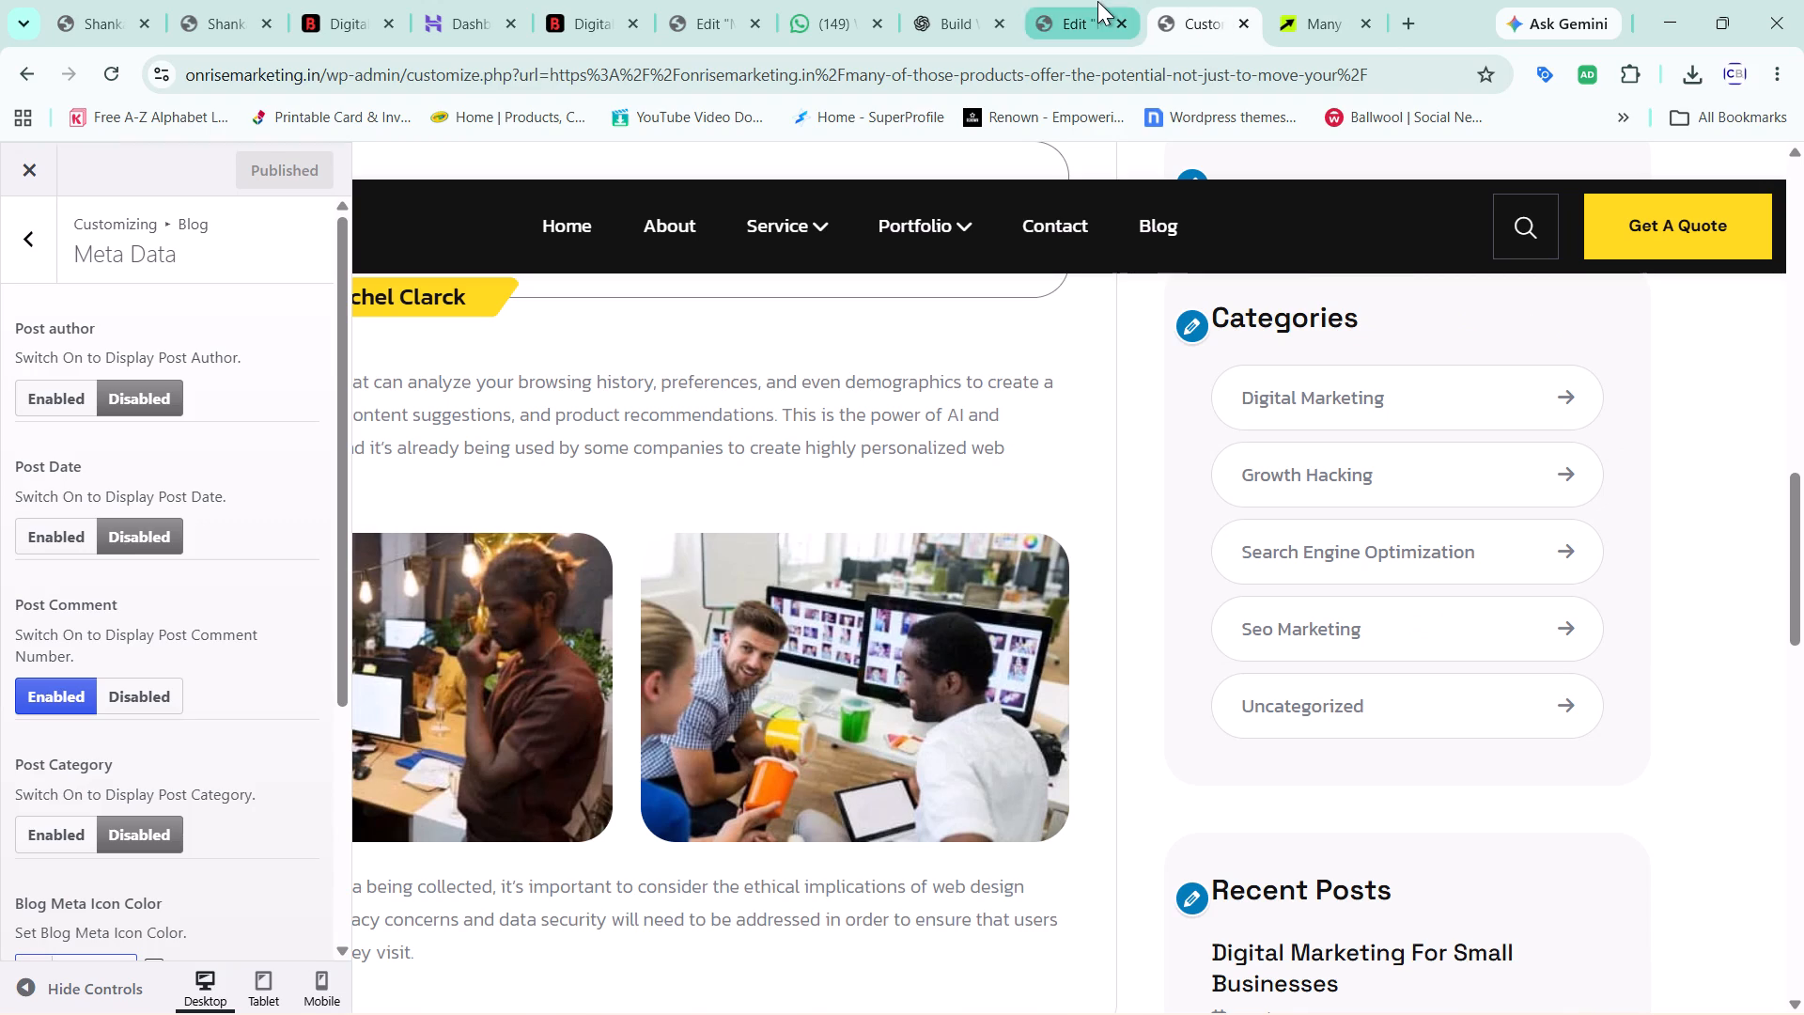
click(967, 0)
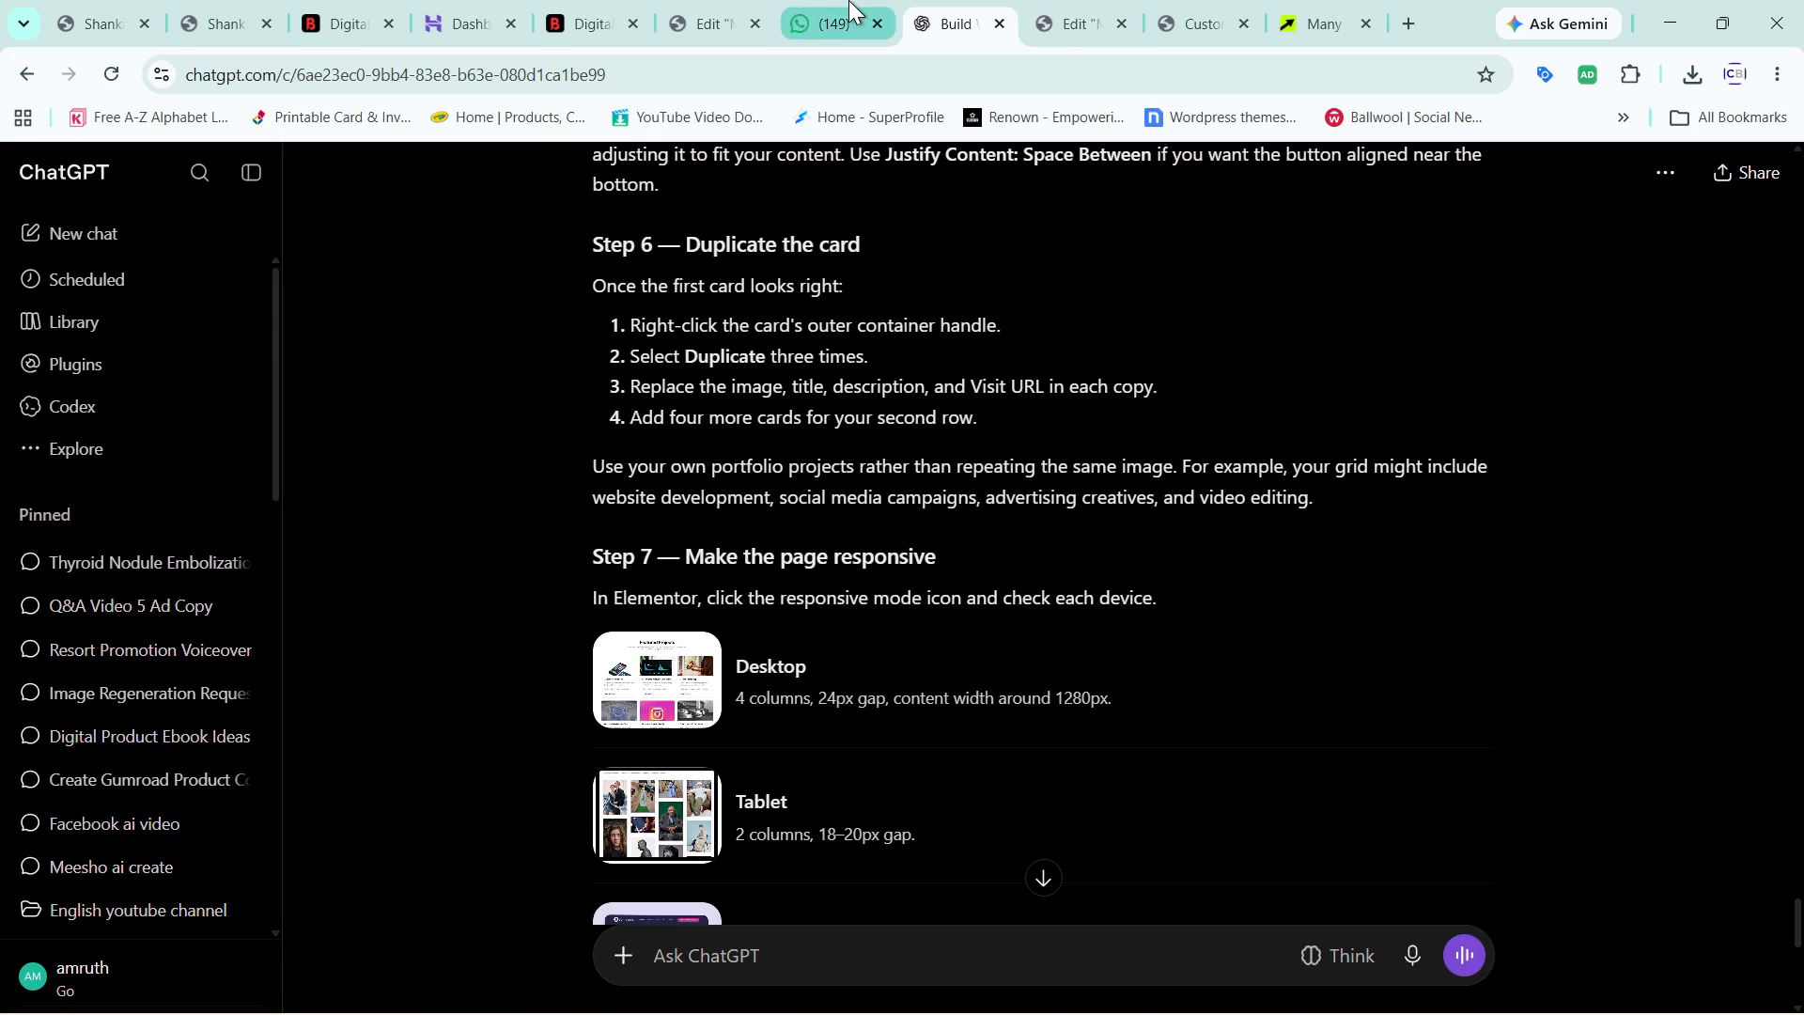
click(699, 0)
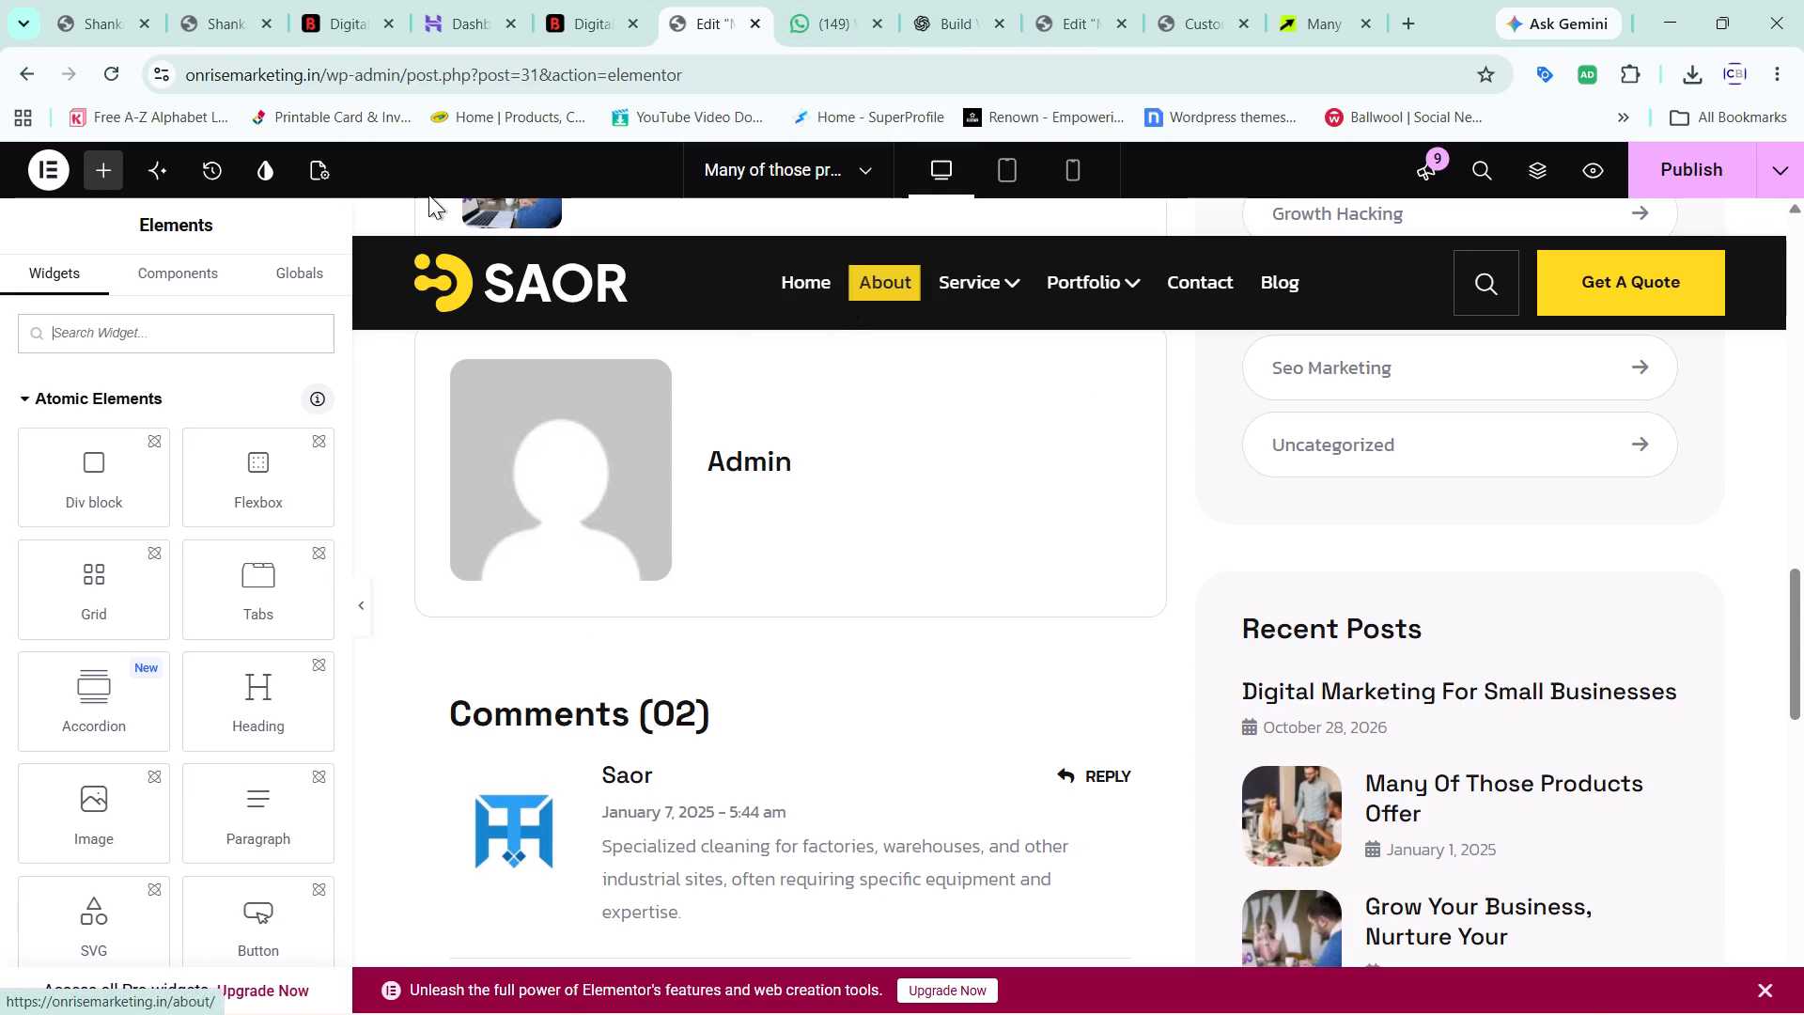
click(41, 86)
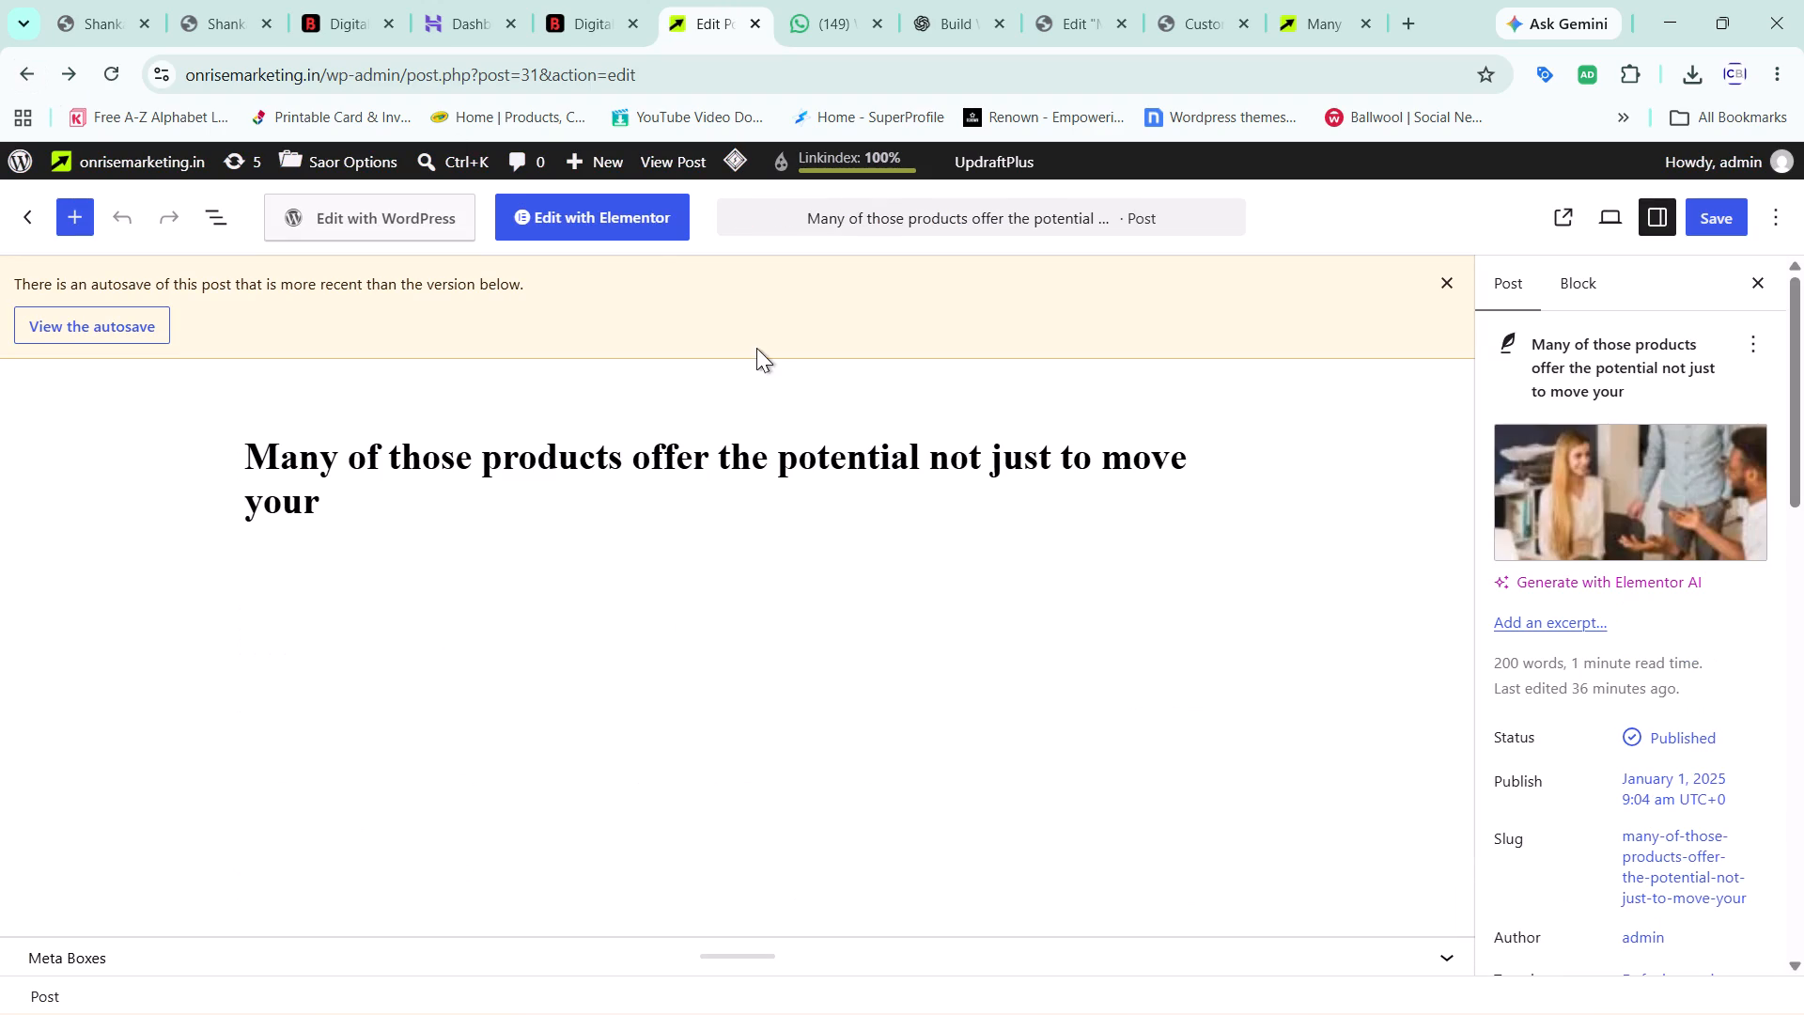
Look through the post's settings, from featured image and publishing details to the LiteSpeed and Internal Links options.
scroll(1525, 650, down, 4)
scroll(1525, 650, up, 1)
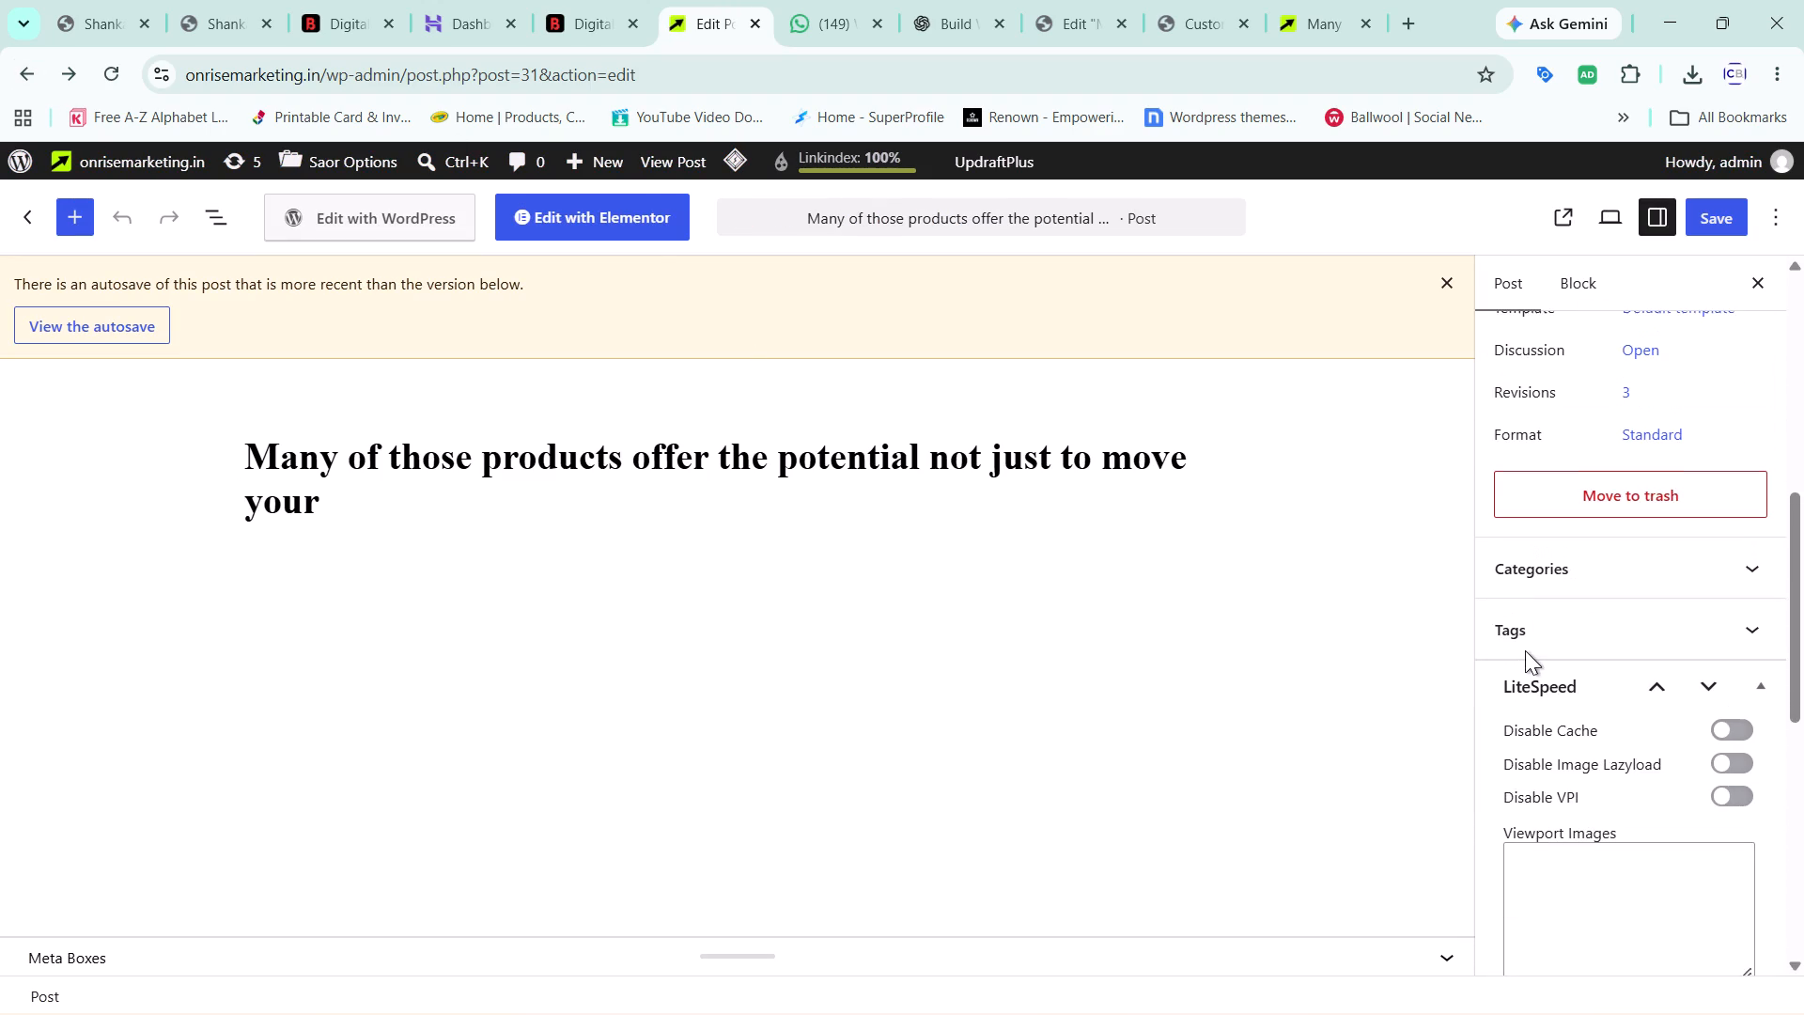
scroll(1525, 650, up, 1)
scroll(1525, 650, down, 4)
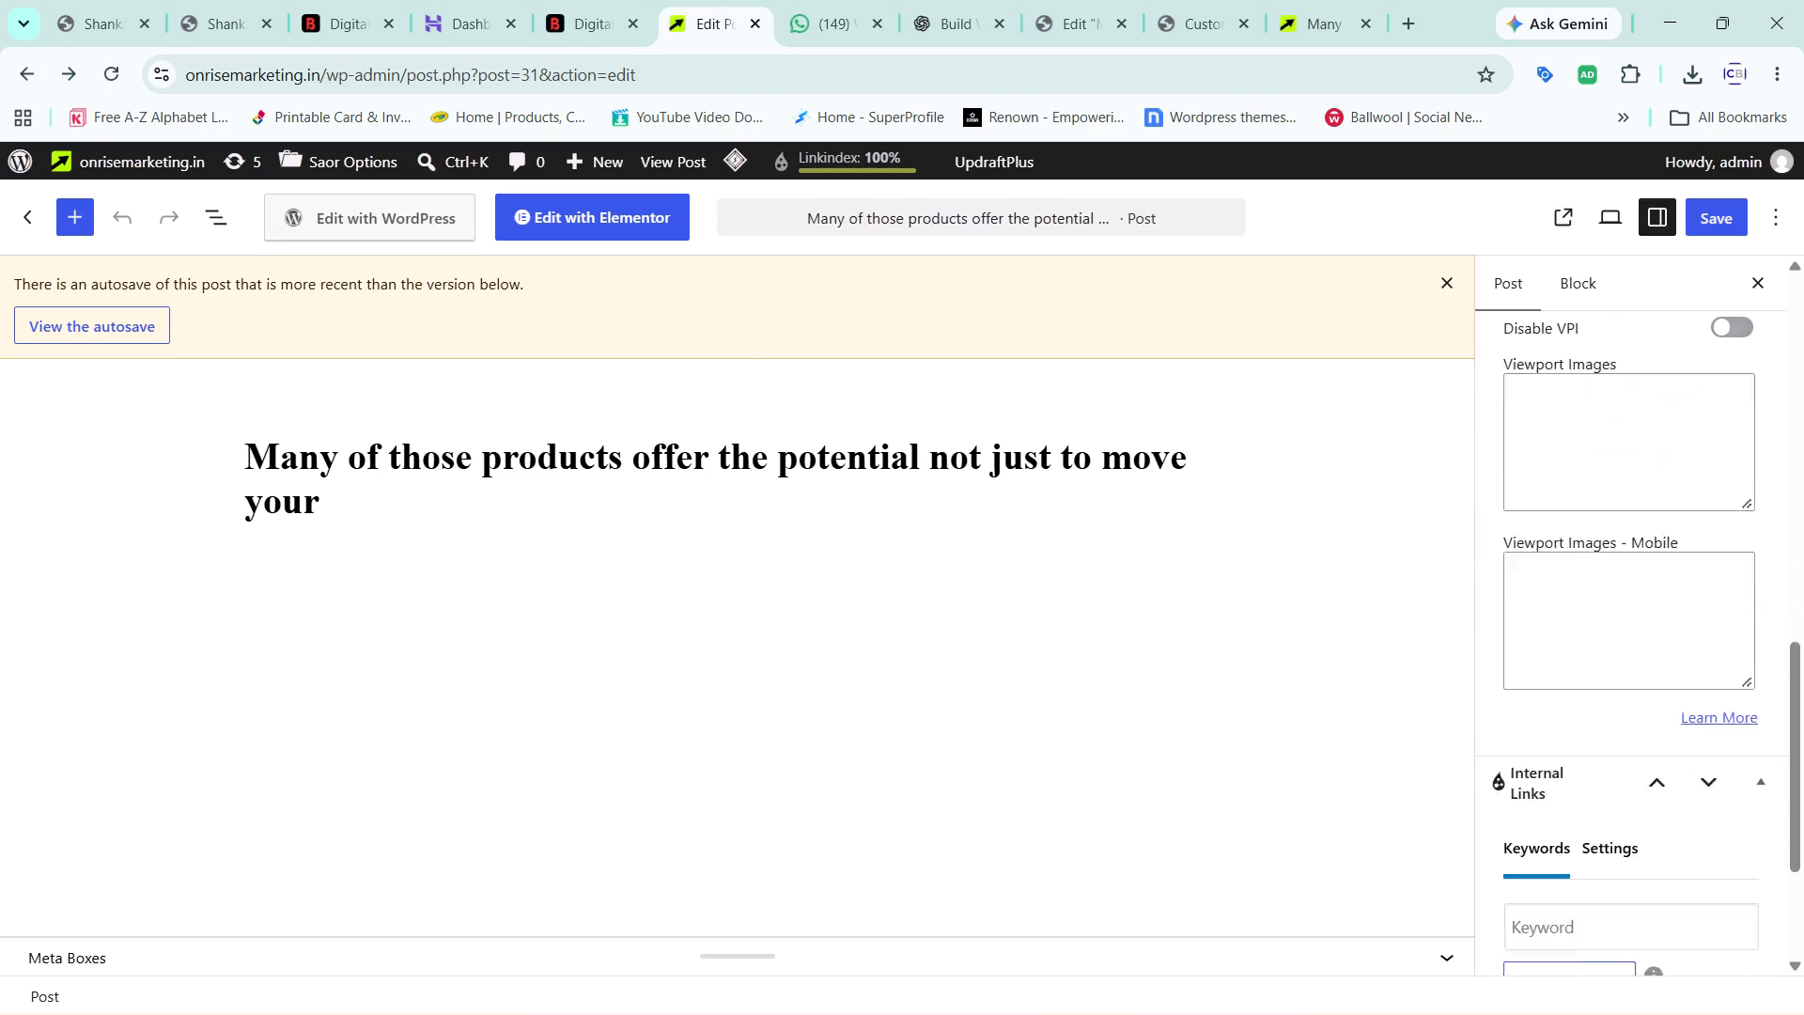
scroll(1525, 650, down, 4)
scroll(1525, 650, up, 1)
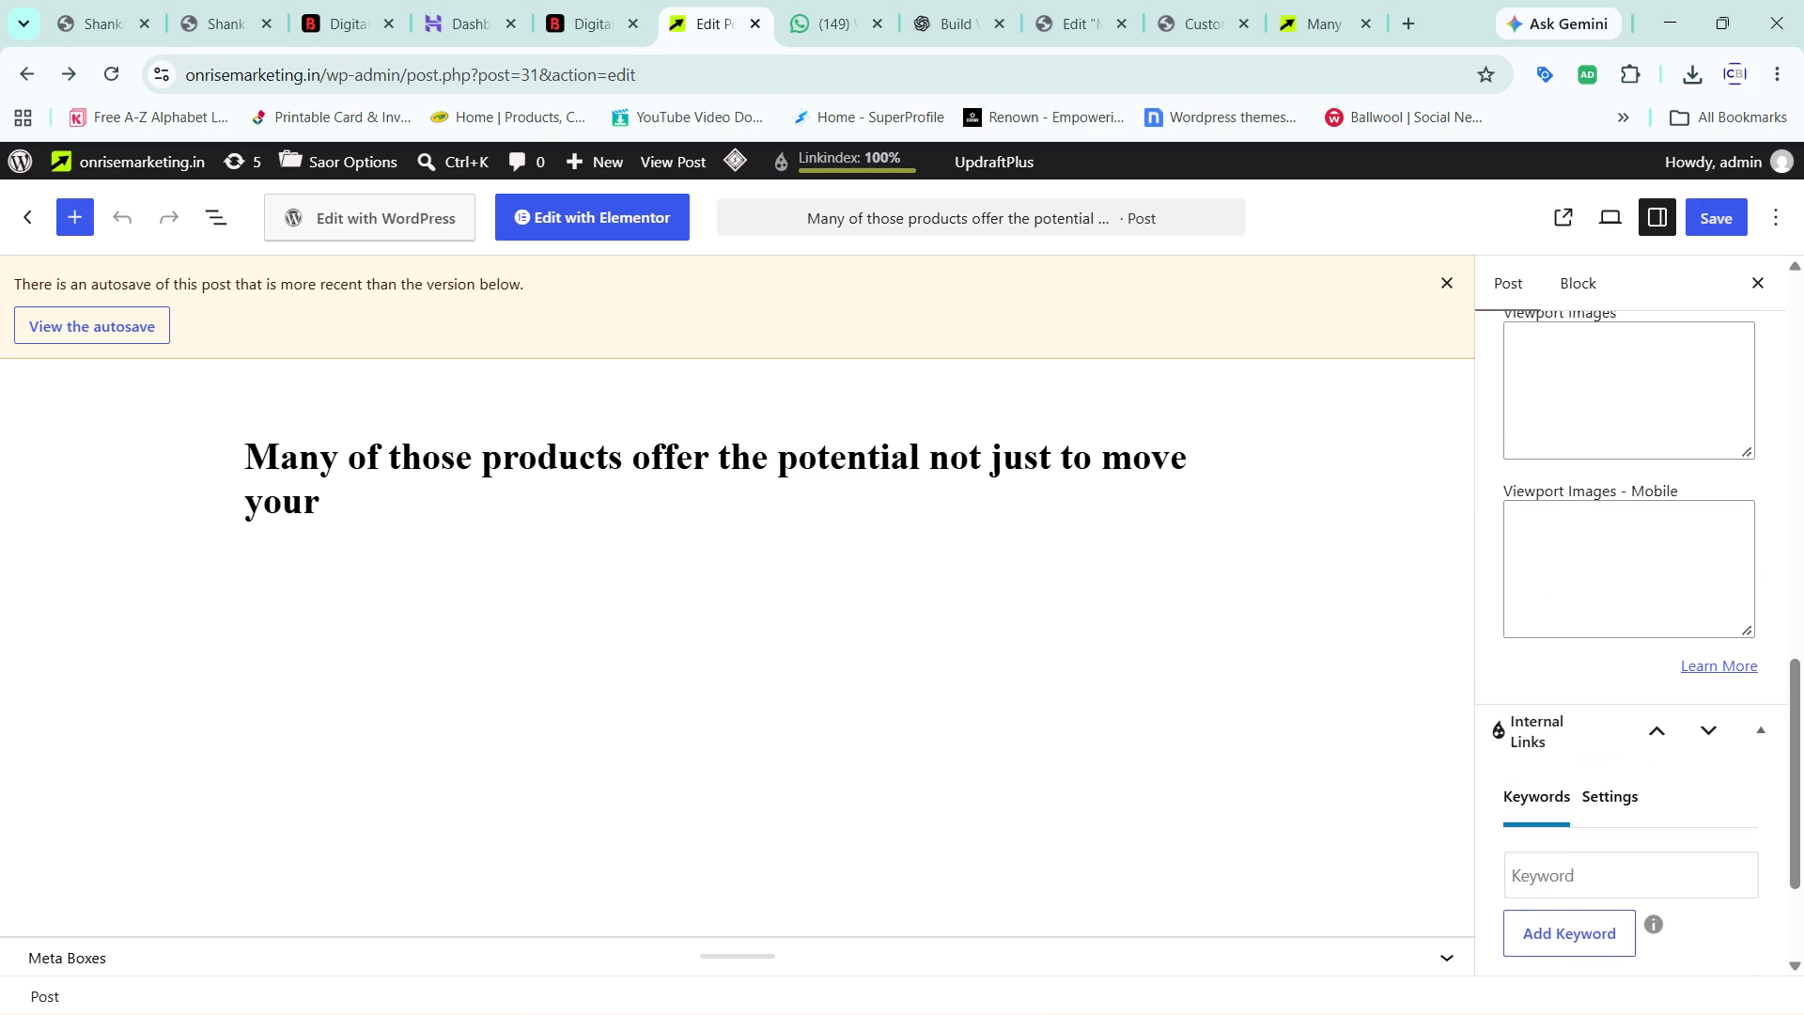
scroll(1525, 650, up, 5)
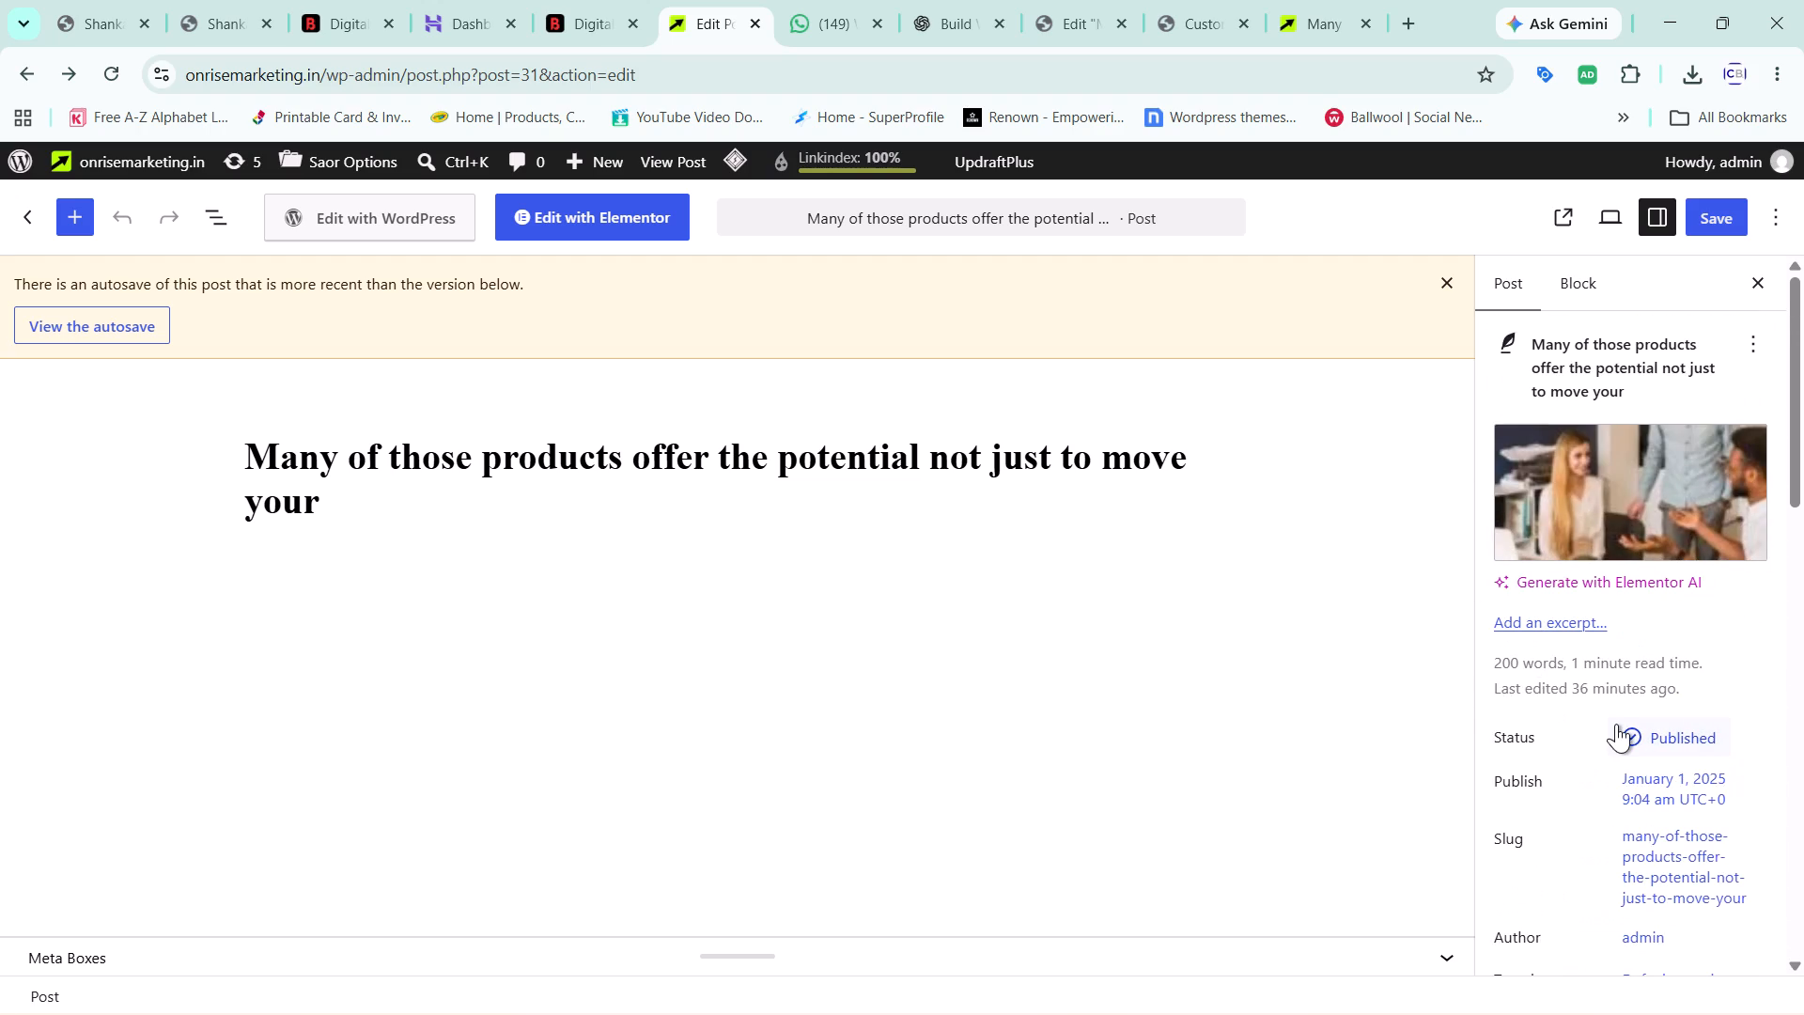
scroll(1616, 724, down, 1)
click(1561, 280)
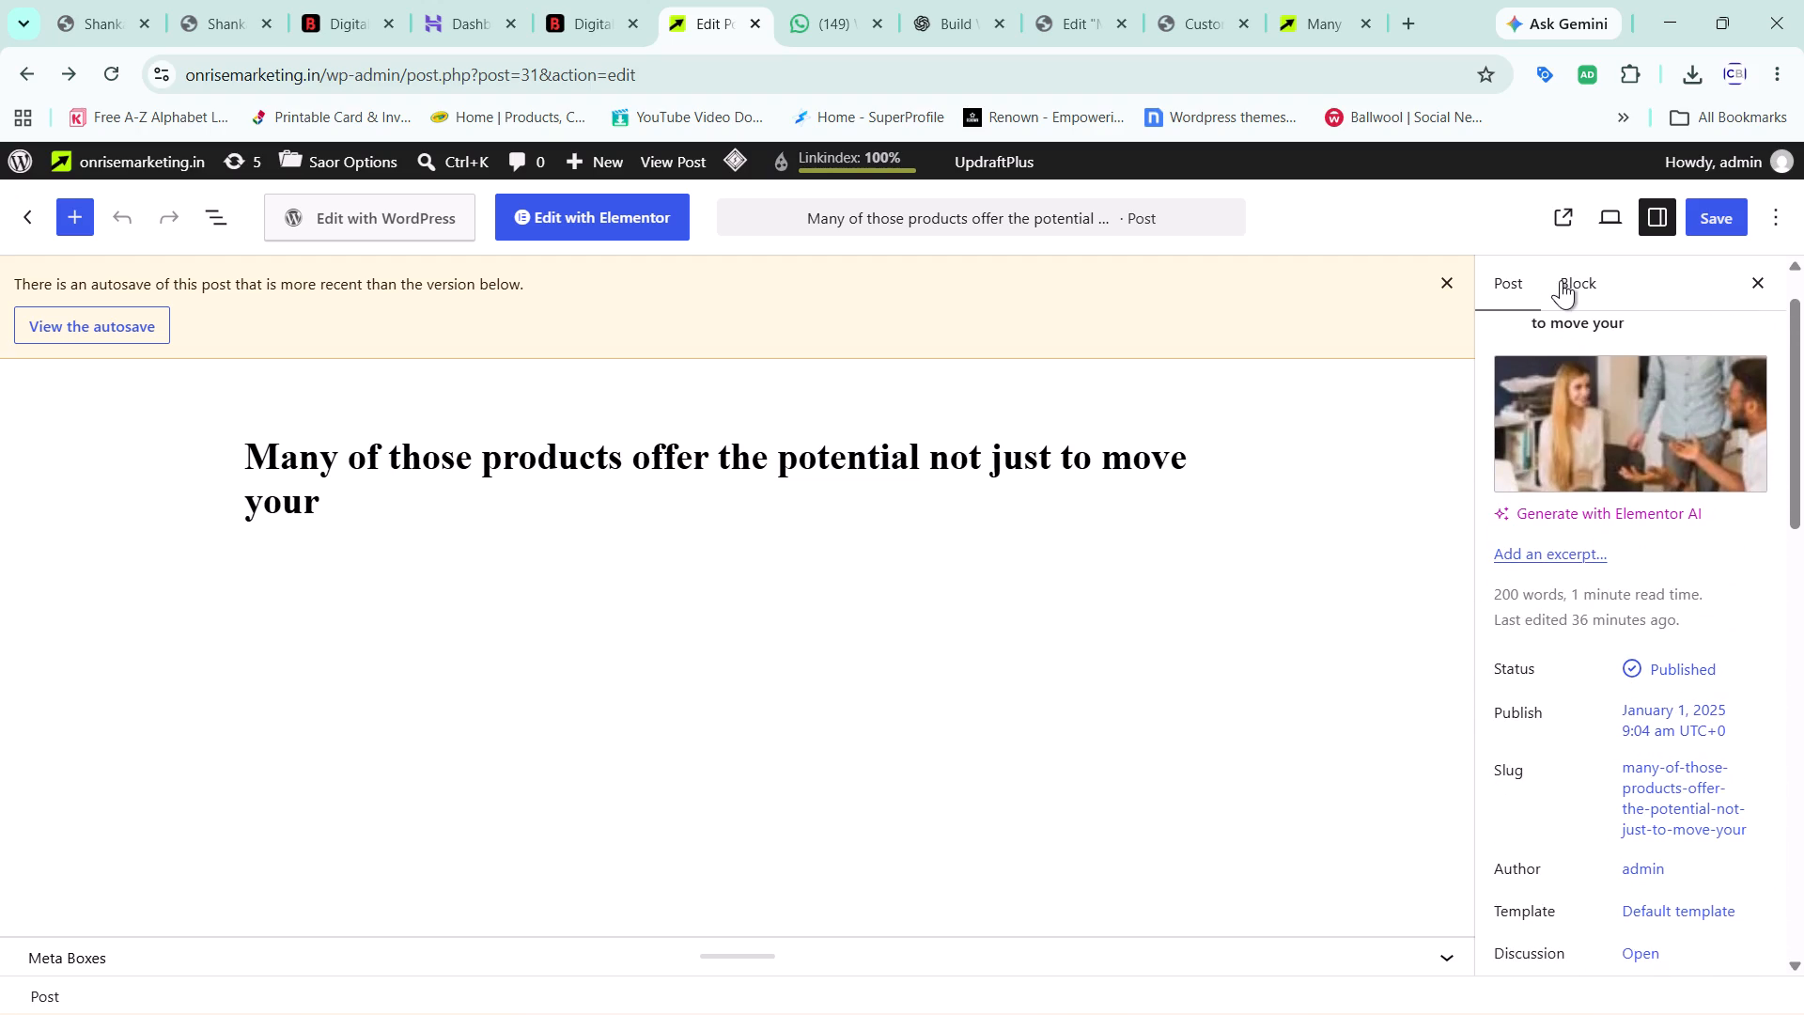
click(1536, 280)
scroll(1661, 556, down, 3)
scroll(1661, 556, up, 3)
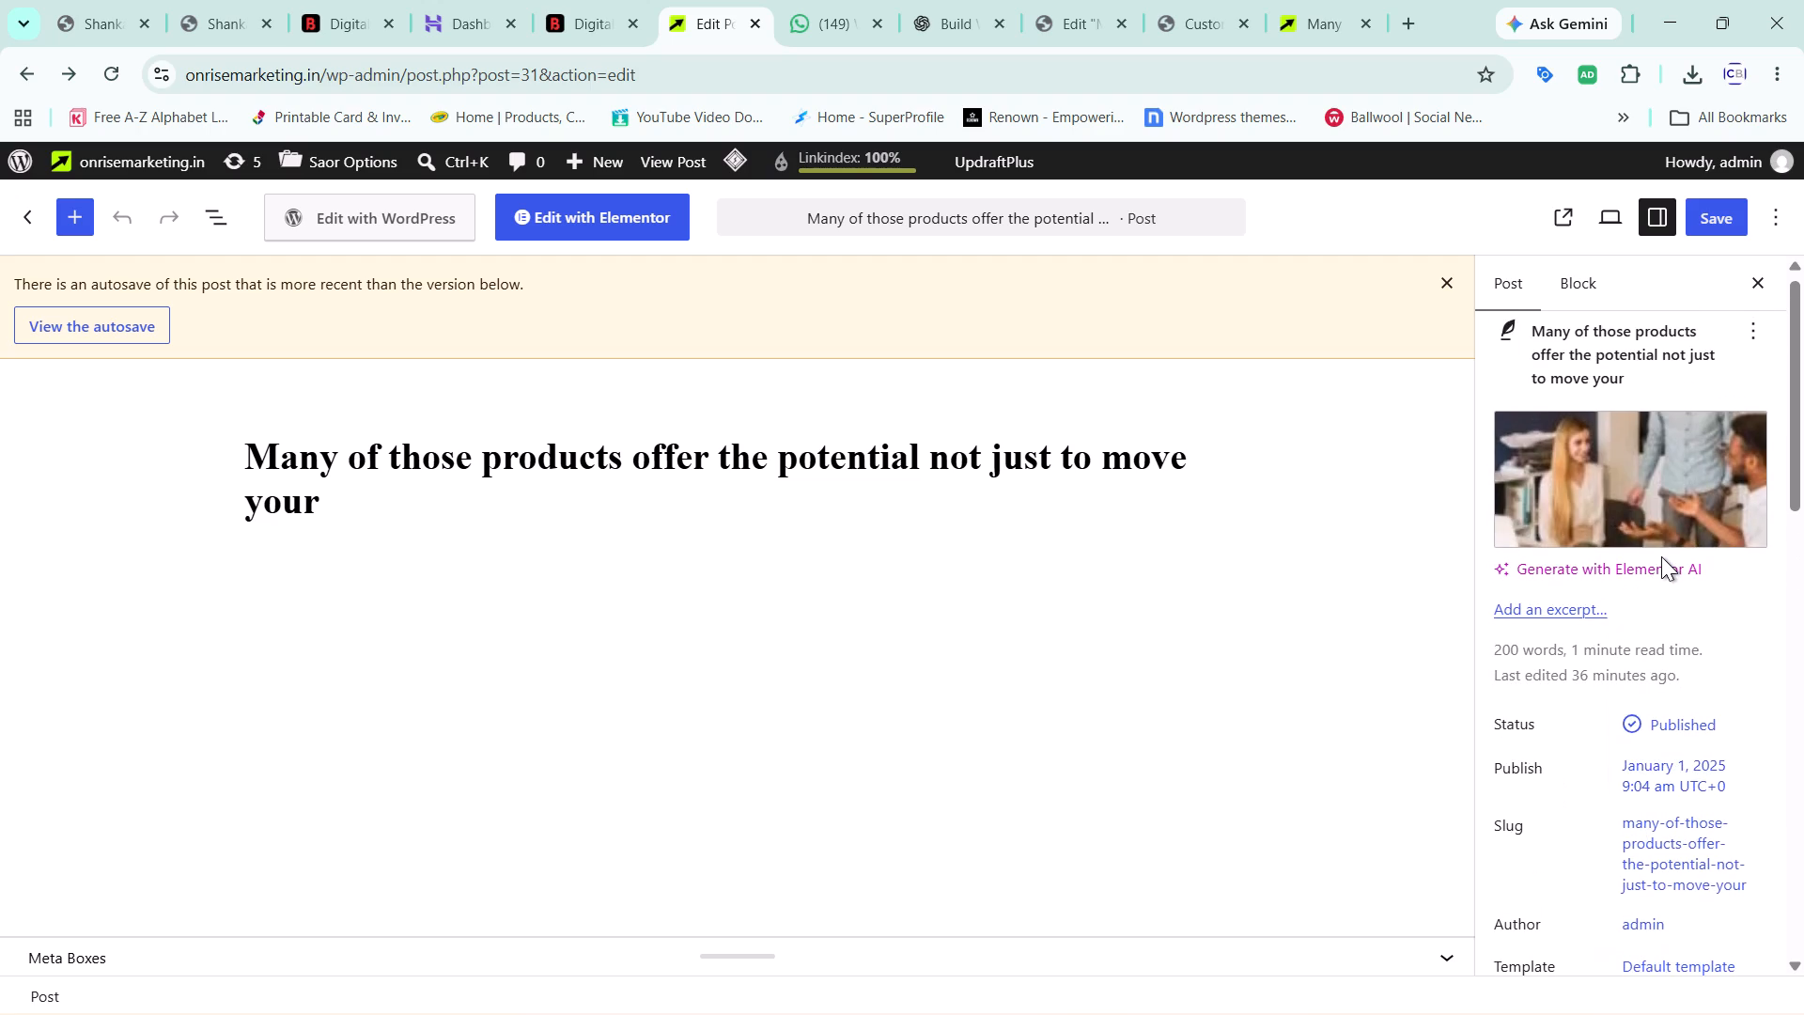
Examine the "Many of those products" post's settings, including LiteSpeed, the Internal Links keywords and settings, and the available post actions.
scroll(1661, 556, down, 2)
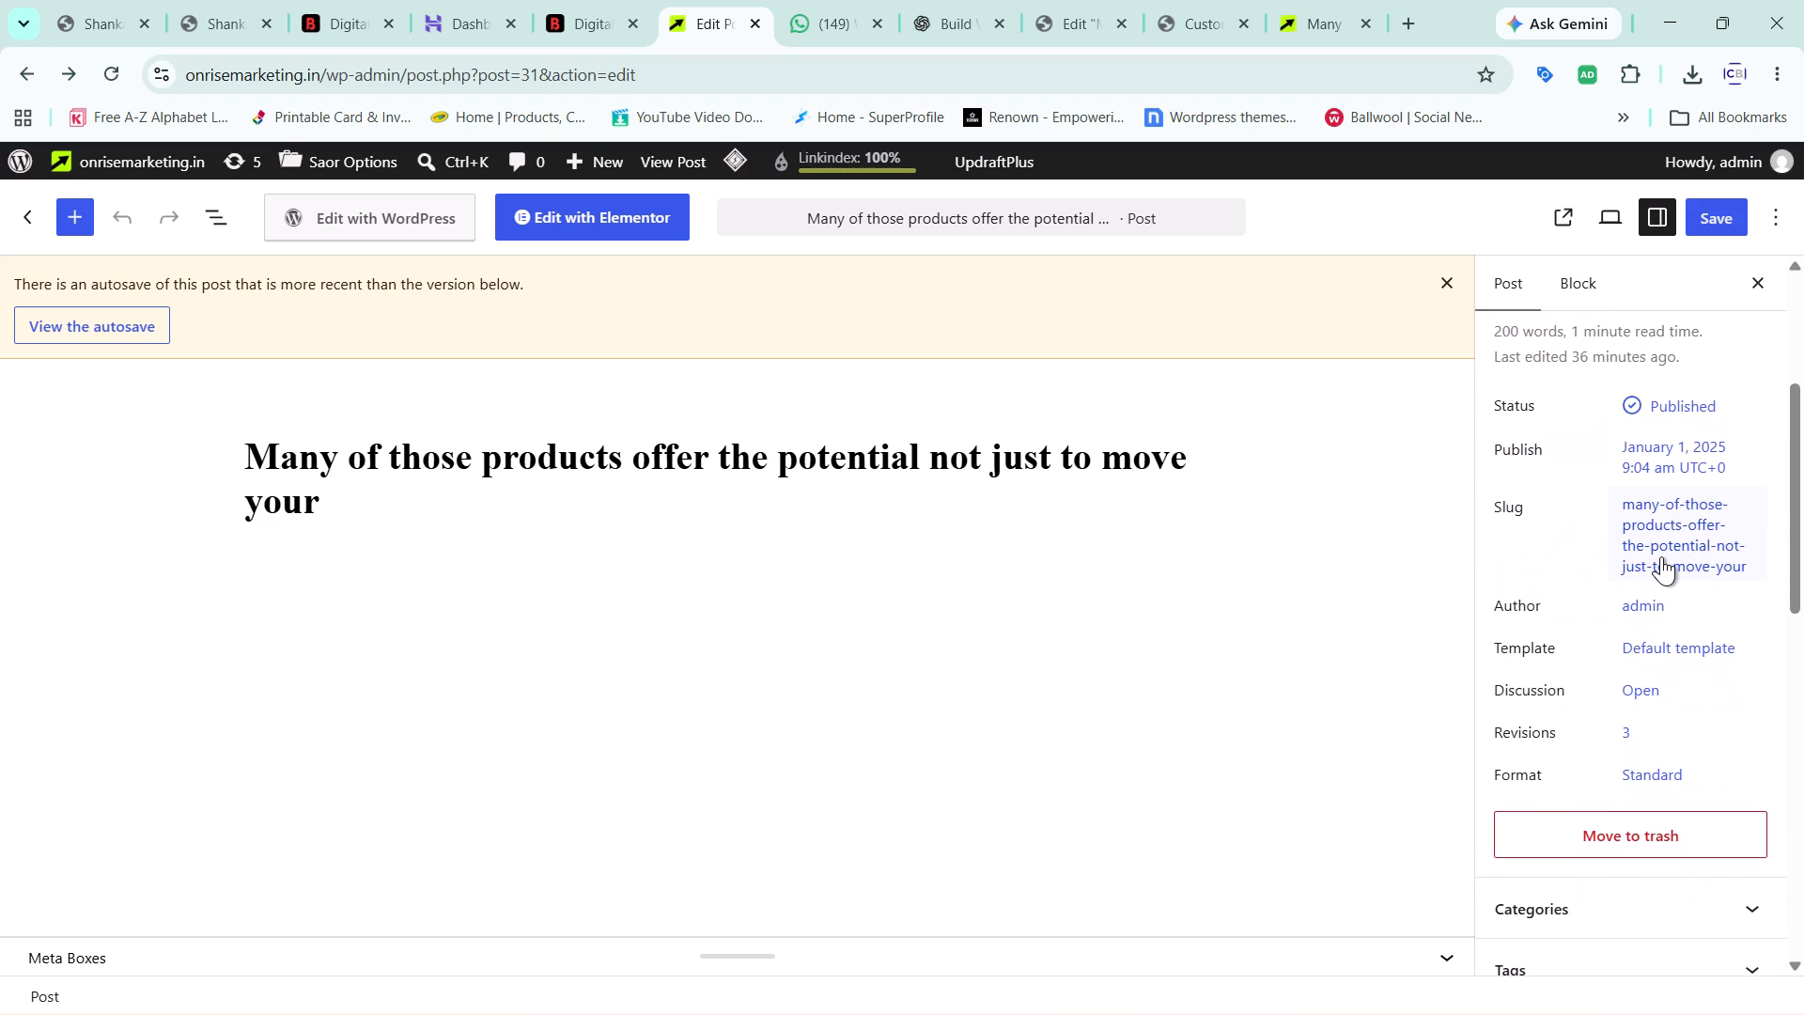
scroll(1661, 556, down, 3)
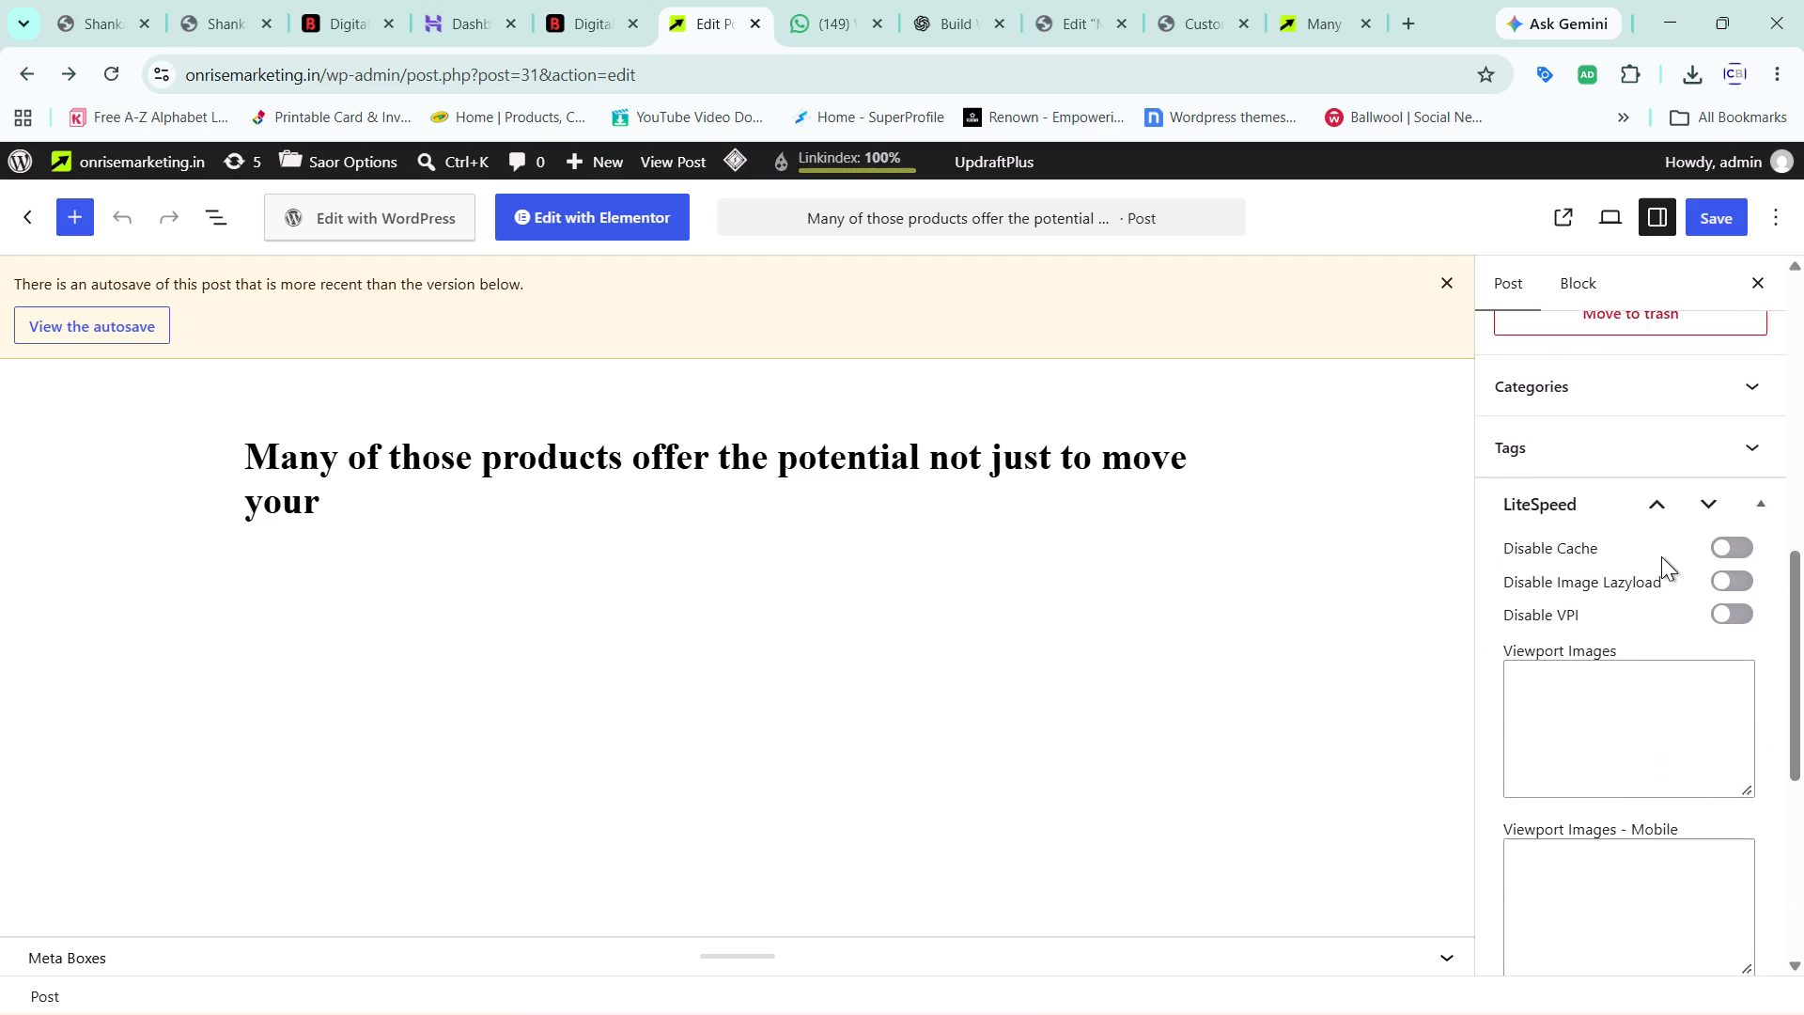
scroll(1661, 556, down, 2)
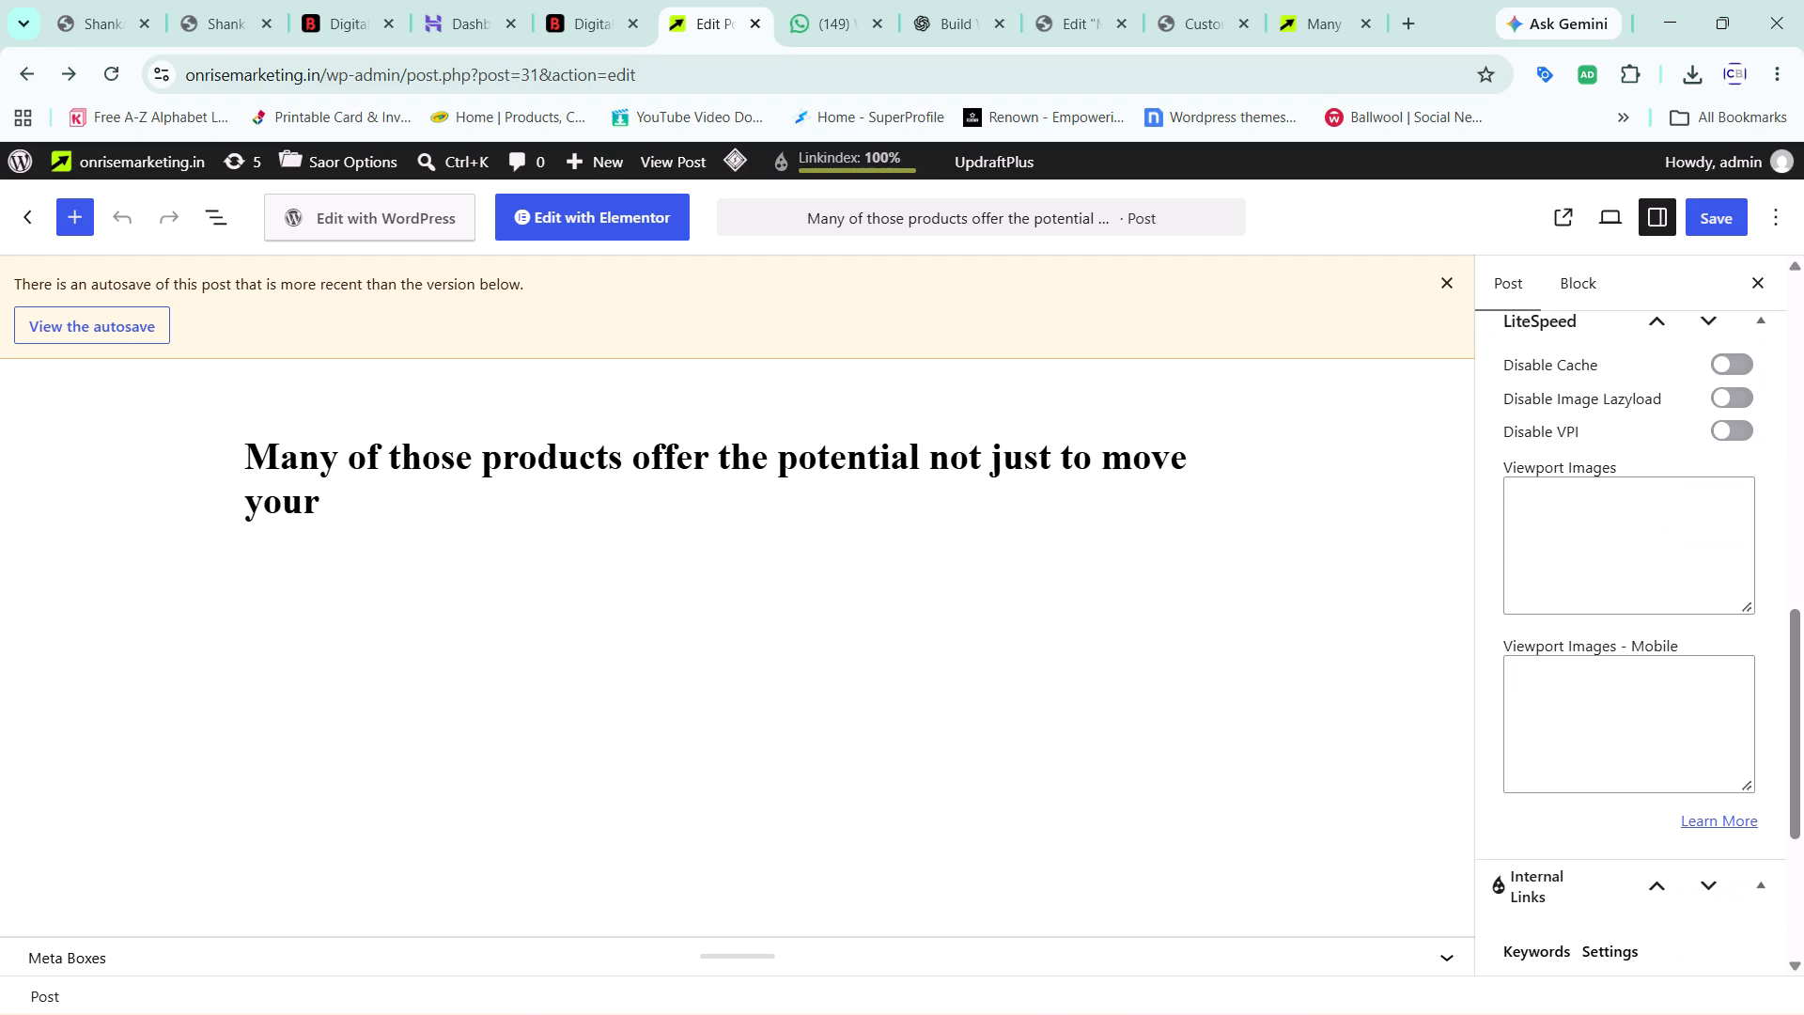
scroll(1661, 556, down, 1)
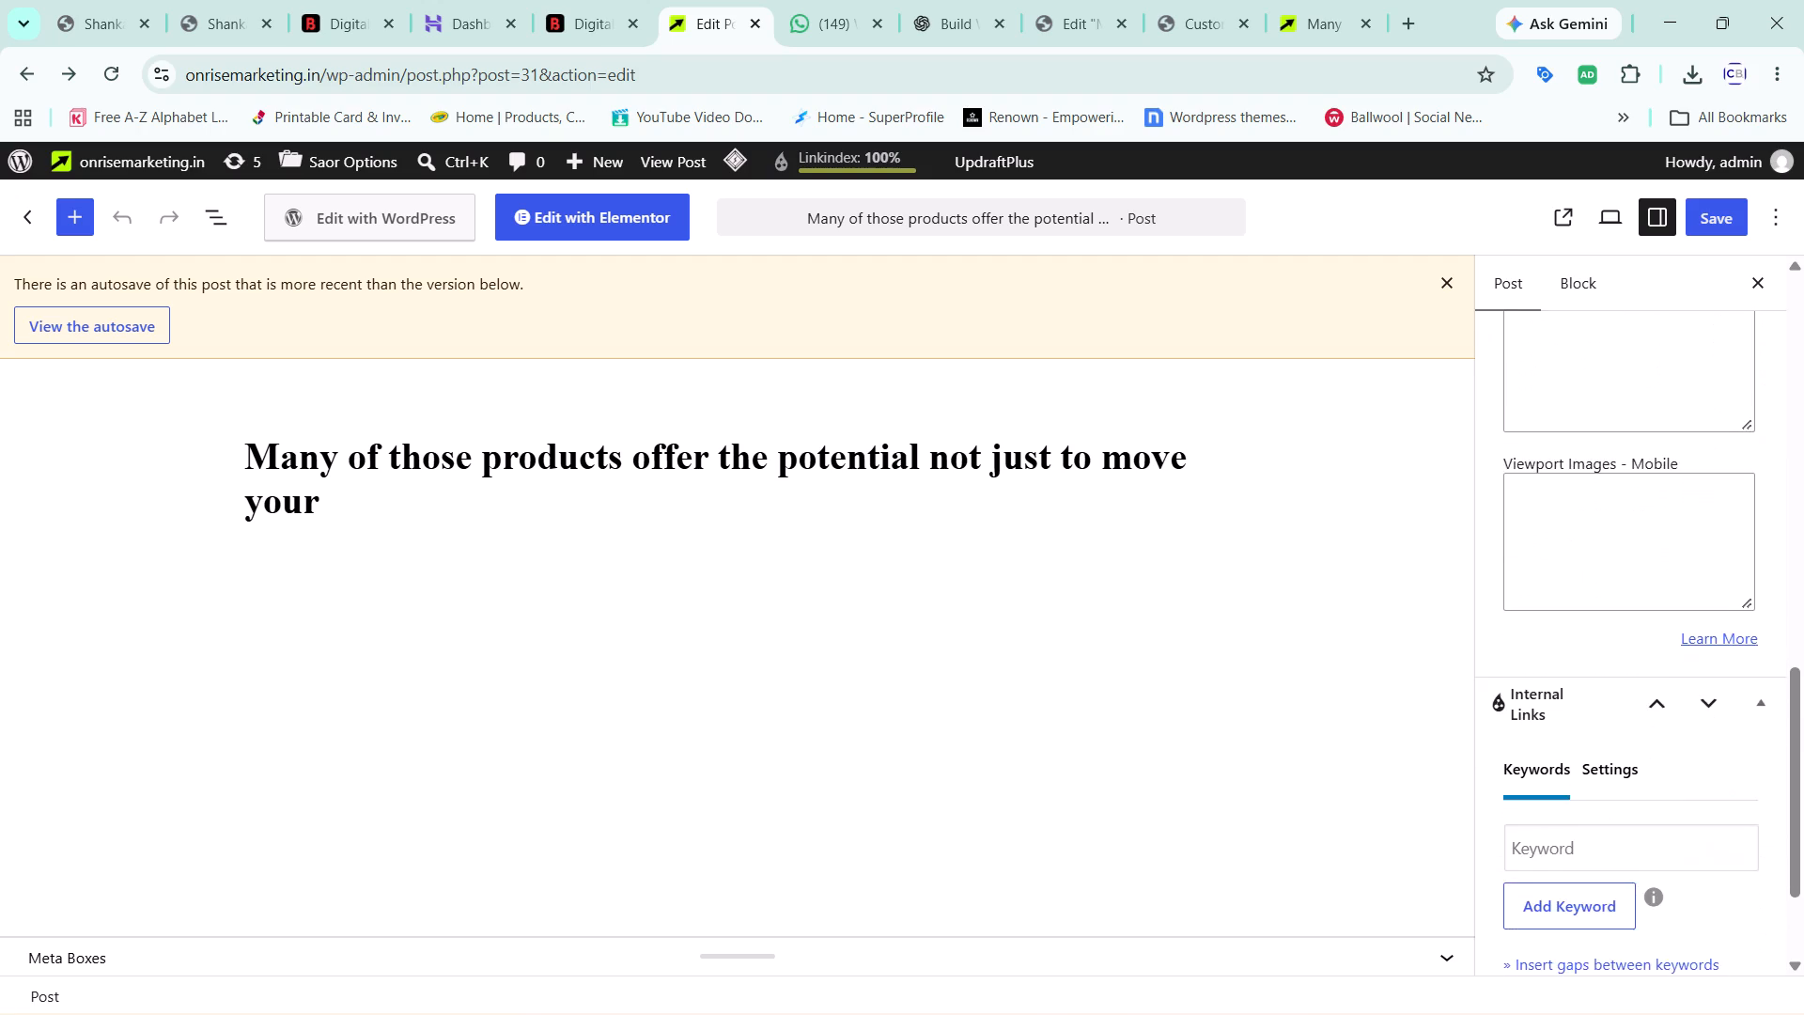
scroll(1661, 556, down, 2)
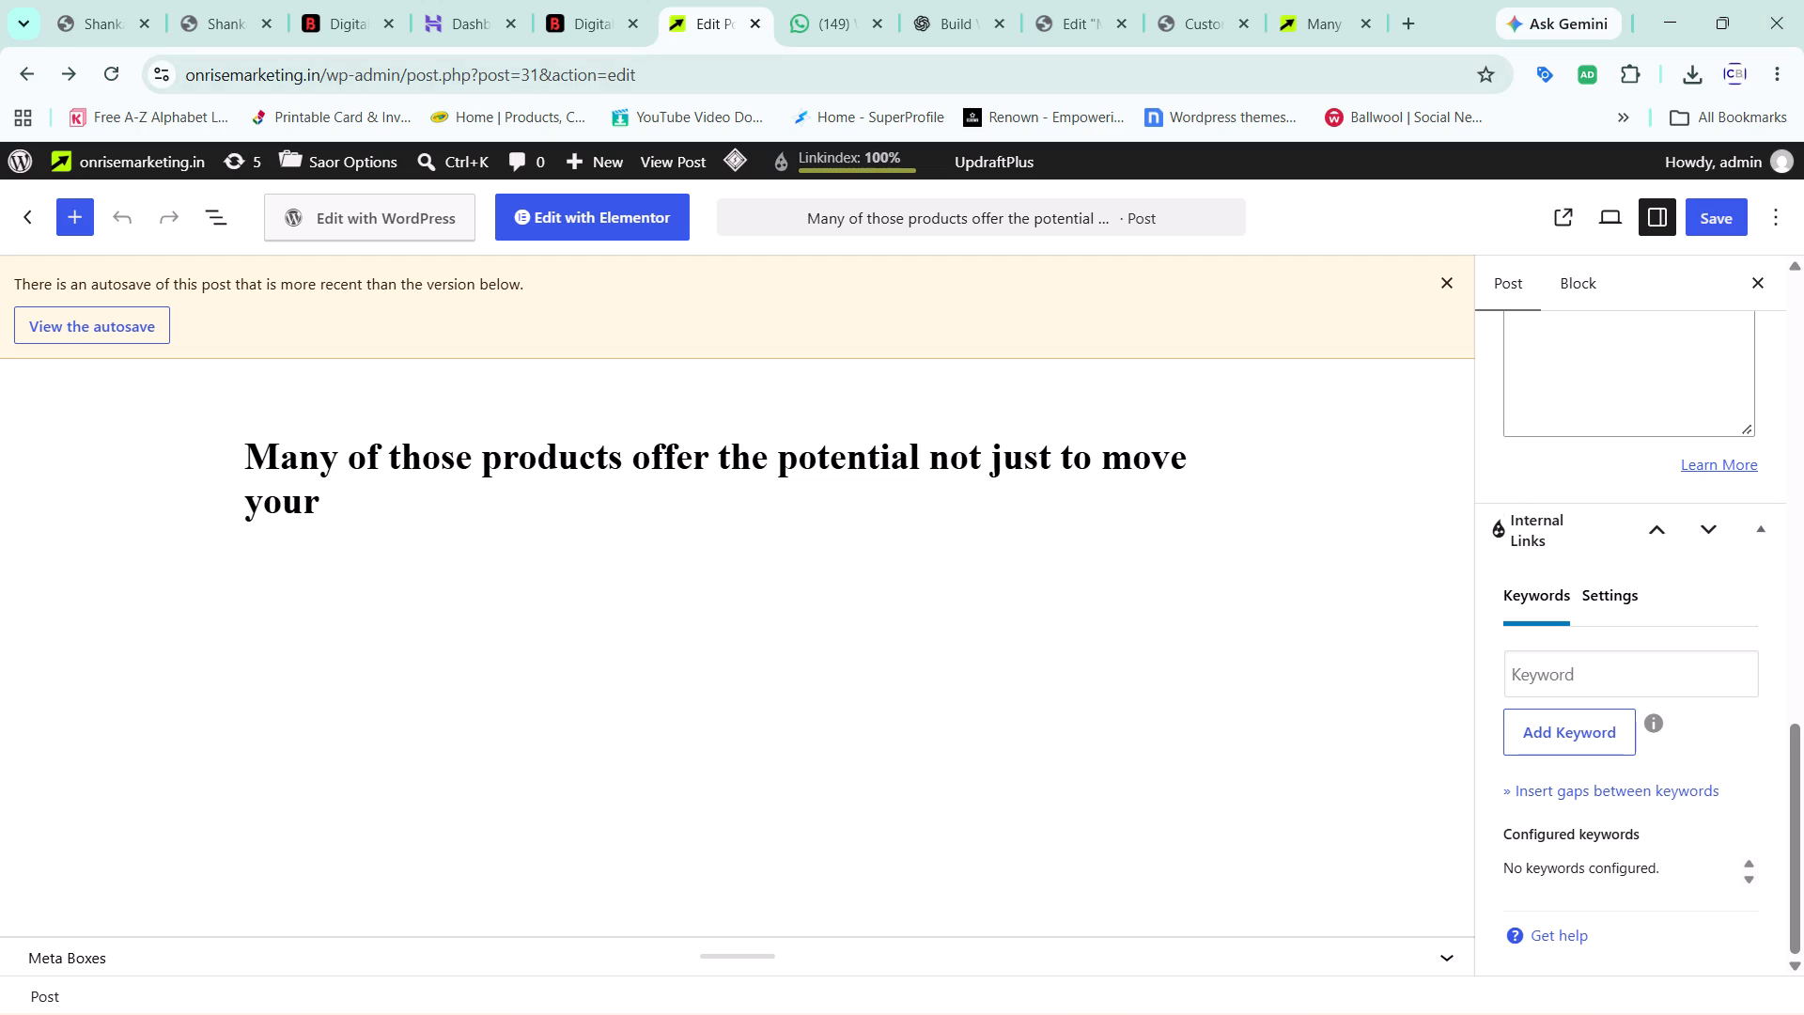
click(1631, 602)
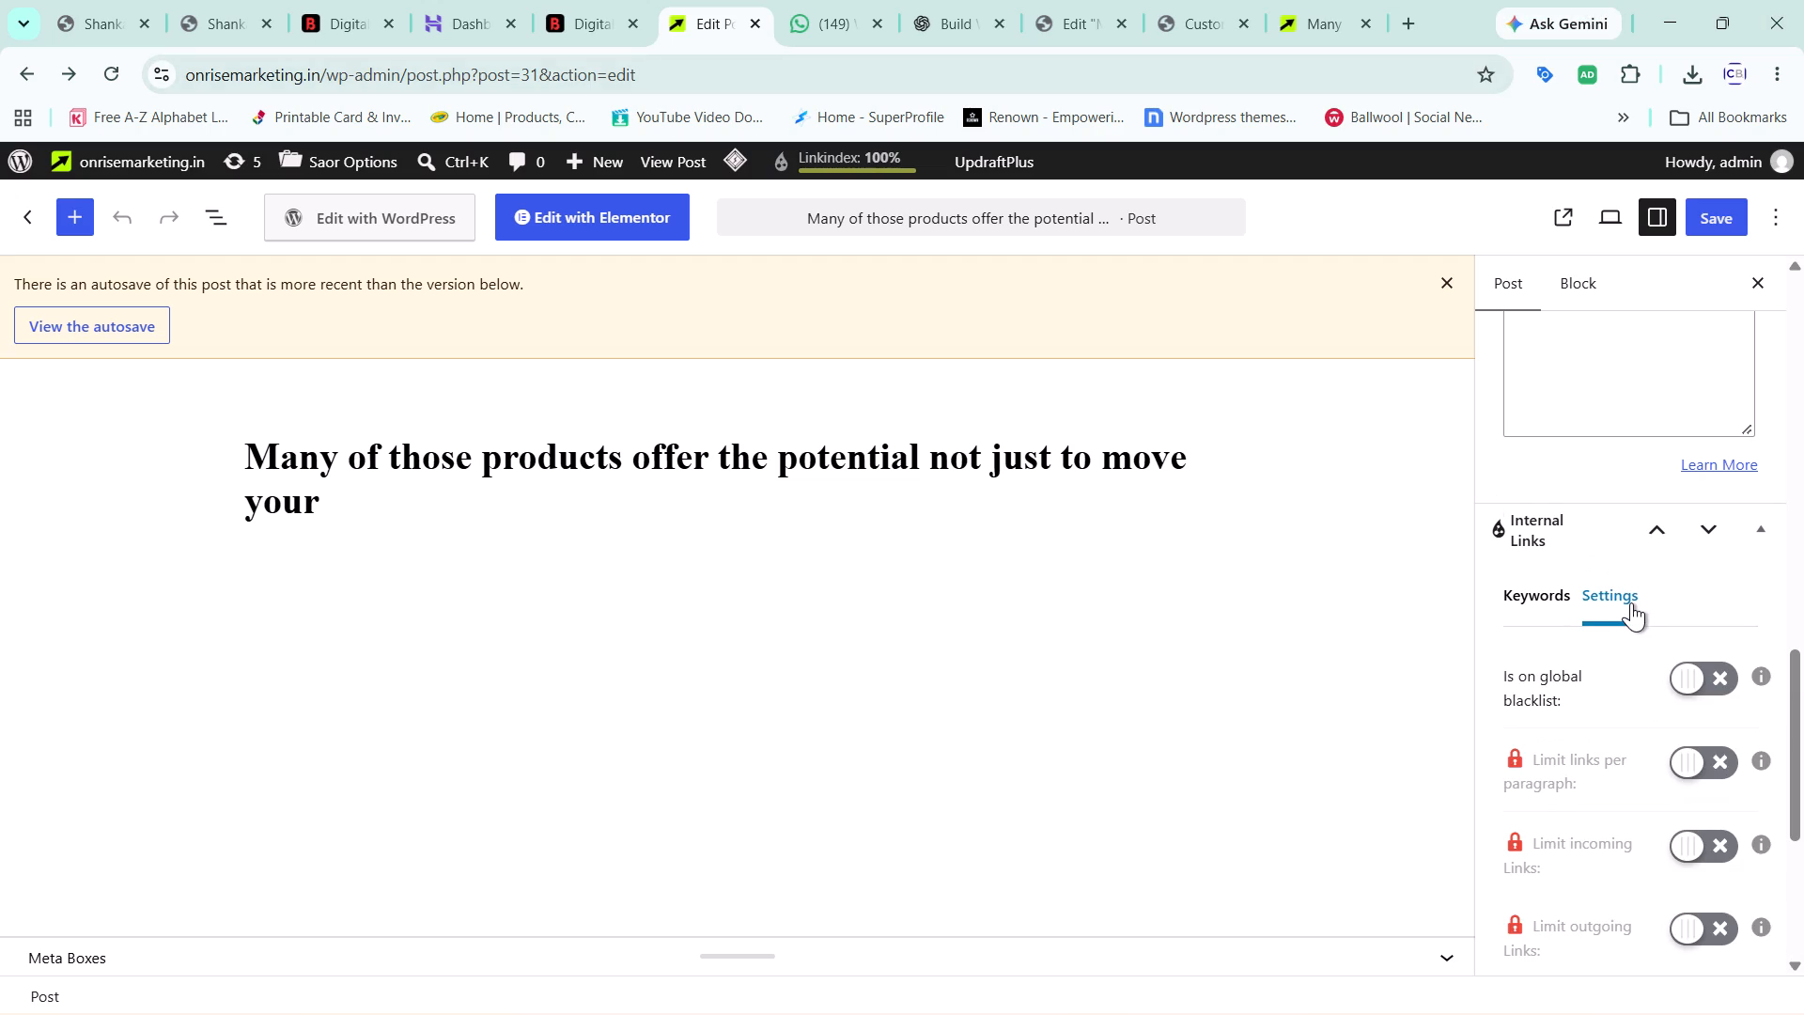
scroll(1631, 602, down, 1)
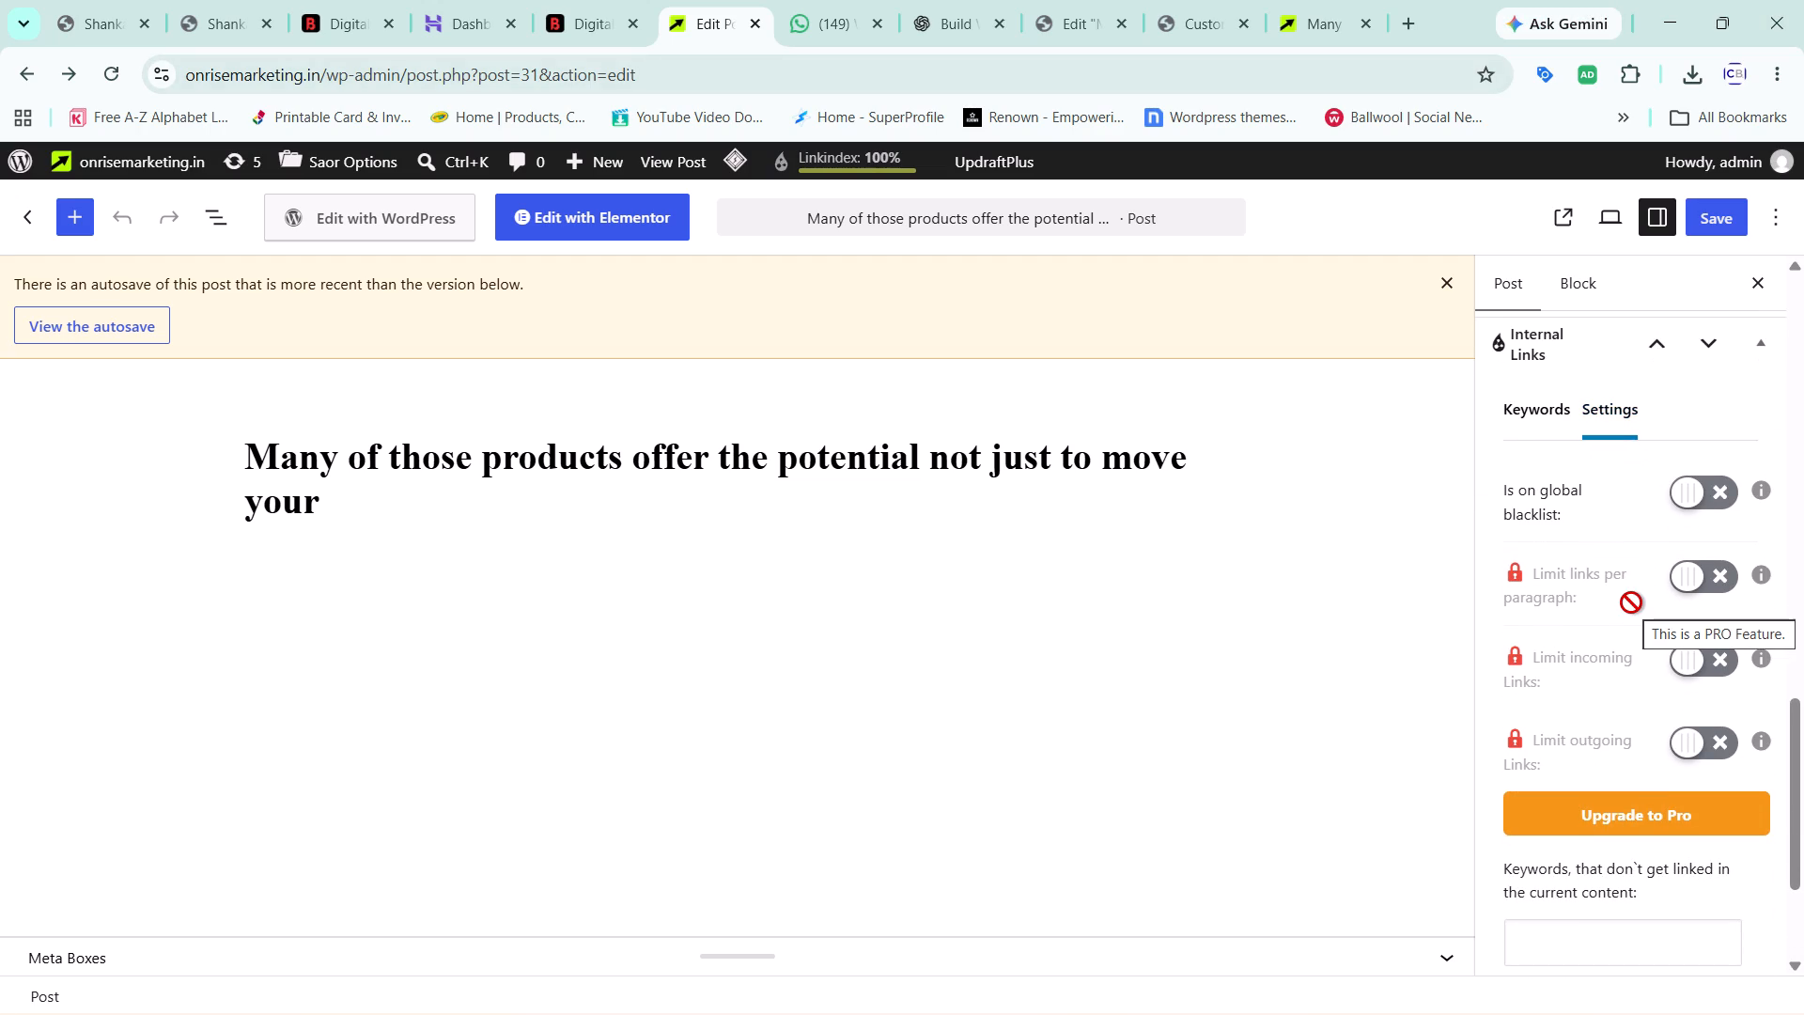
click(1520, 404)
scroll(1520, 404, down, 2)
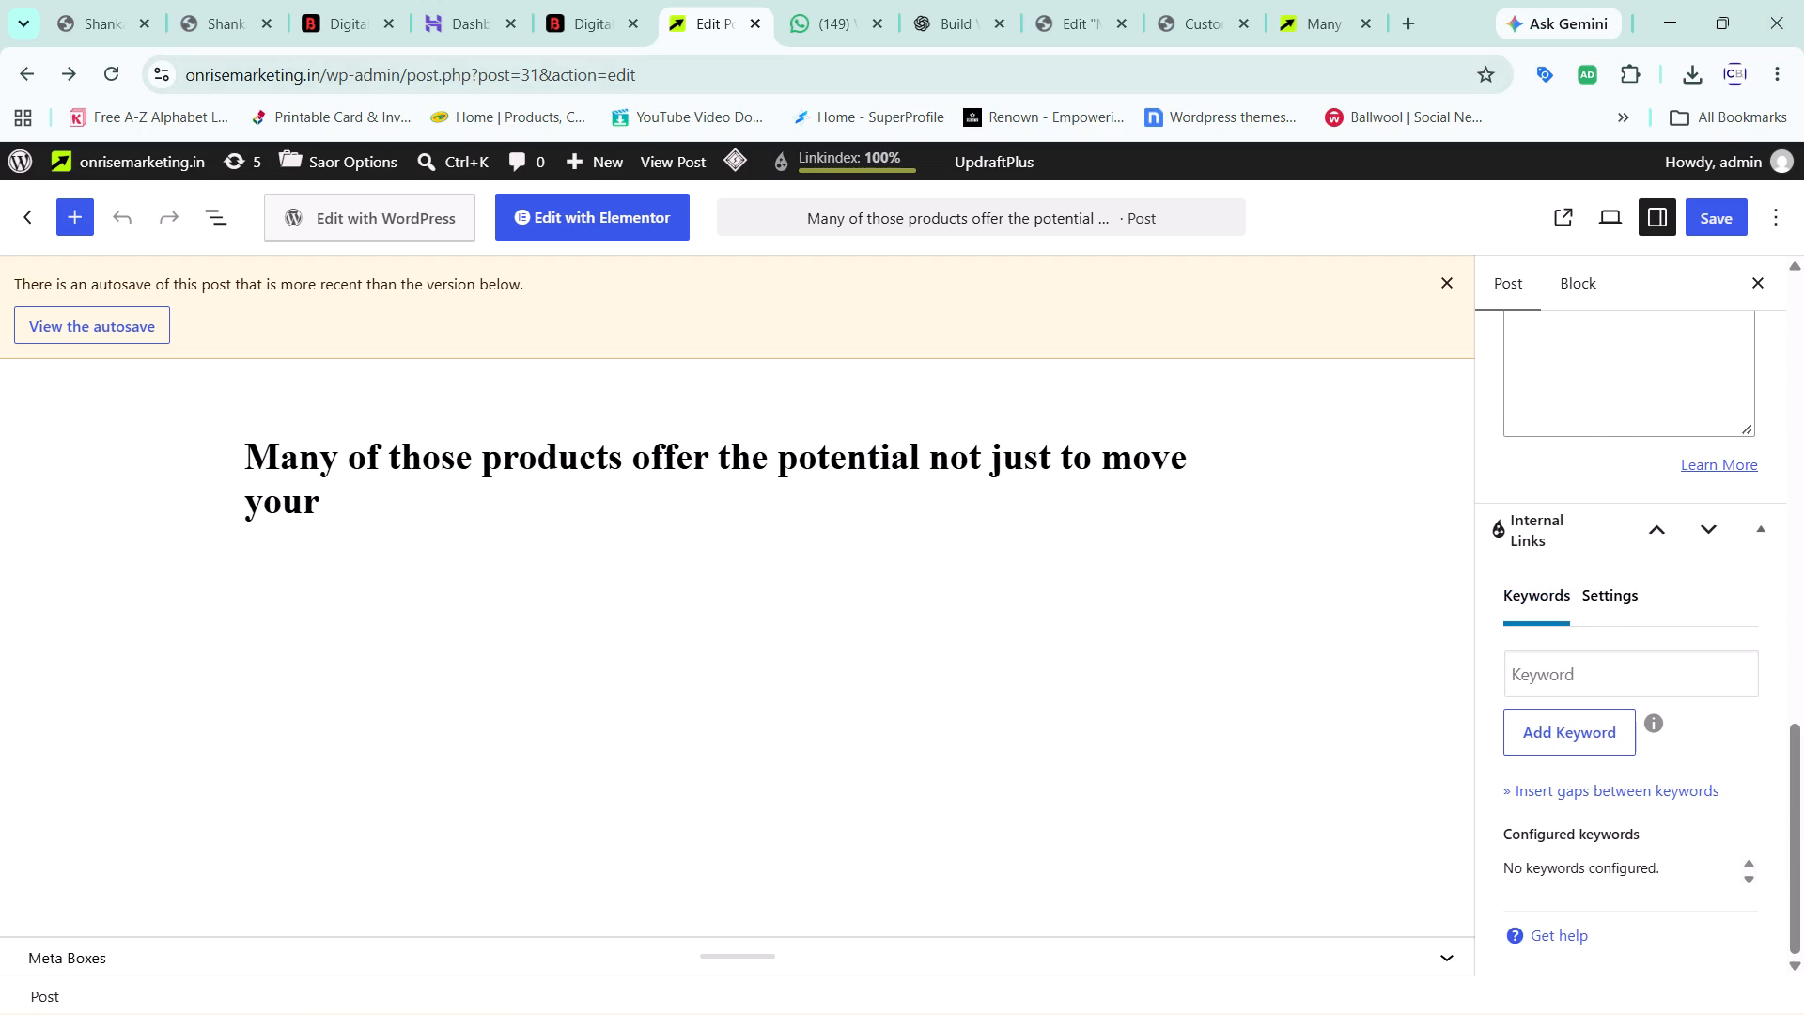
scroll(1618, 695, down, 1)
scroll(1618, 695, up, 5)
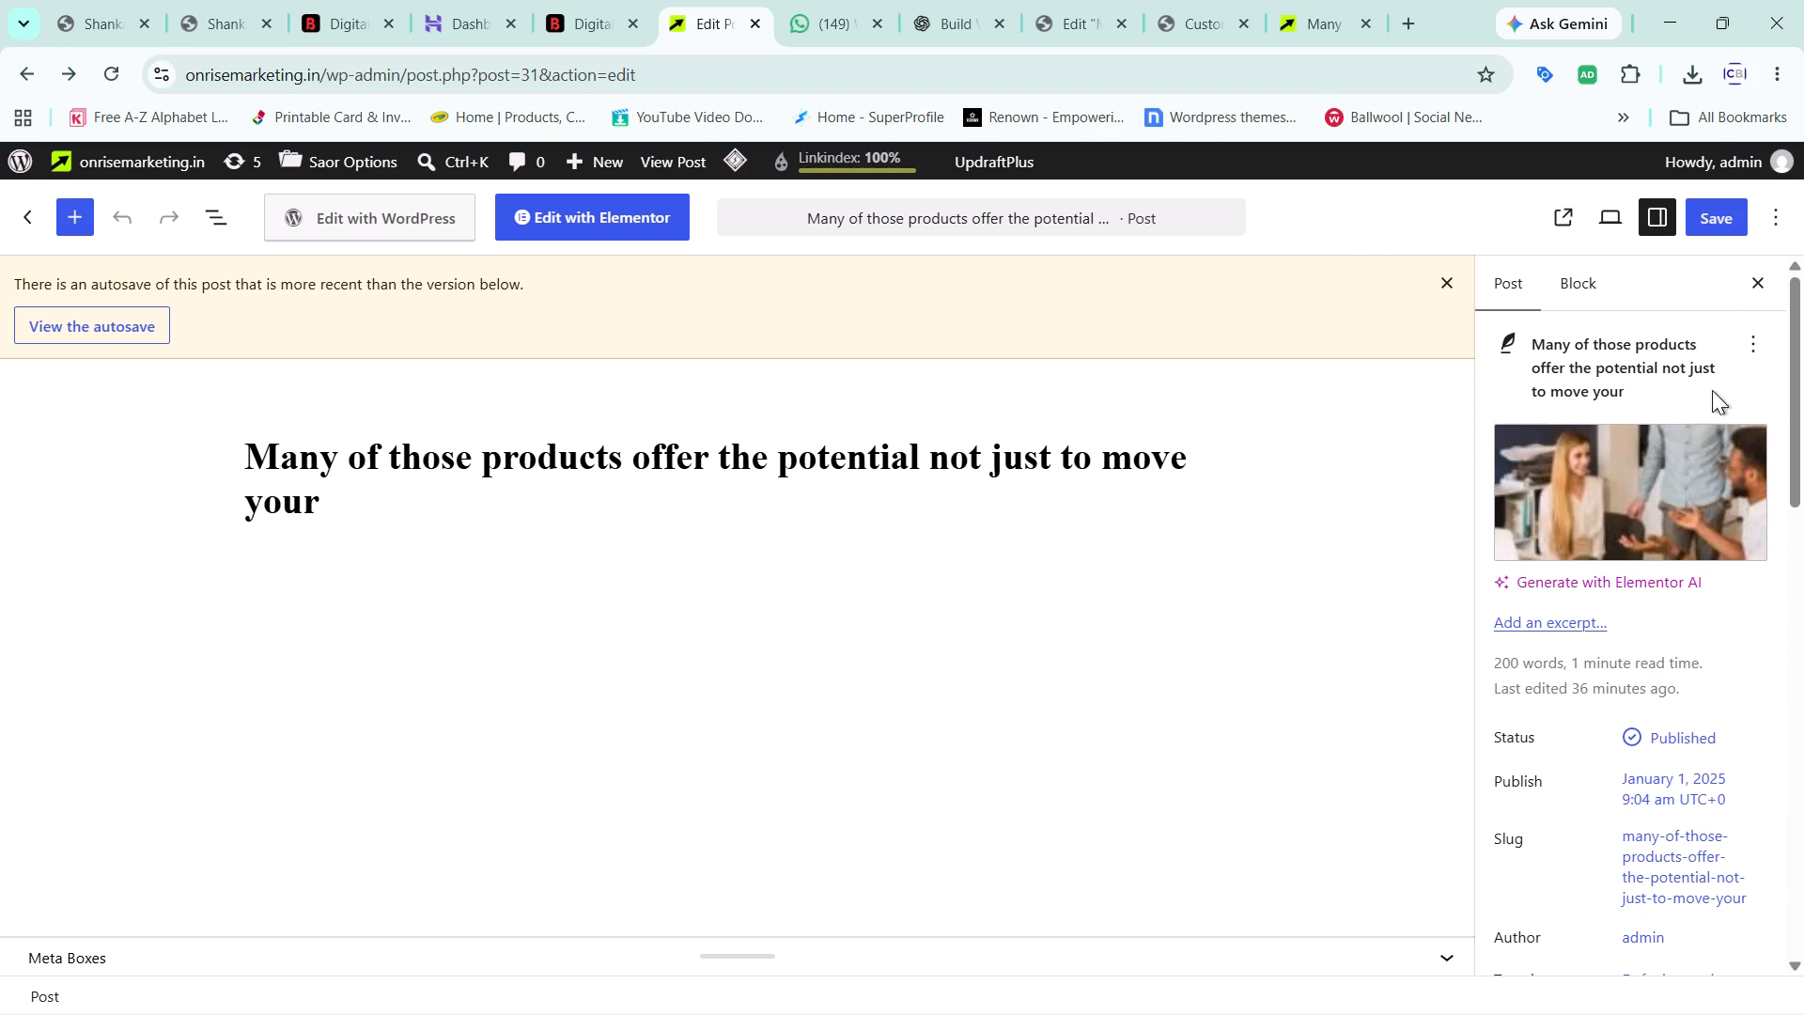
click(1749, 352)
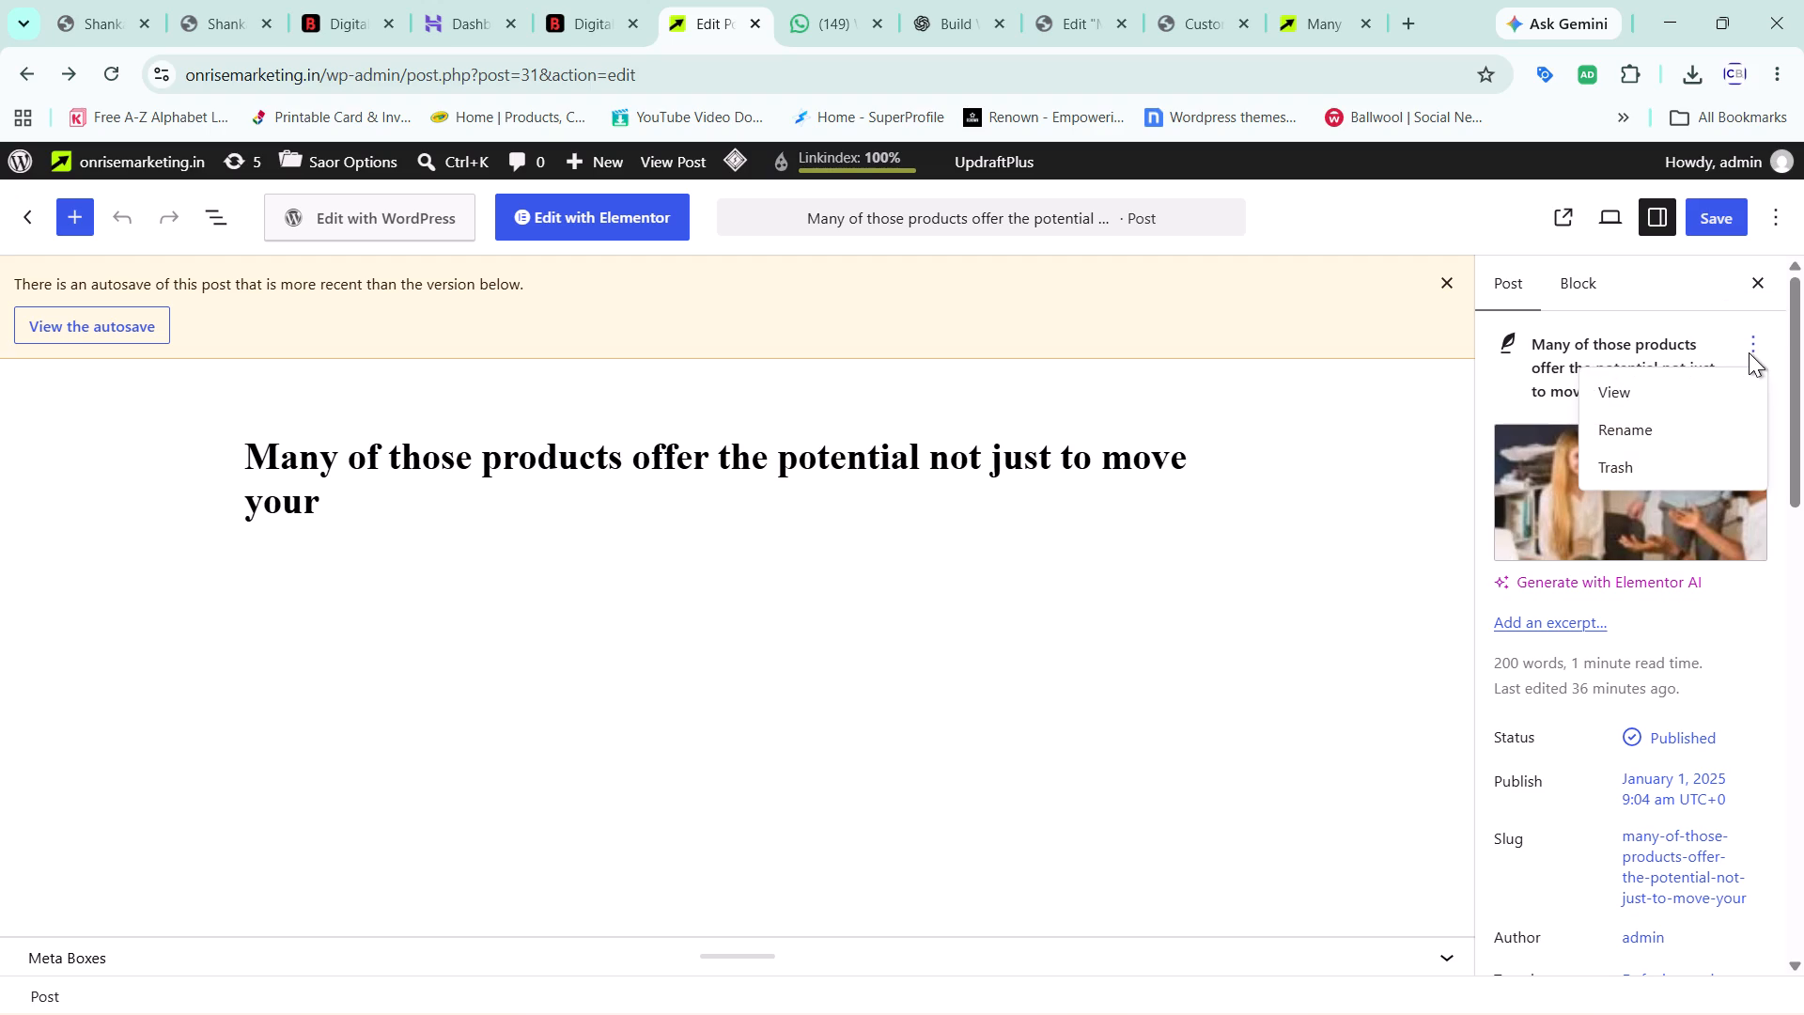
click(1736, 323)
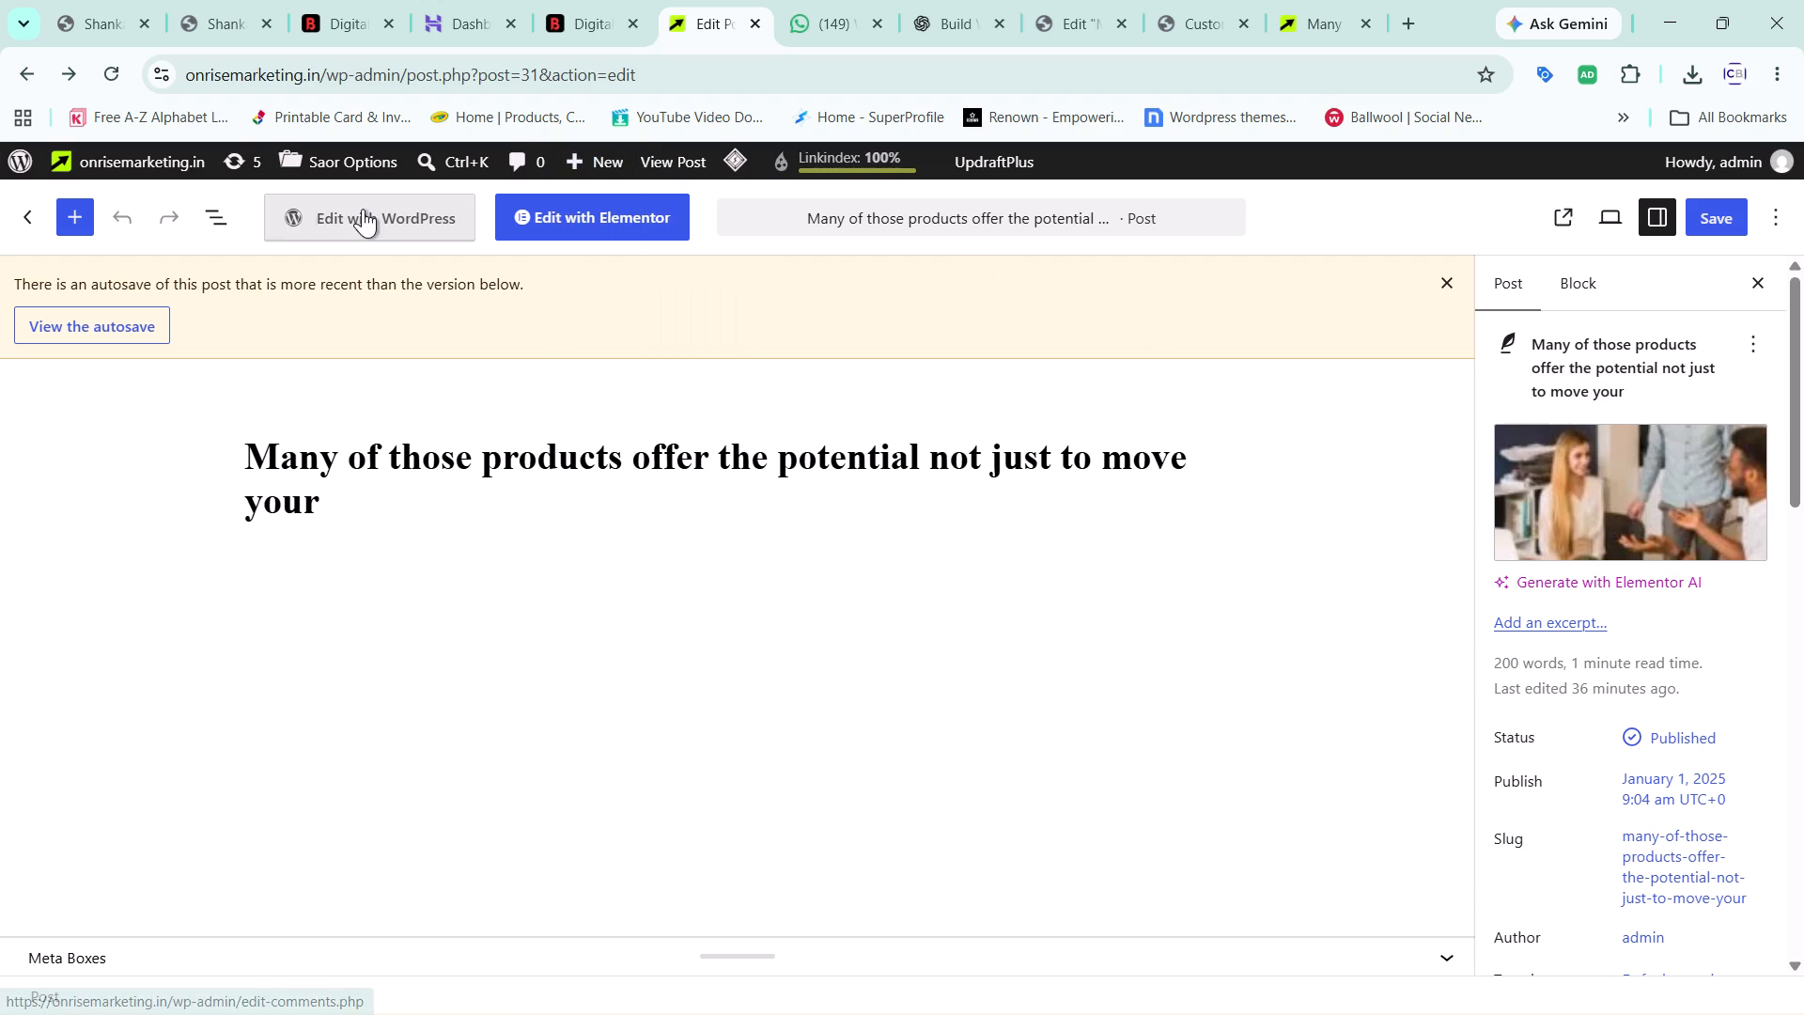
Leave the "Many of those products" post and return to the list of all posts.
click(36, 212)
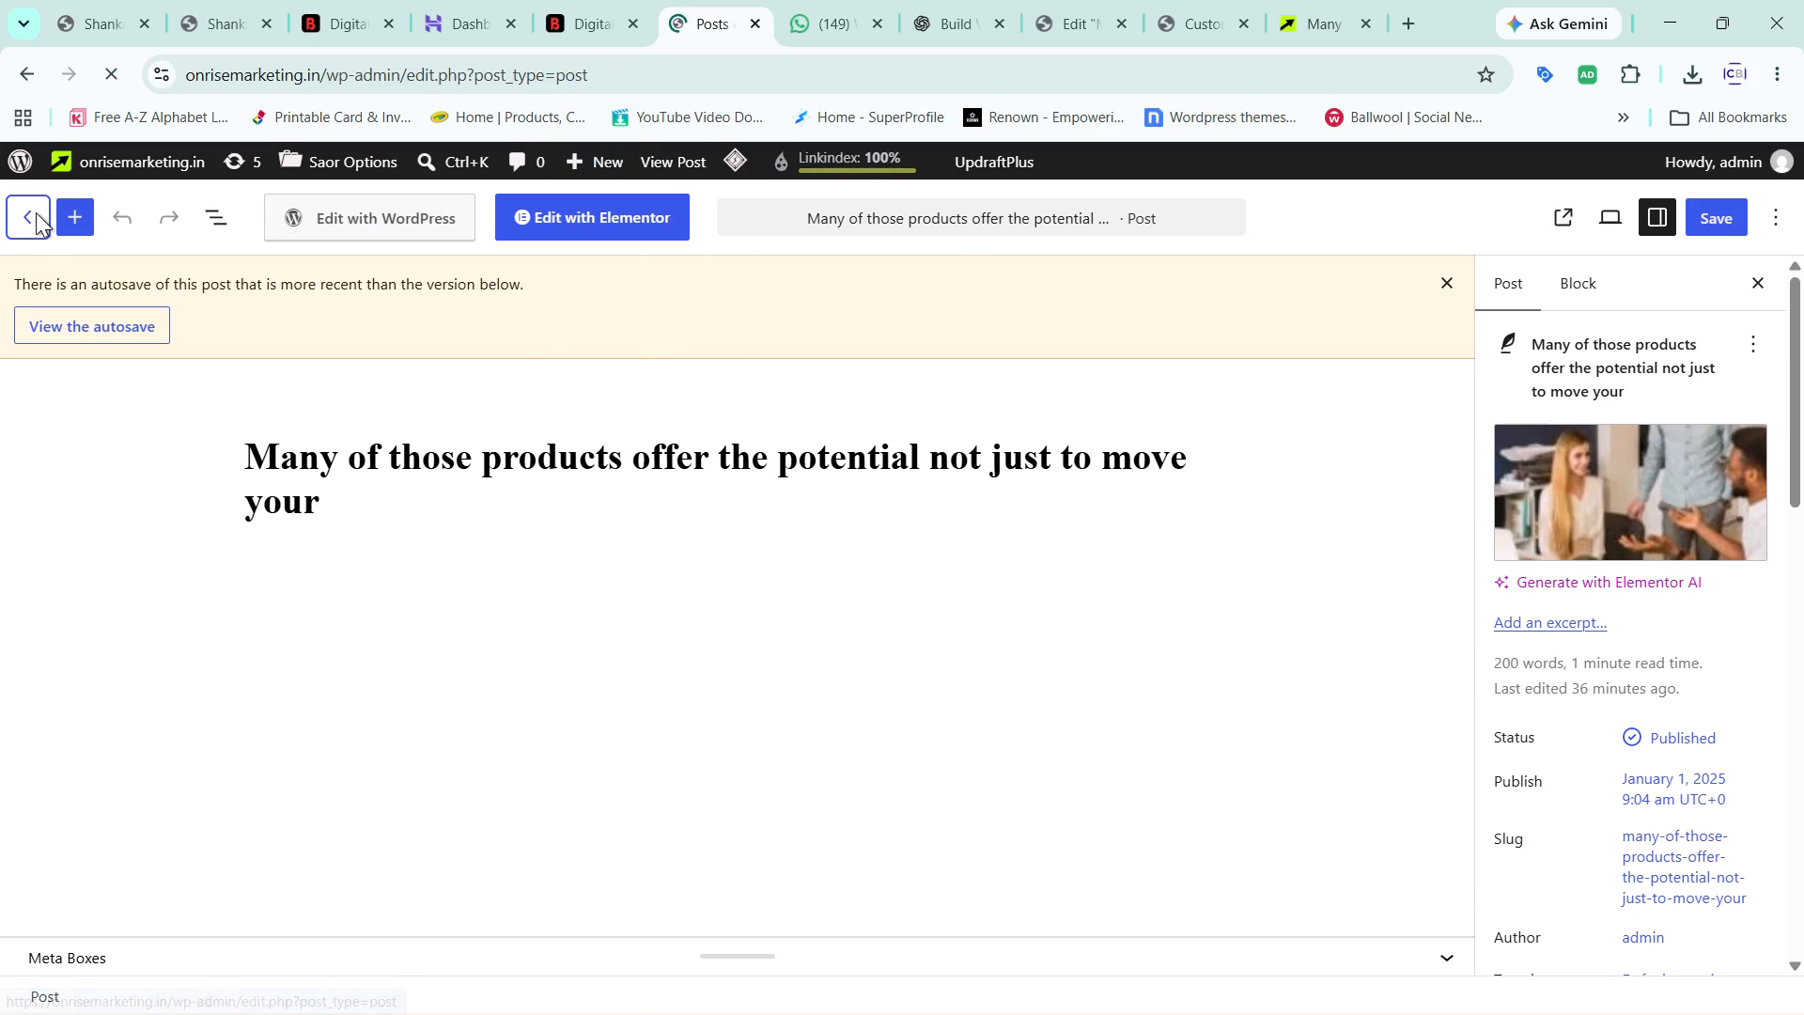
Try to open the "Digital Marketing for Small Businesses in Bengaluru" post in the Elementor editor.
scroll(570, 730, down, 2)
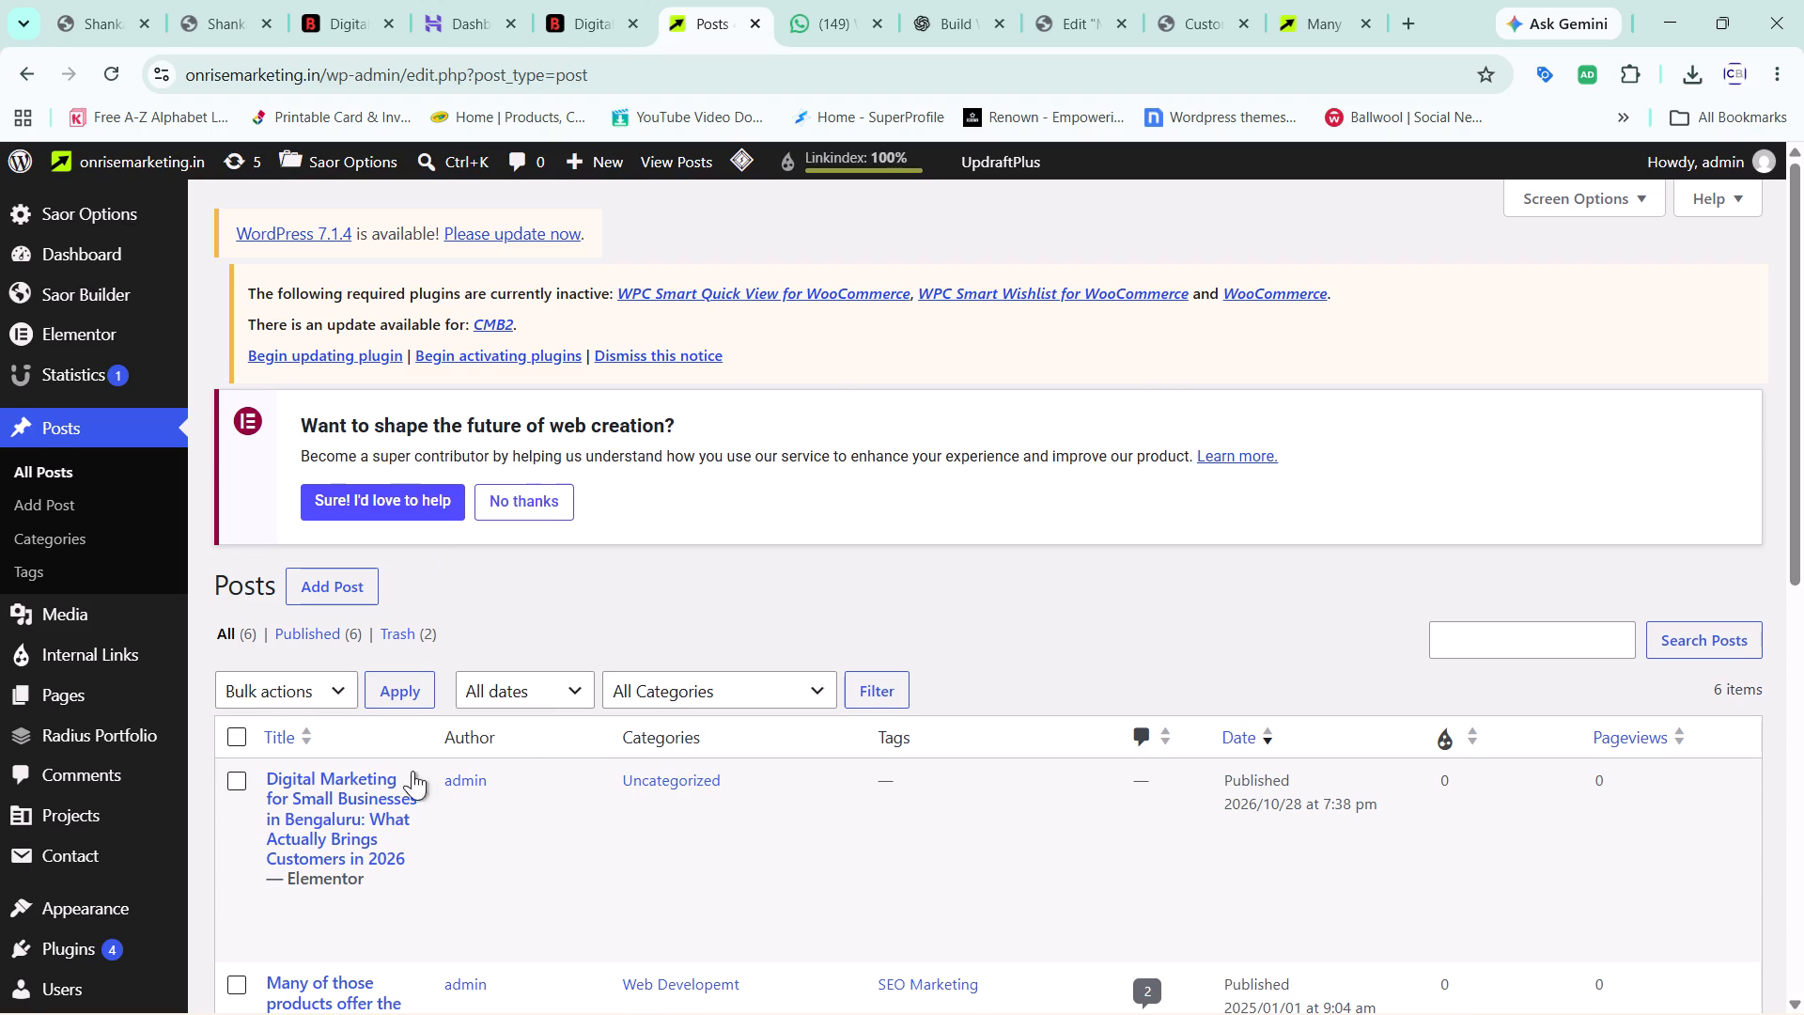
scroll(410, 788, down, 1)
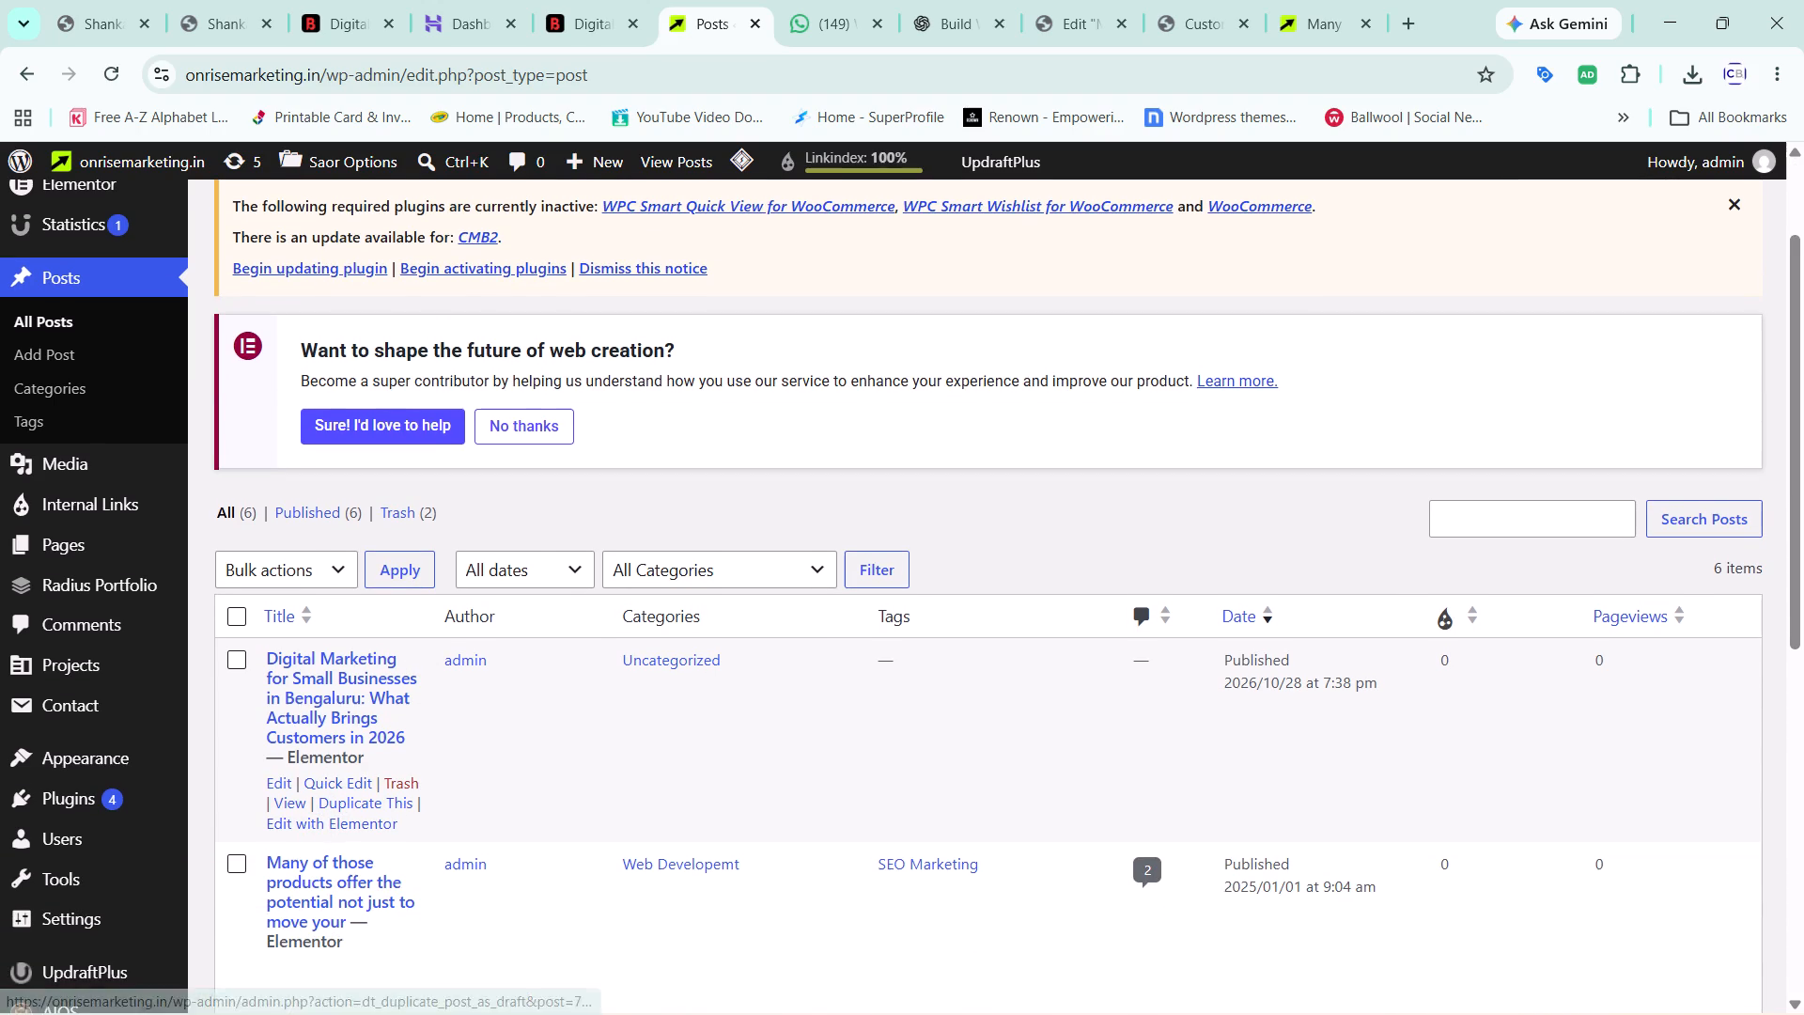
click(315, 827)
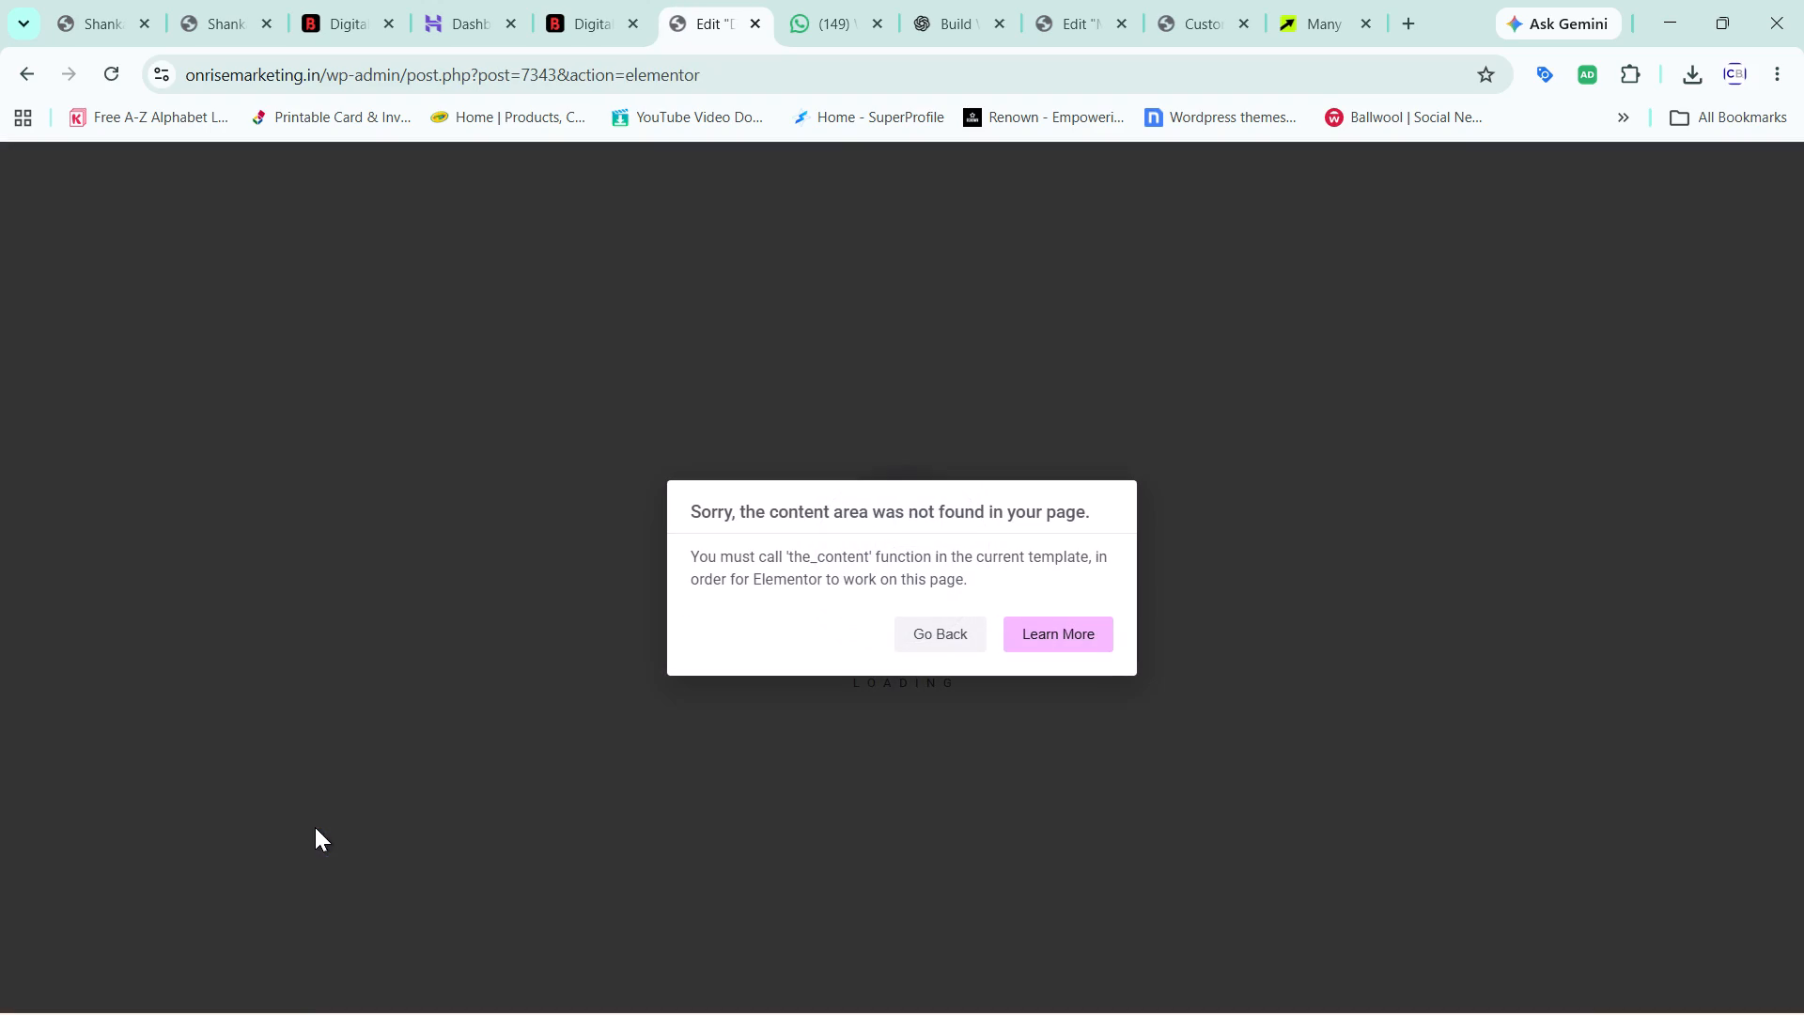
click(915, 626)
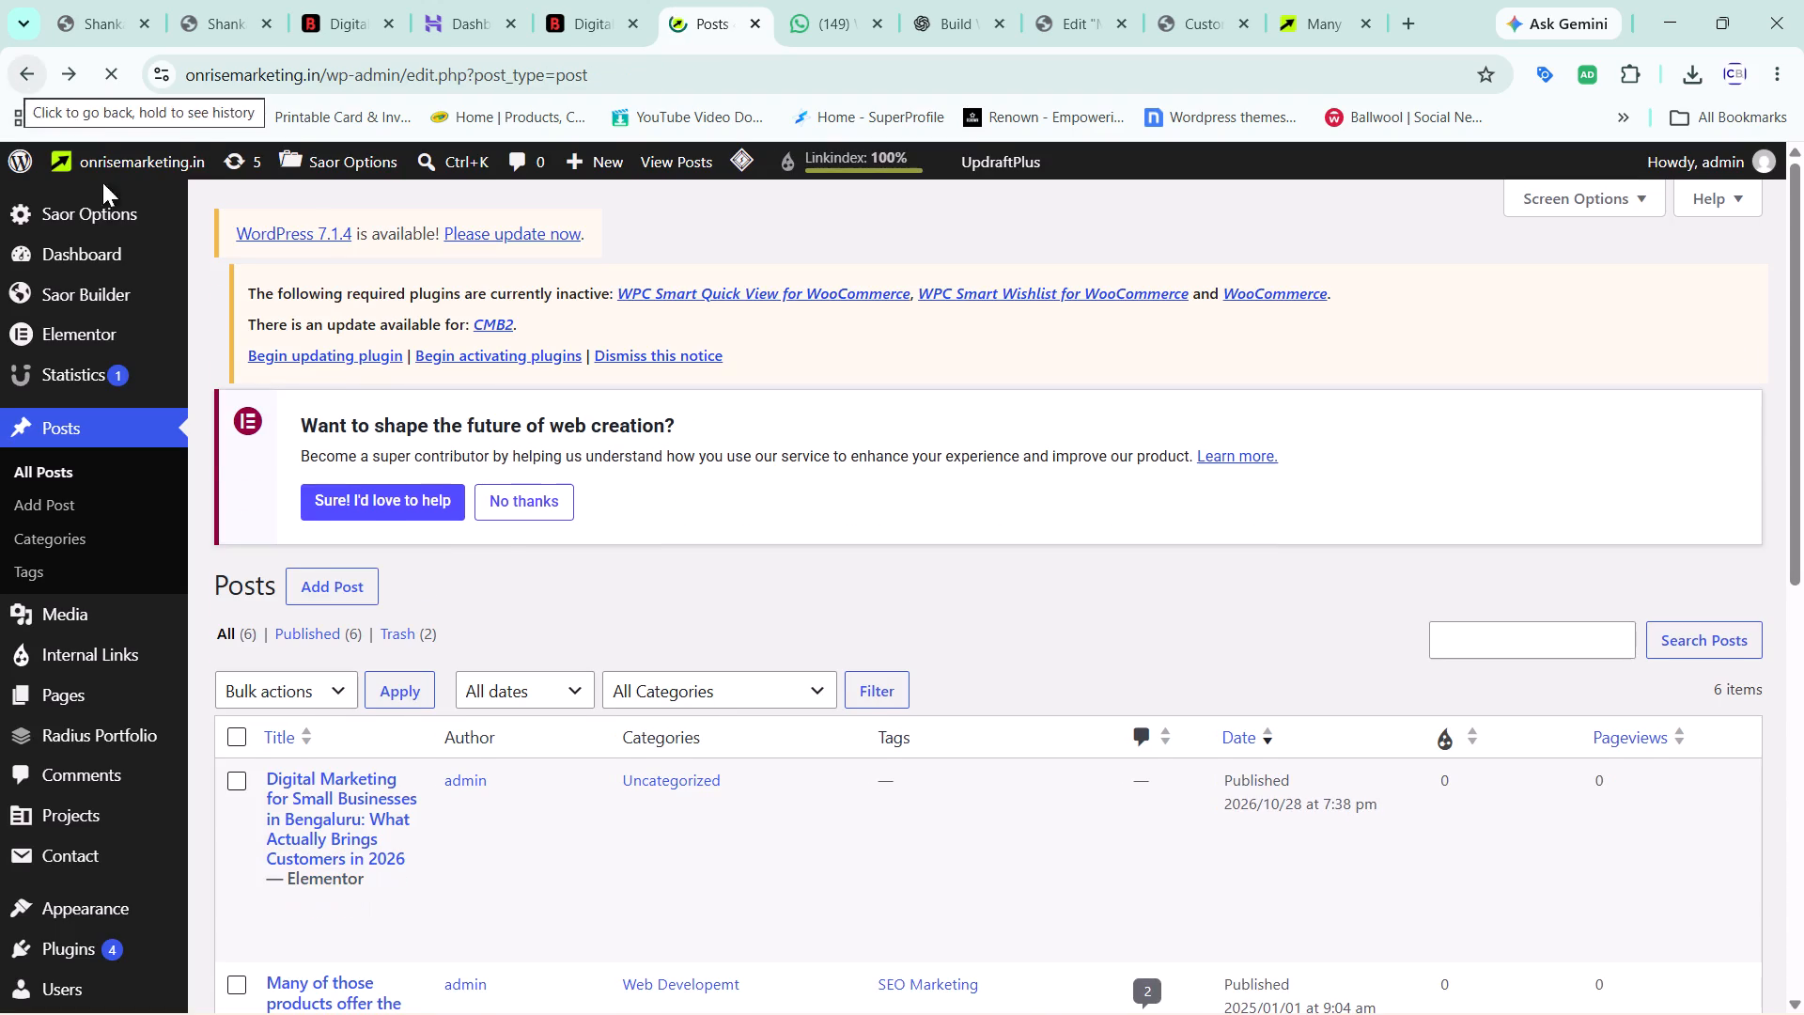
Move the post "Digital Marketing for Small Businesses in Bengaluru: What Actually Brings Customers in 2026" to the Trash.
scroll(438, 782, down, 1)
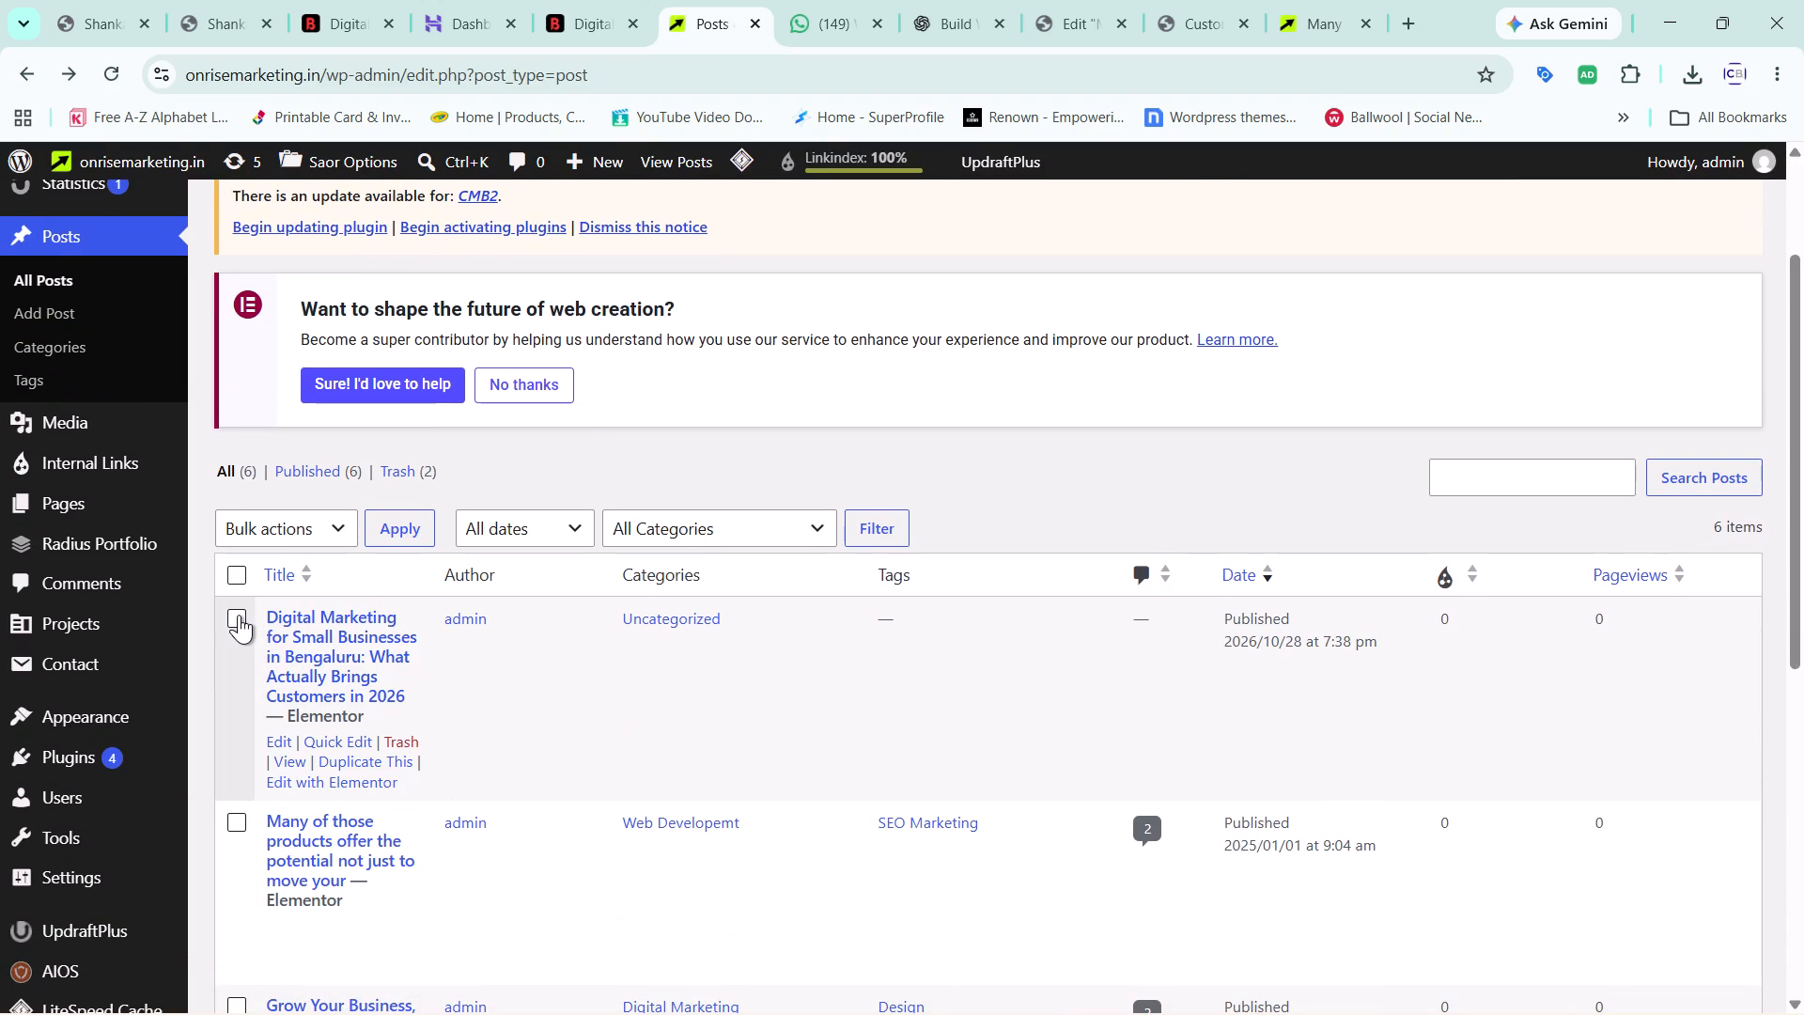
click(239, 615)
click(333, 530)
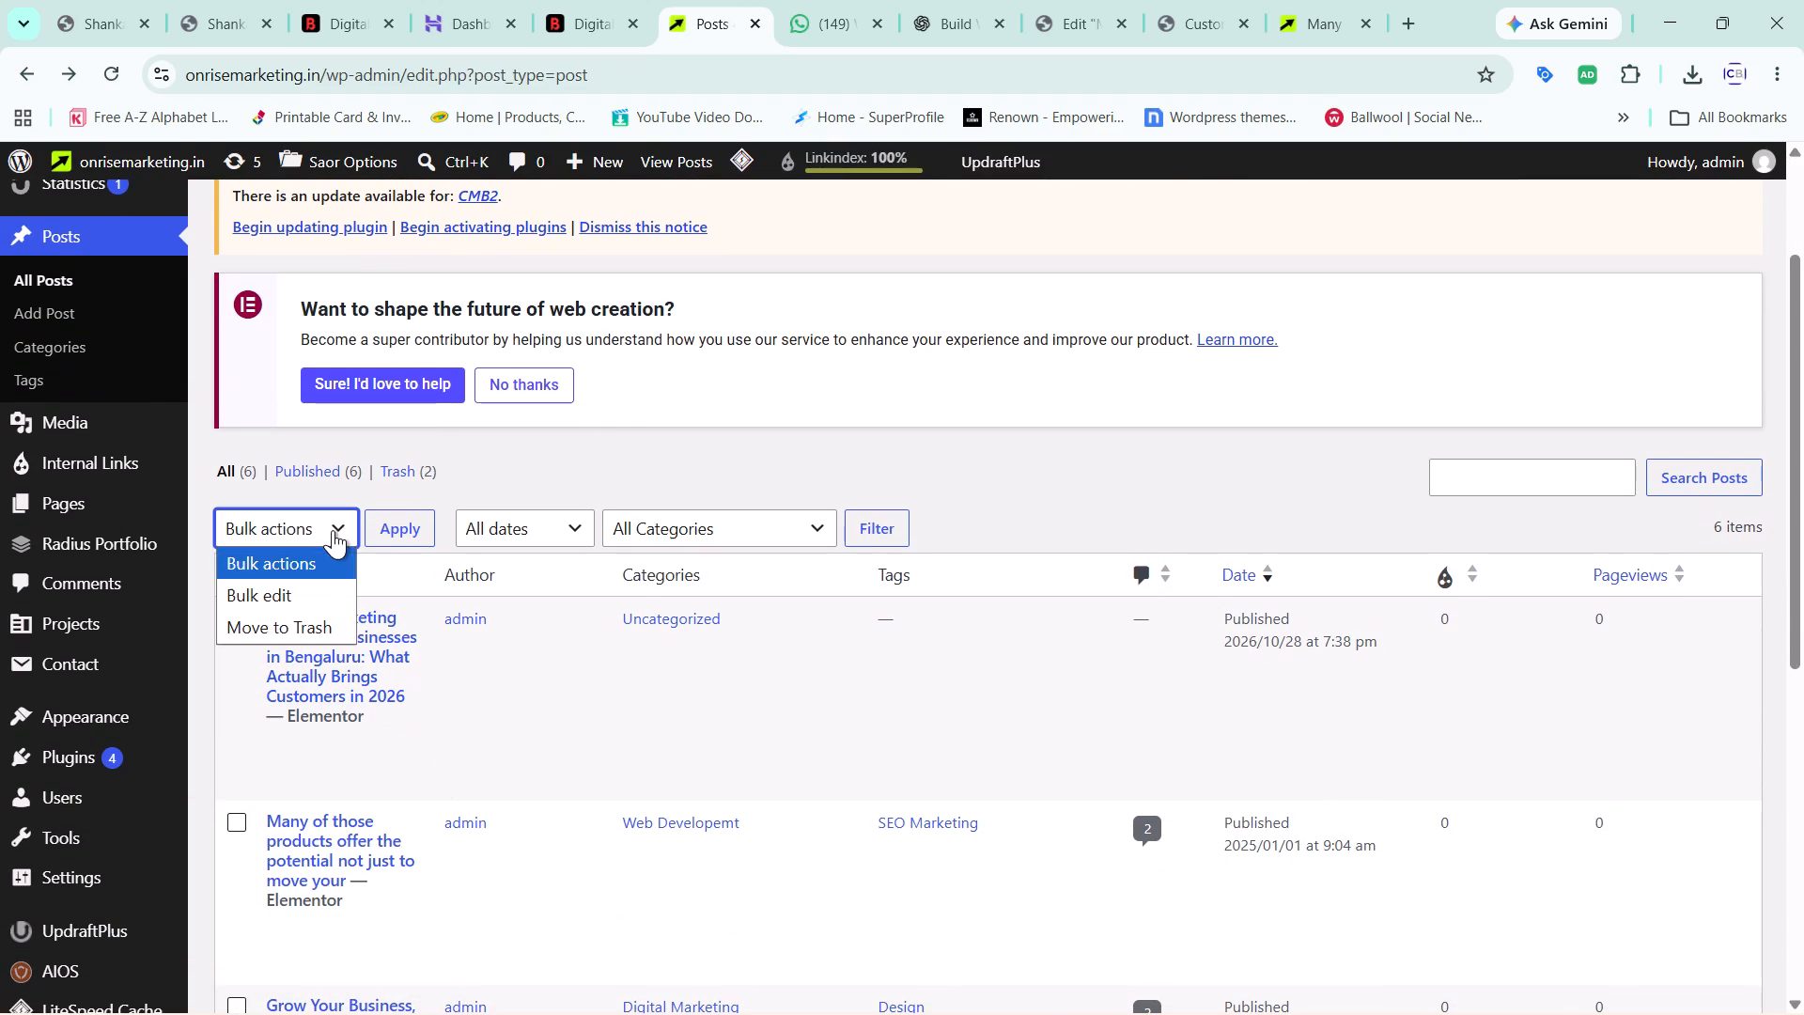
click(300, 624)
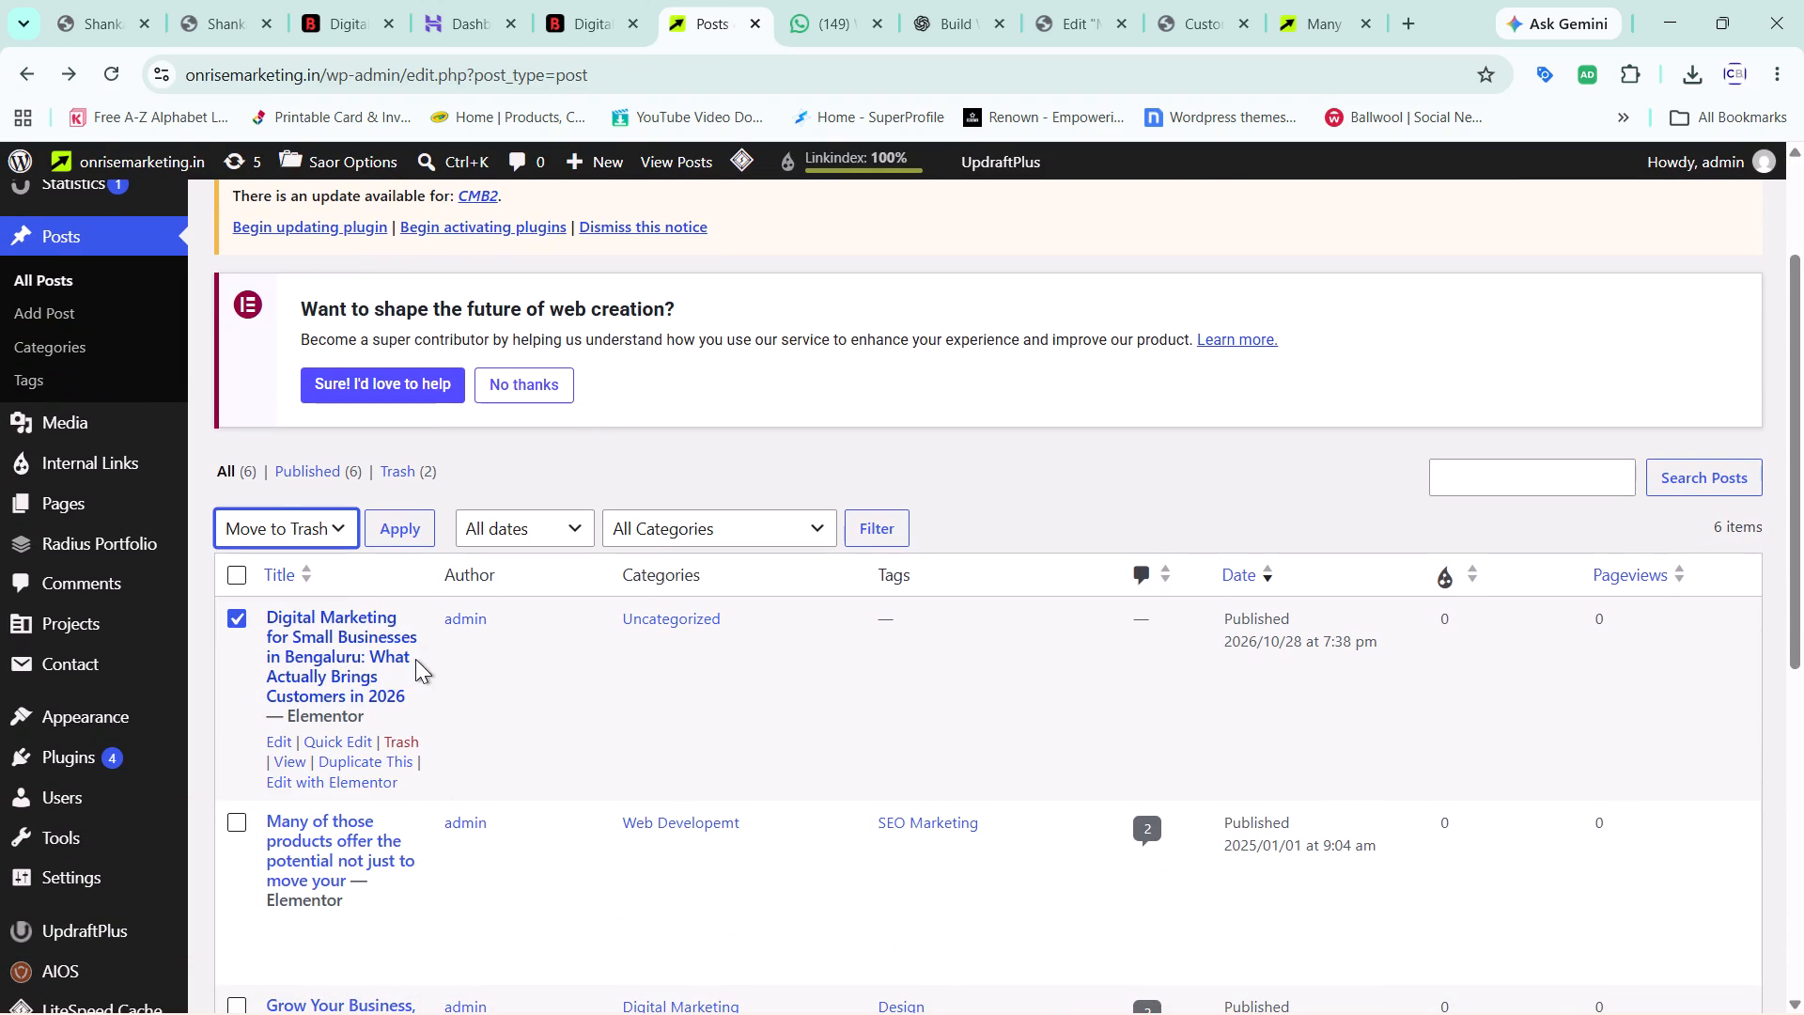
click(397, 539)
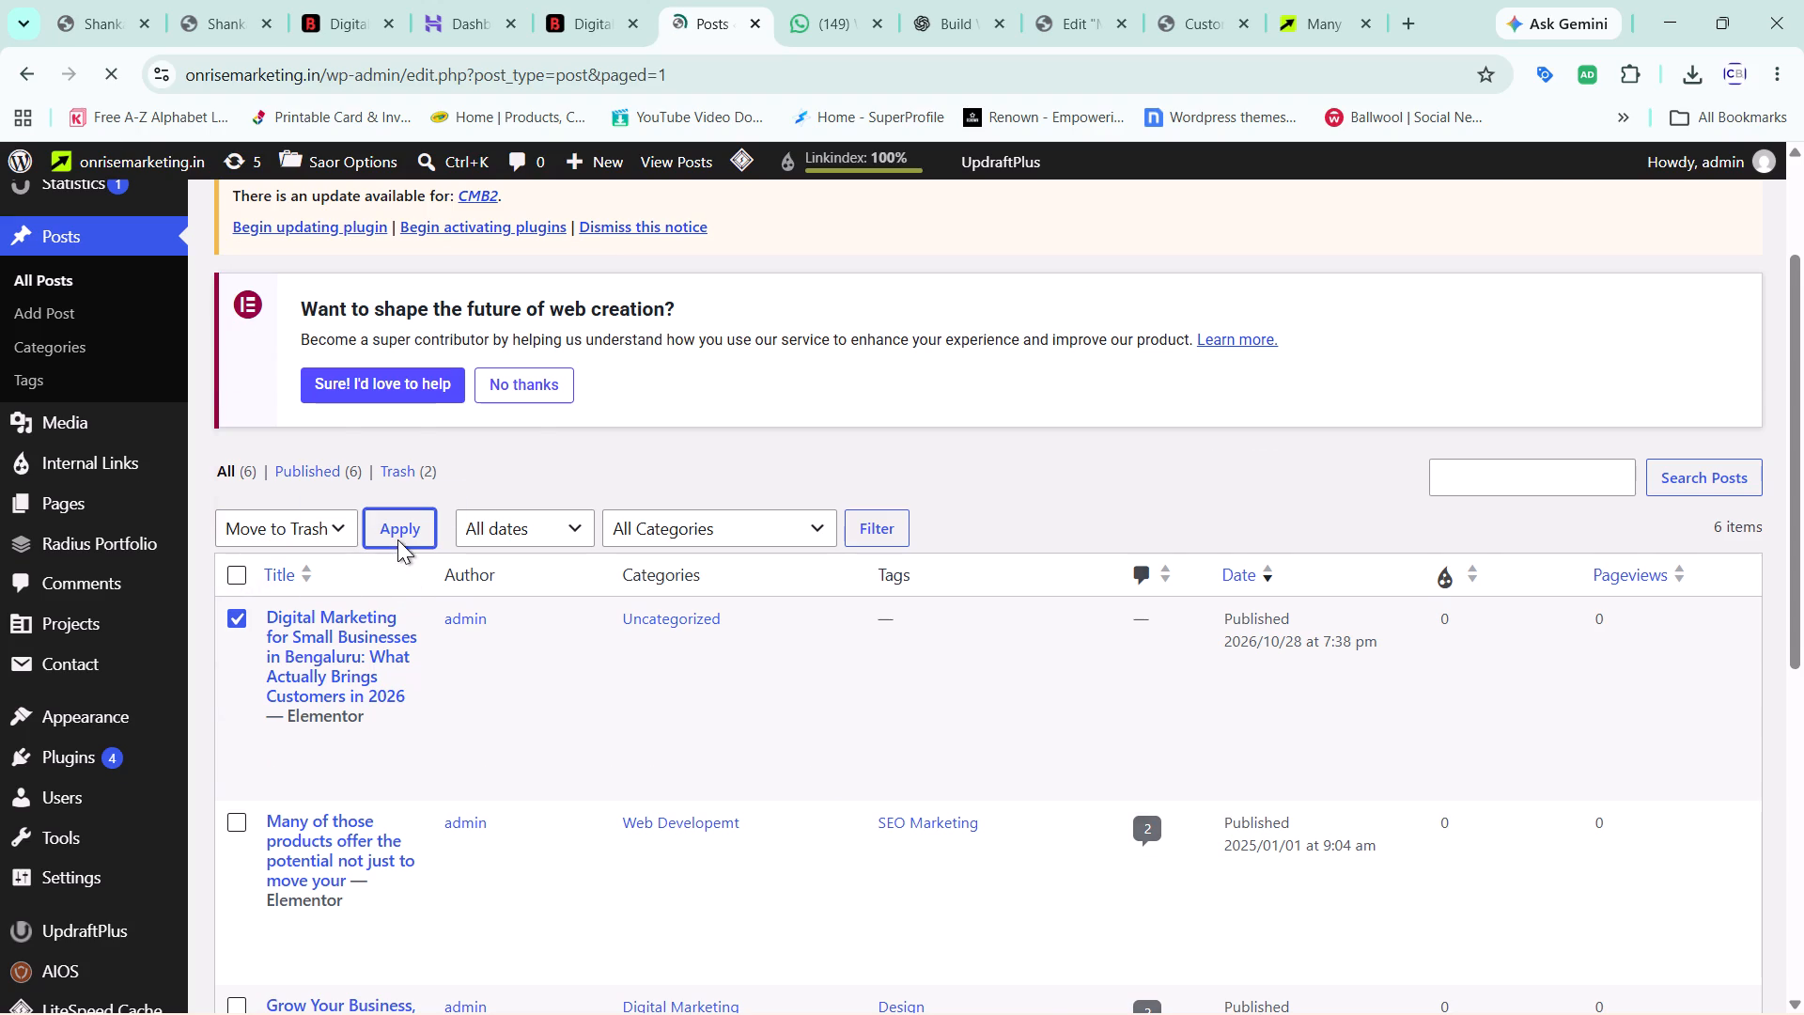
Create a new blog post and title it "new".
scroll(397, 539, down, 4)
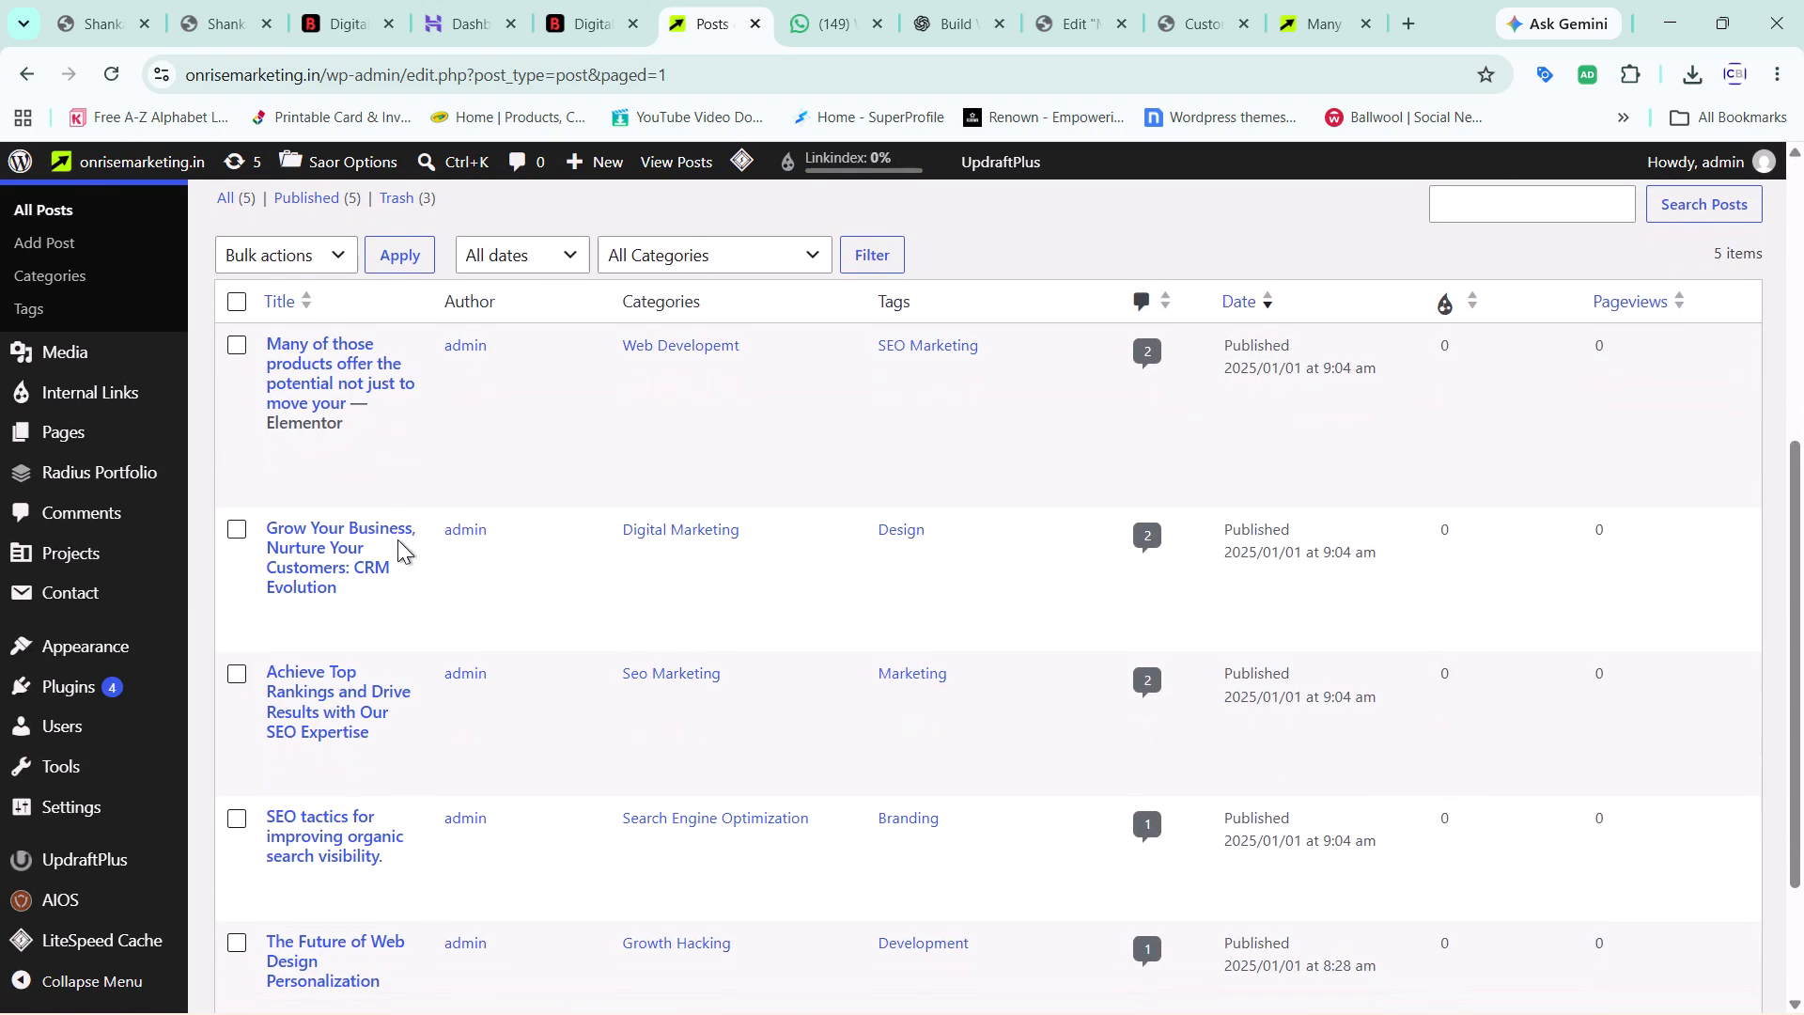
scroll(397, 539, up, 1)
scroll(352, 376, up, 5)
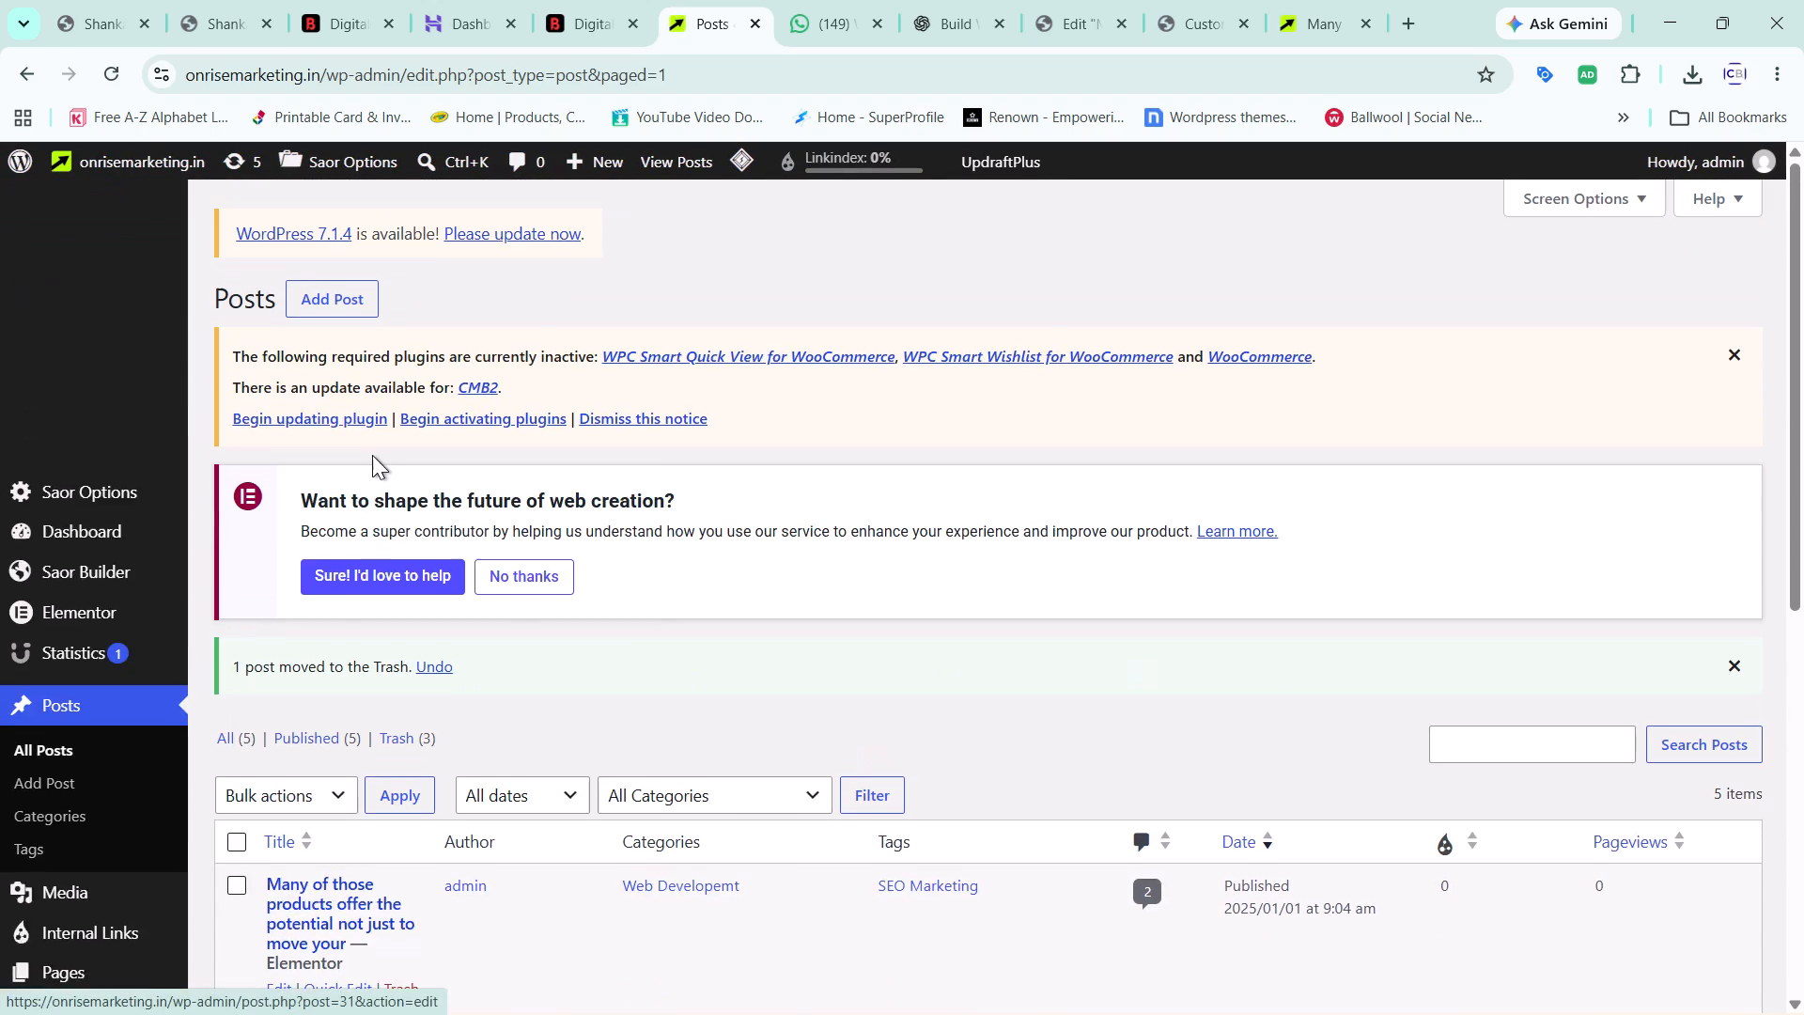
click(339, 290)
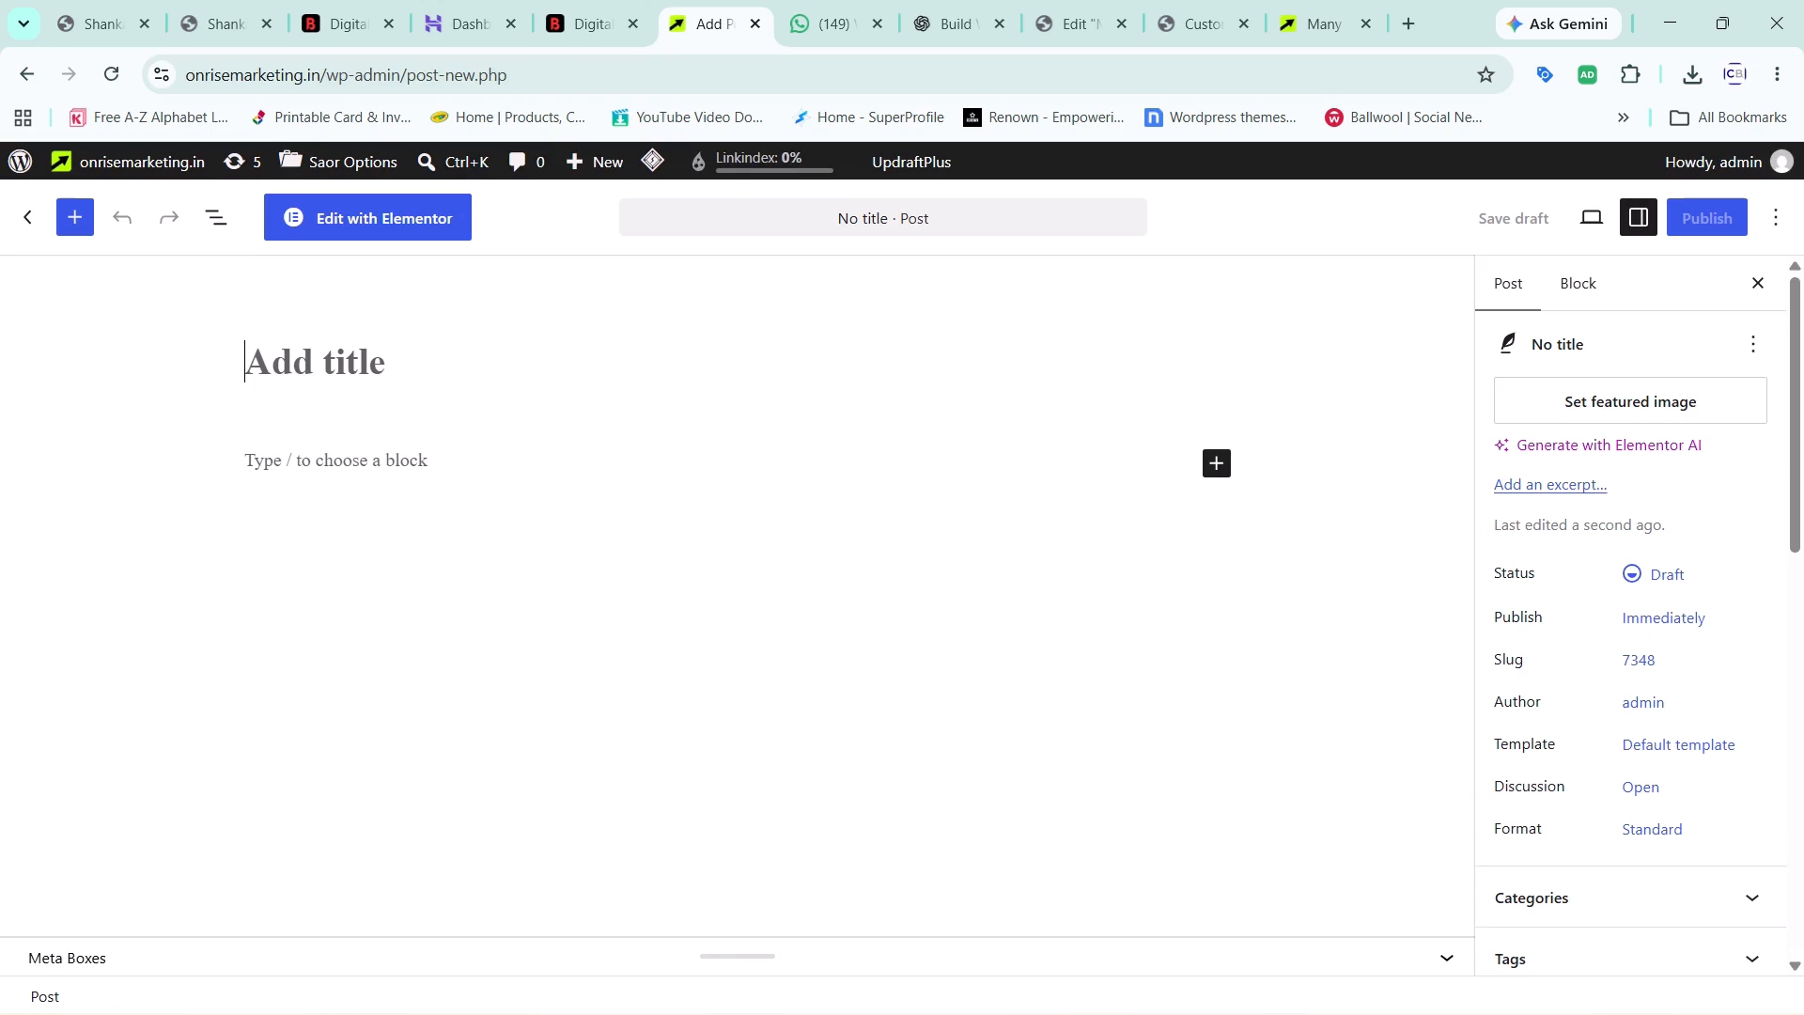
click(440, 359)
text(new)
key(space)
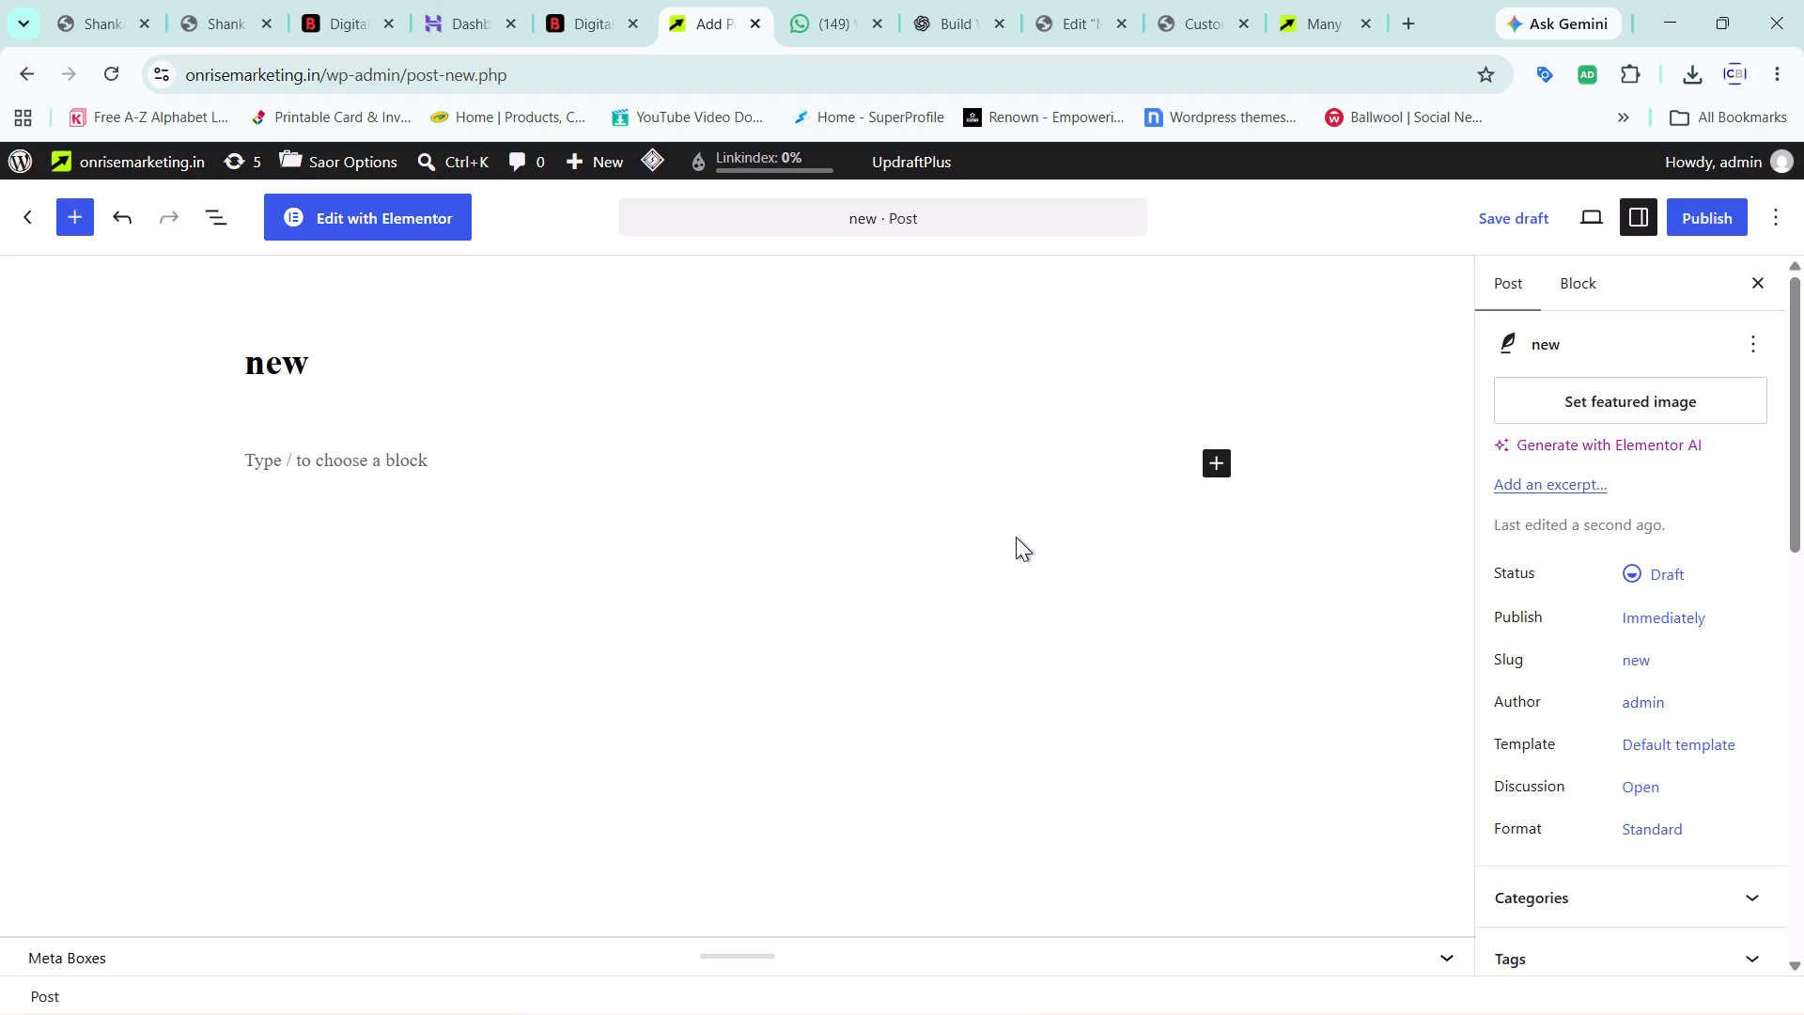
Look through the new post's settings, including the categories, LiteSpeed options, and Internal Links keyword and gap options.
scroll(1016, 537, down, 2)
scroll(1687, 752, down, 2)
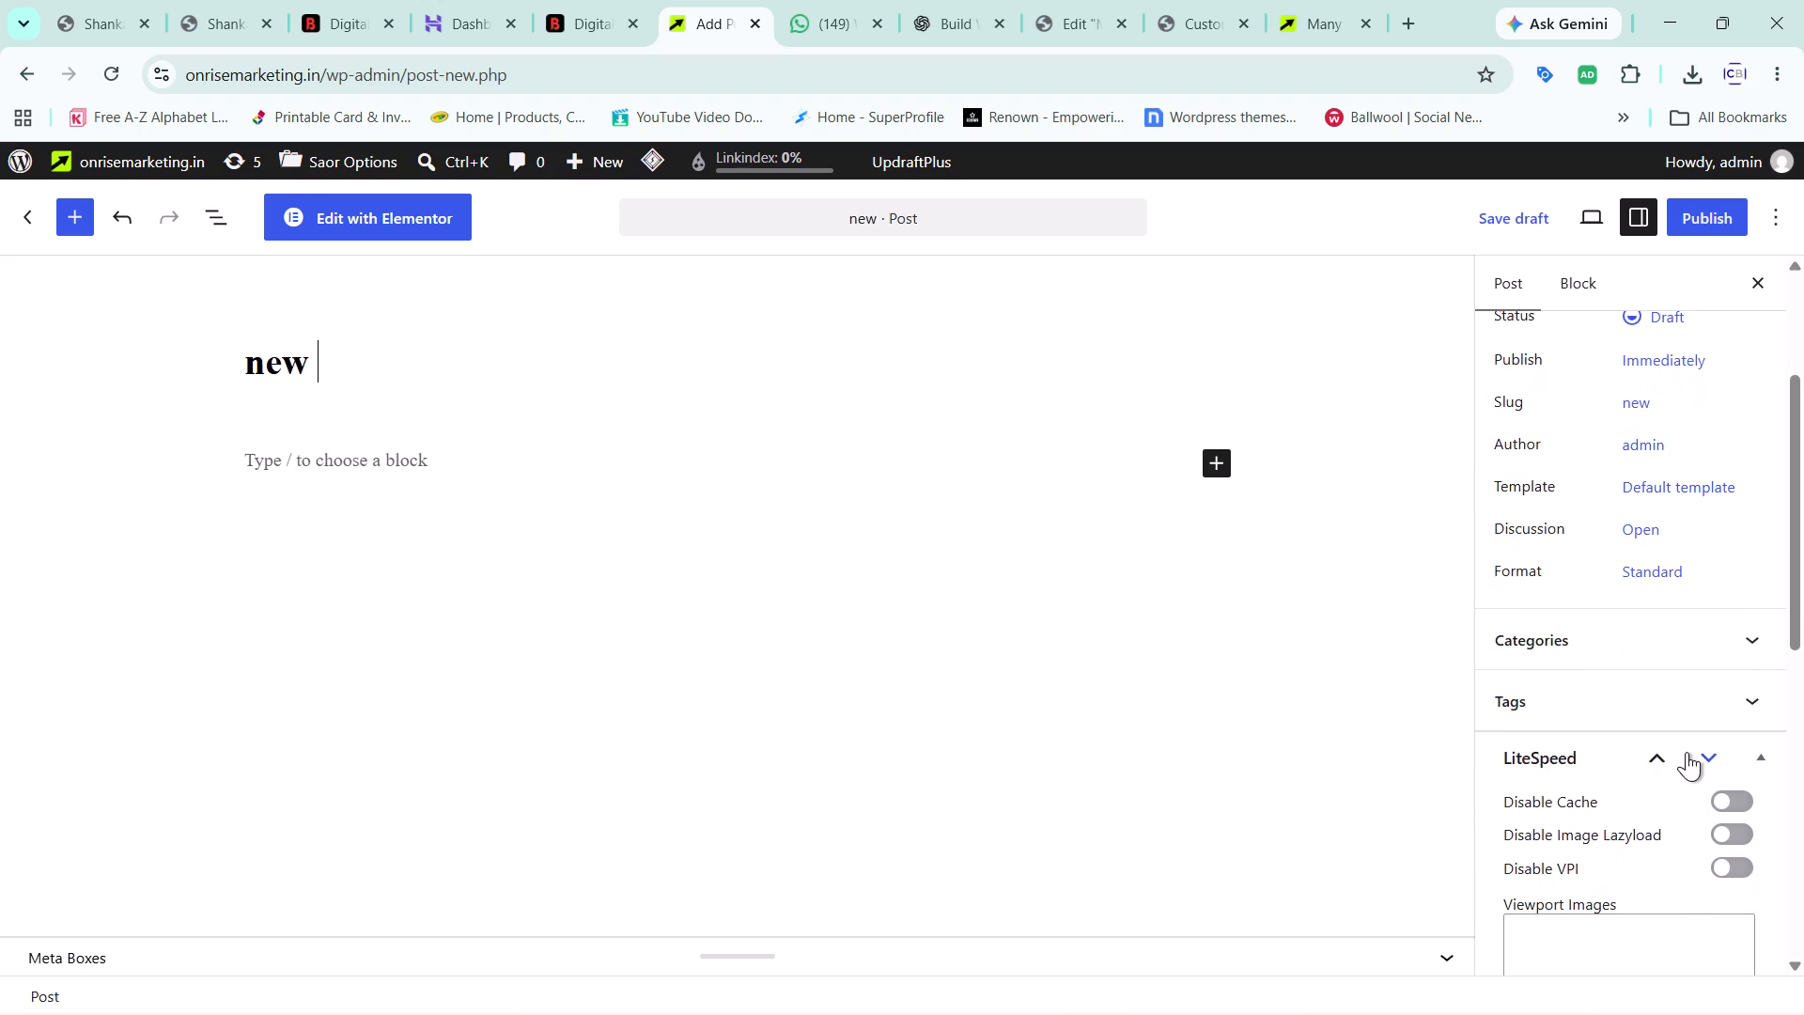
scroll(1687, 752, down, 1)
click(1732, 507)
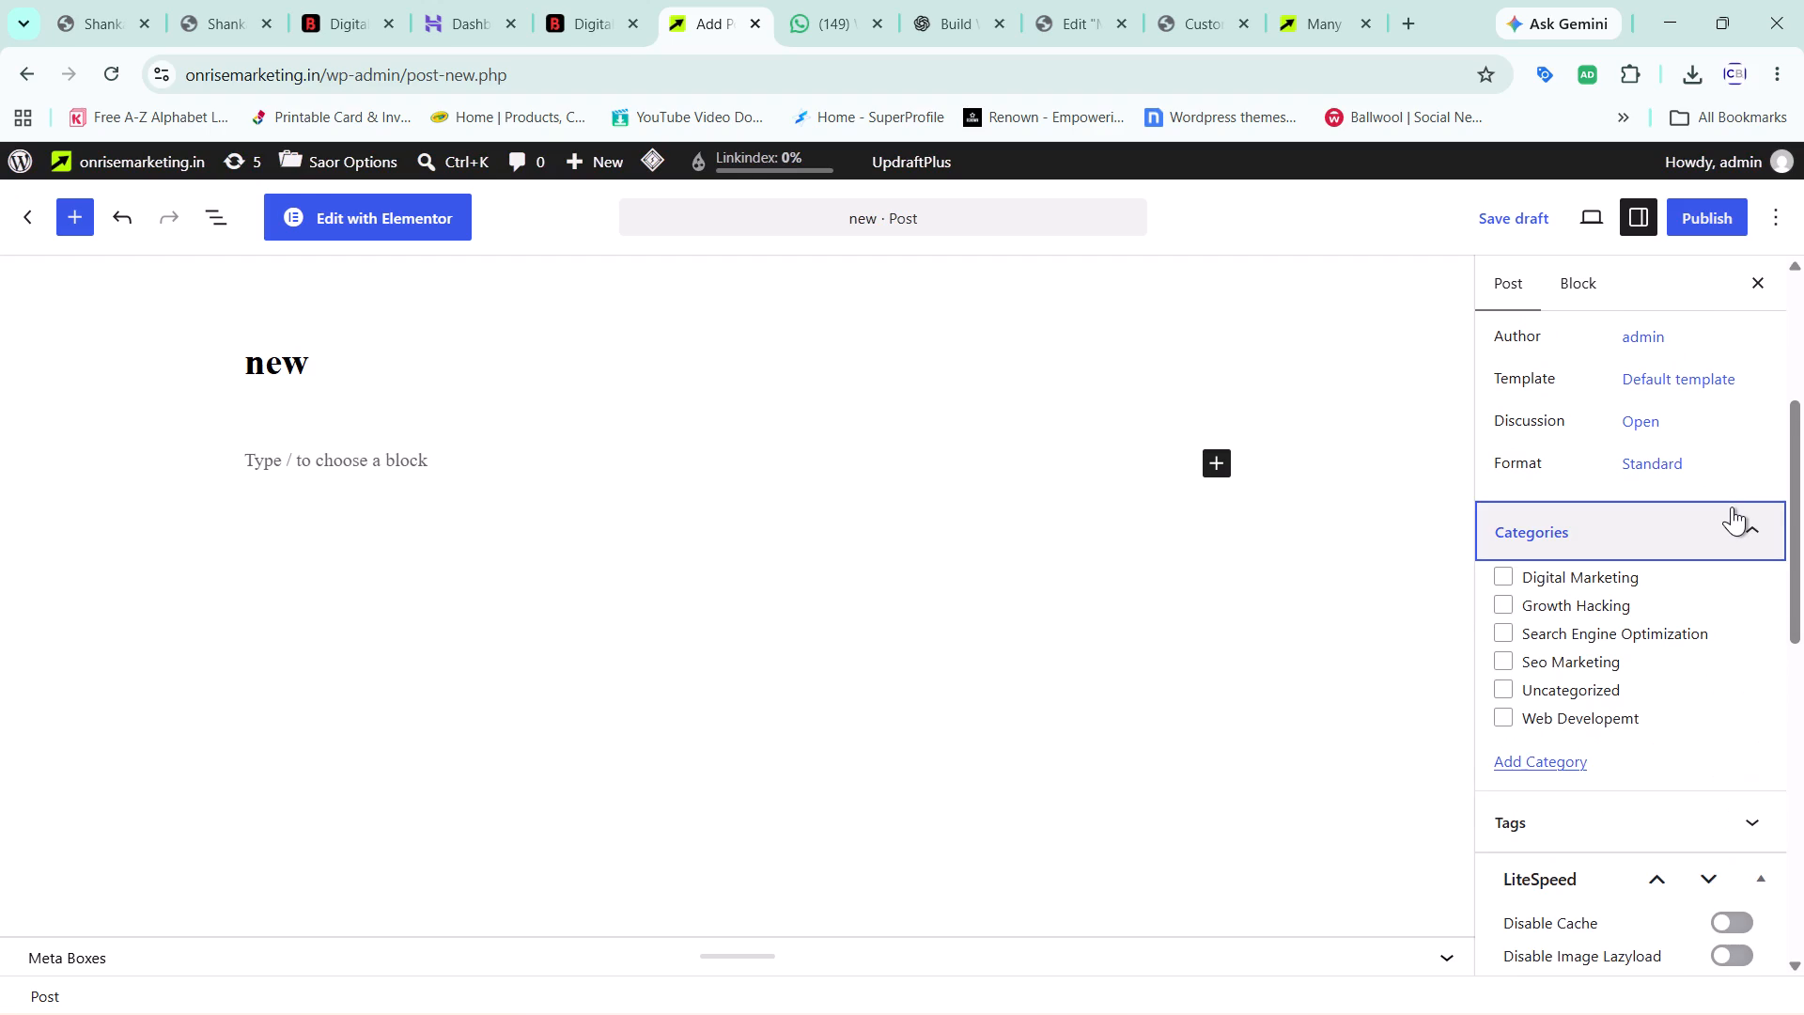
scroll(1732, 507, down, 1)
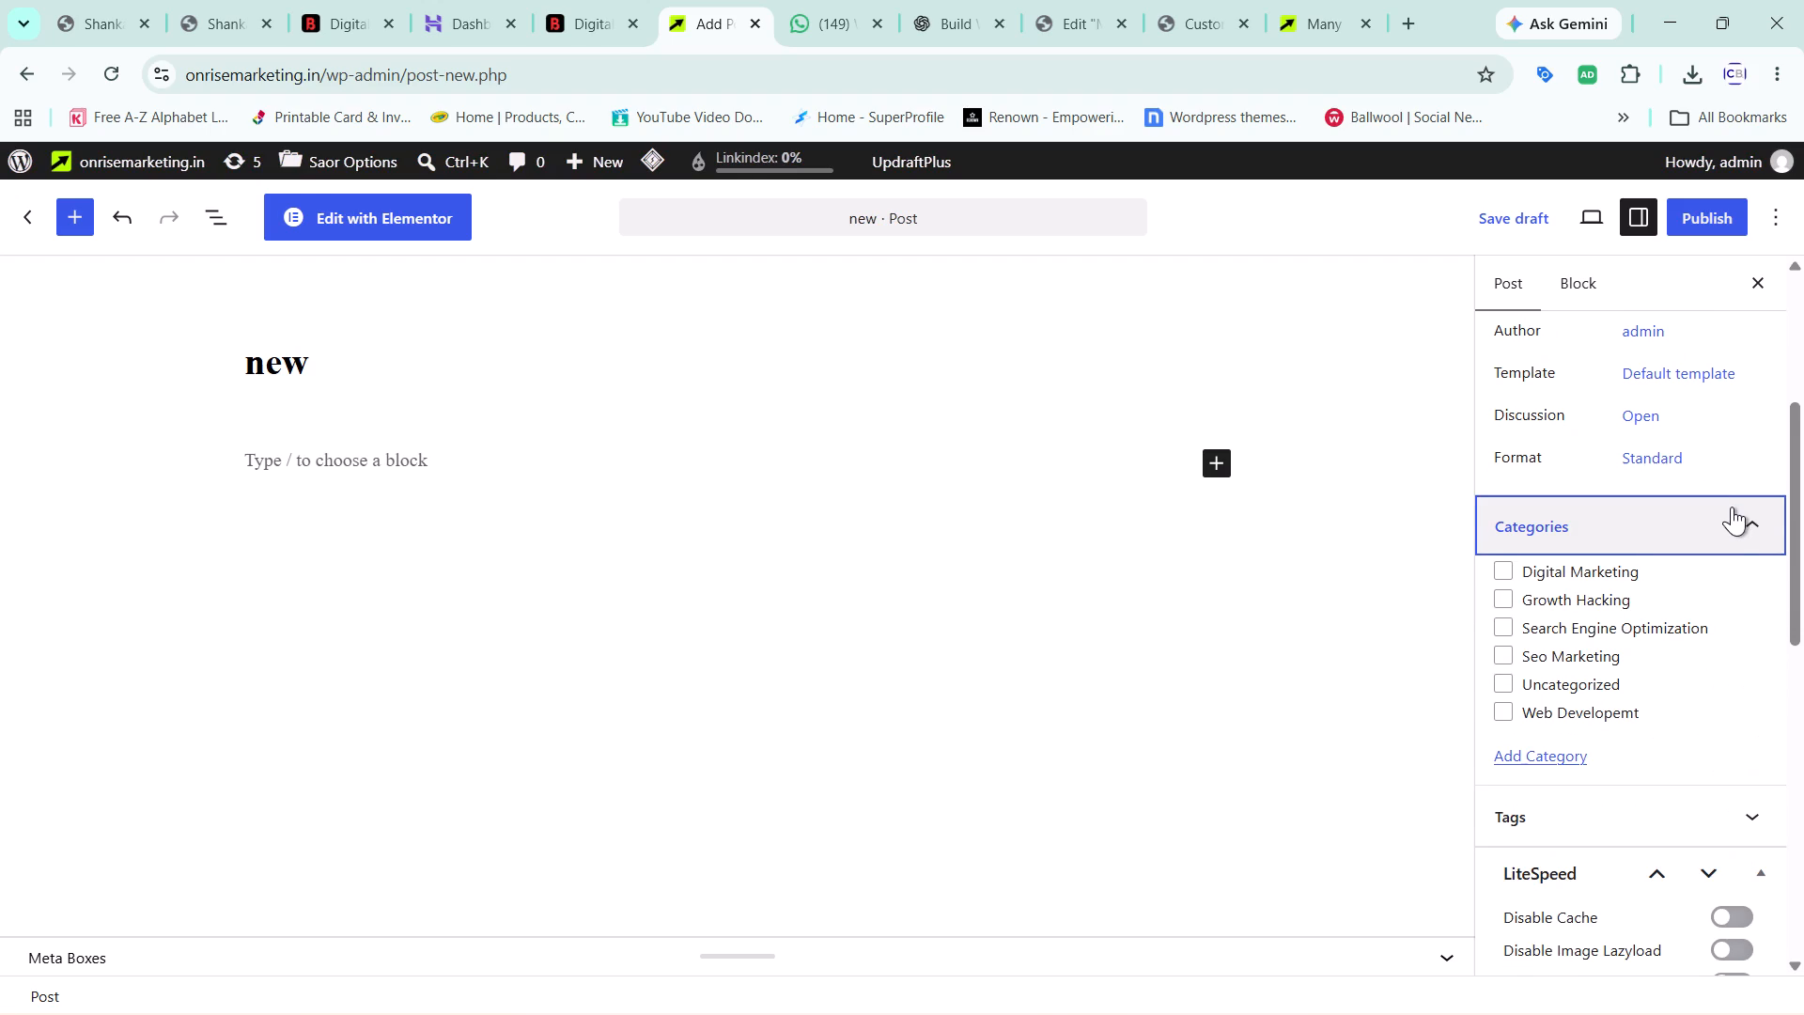
scroll(1732, 507, down, 1)
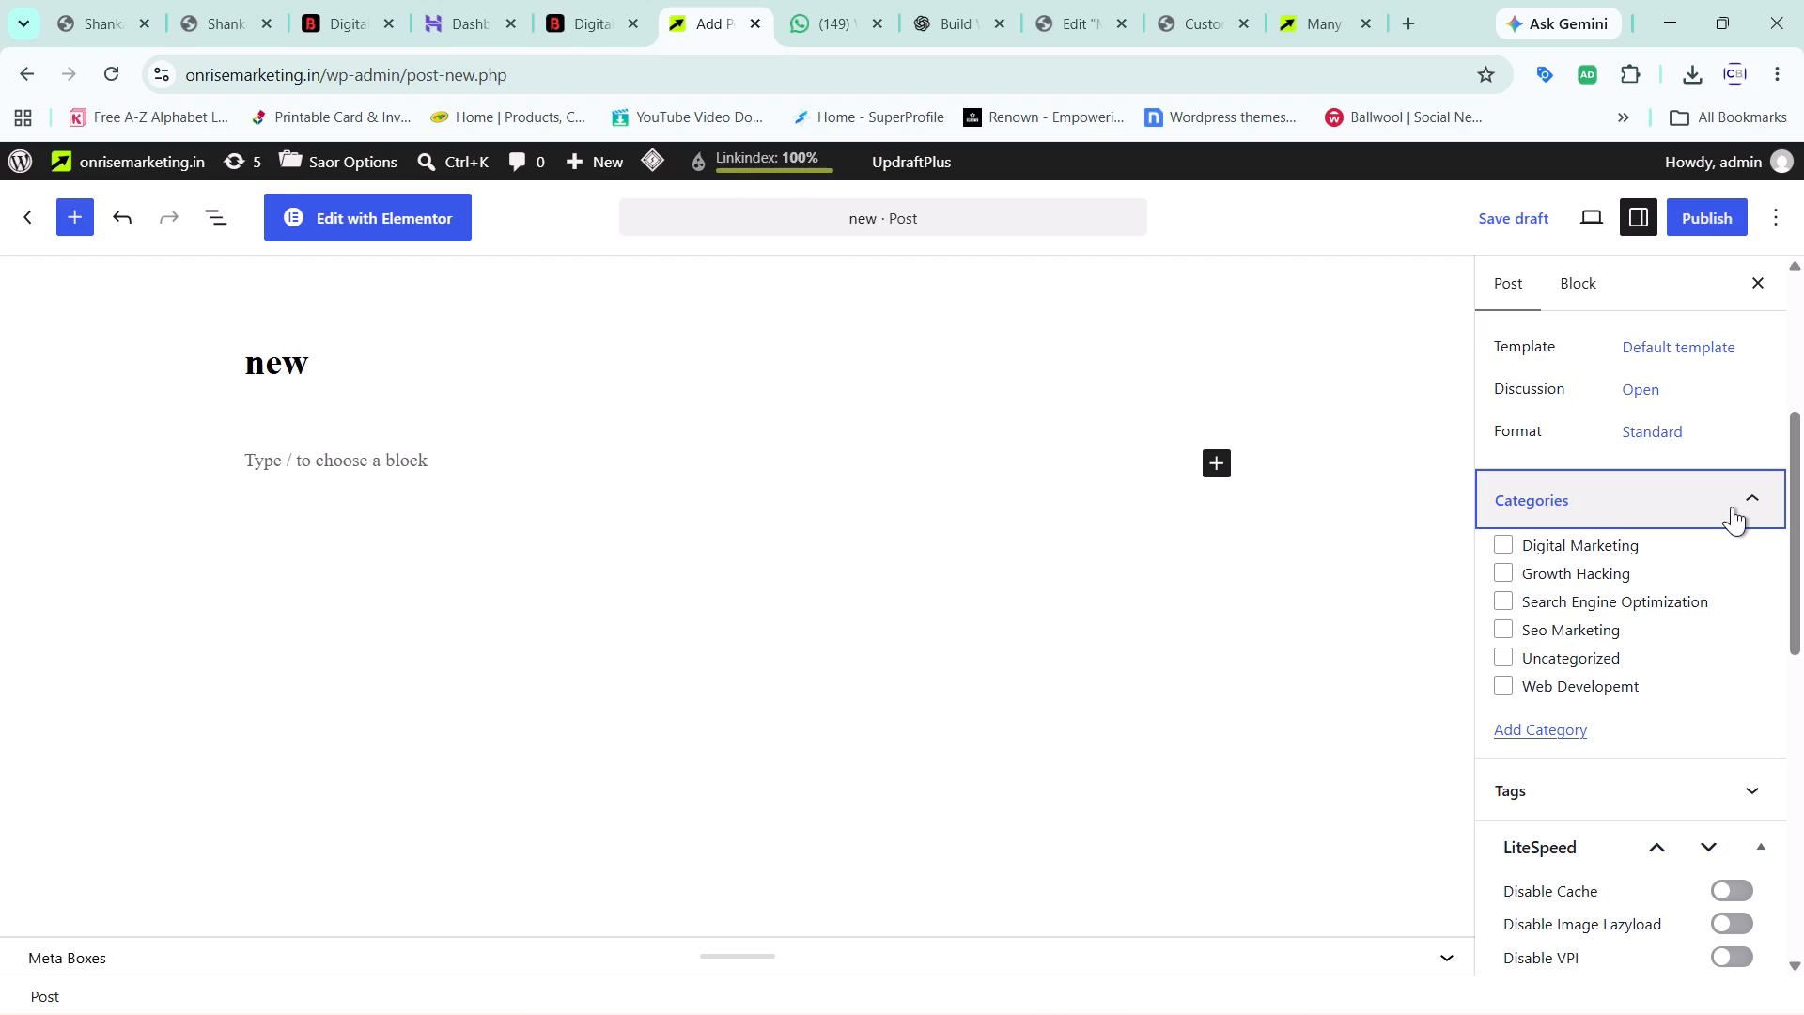
scroll(1713, 679, down, 2)
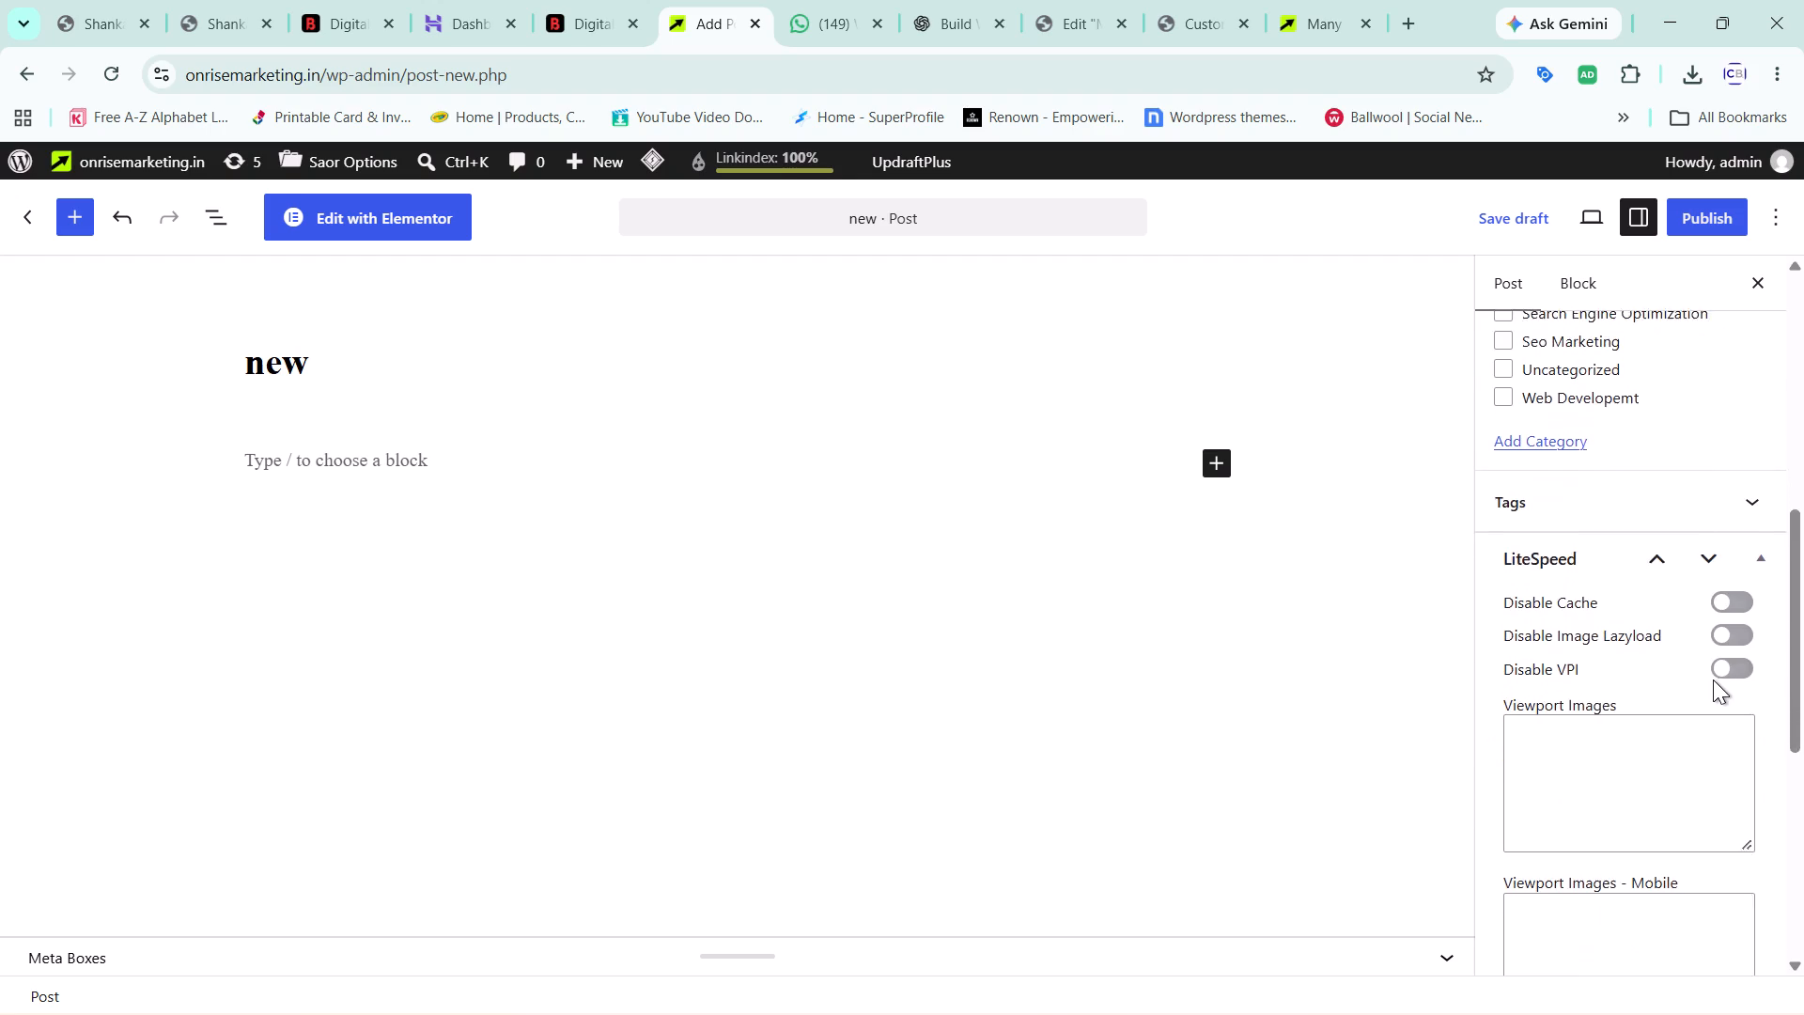
scroll(1713, 679, down, 2)
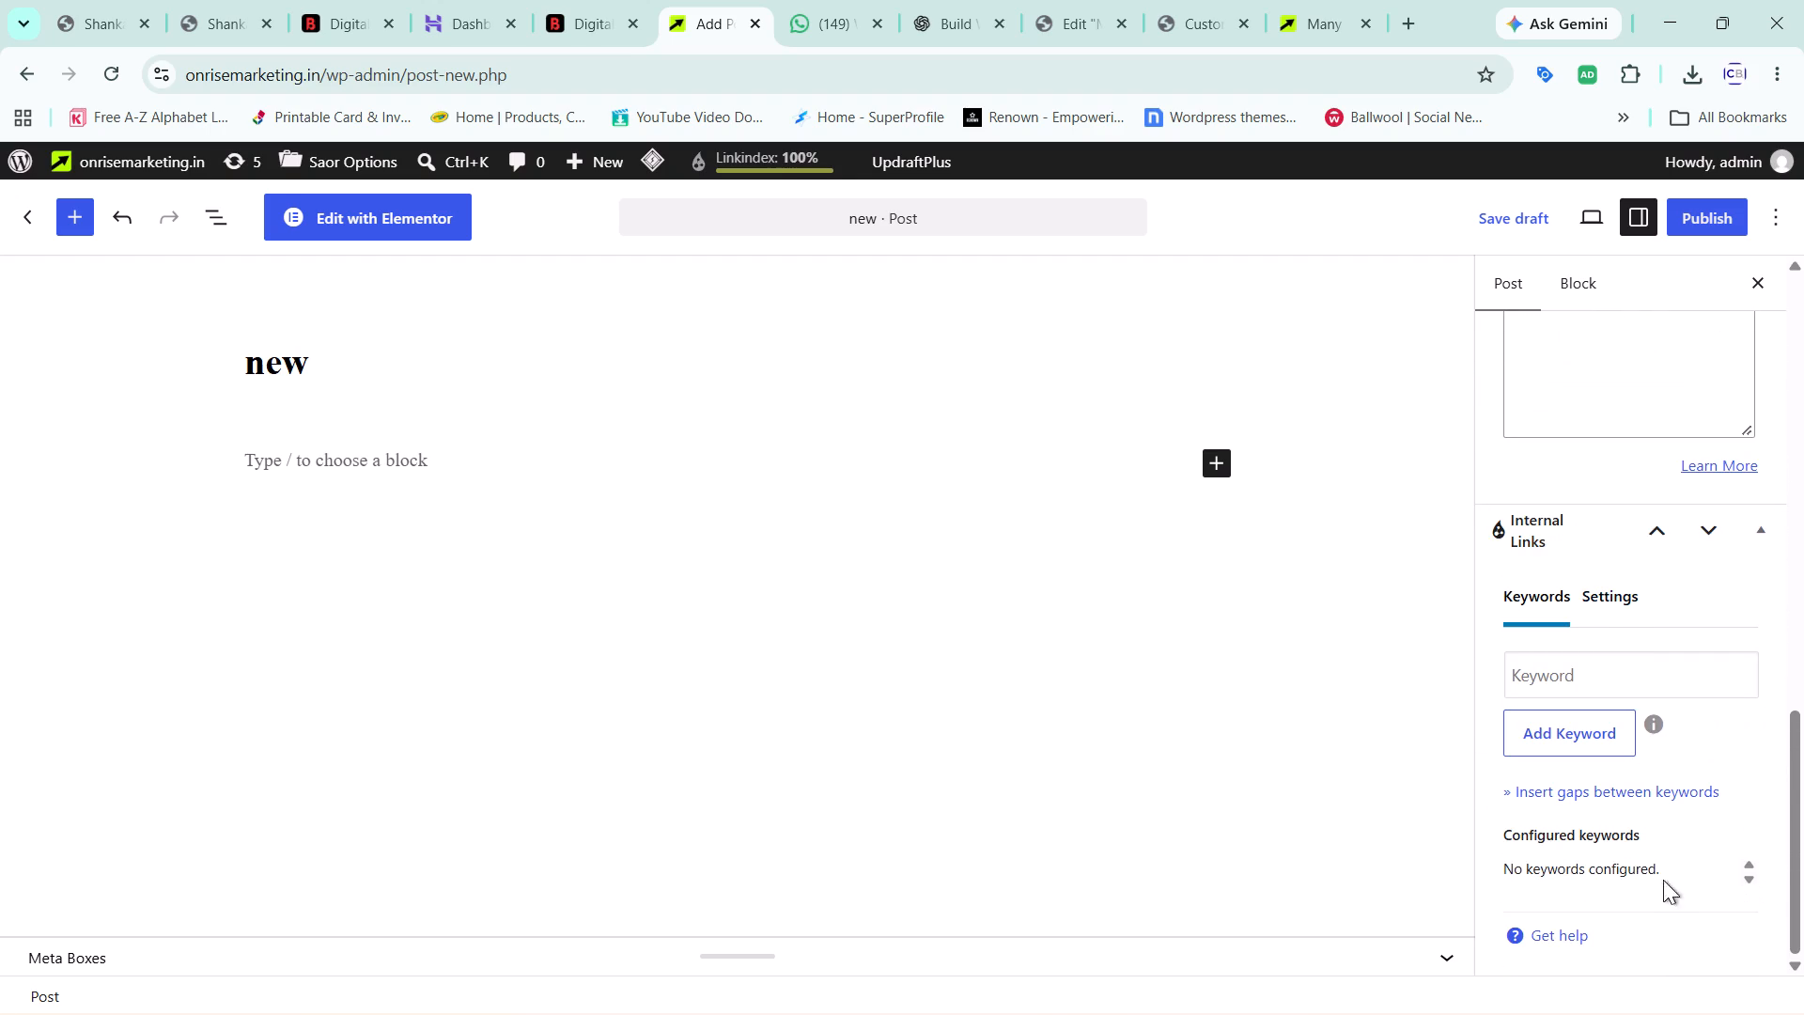
click(1650, 783)
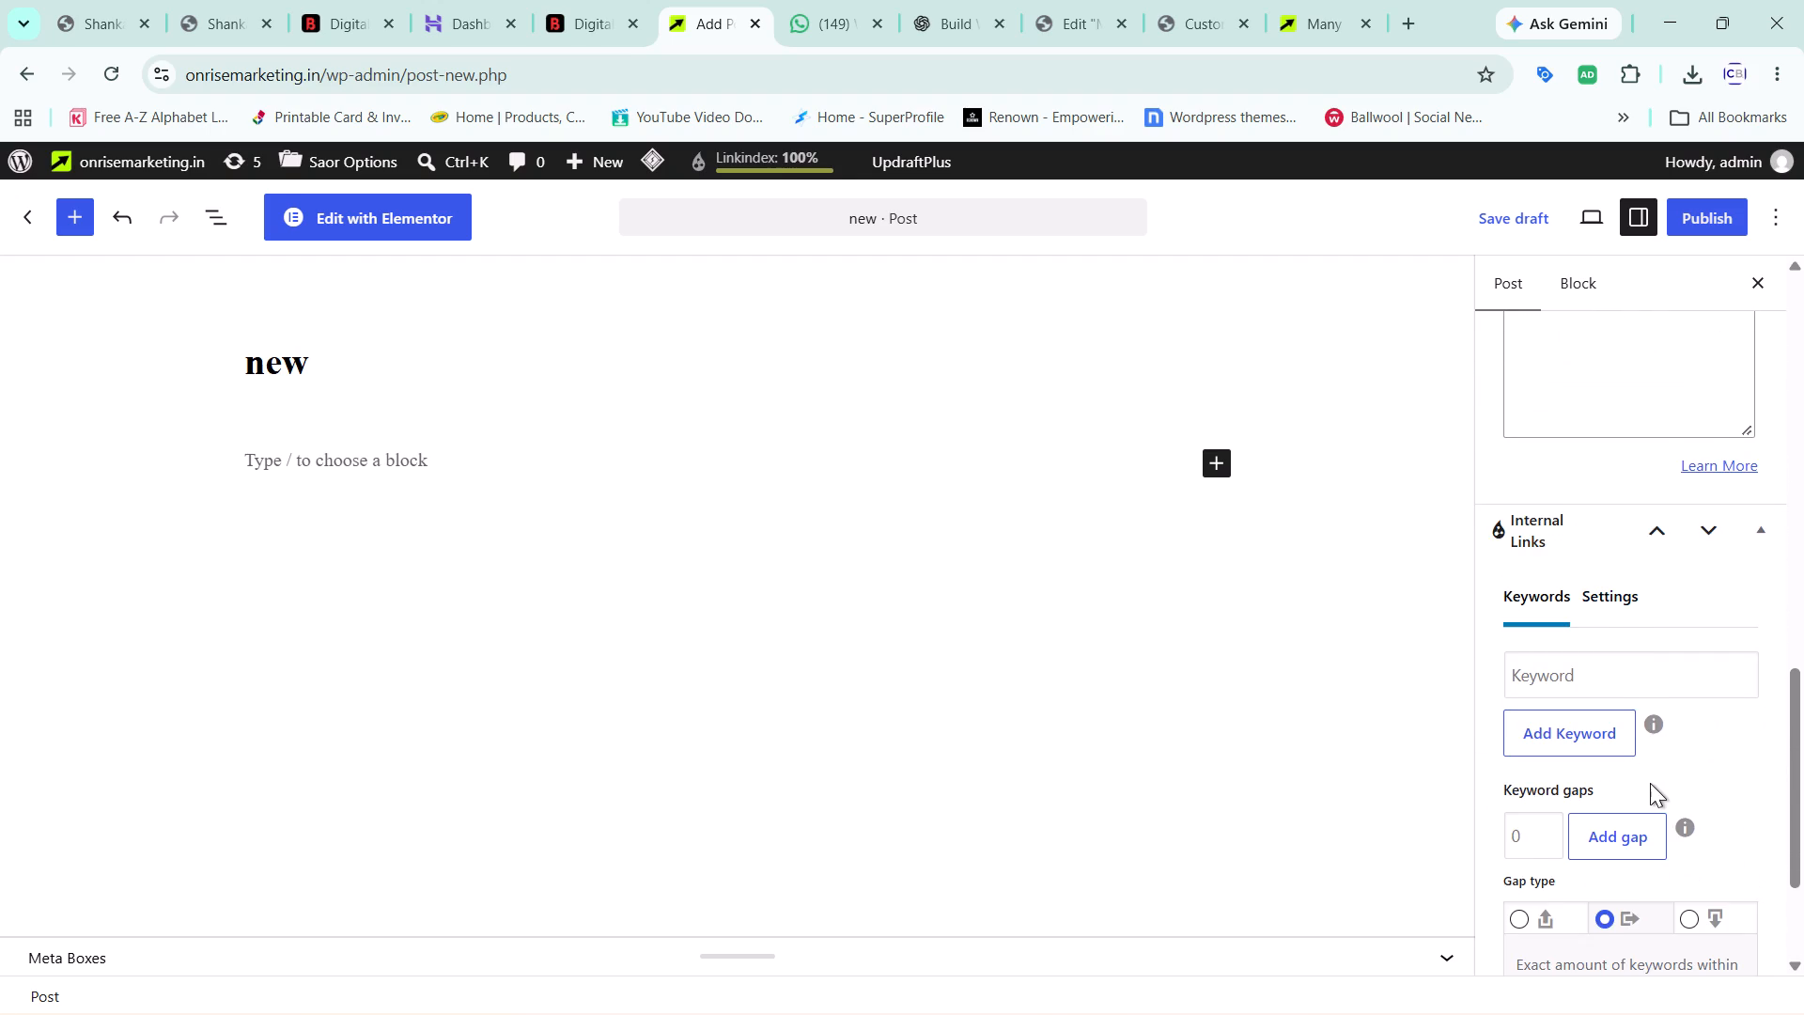
scroll(1650, 783, down, 2)
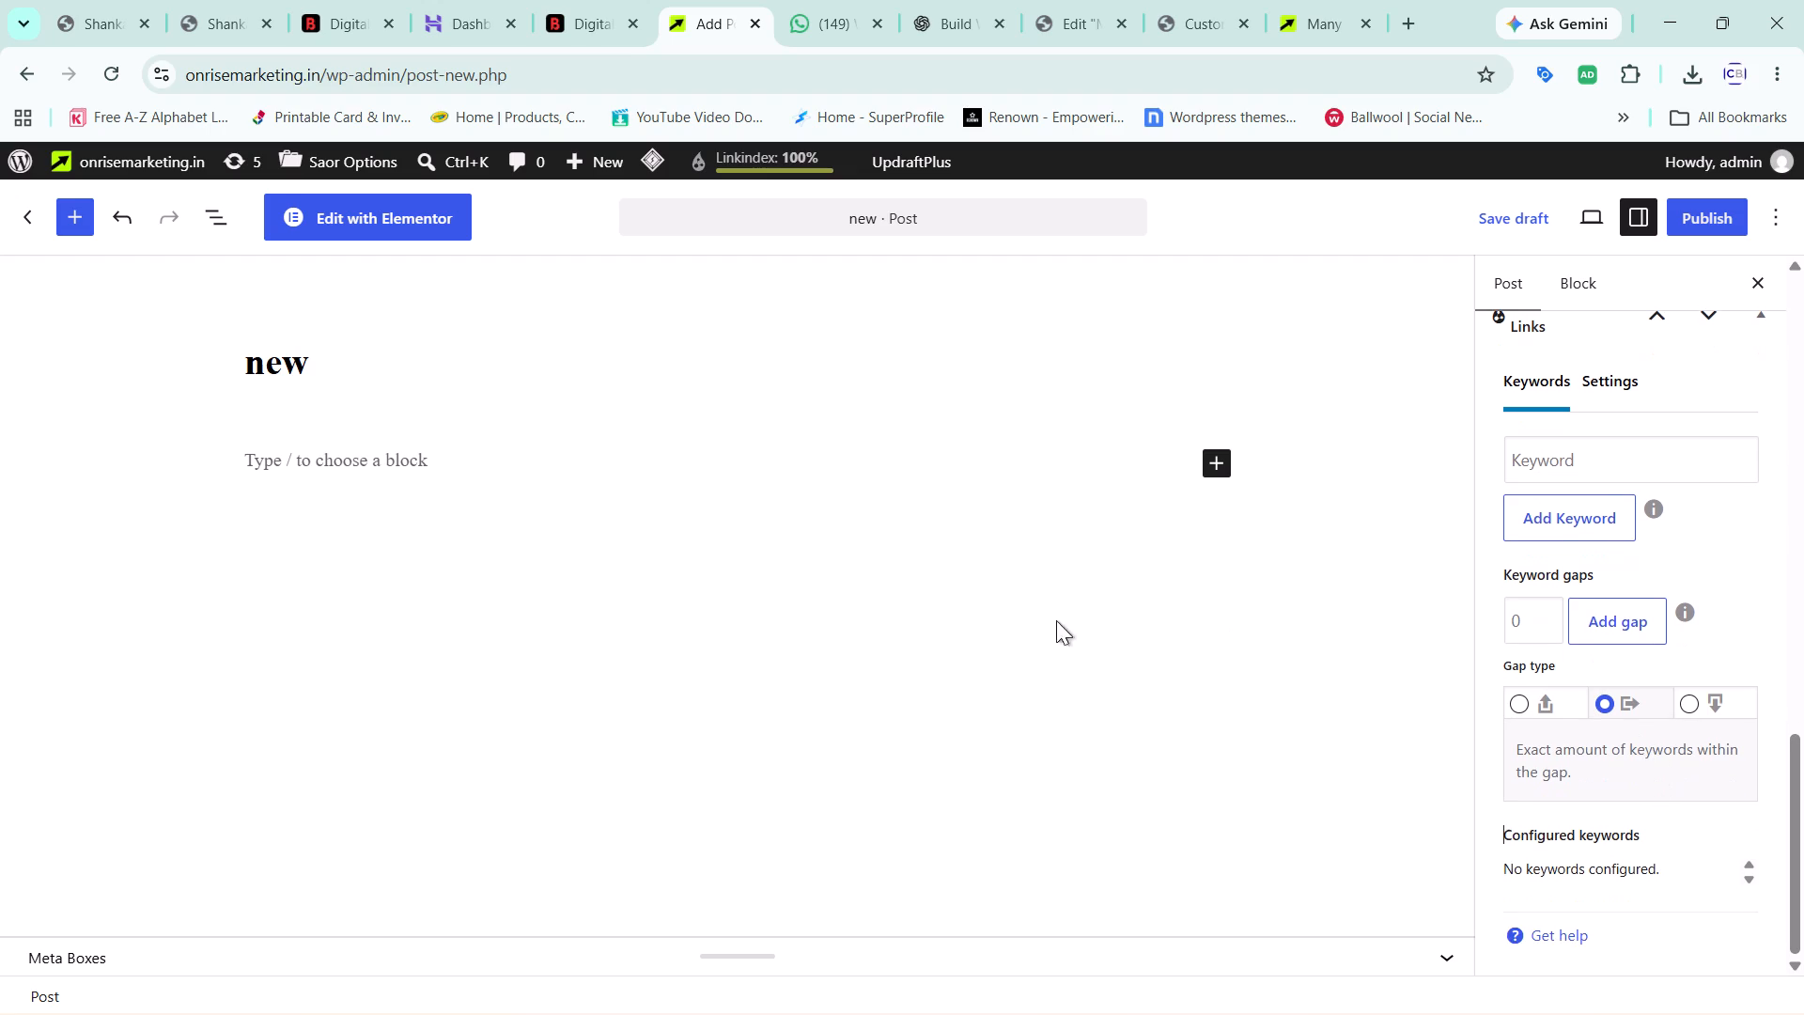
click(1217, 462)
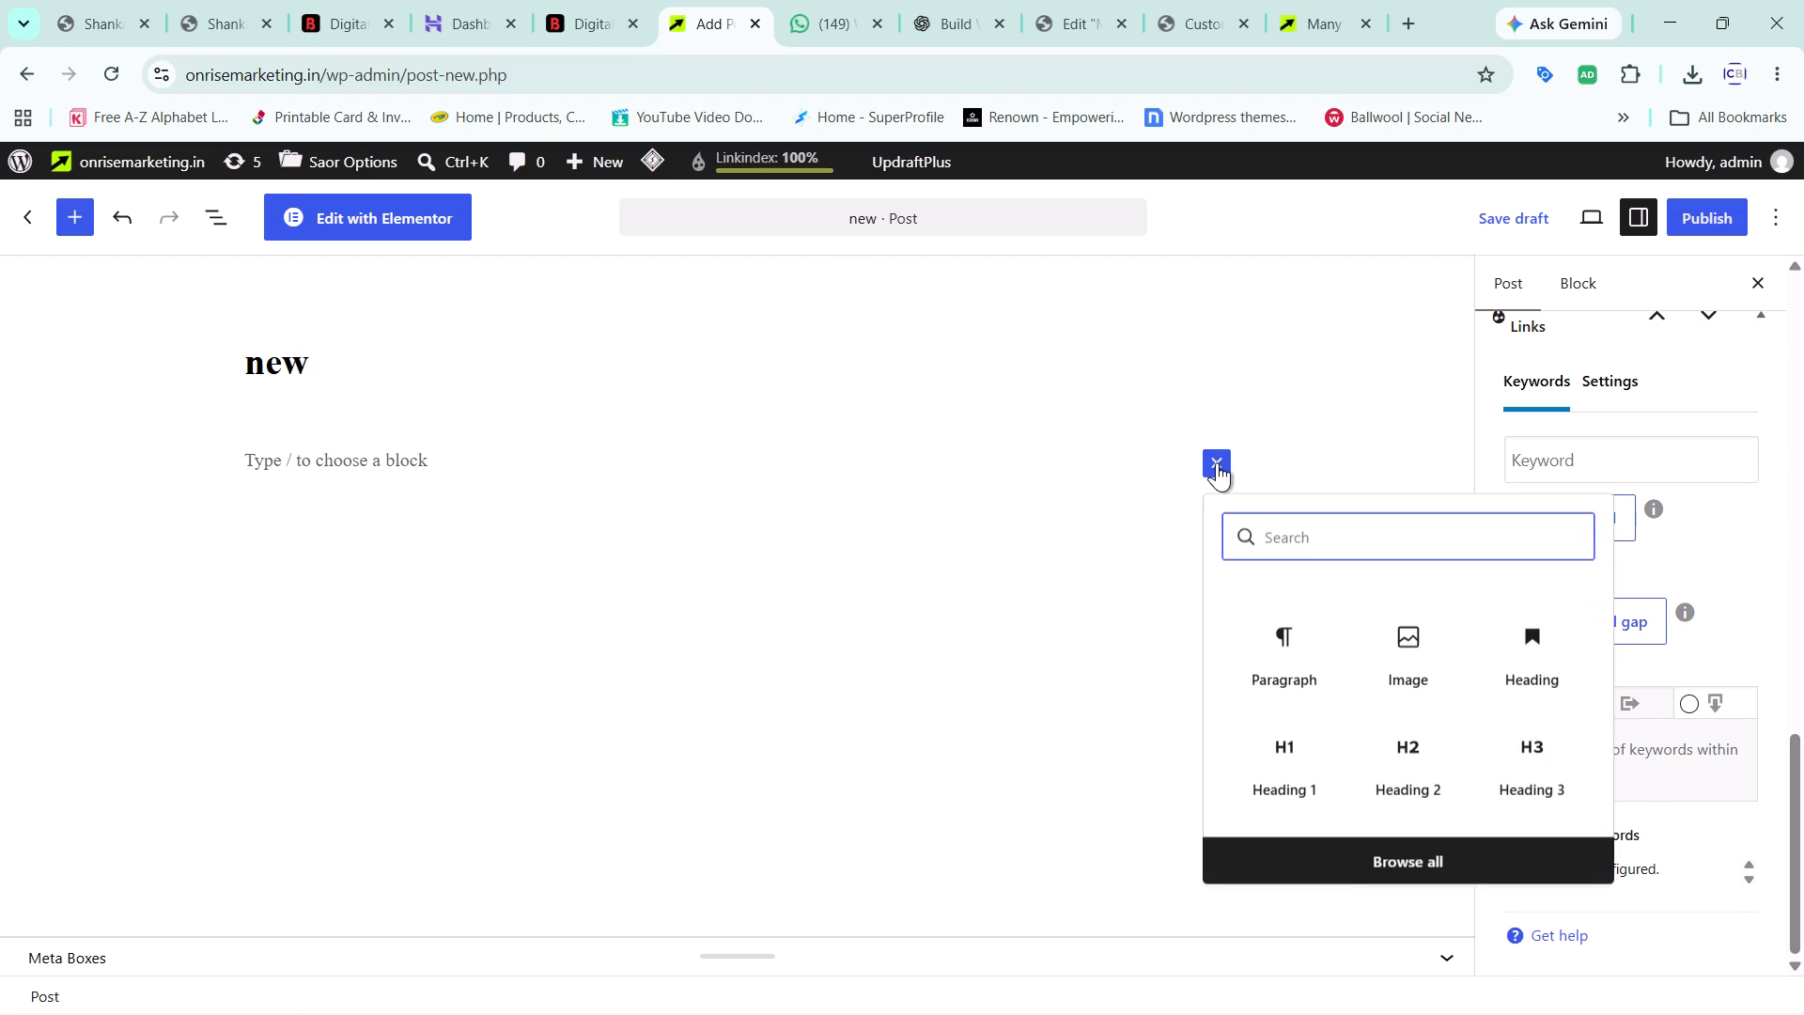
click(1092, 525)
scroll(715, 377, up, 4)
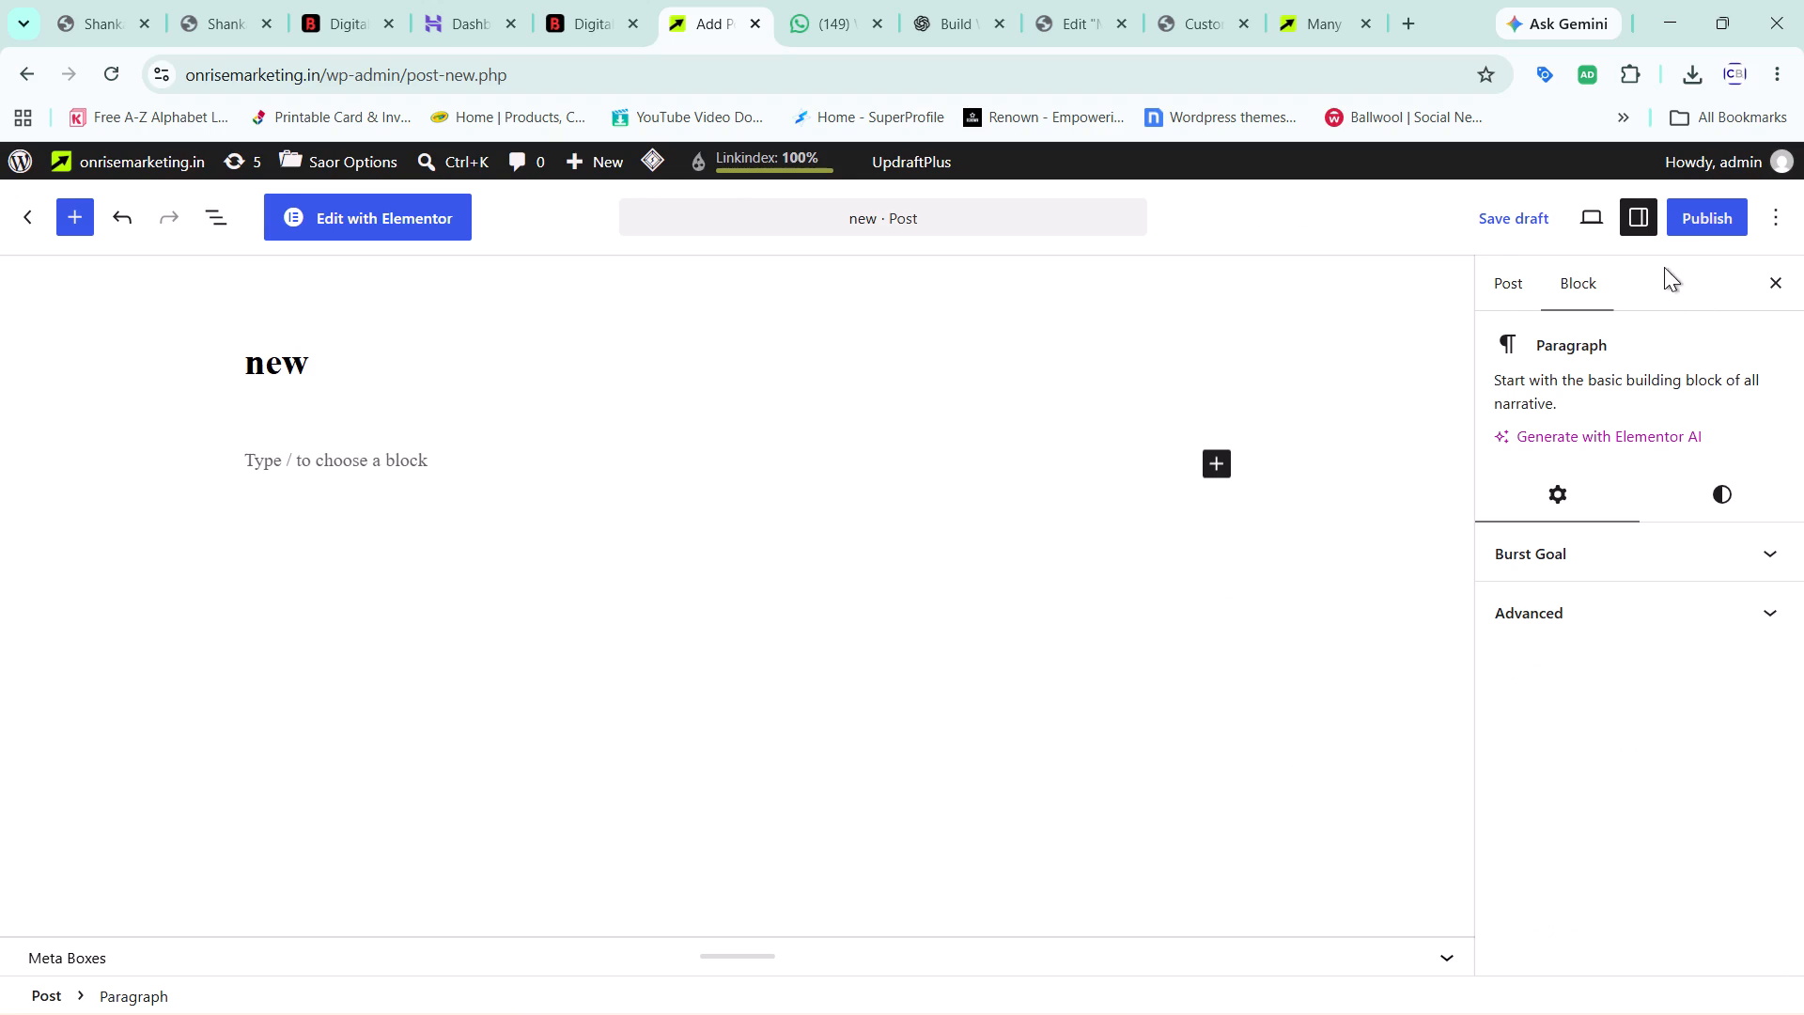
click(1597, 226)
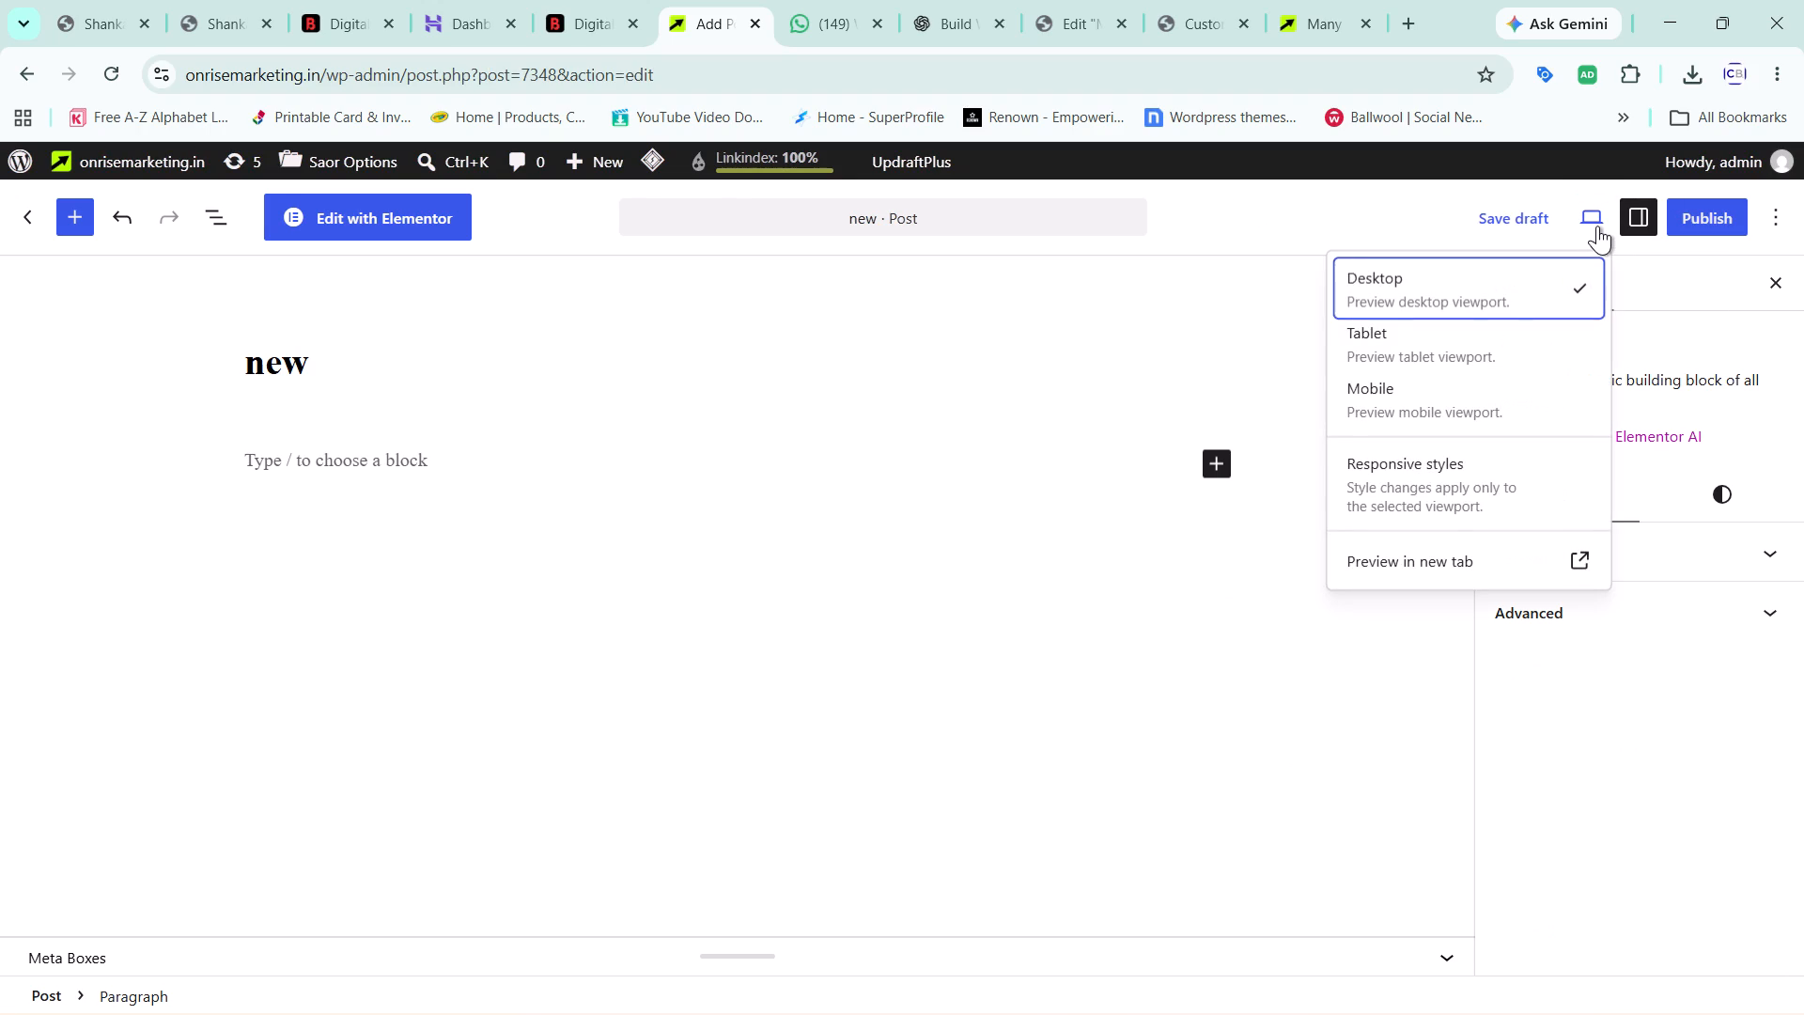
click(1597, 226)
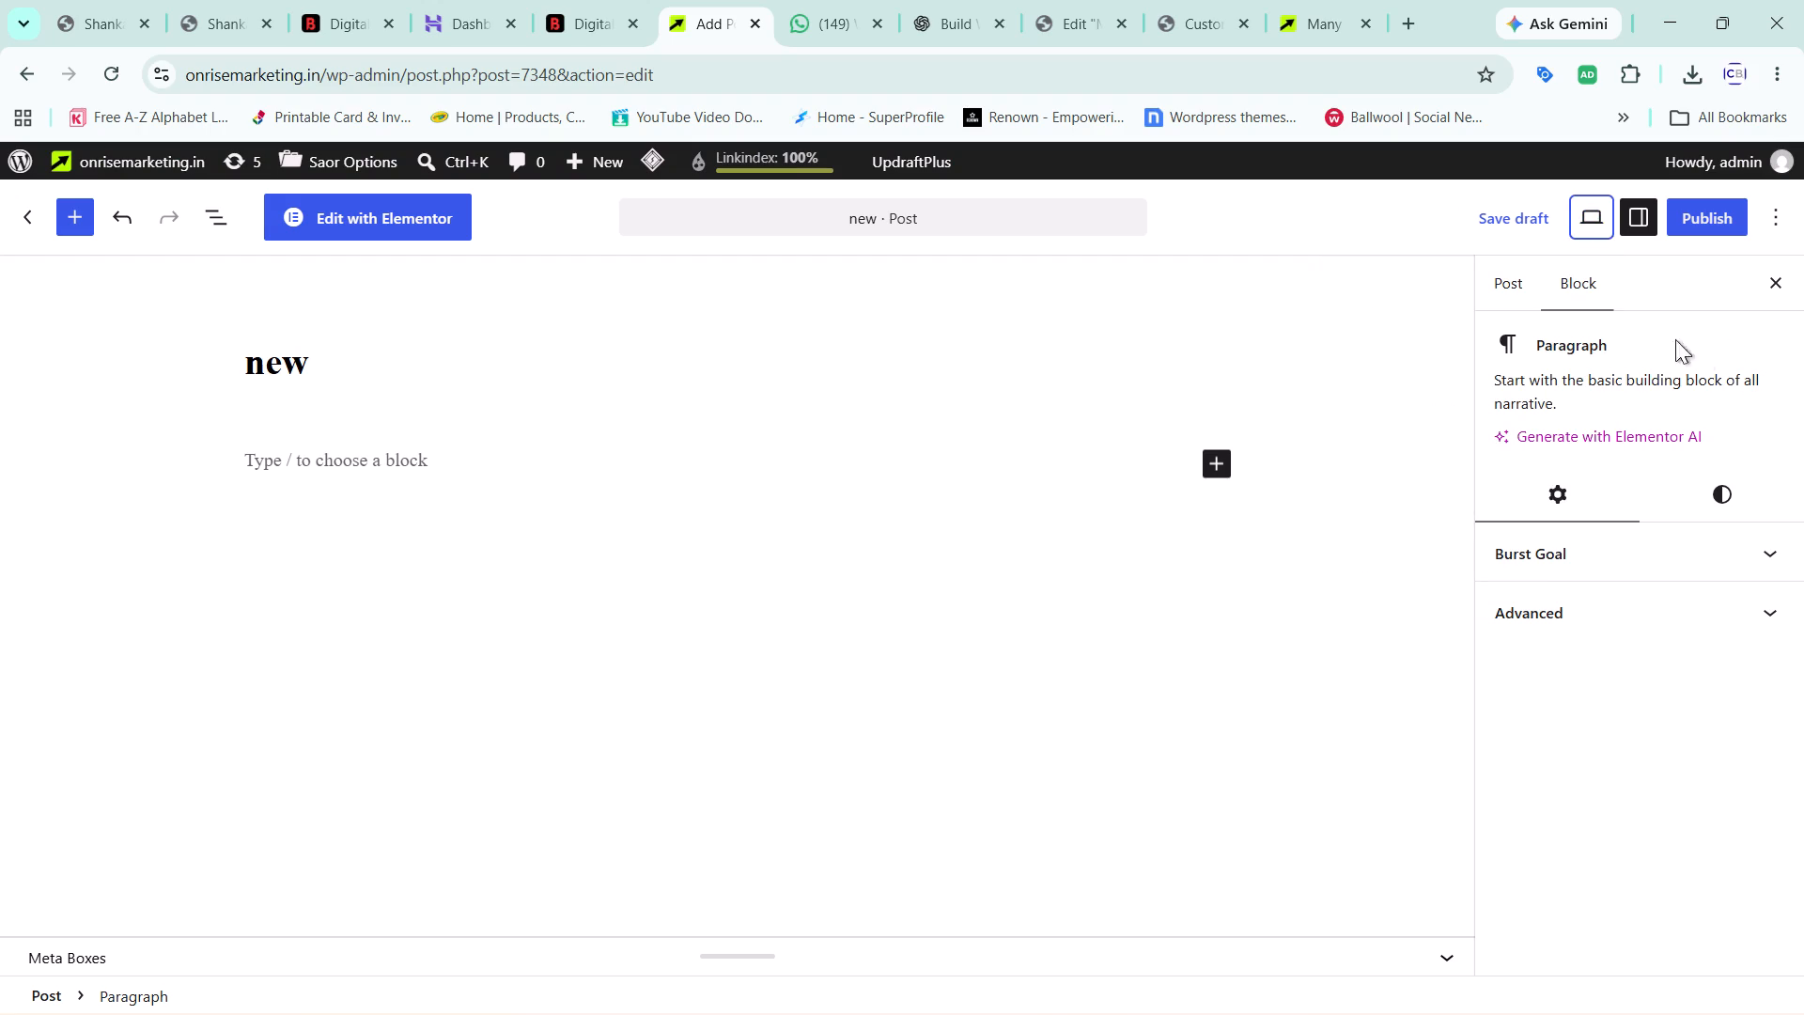
Assign the "new" post to the Digital Marketing category.
click(1513, 288)
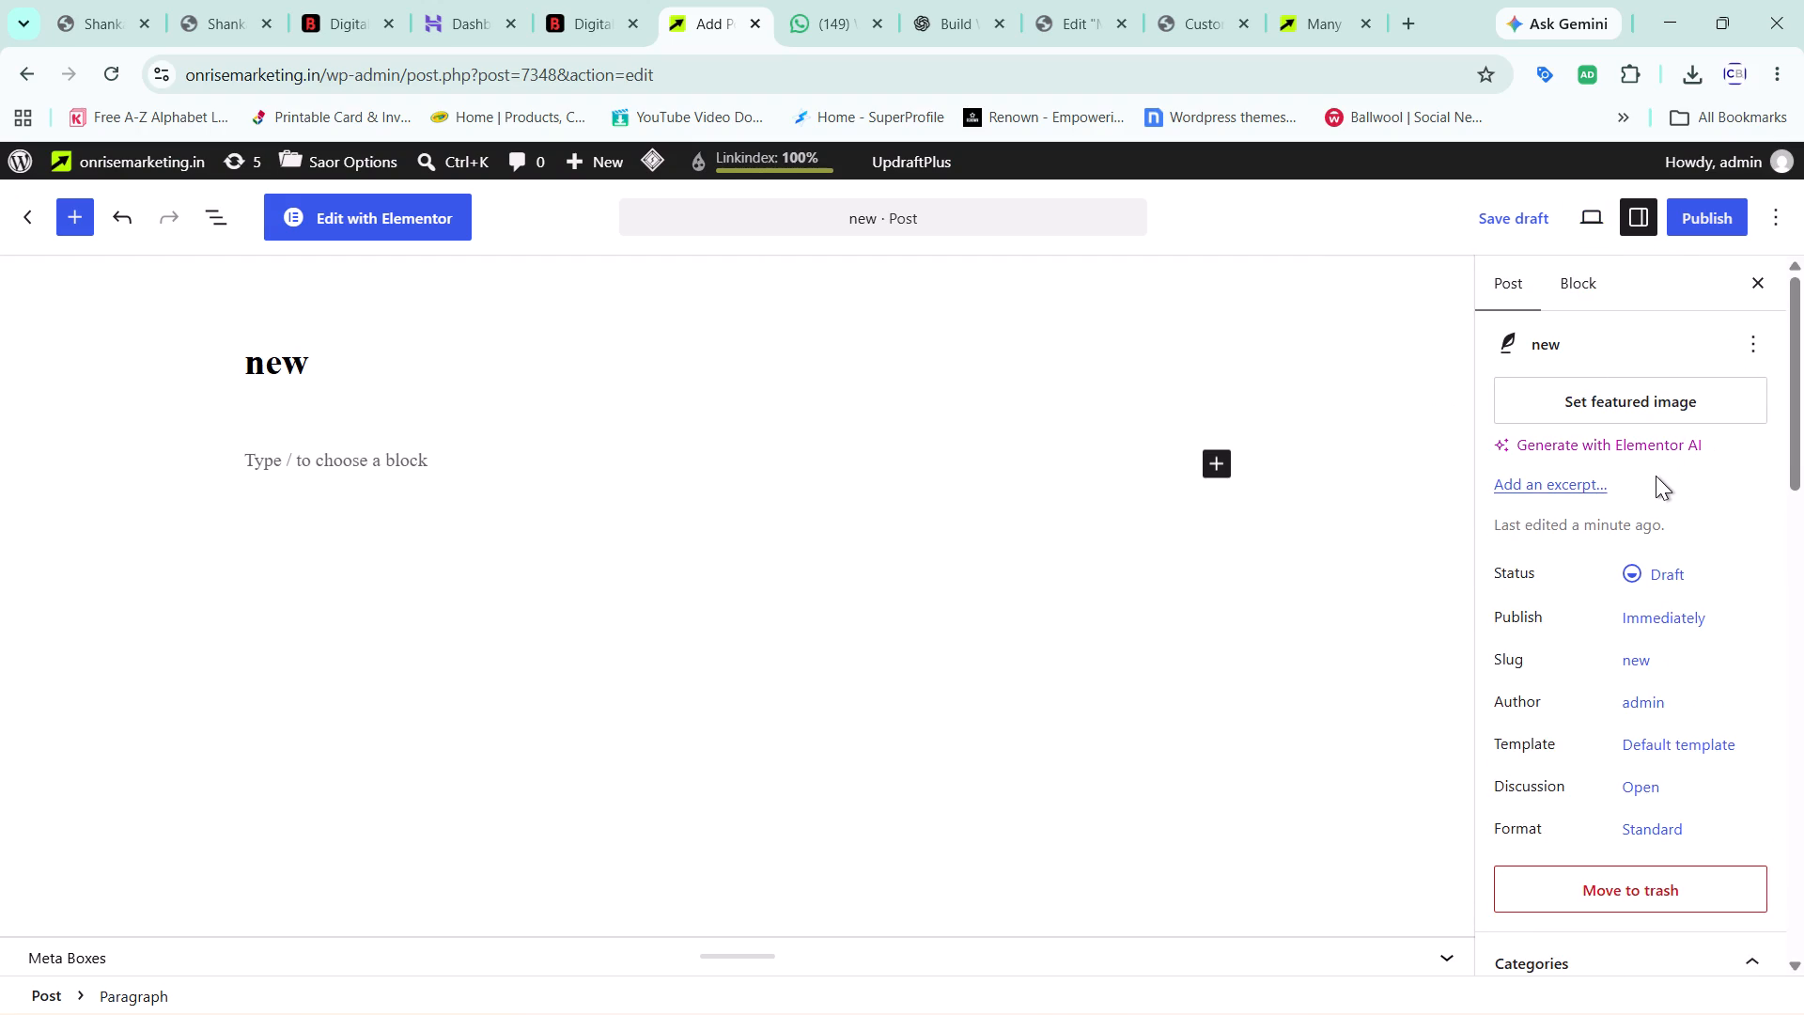
scroll(1654, 536, down, 3)
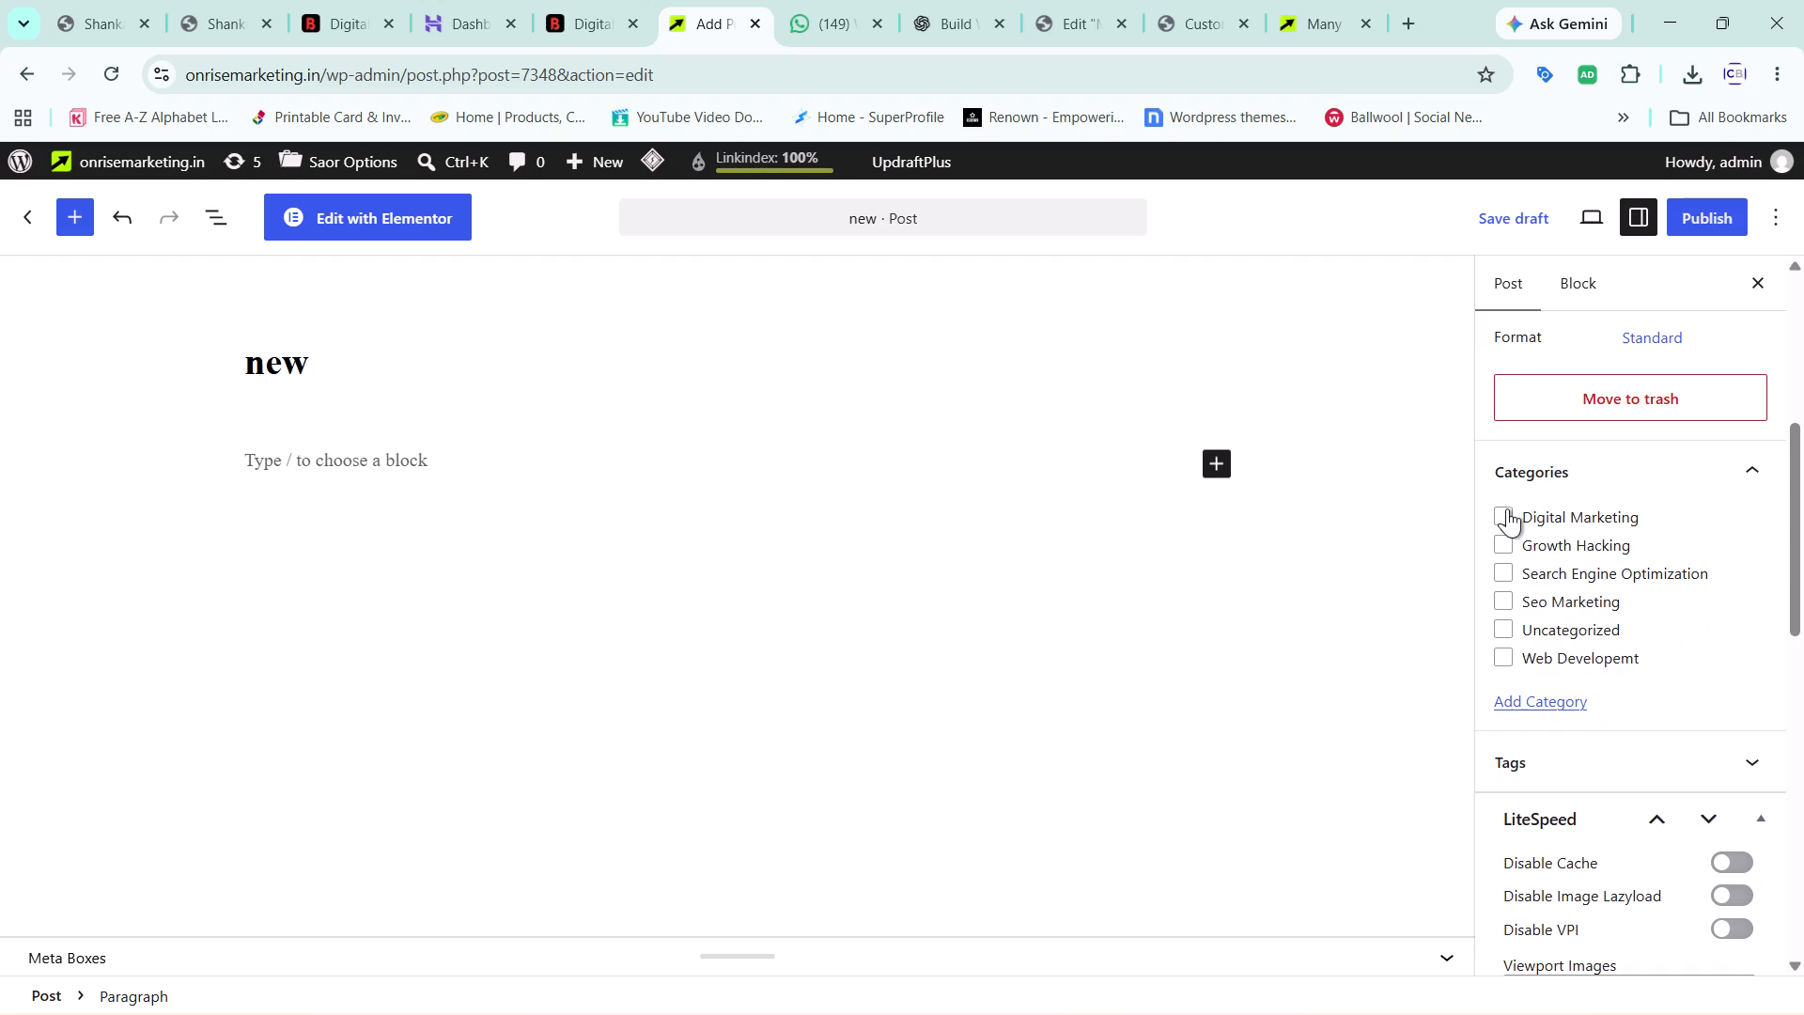
click(1502, 515)
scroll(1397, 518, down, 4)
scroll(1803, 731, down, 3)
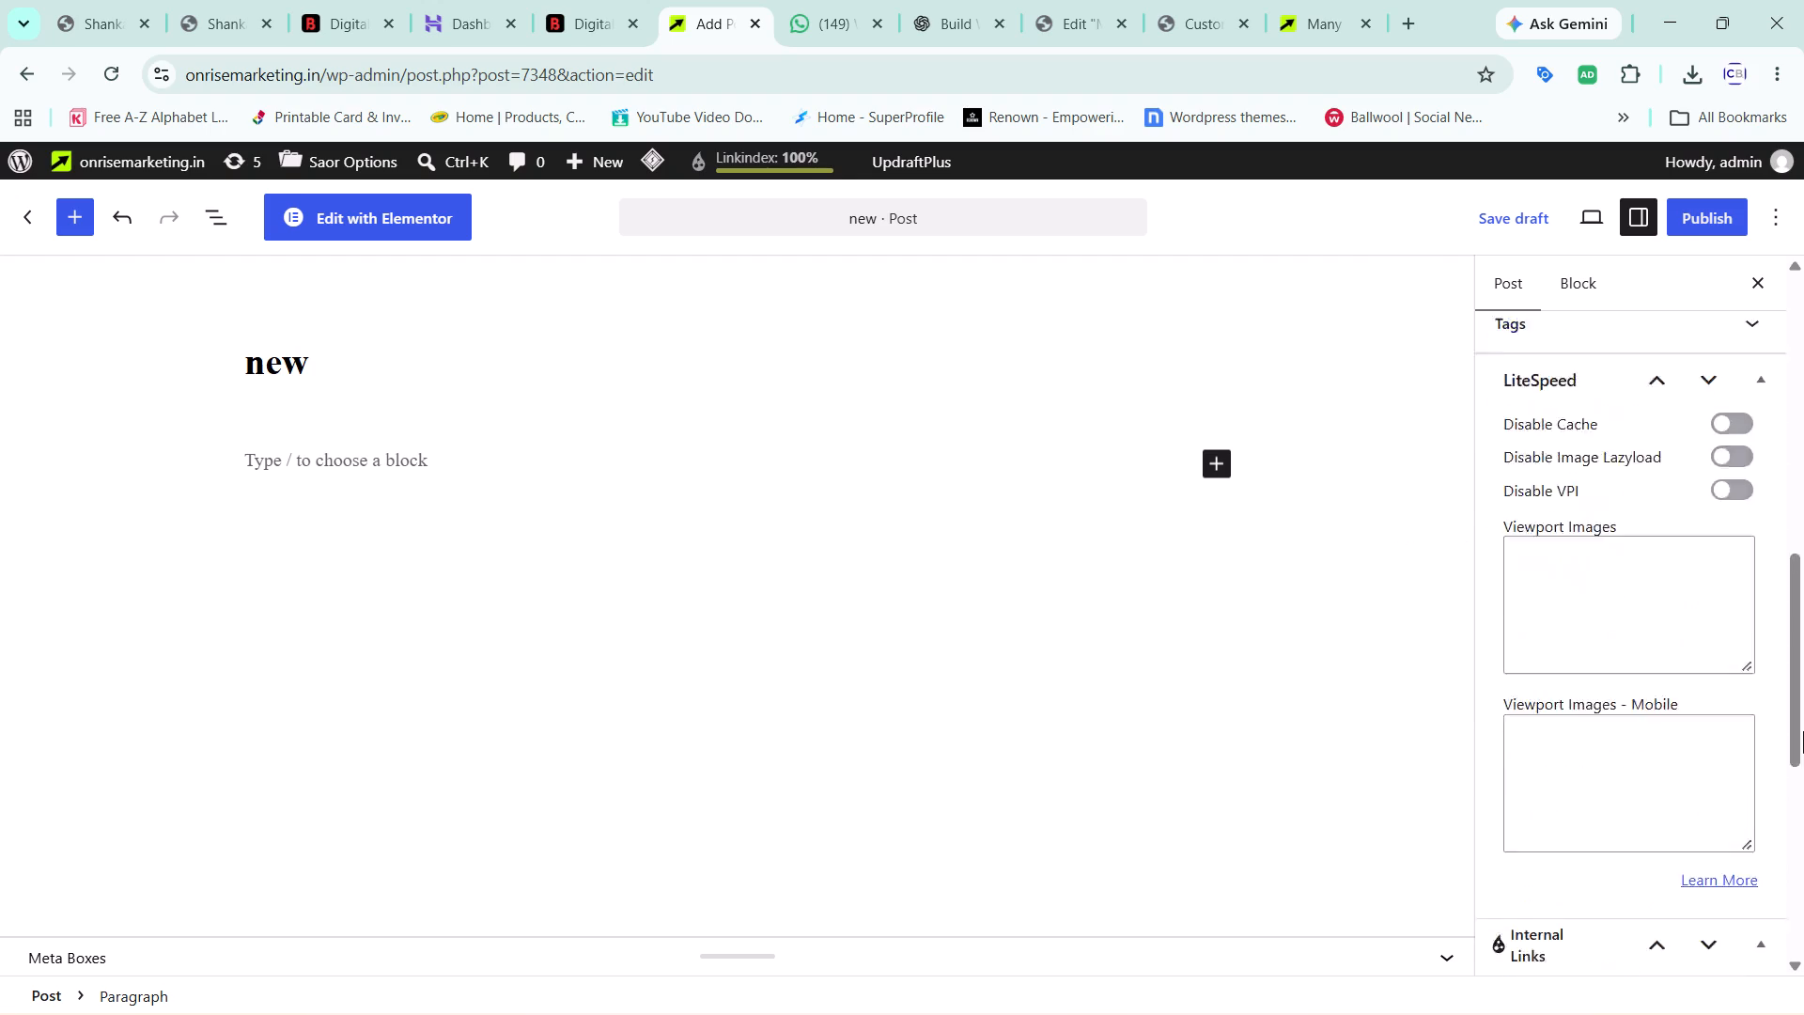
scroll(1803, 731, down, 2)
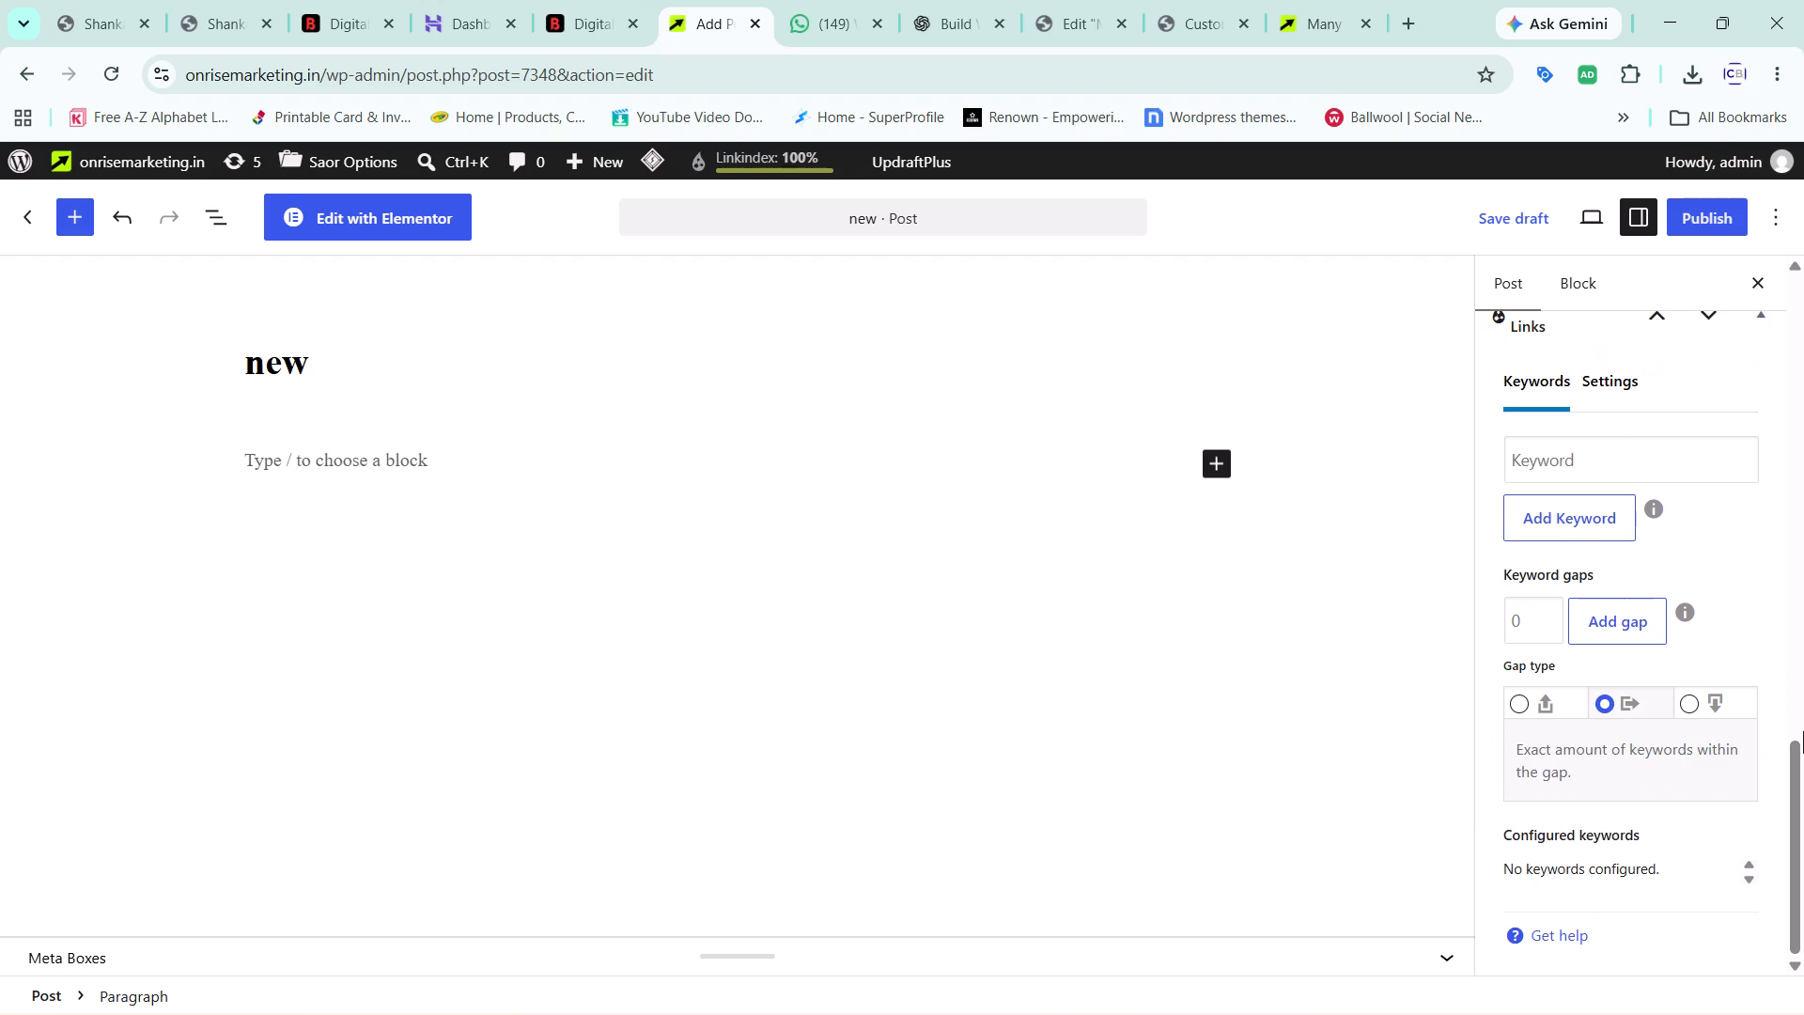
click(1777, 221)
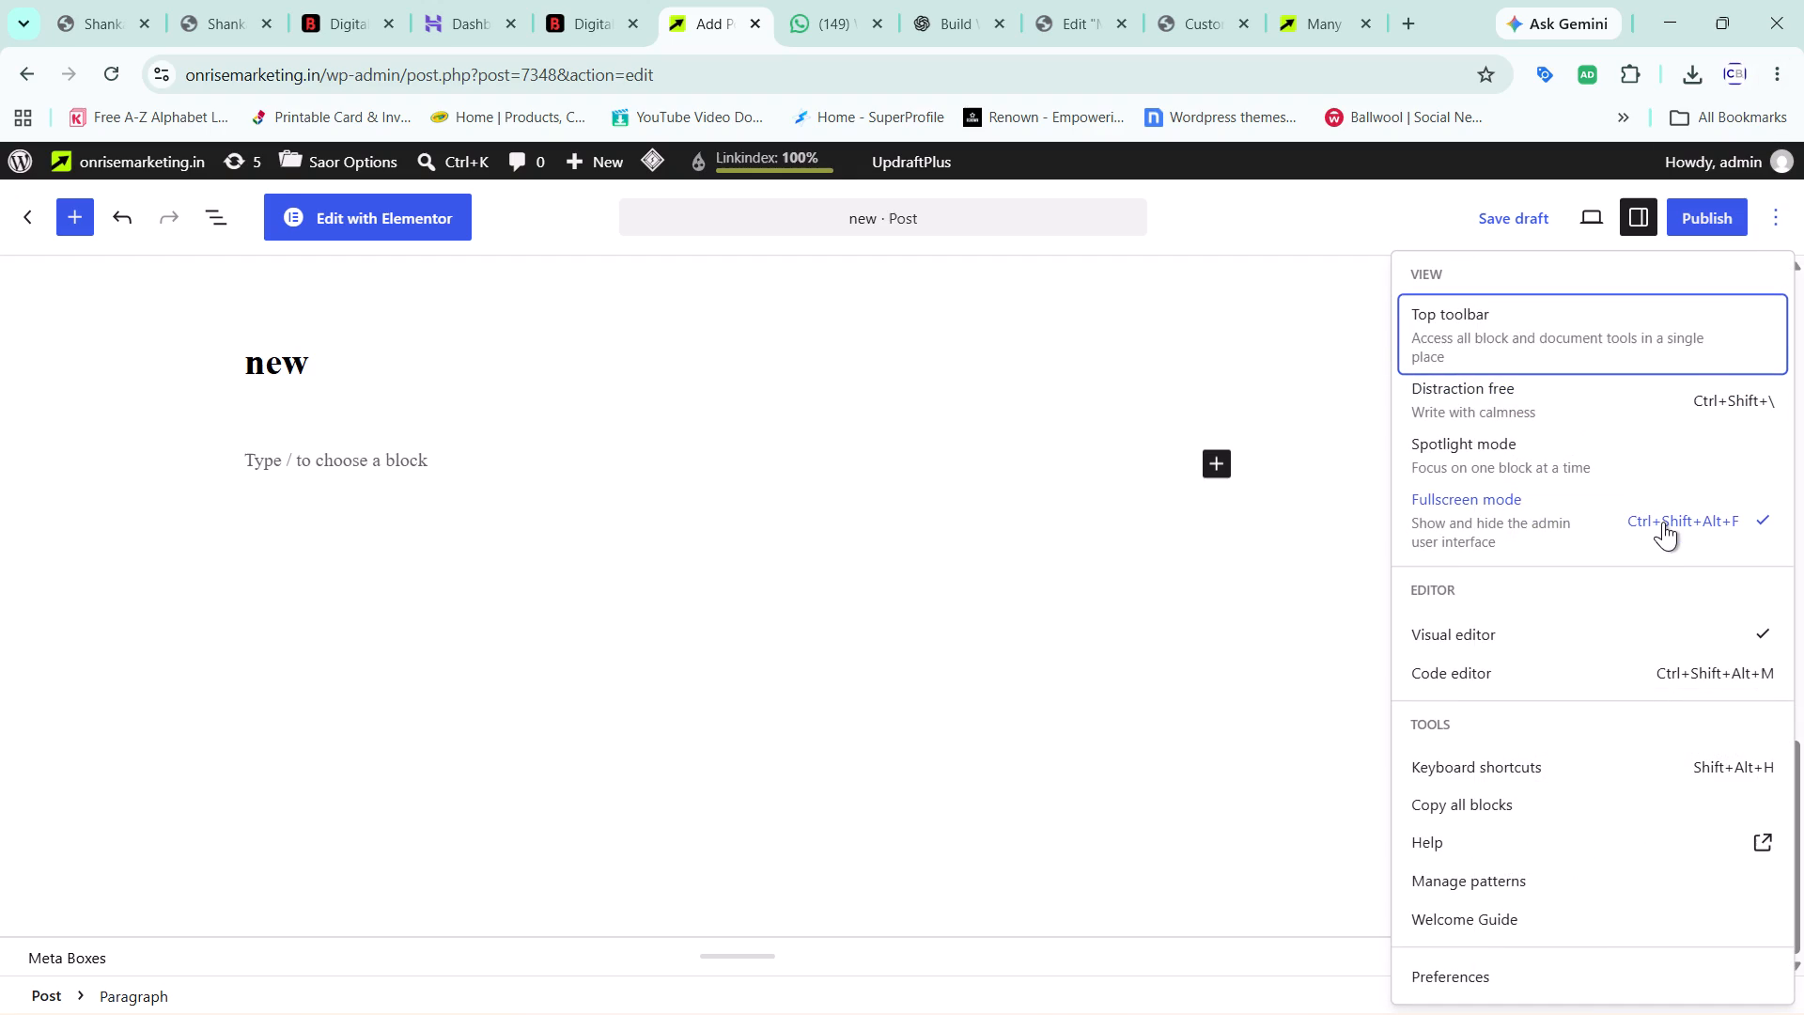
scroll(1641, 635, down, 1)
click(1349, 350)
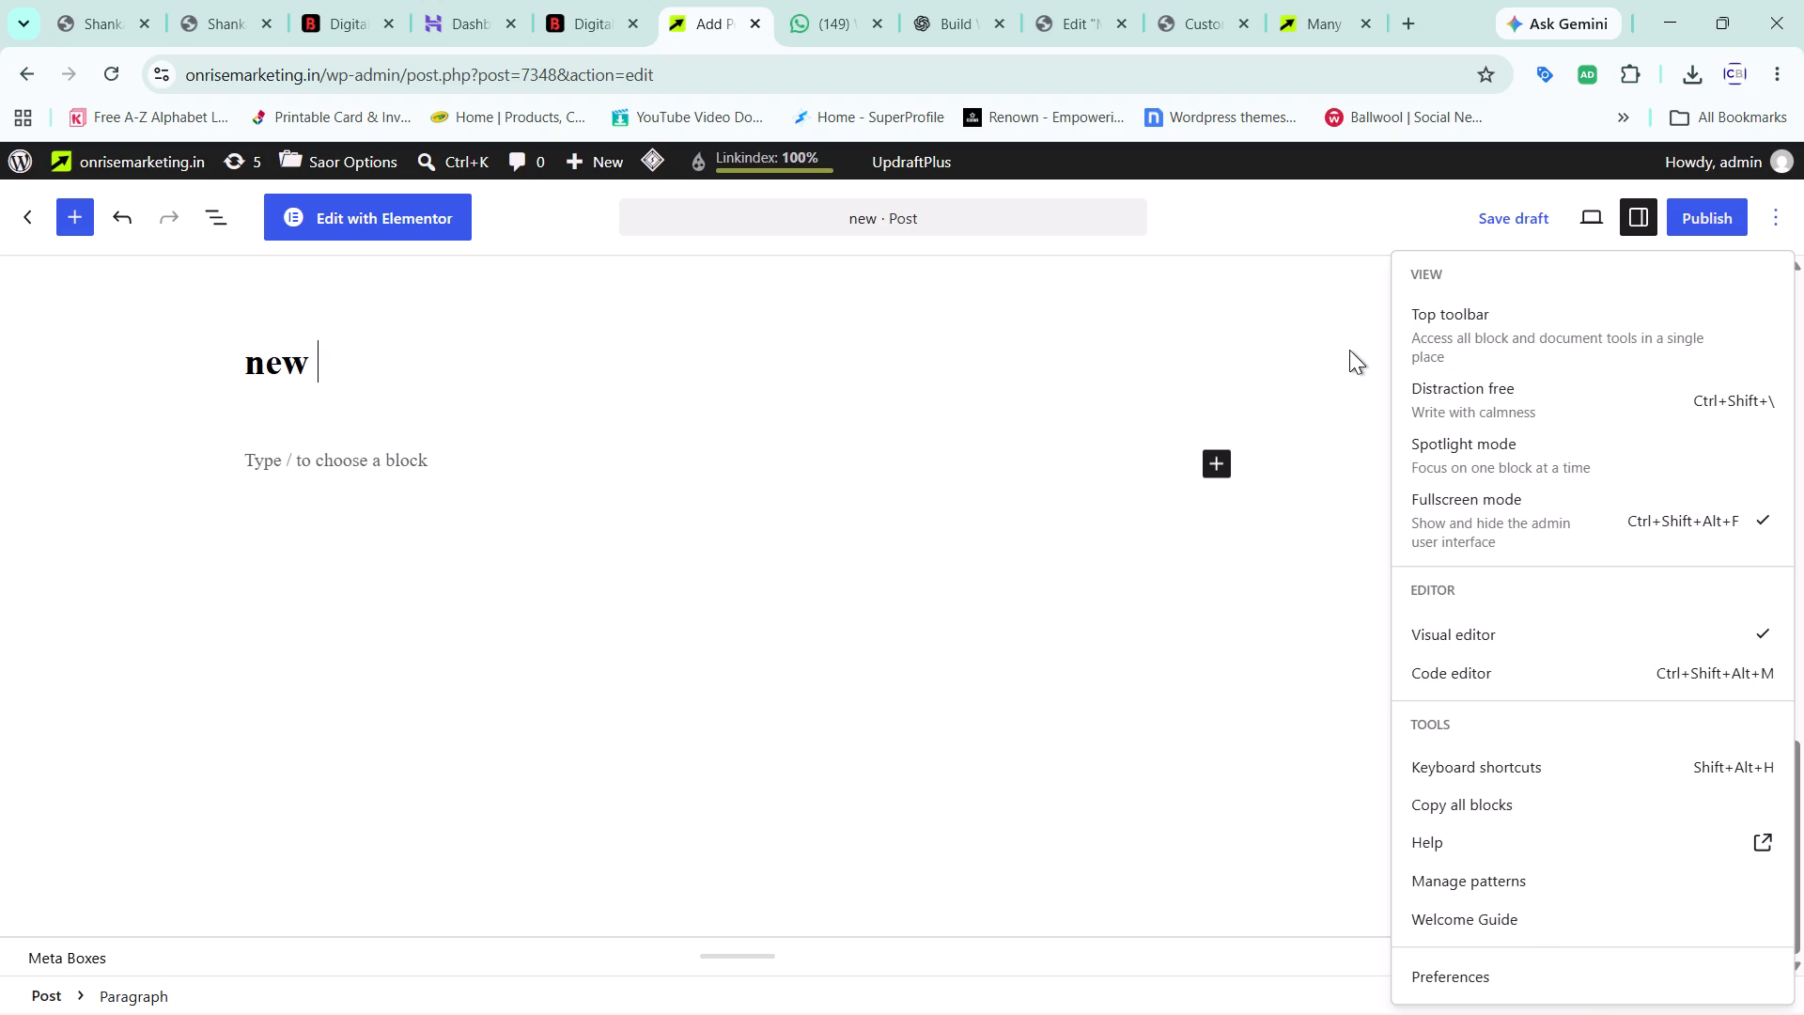
Publish the "new" post immediately with public visibility.
click(1682, 235)
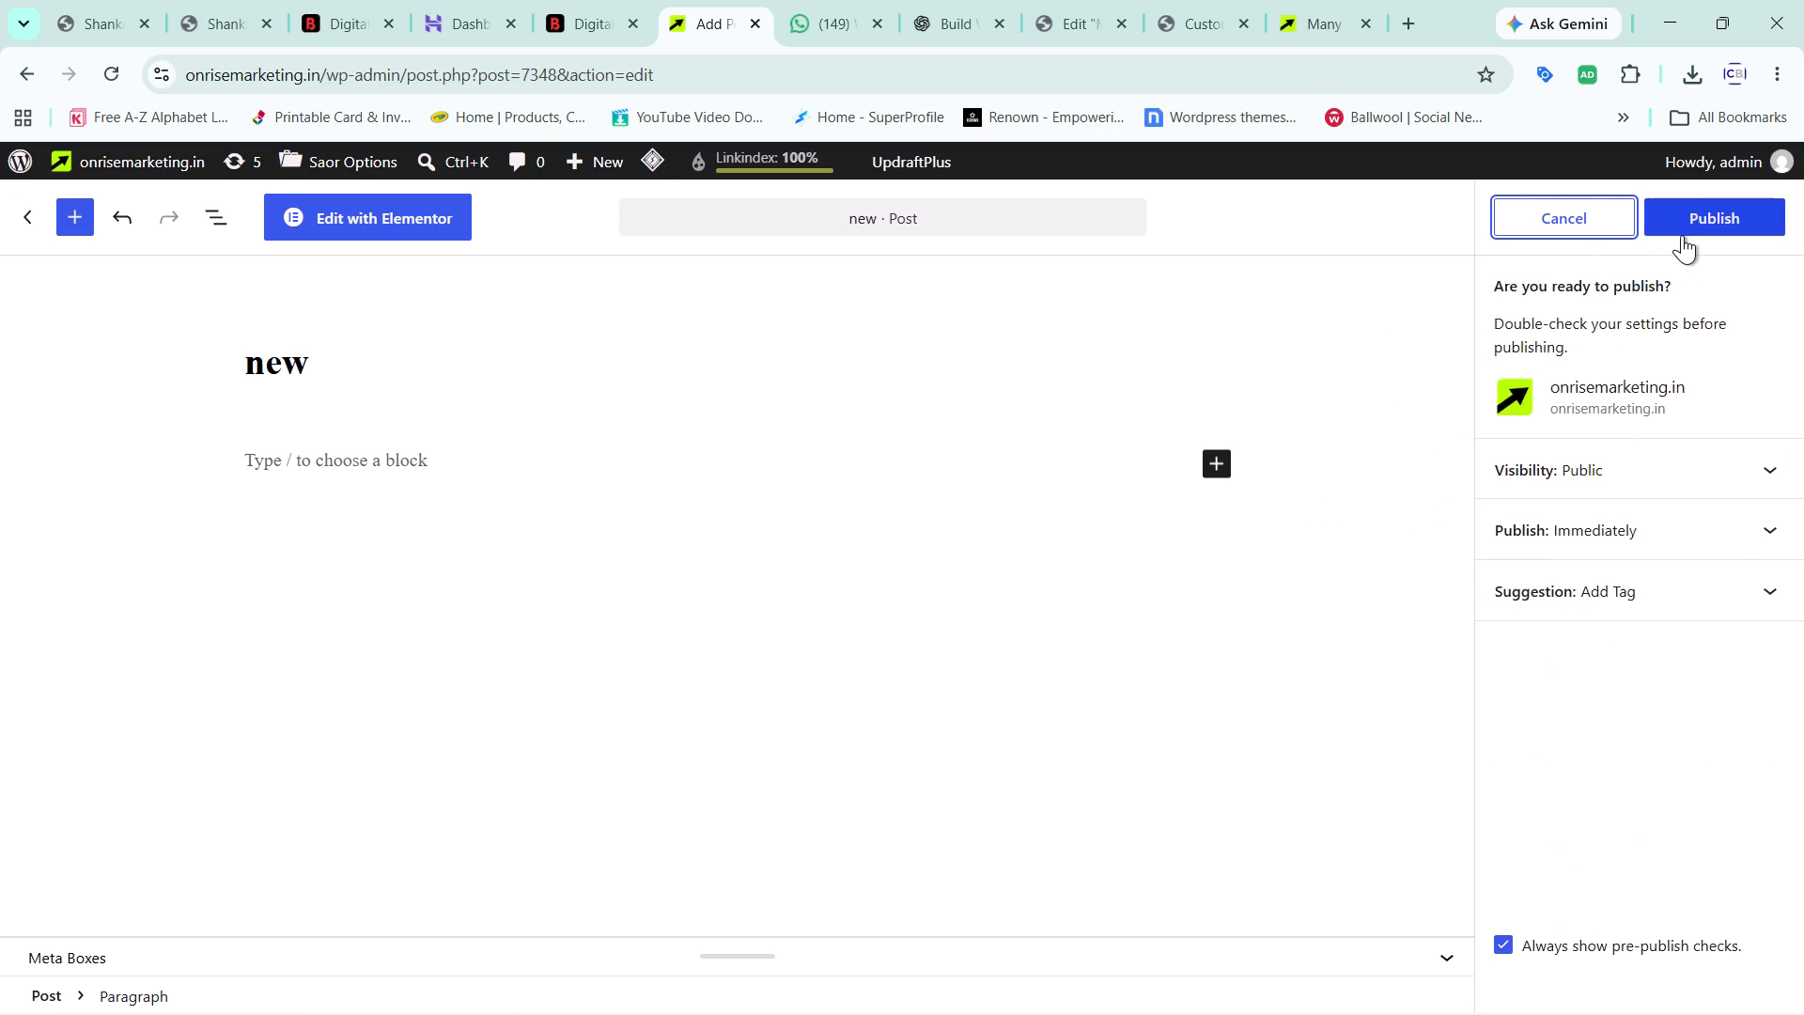
click(1682, 235)
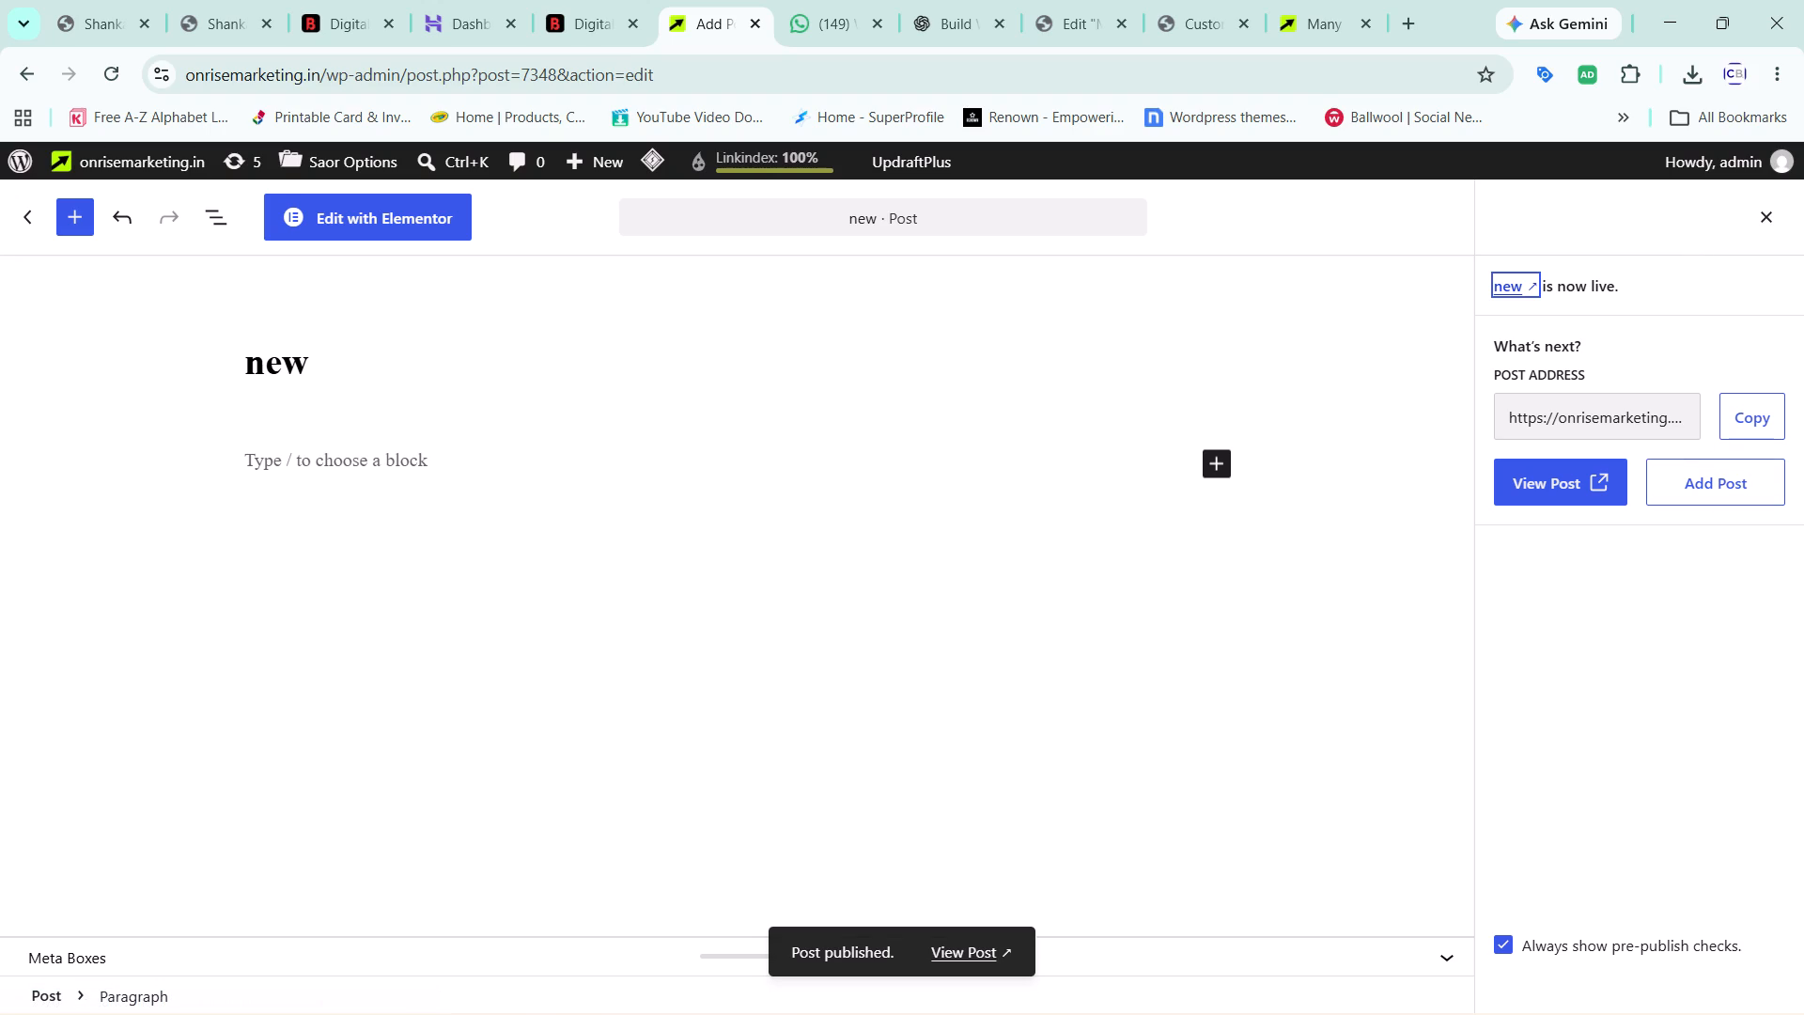
View the published "new" post on the live site and look over its page layout.
click(1567, 485)
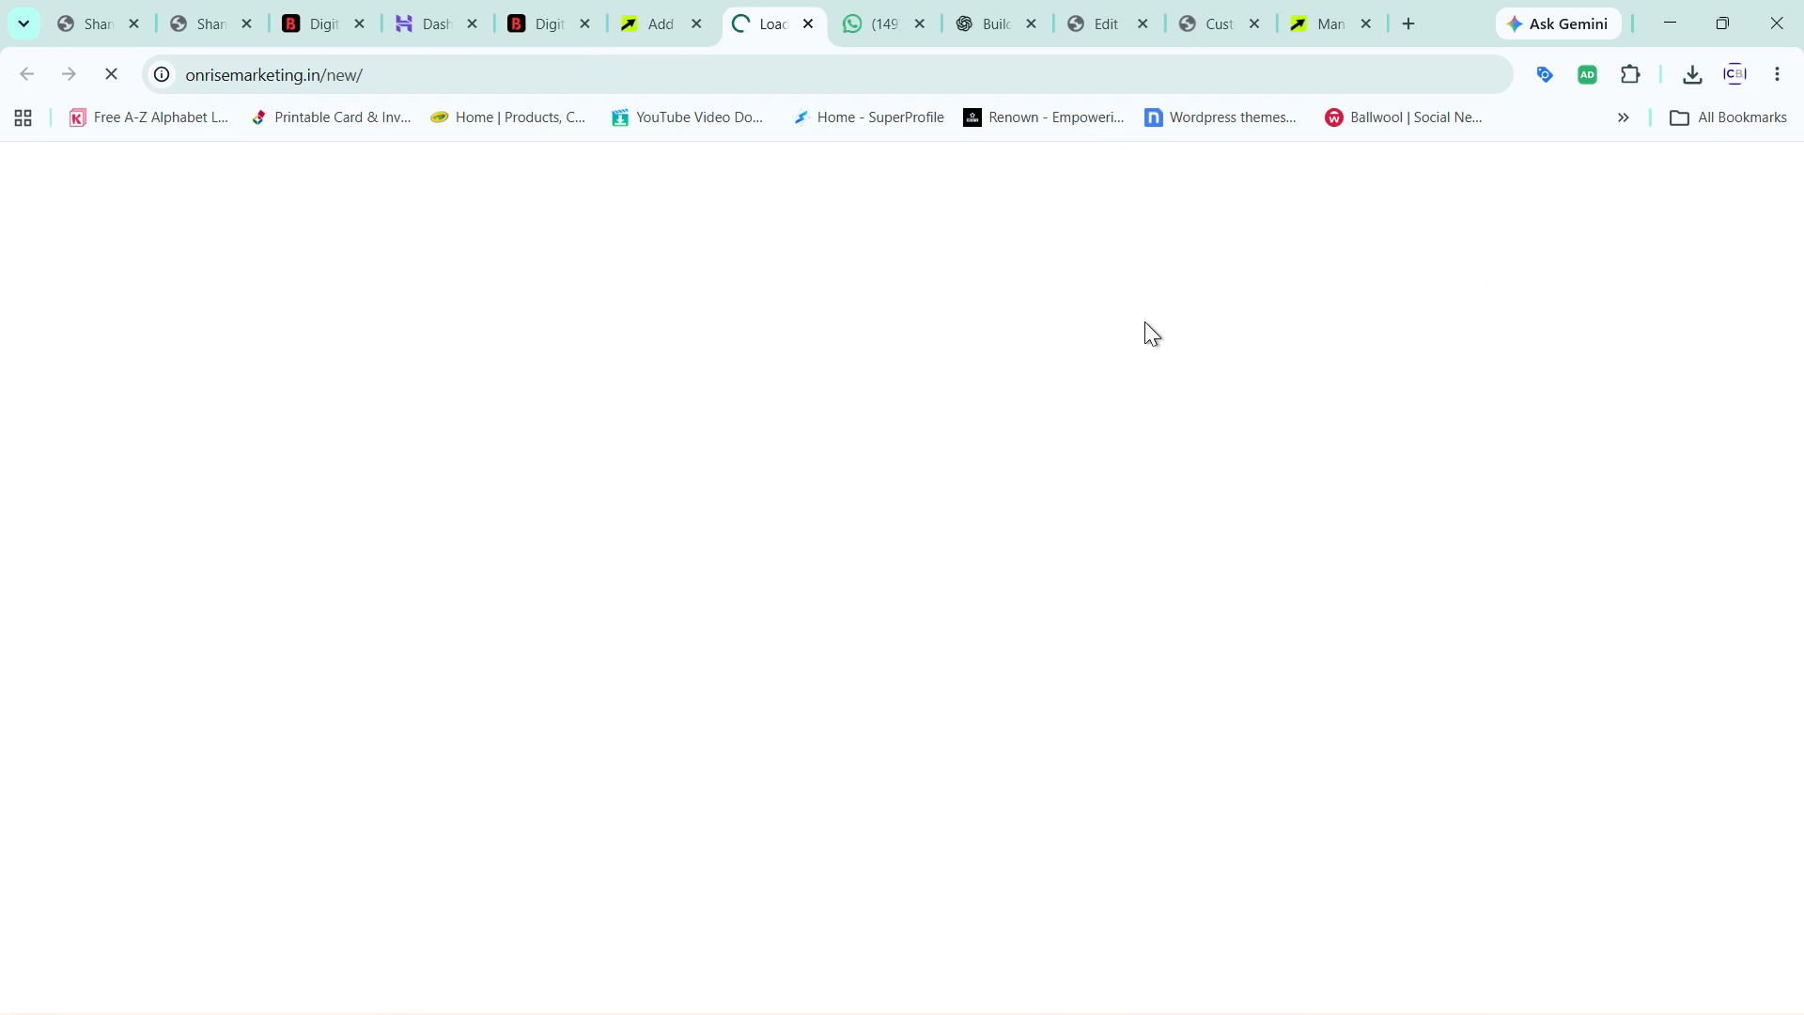
scroll(1144, 321, down, 2)
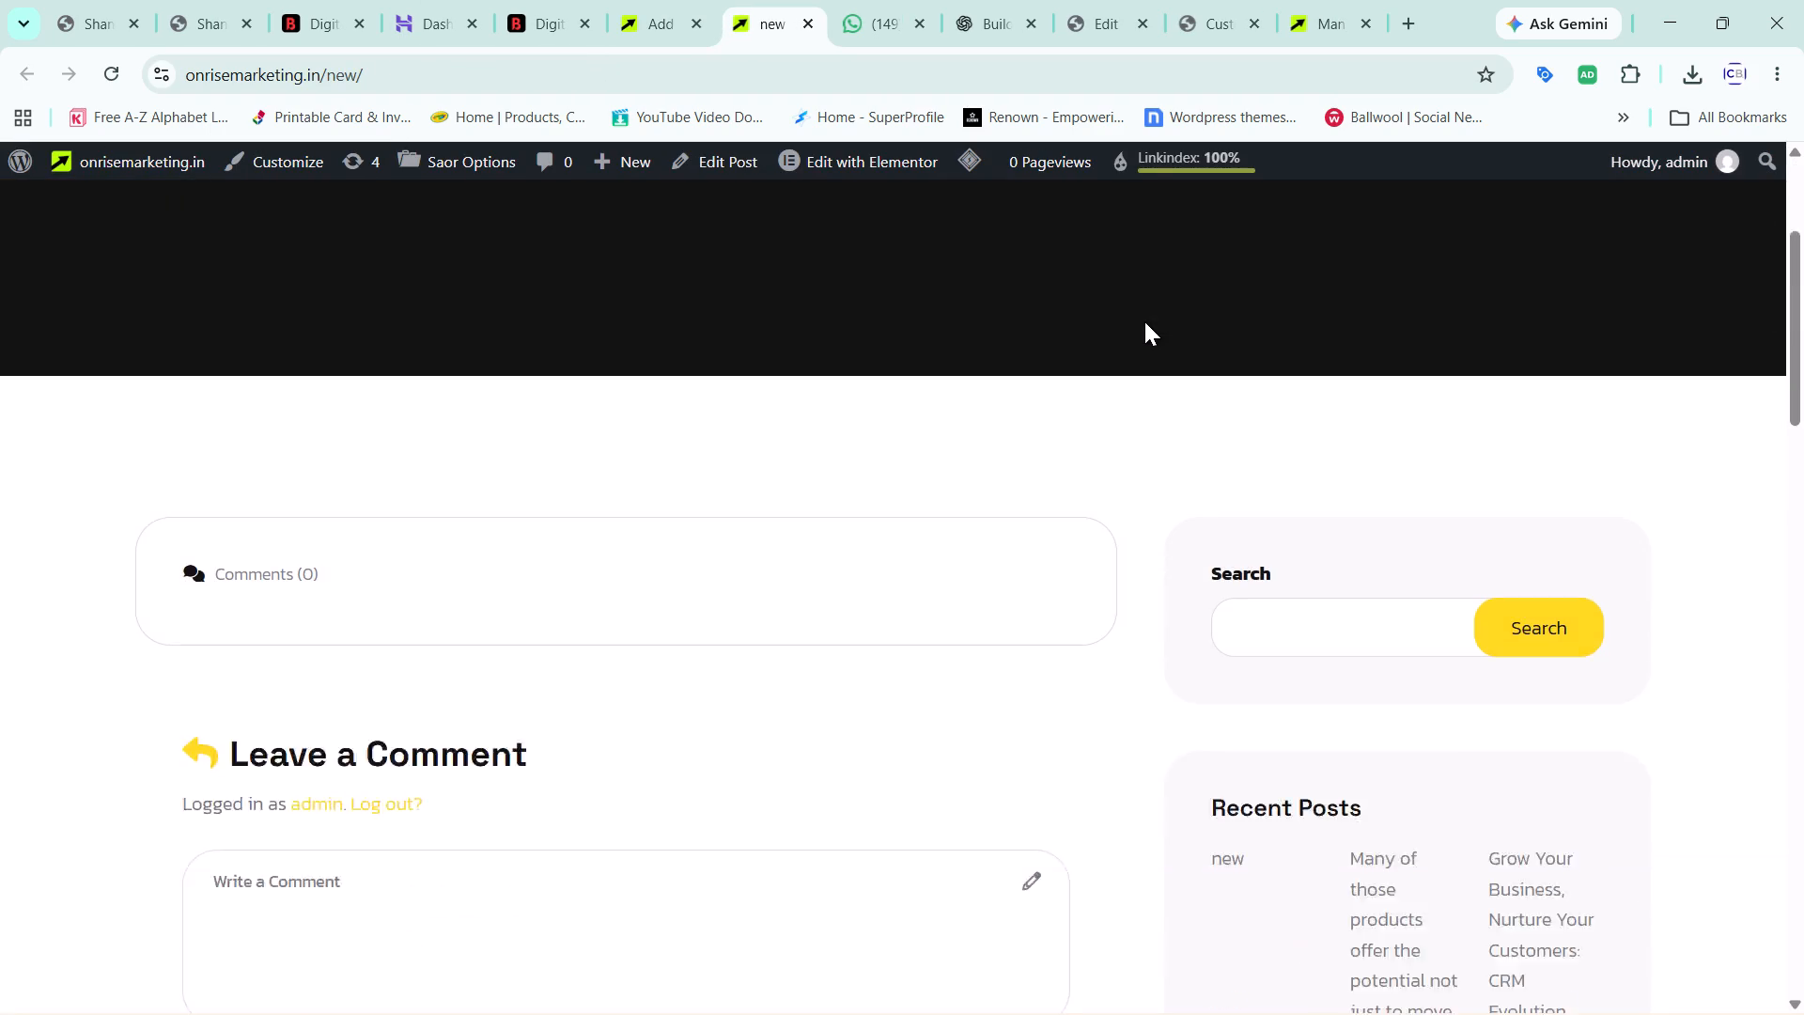
scroll(1144, 321, down, 1)
scroll(1144, 321, up, 3)
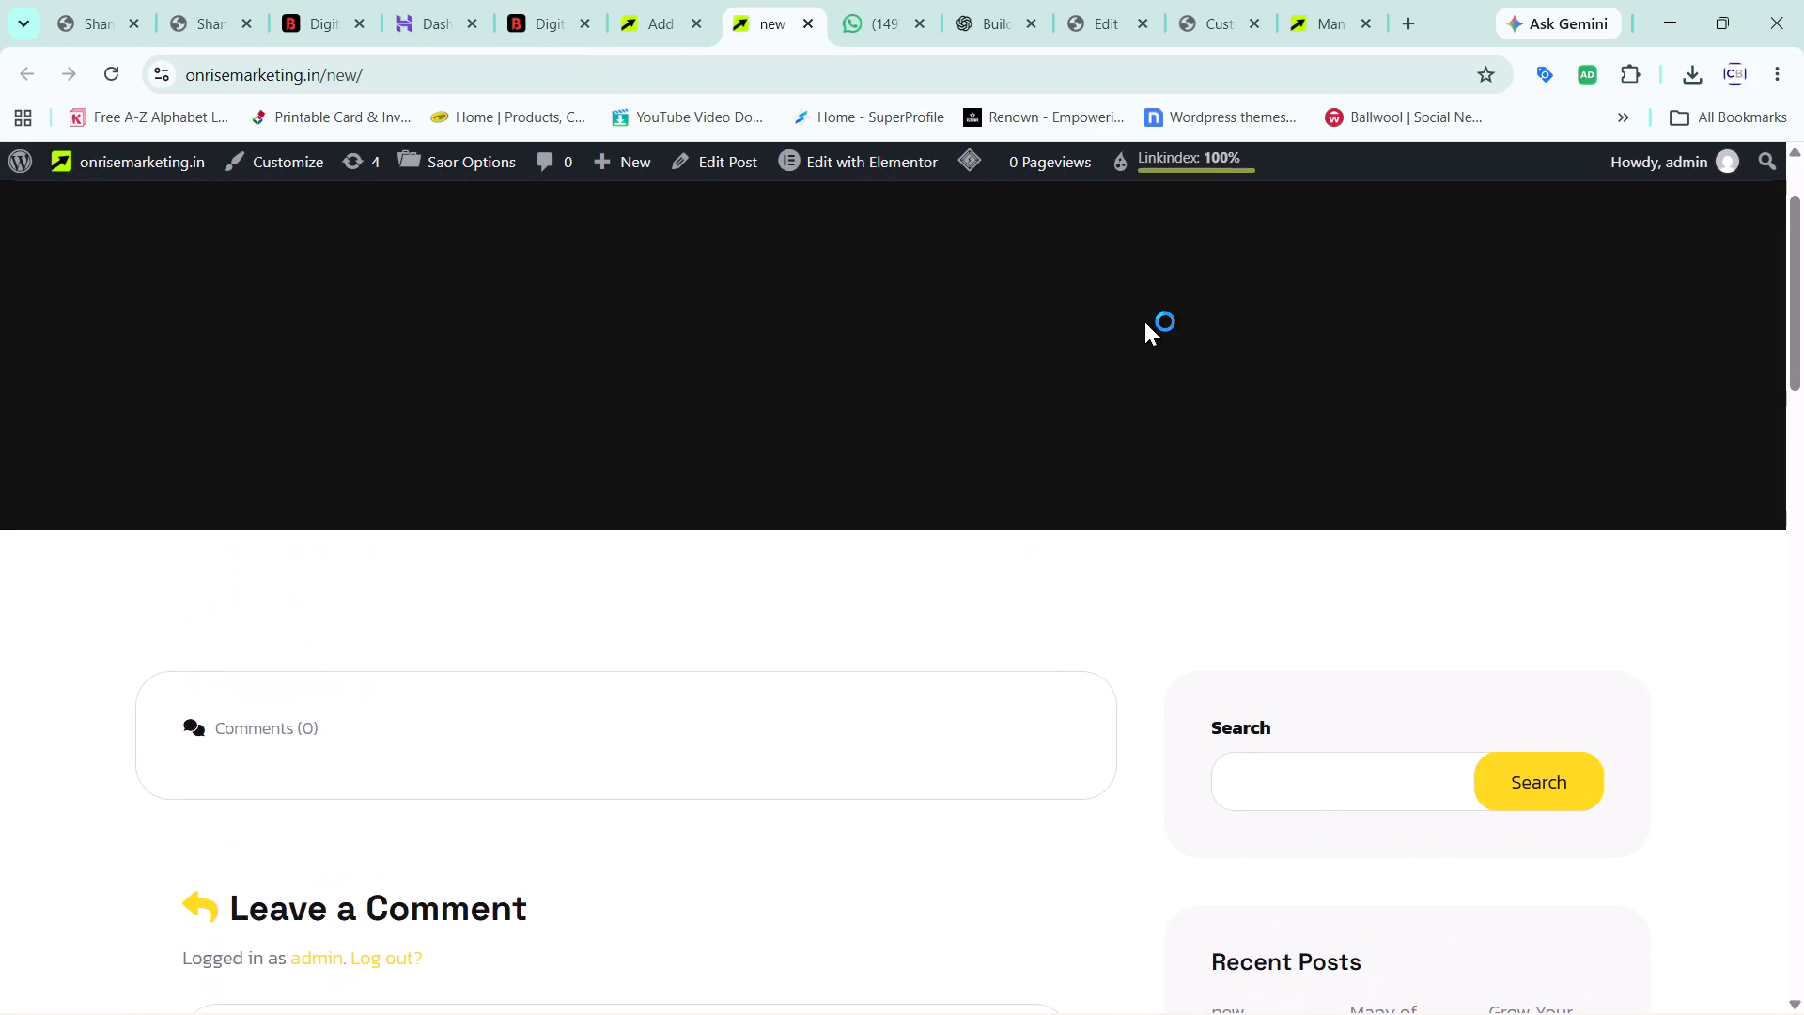
scroll(1144, 321, down, 2)
scroll(1144, 321, up, 1)
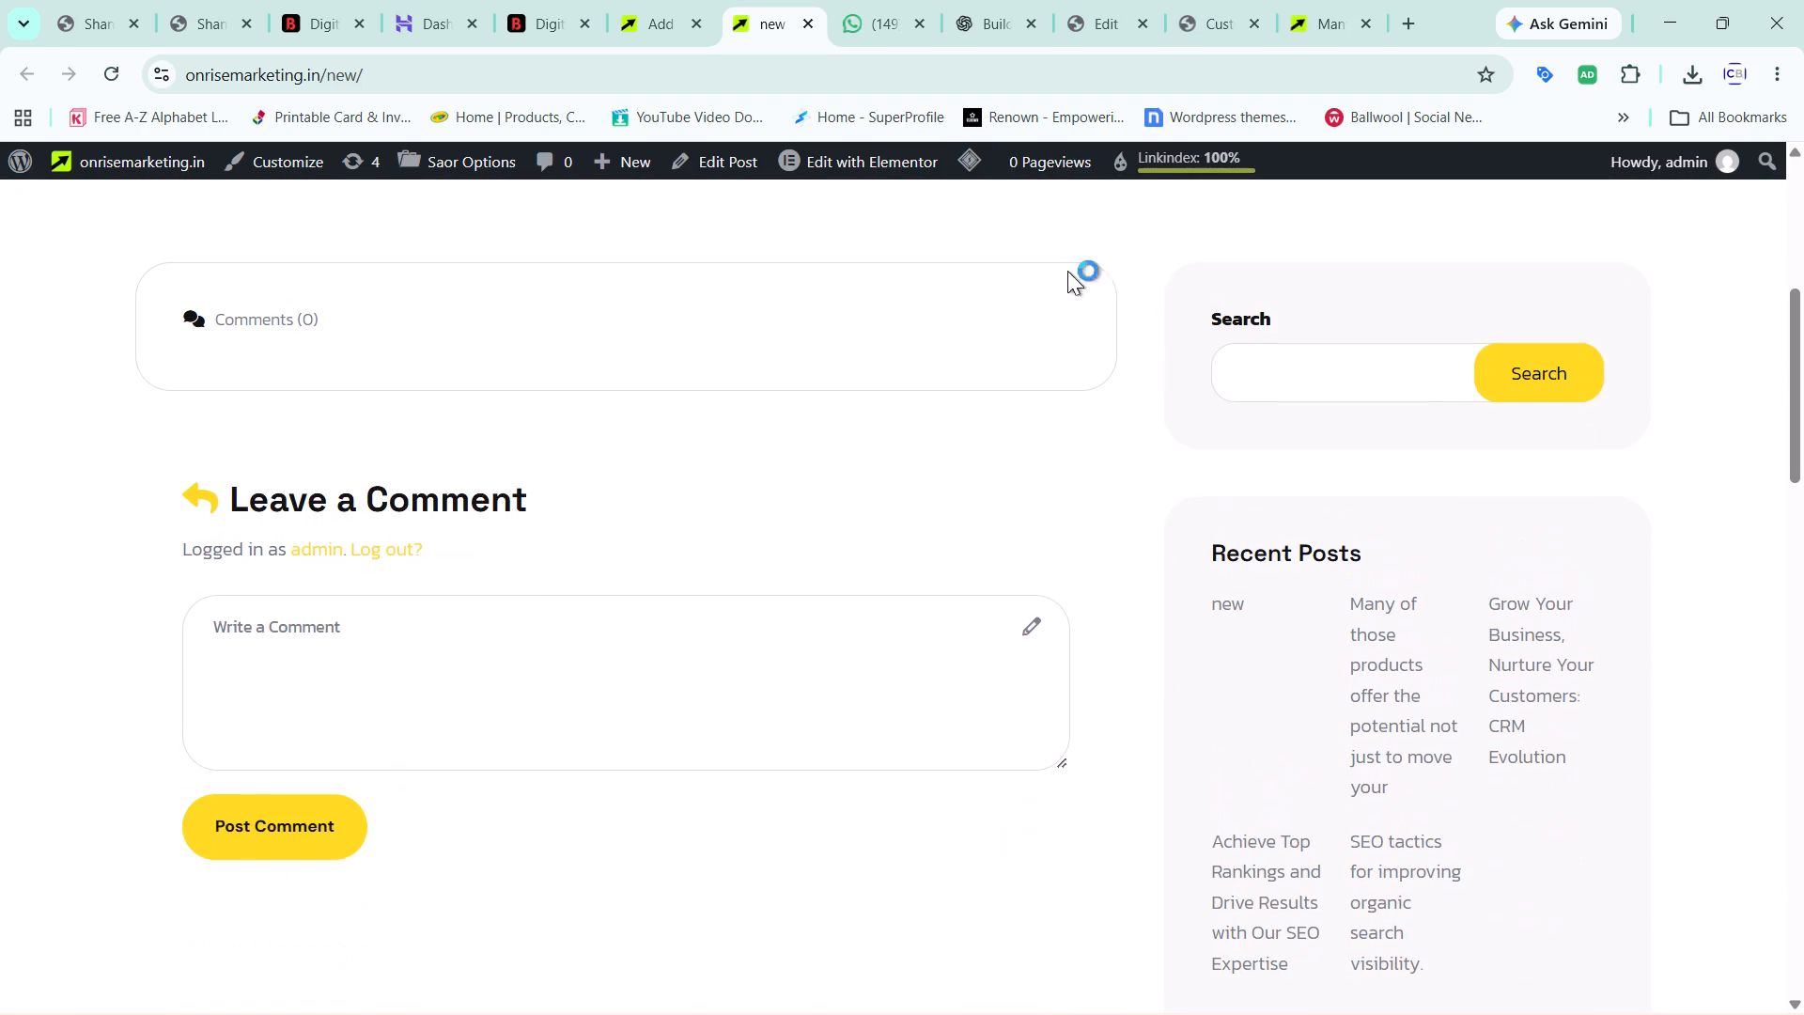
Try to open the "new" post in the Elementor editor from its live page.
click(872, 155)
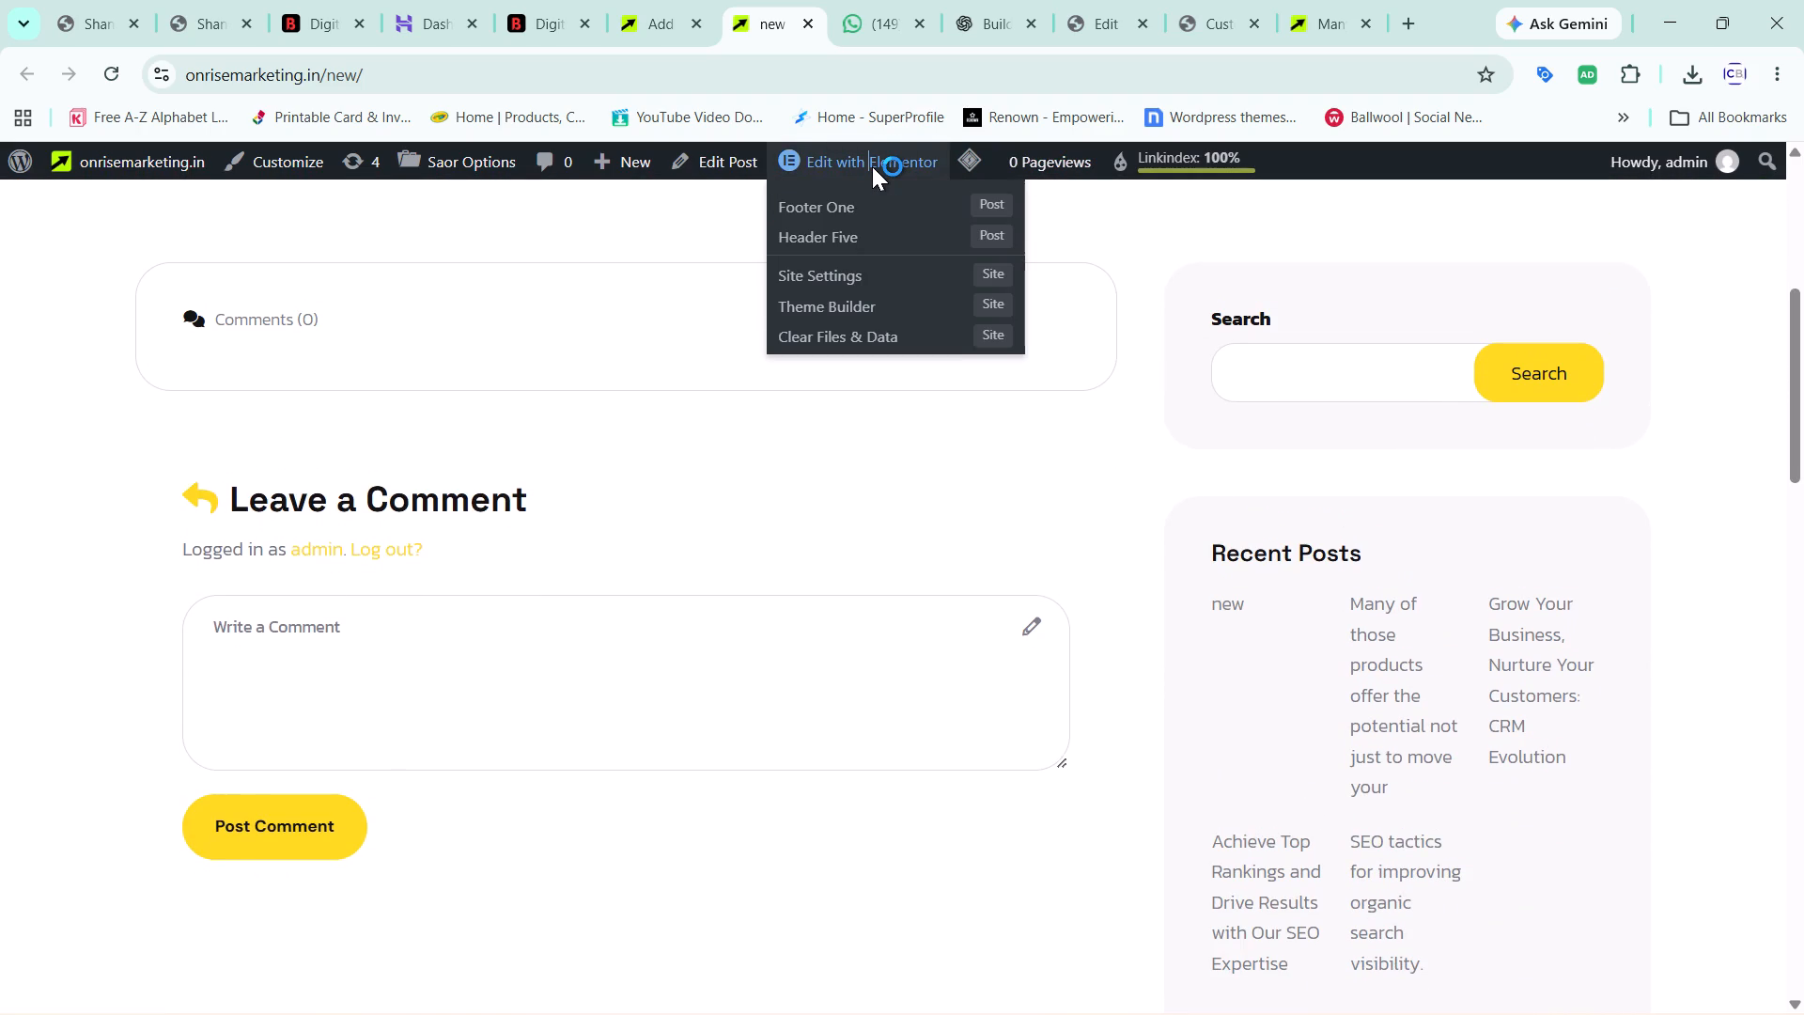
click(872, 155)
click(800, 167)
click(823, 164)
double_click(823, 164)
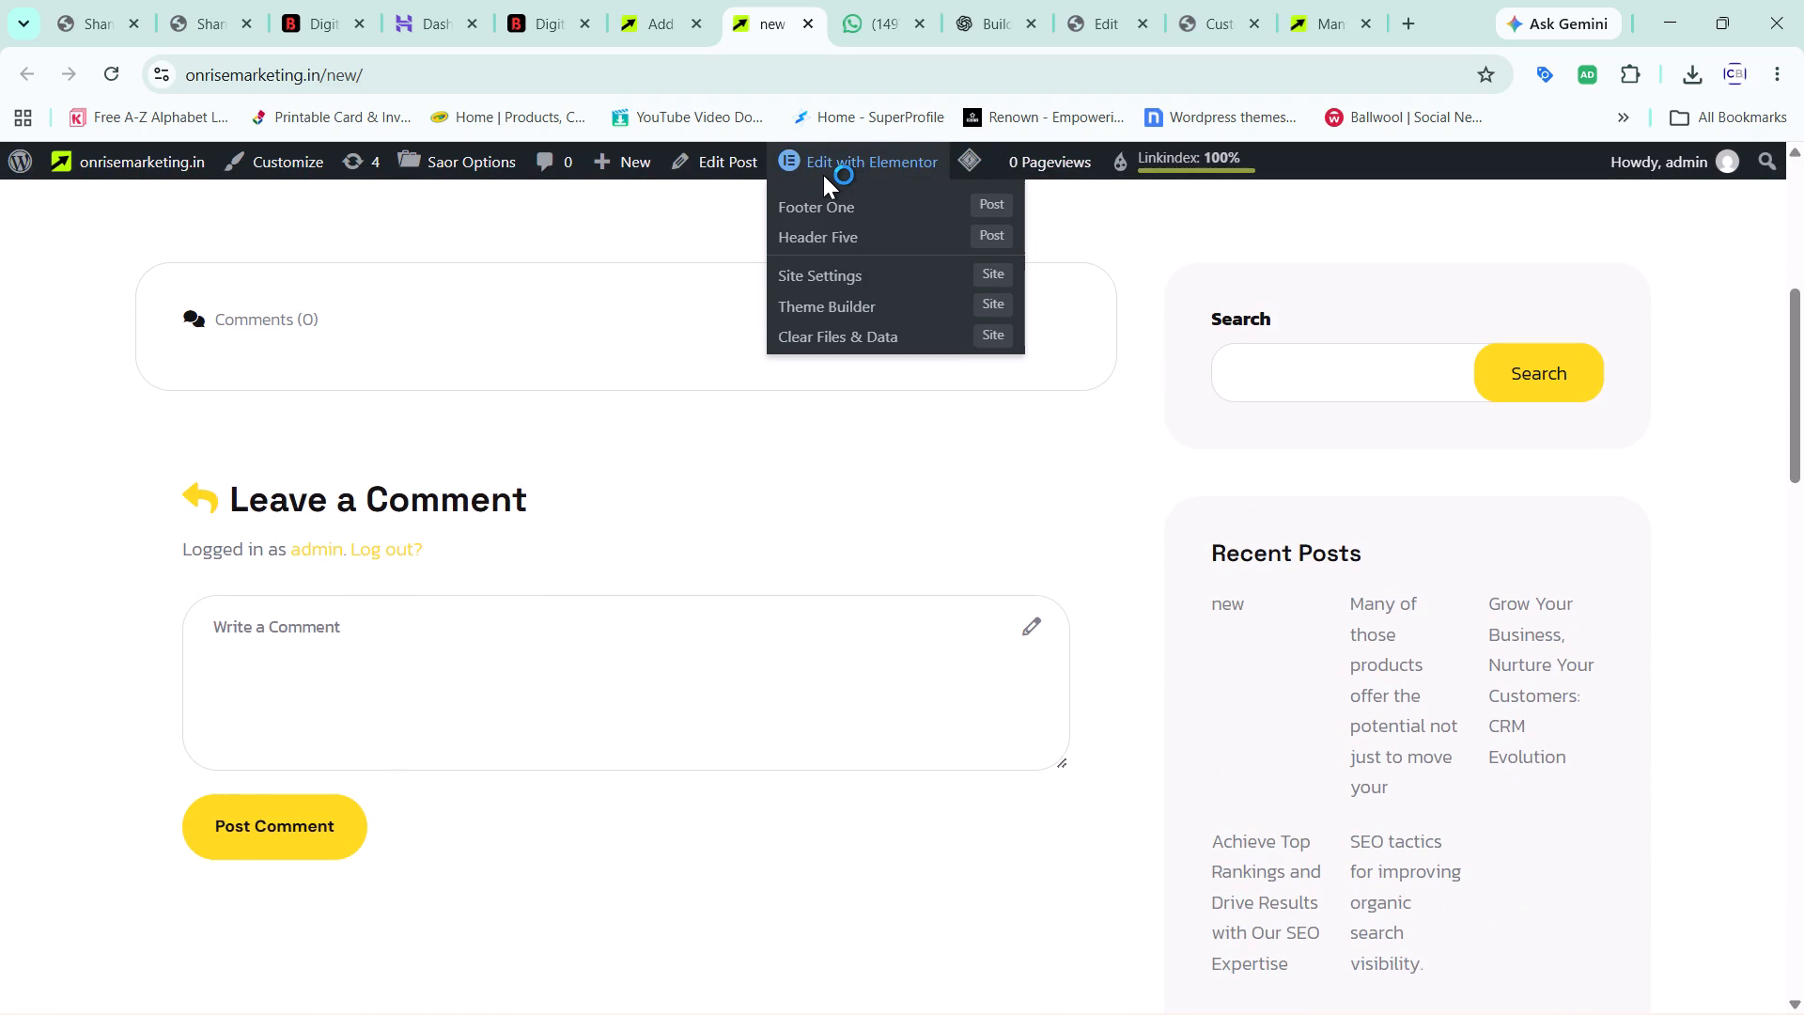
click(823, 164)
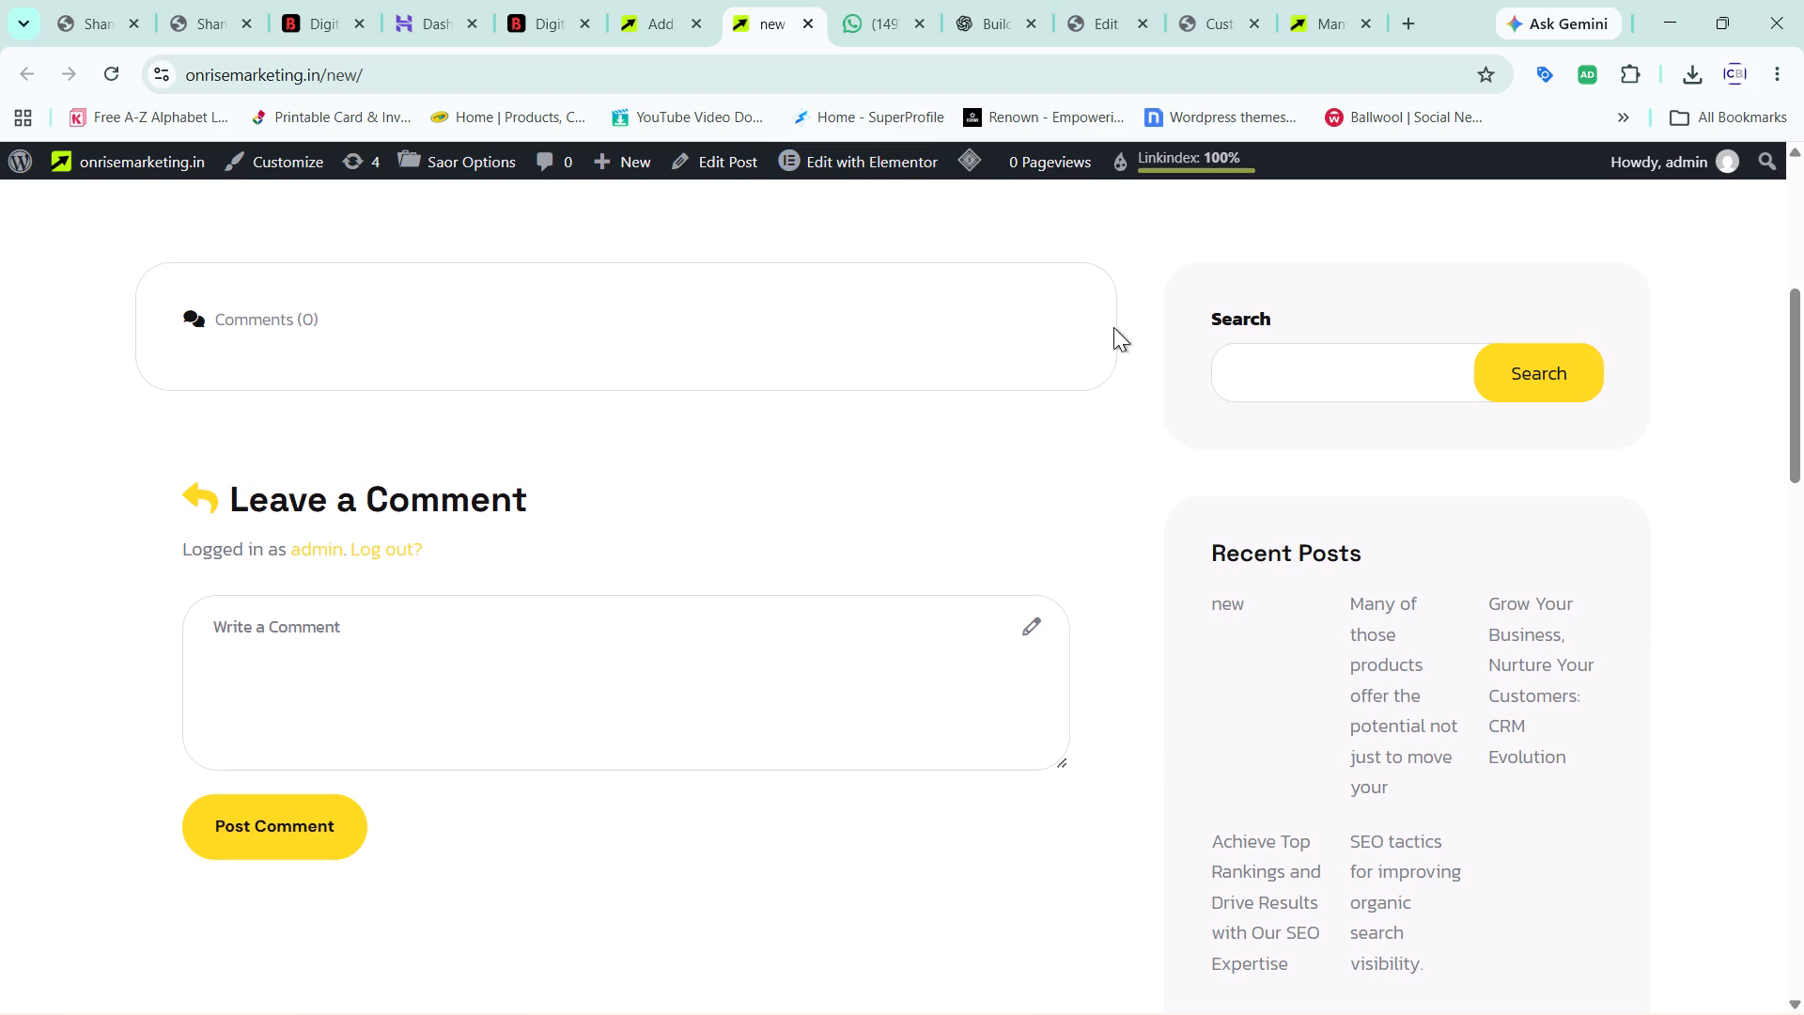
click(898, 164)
Look over the live "Many of those products offer the potential not just to move your" post for comparison.
click(1332, 4)
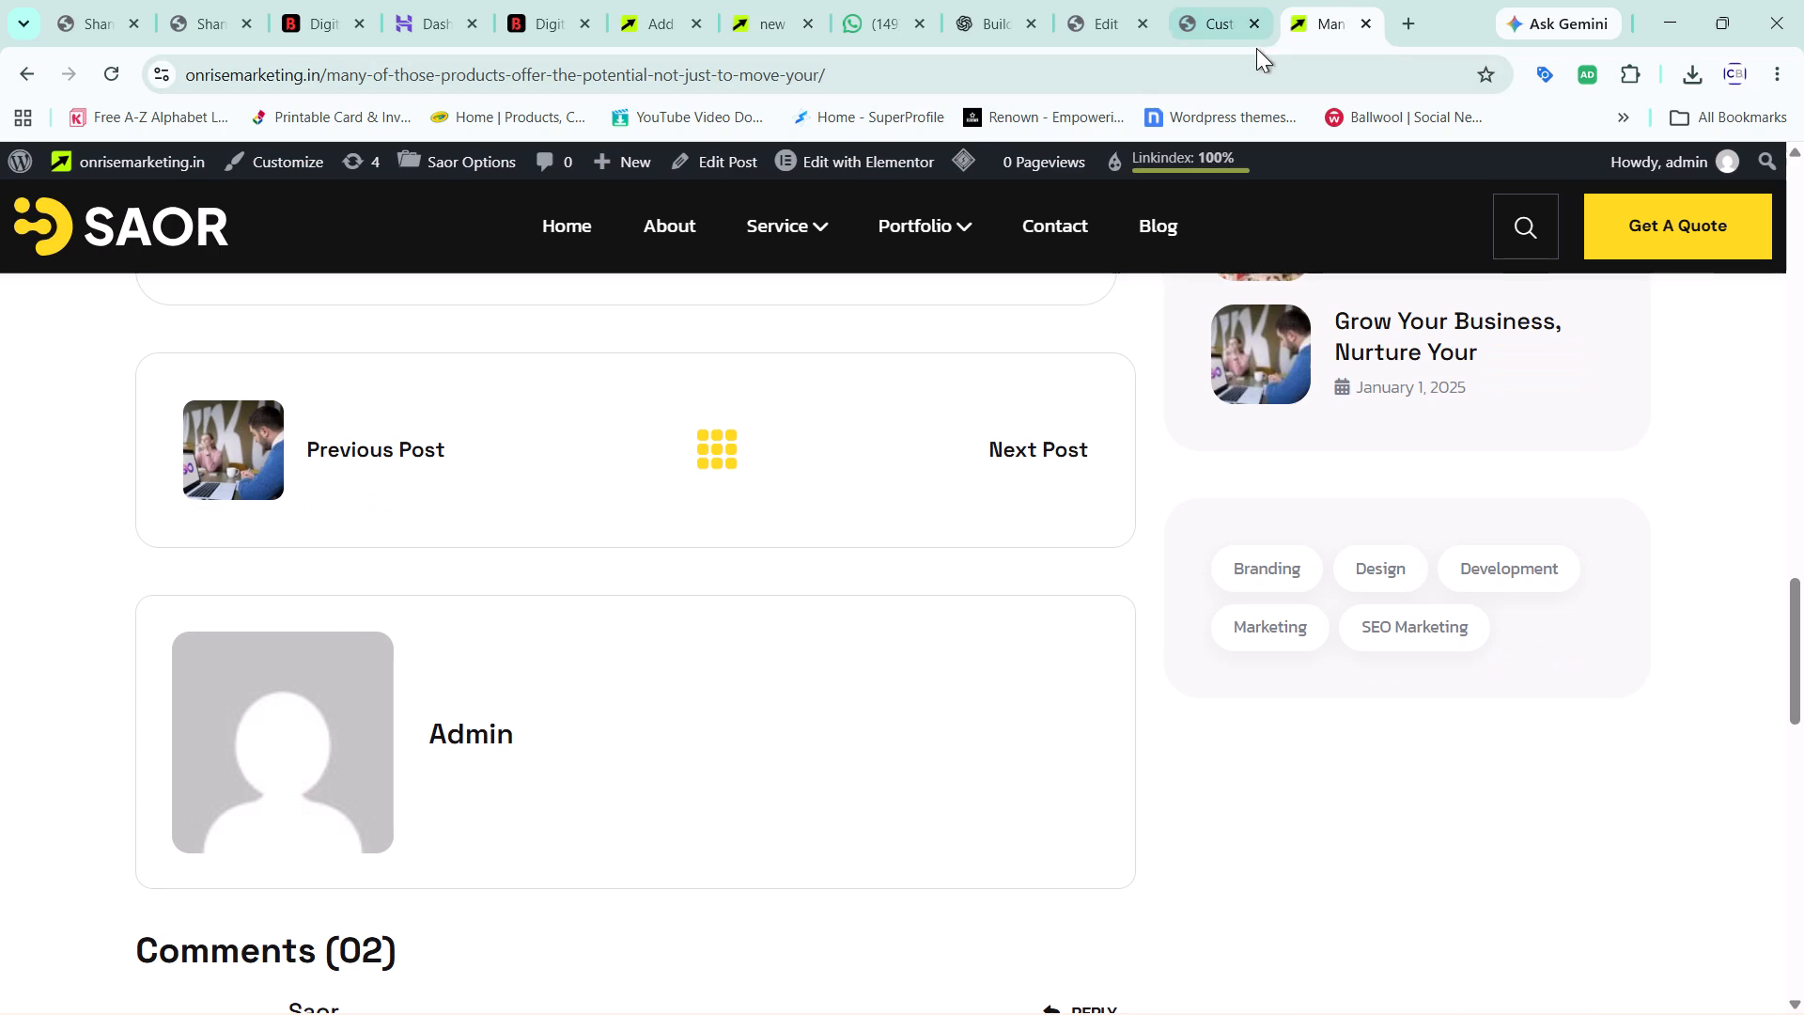
scroll(1146, 267, up, 3)
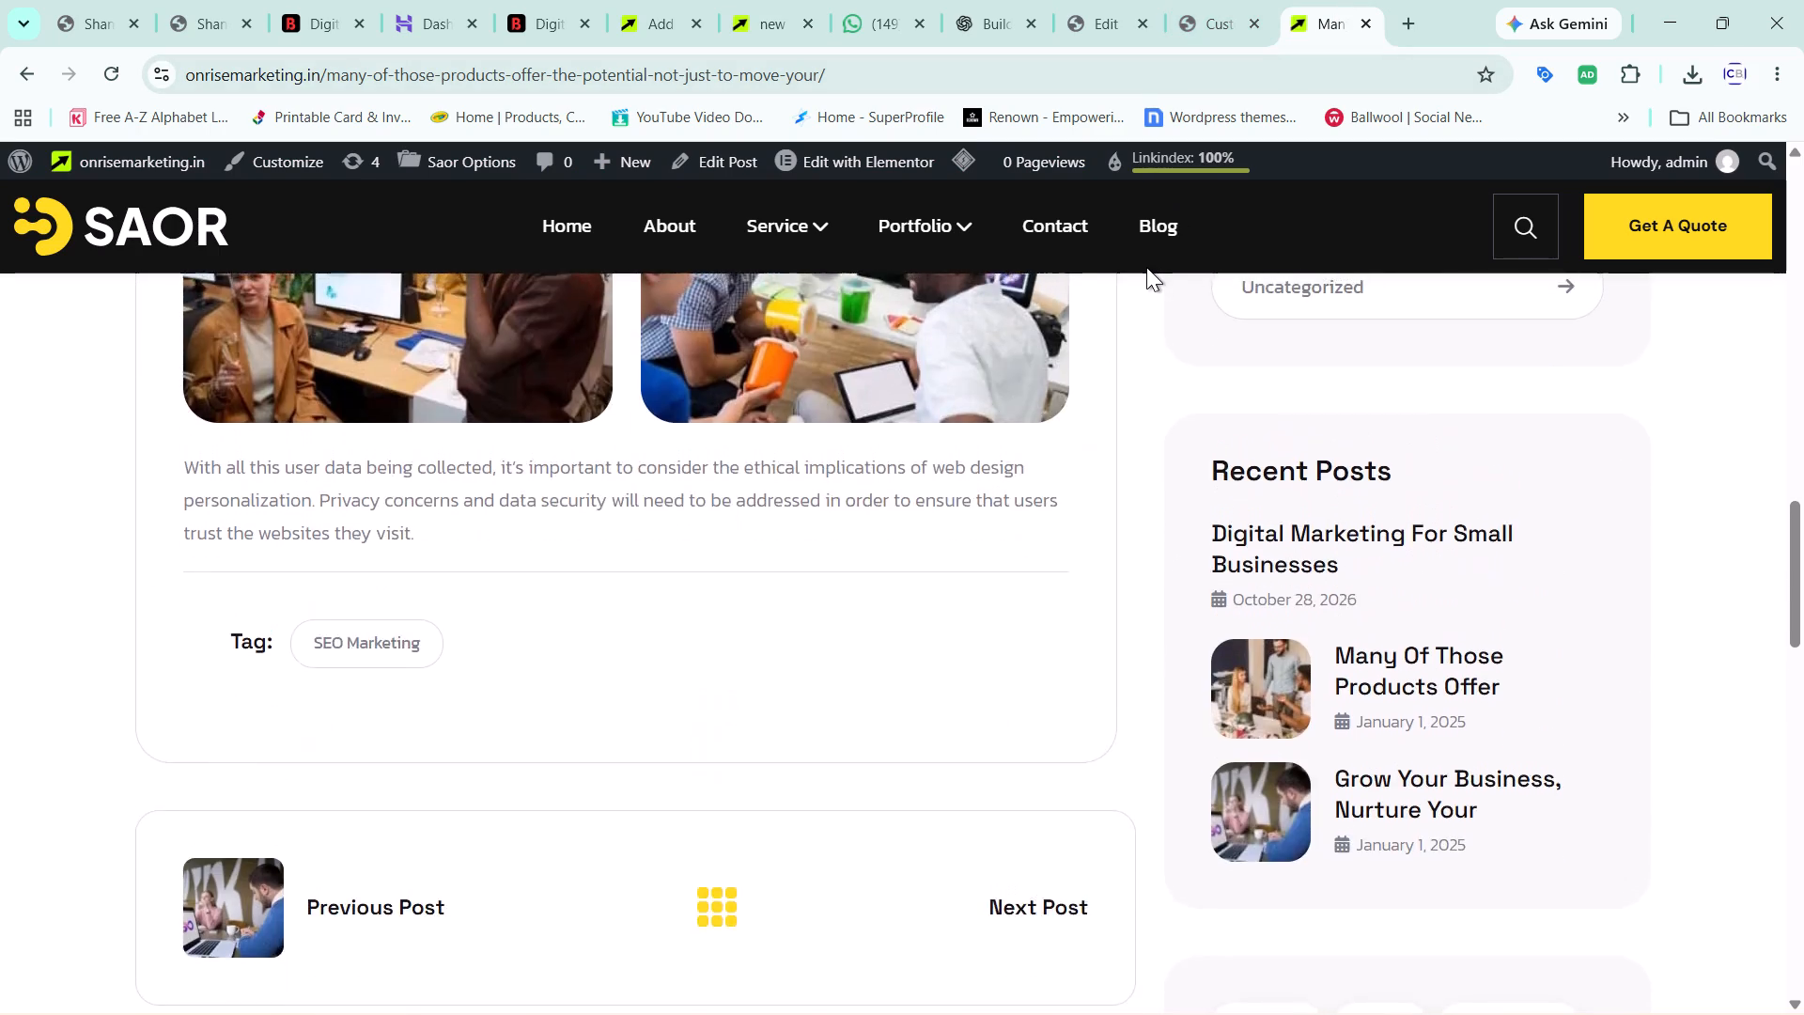